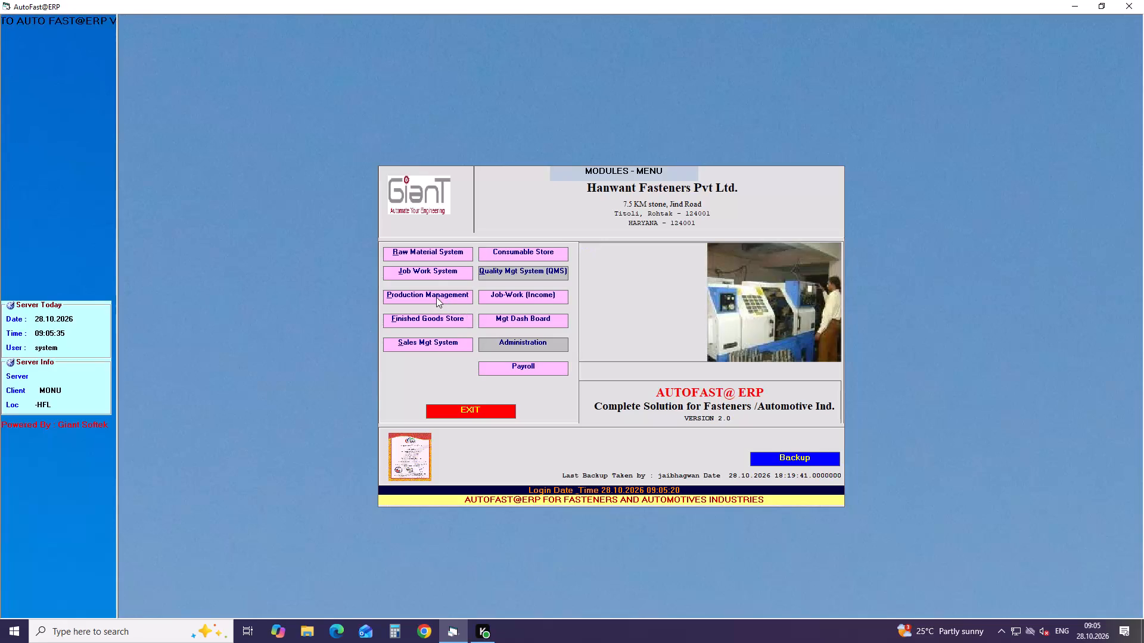
Open the first-operation coil job card form in Production Management and start a new job card.
left_click(436, 297)
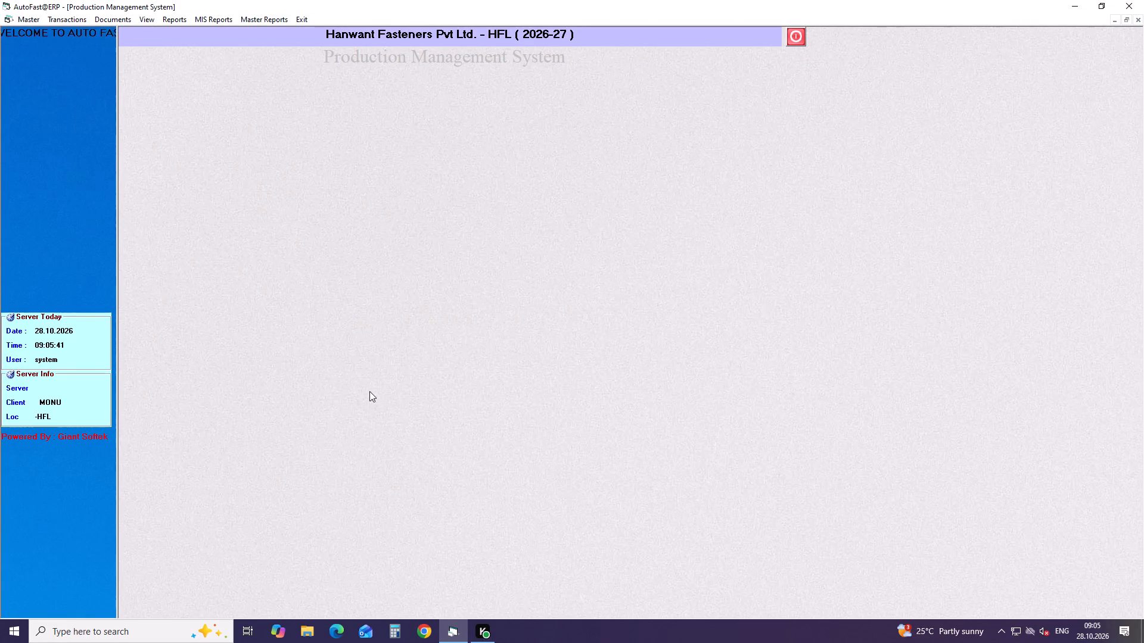
left_click(72, 21)
left_click(225, 89)
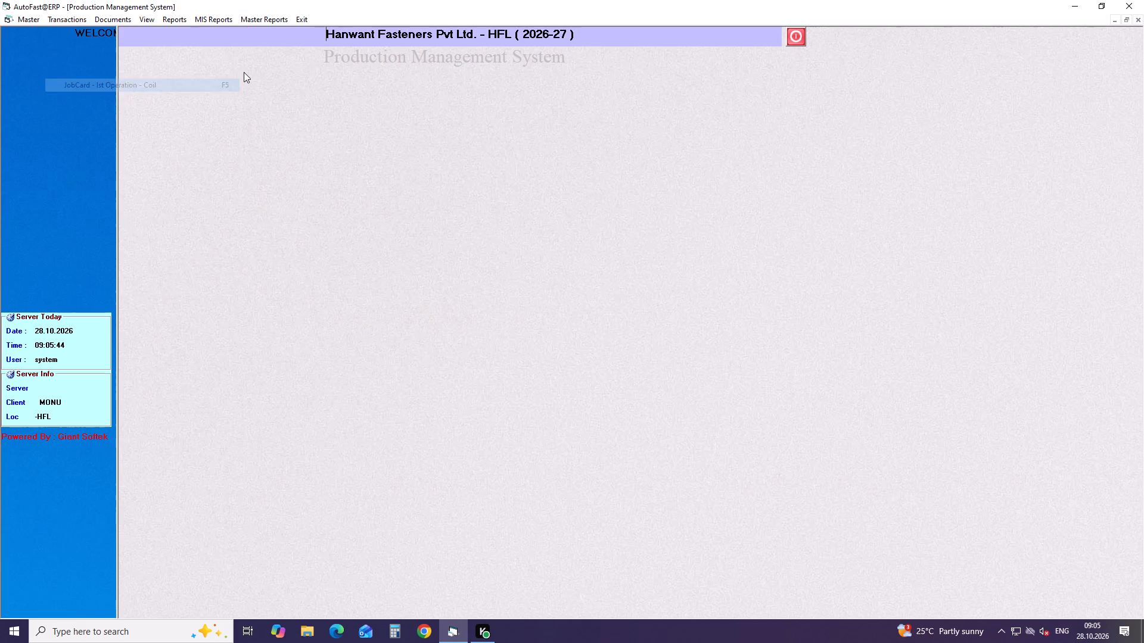
key("Return")
key("Return")
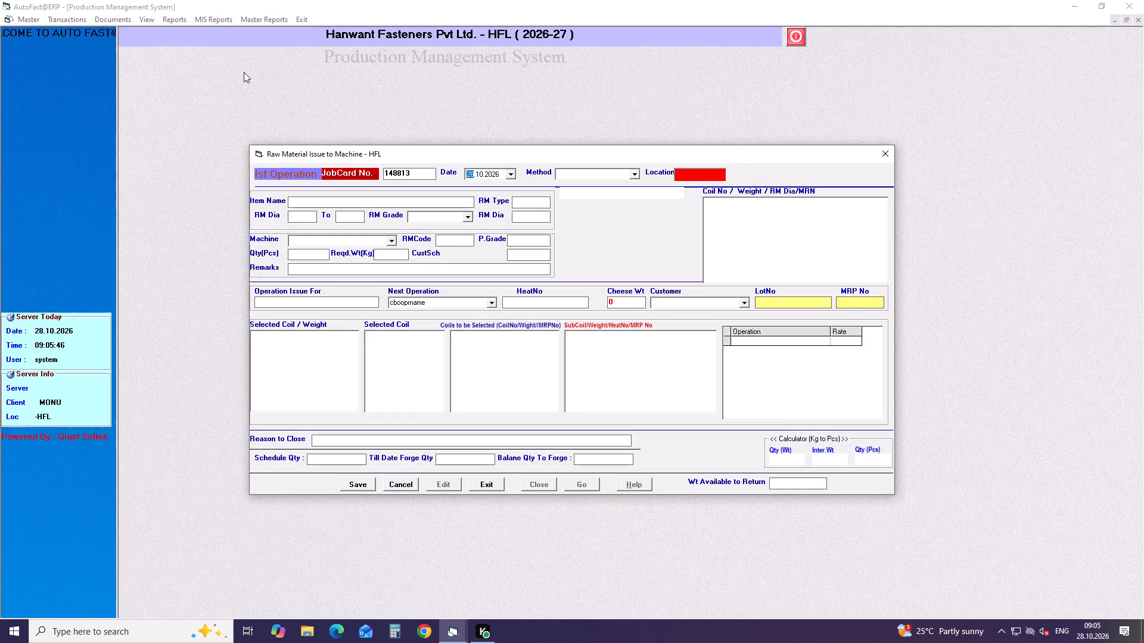
Set the job card date to 27.10.2026 and the method to FORGING.
key("Down")
key("Return")
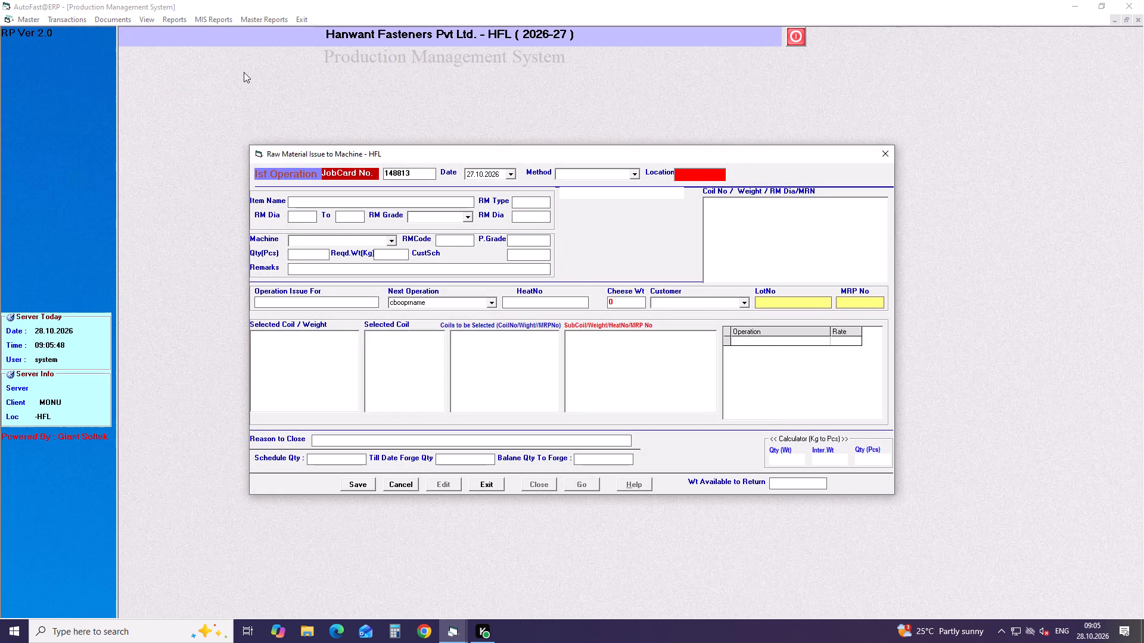
key("Down")
key("Return")
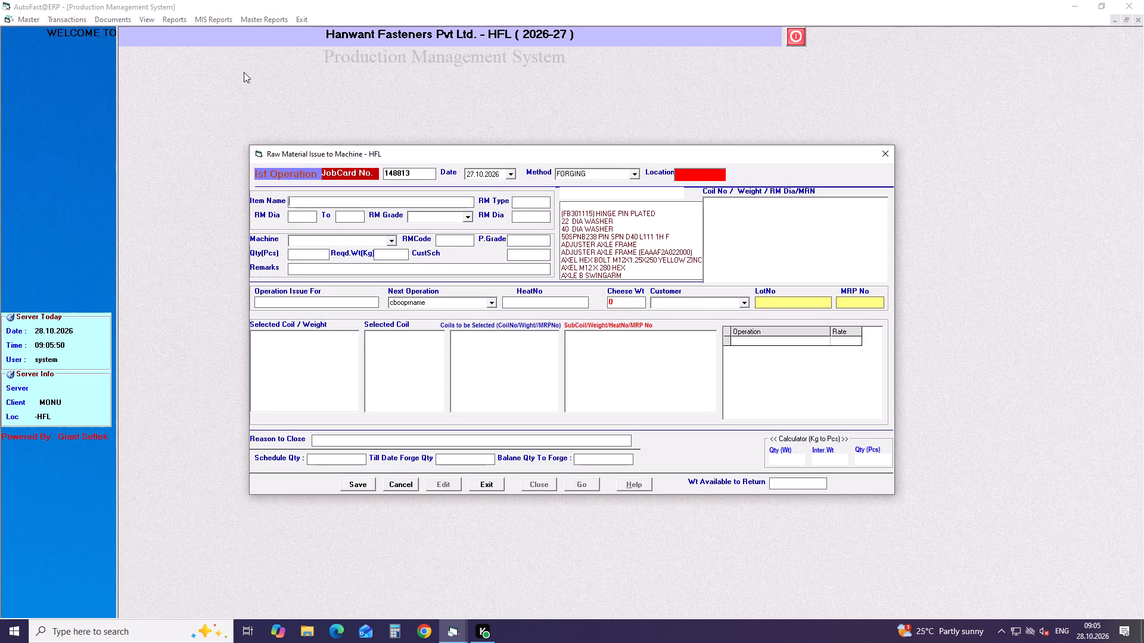
Find items starting with "bolt flange m8" and choose BOLT FLANGE M8 X 35 for the job card.
type("bolt")
key("space")
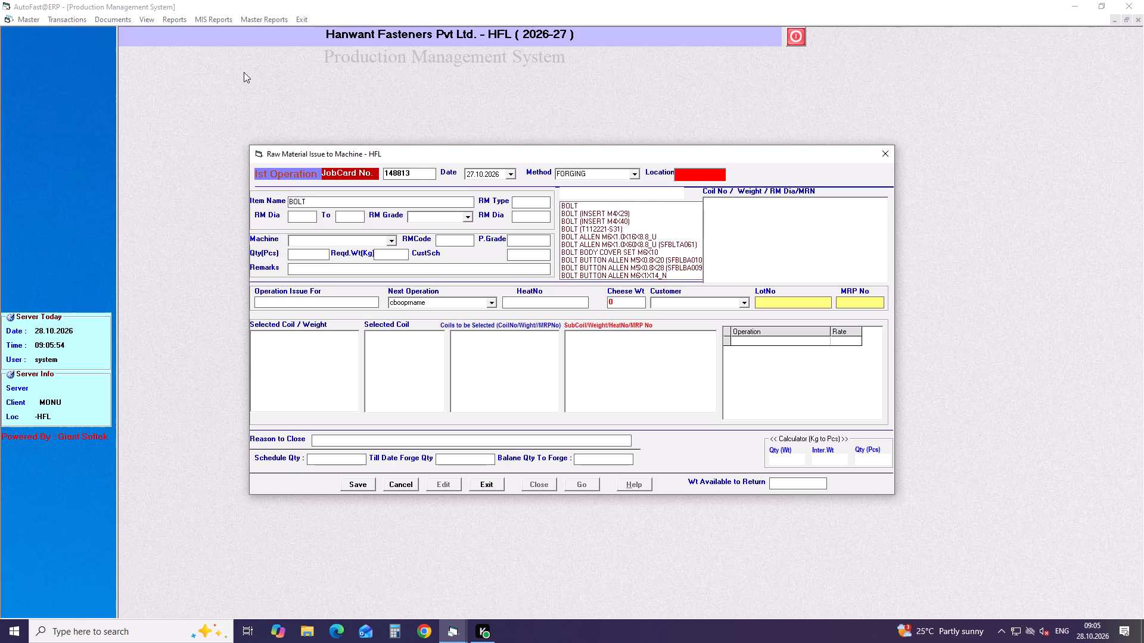
type("flange m8")
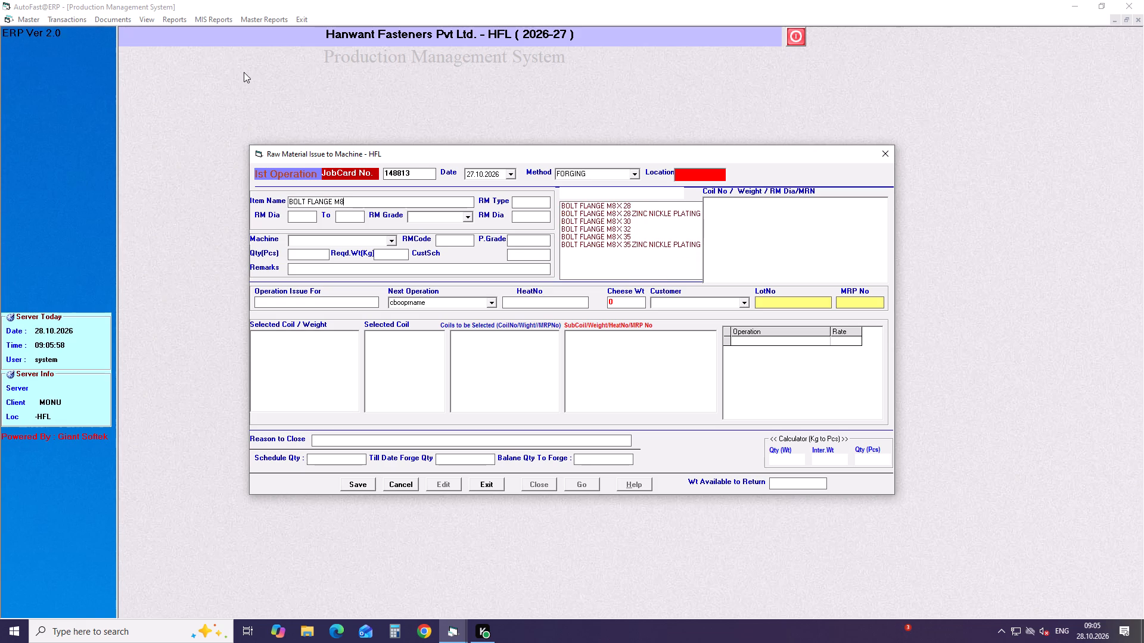
key("Down")
key("Down")
key("Down")
key("Down")
key("Down")
key("Down")
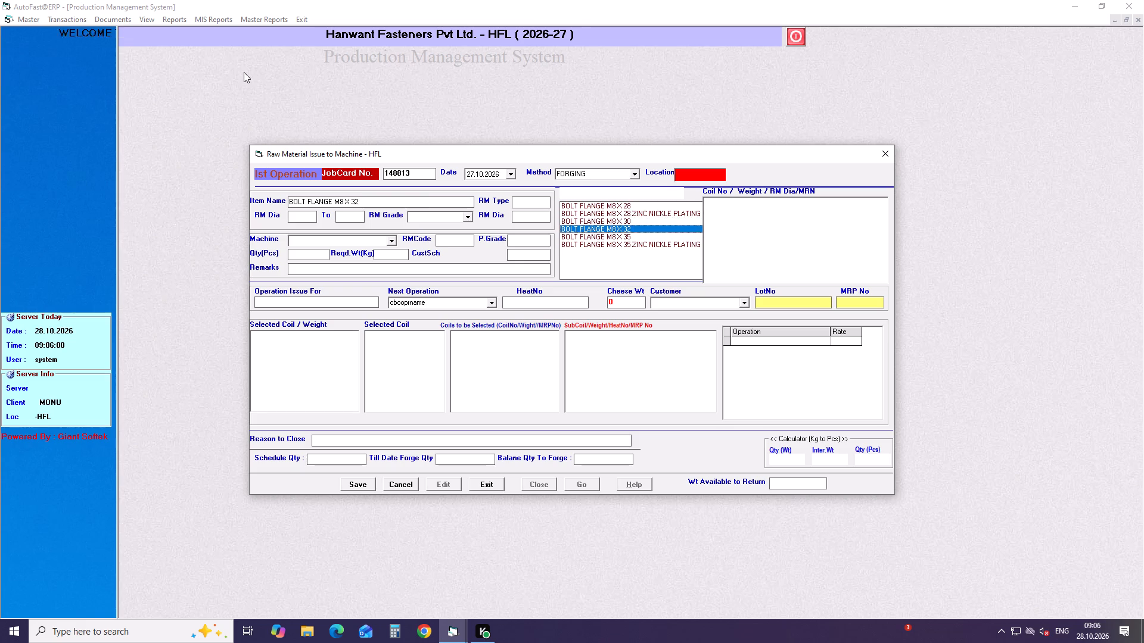
key("Return")
key("Return")
key("Return")
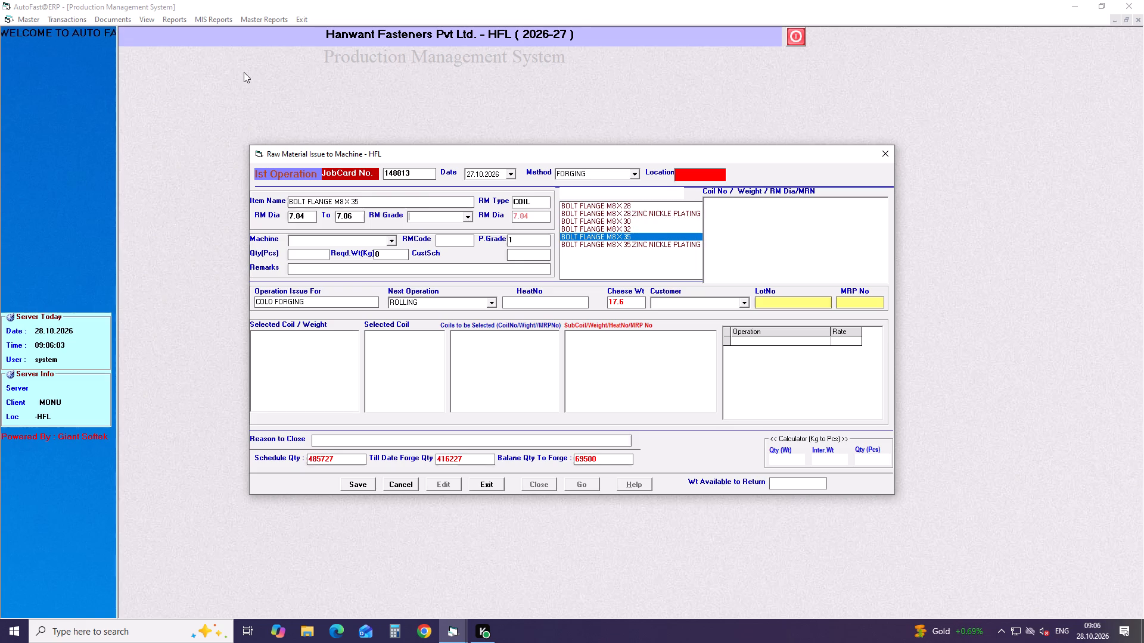
Set the raw material grade to 10B21 and the machine to H-1 (HEADER-1/2").
key("Down")
key("Return")
key("Return")
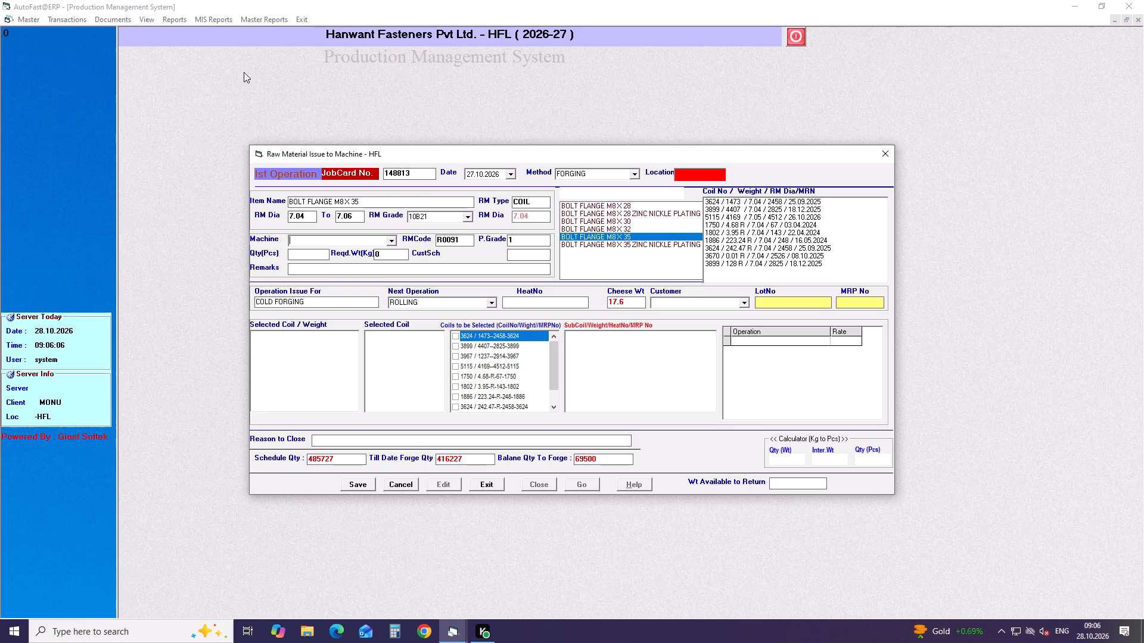
key("h")
key("Down")
key("Return")
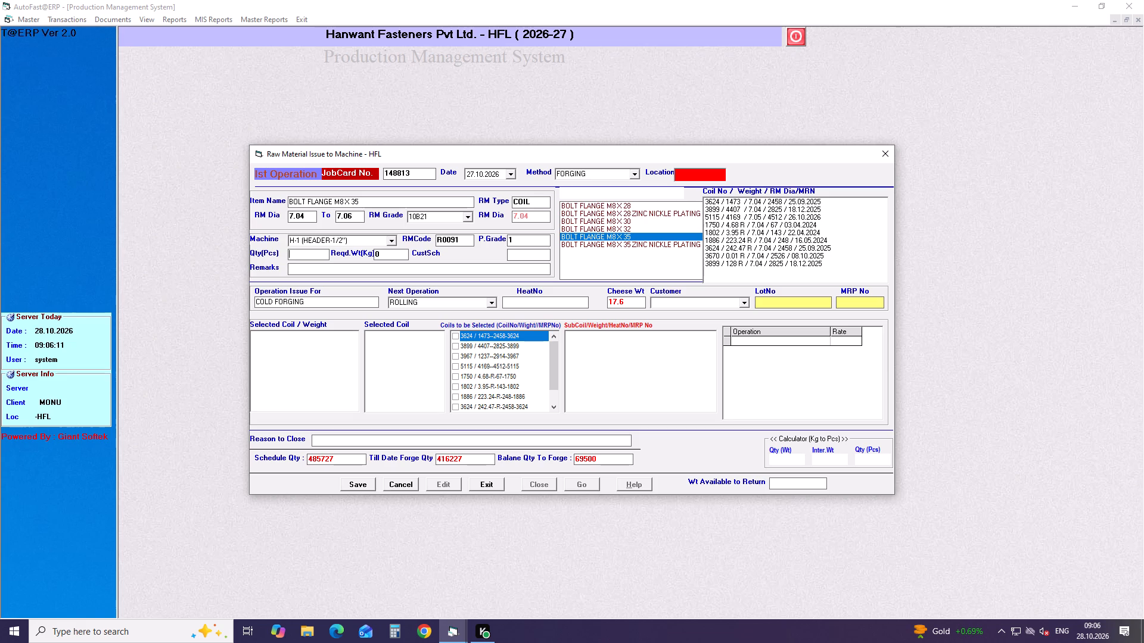
Enter a quantity of 20050 pieces and add ROLLING as the next operation.
type("200")
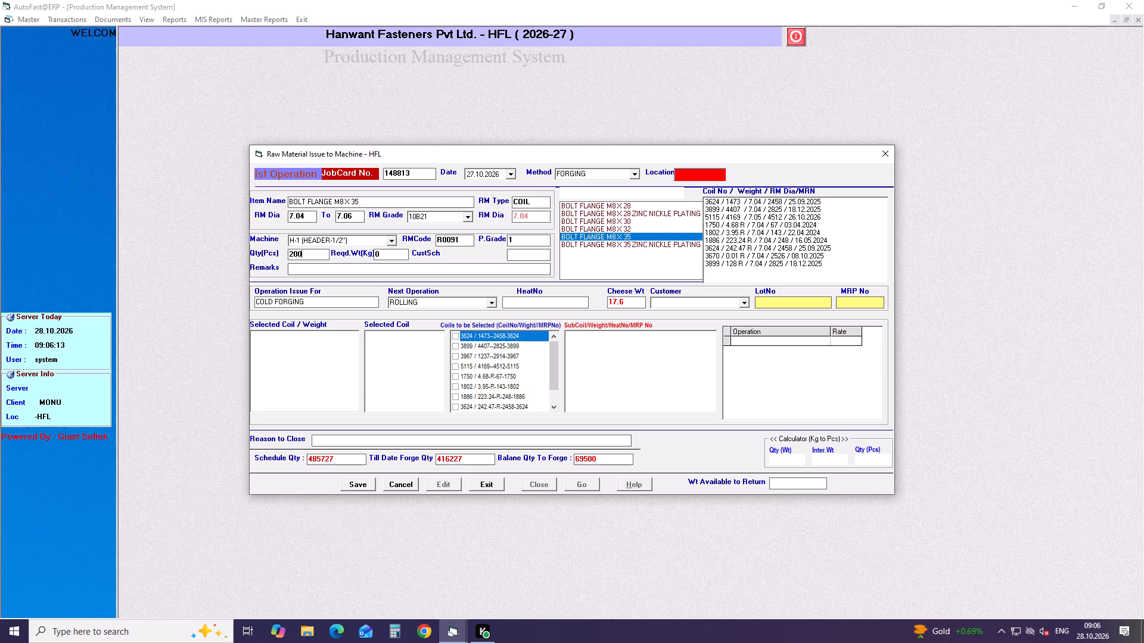
type("50")
key("Return")
key("Return")
key("Return")
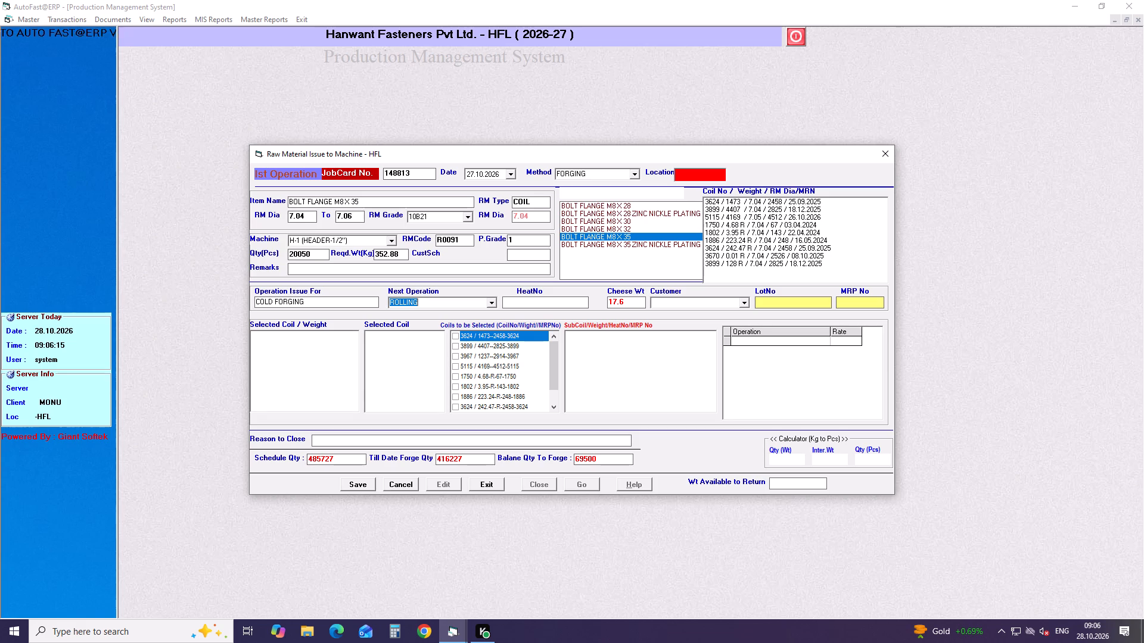
key("Return")
key("Return")
key("Return")
key("Return")
key("Return")
key("Return")
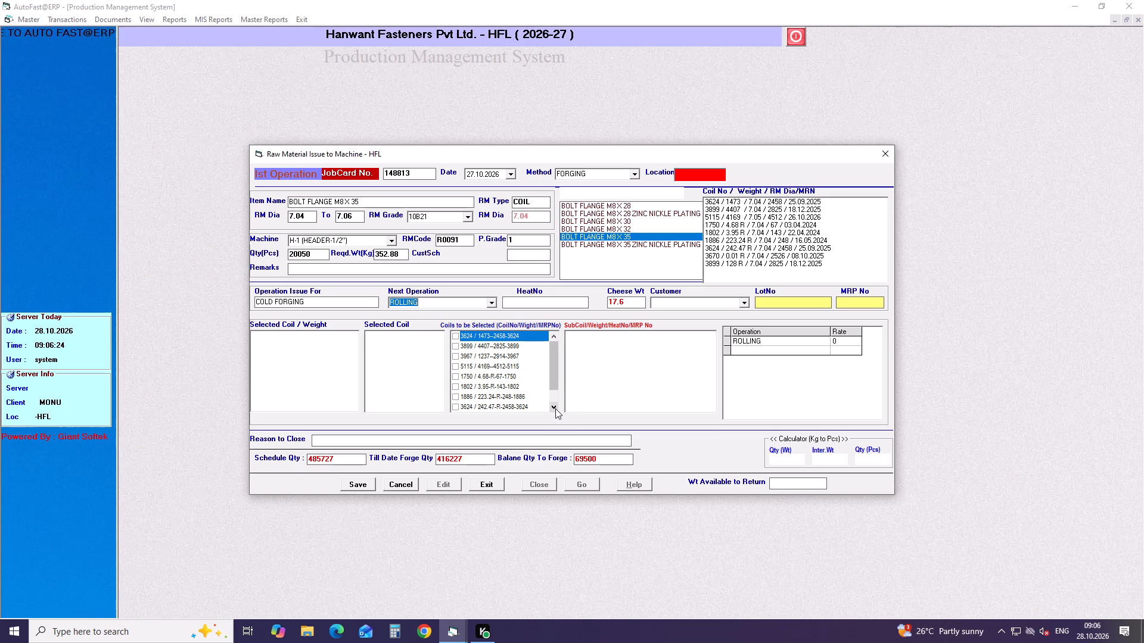
Select coil 5115 with sub-coils 5115-1 and 5115-2, and save the job card.
left_click(457, 369)
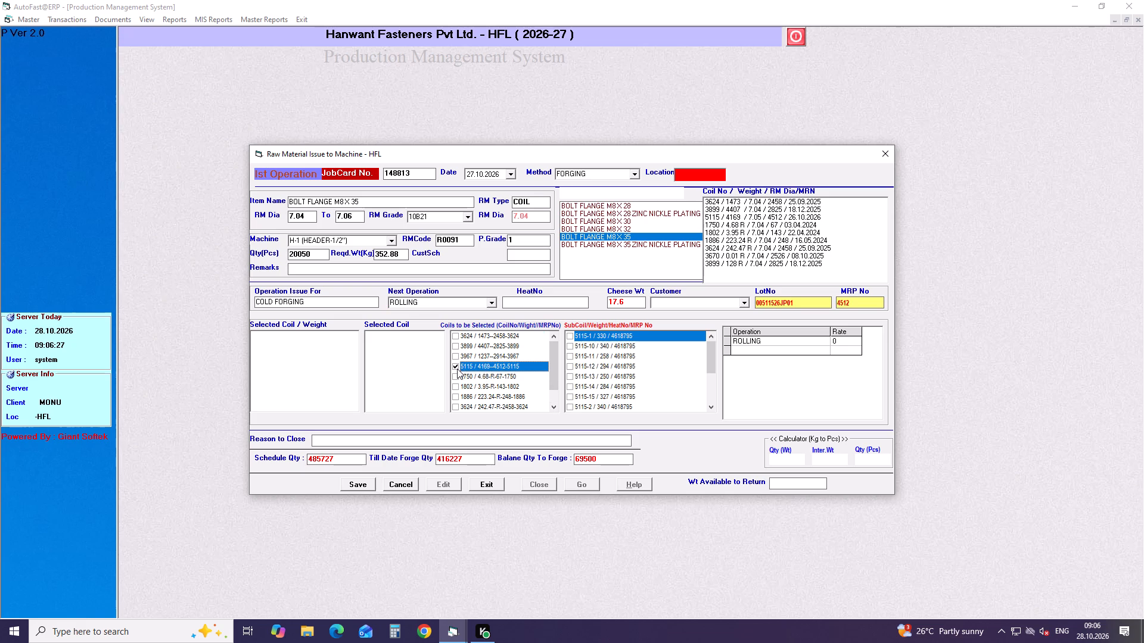
left_click(568, 336)
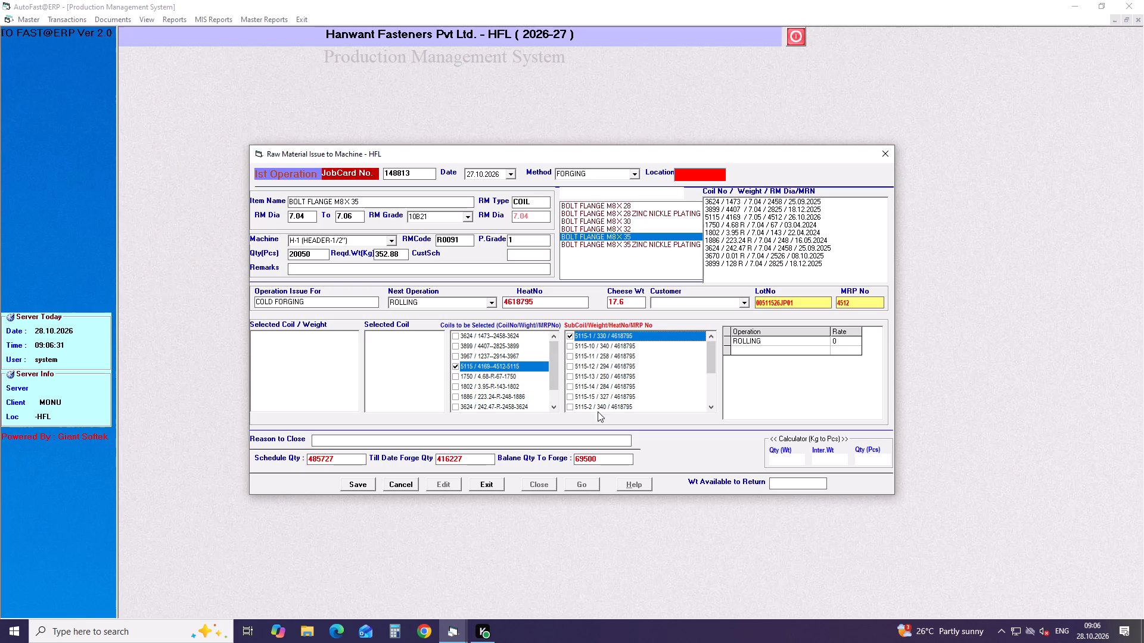
left_click(570, 408)
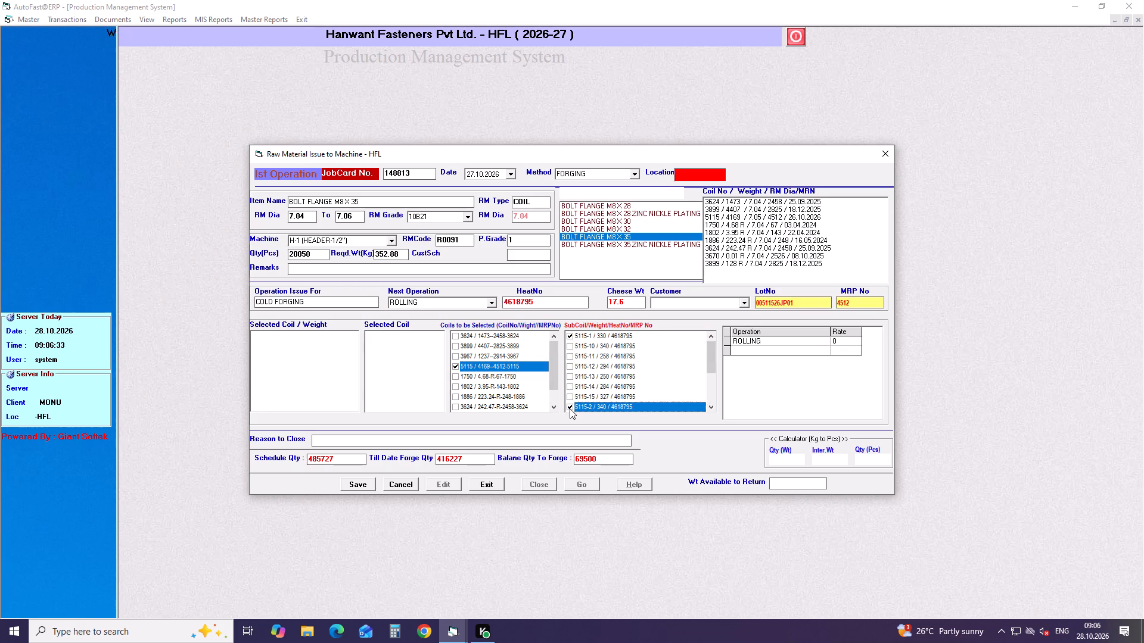
left_click(364, 485)
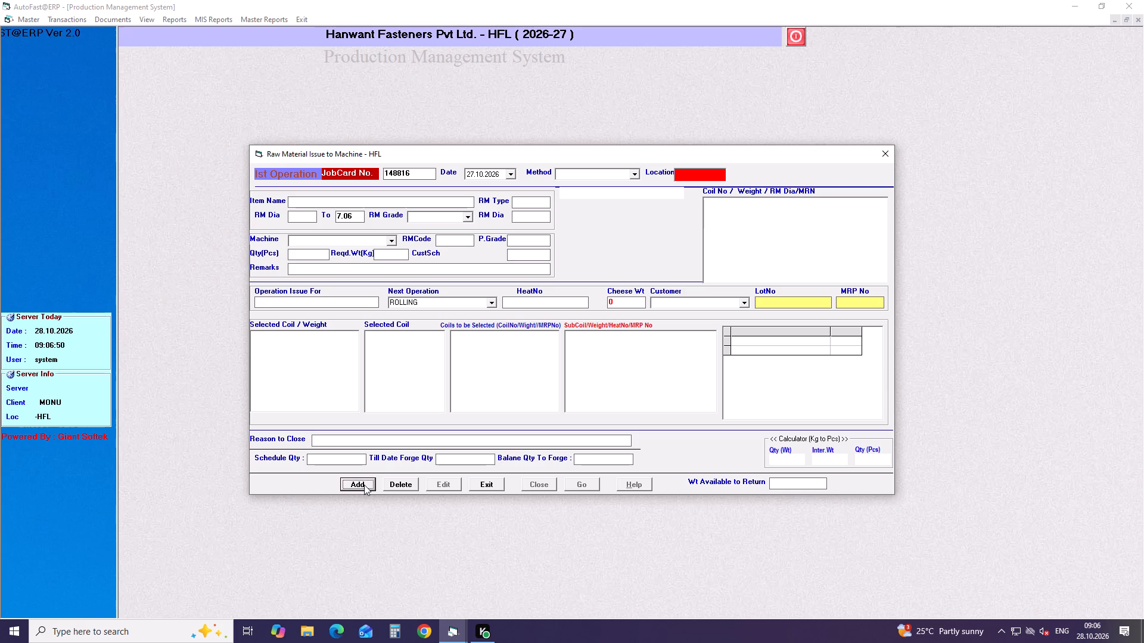
Start another job card, keeping the date 27.10.2026, with the method FORGING.
key("Return")
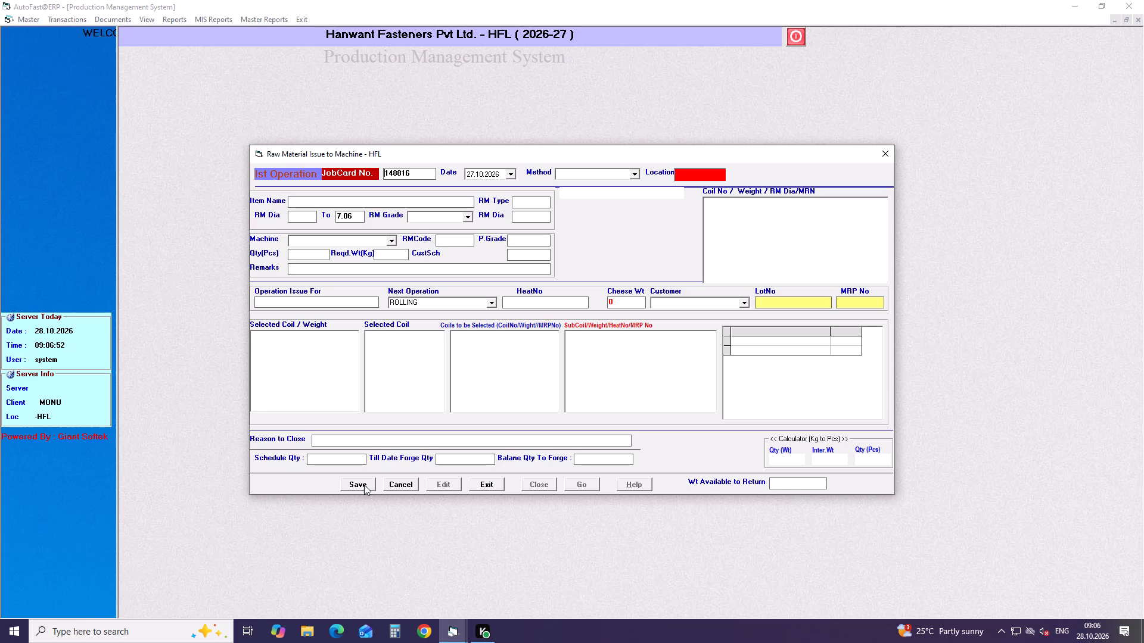
key("Return")
key("Return")
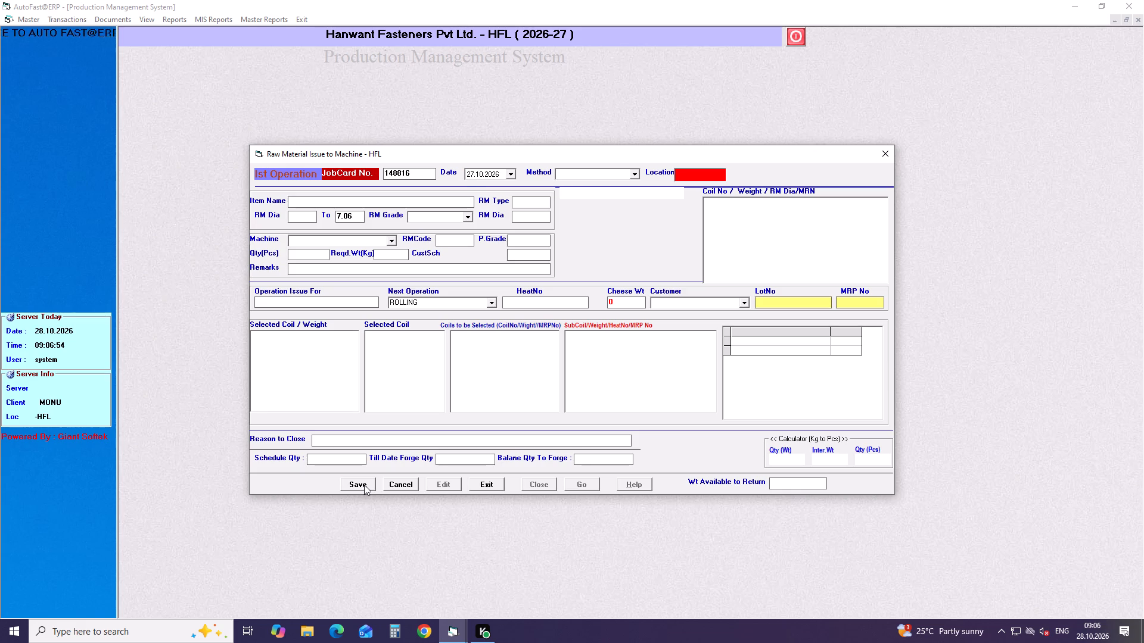
key("Down")
key("Return")
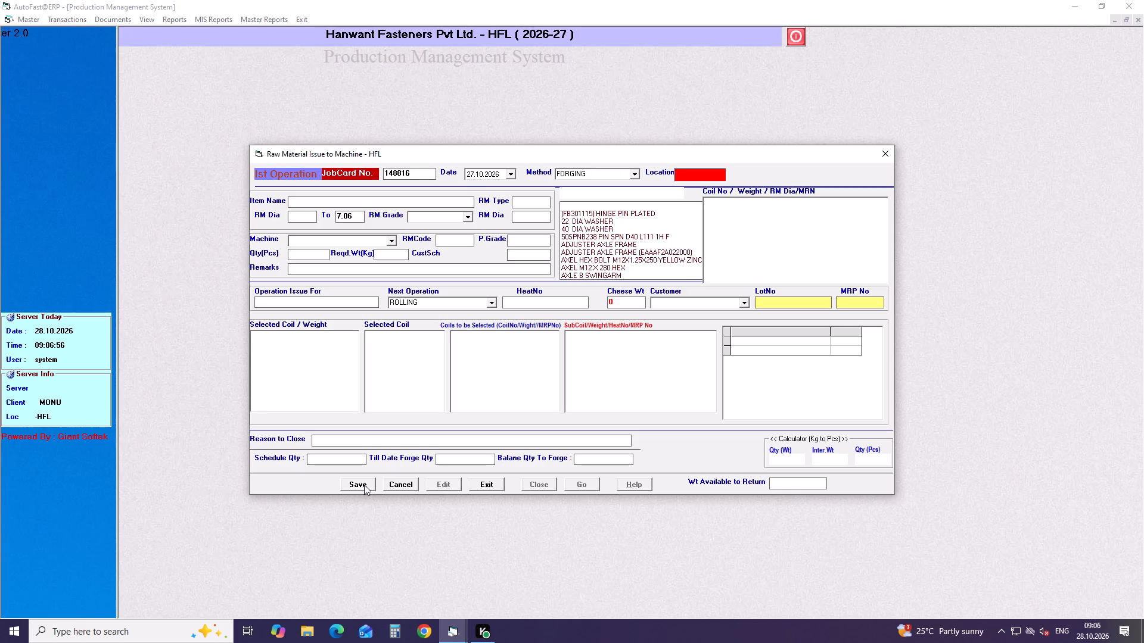
Find items starting with "inte" and choose INTEGRATED WASHER FLAT HD SCREW FOR SALLY M6 X 22.
type("inte")
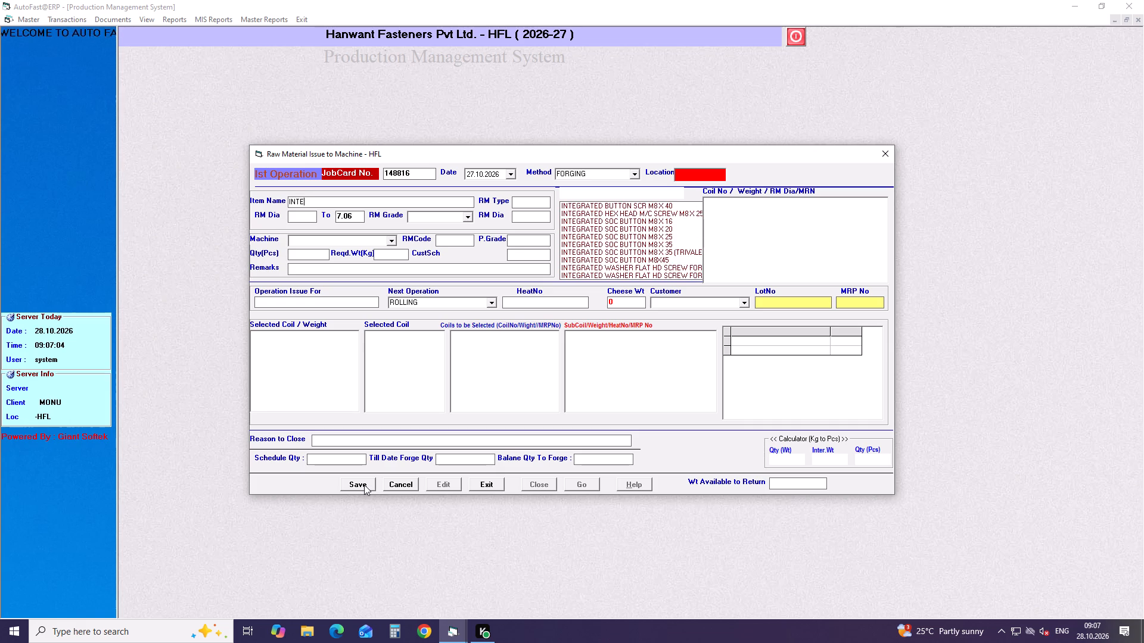
key("Down")
key("Down")
key("Down")
key("Down")
key("Down")
key("Down")
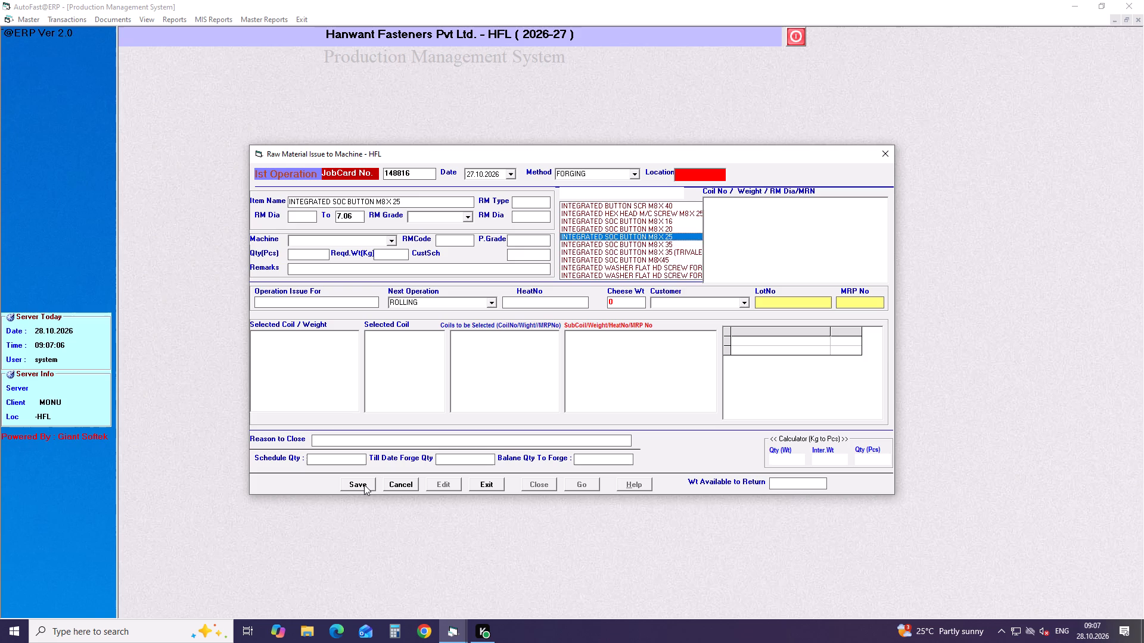
key("Down")
key("Down")
key("Down")
key("Down")
key("Down")
key("Return")
key("Return")
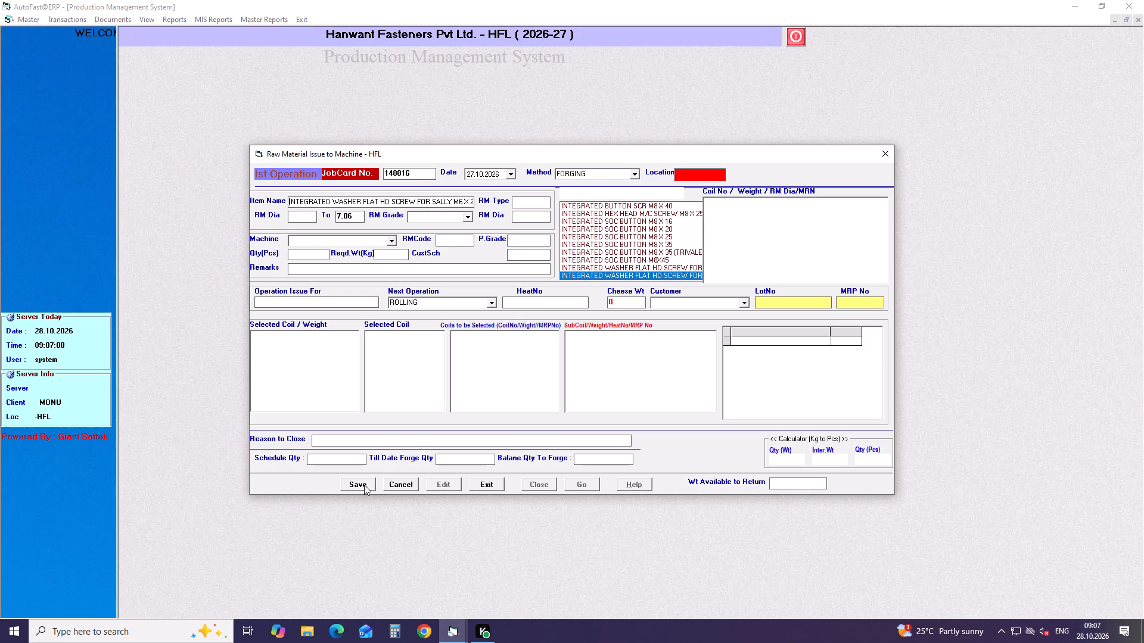
key("Return")
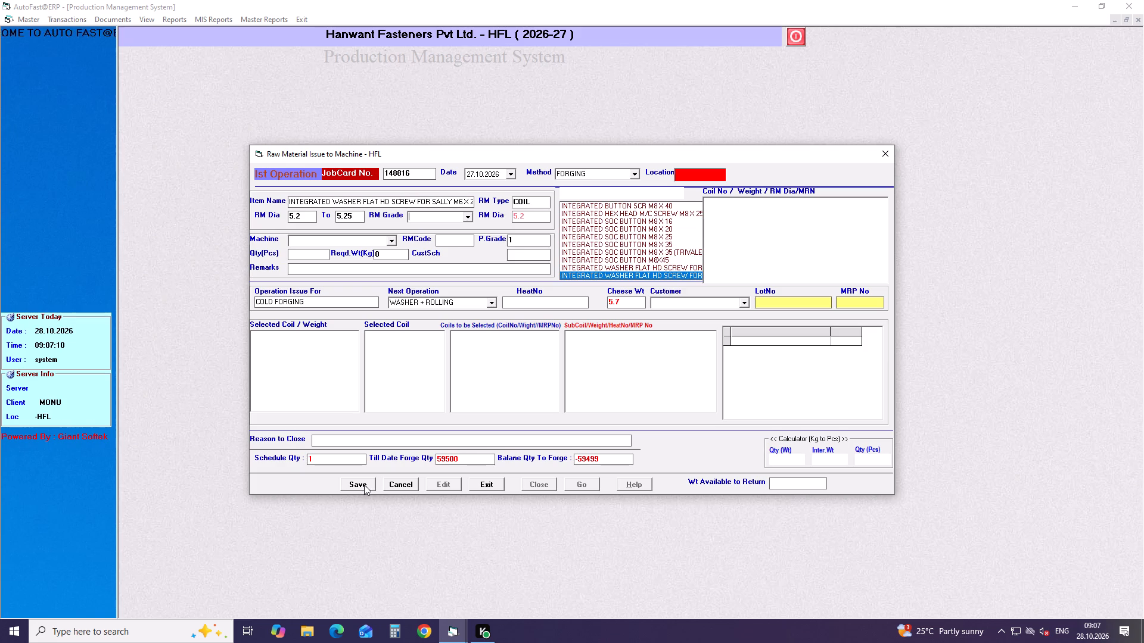
Check the cut-off end of the chosen item's name for its size.
left_click(353, 204)
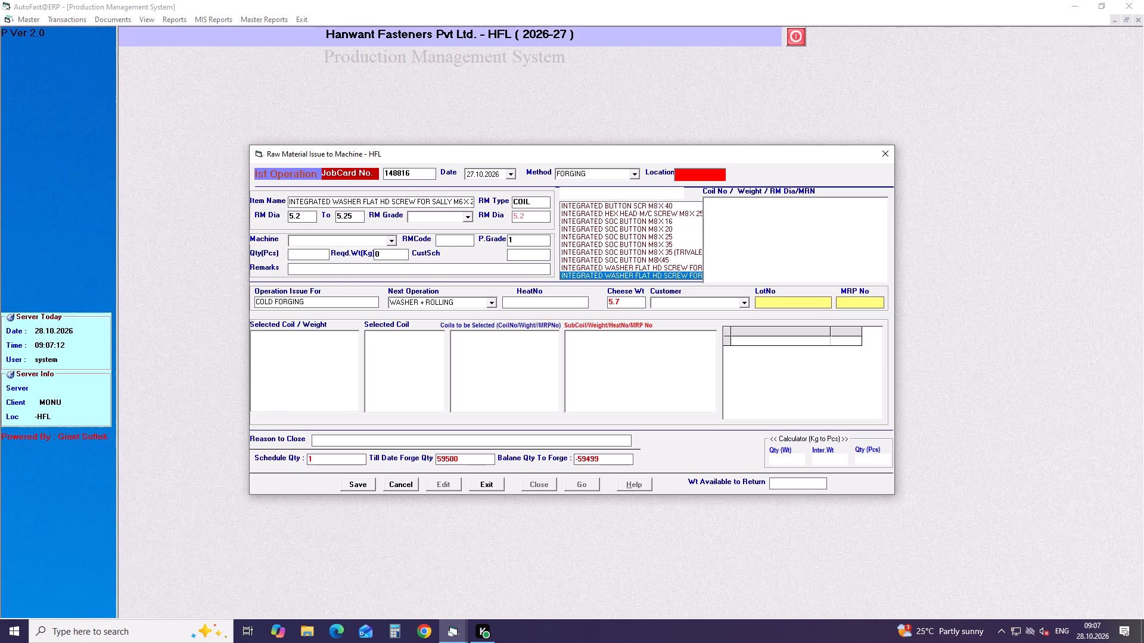
key("Right")
key("Right")
key("Right")
key("Right")
key("Right")
key("Right")
key("Right")
key("Right")
key("Right")
key("Right")
key("Right")
key("Right")
key("Right")
key("Right")
key("Right")
key("Right")
key("Right")
key("Right")
key("Right")
key("Right")
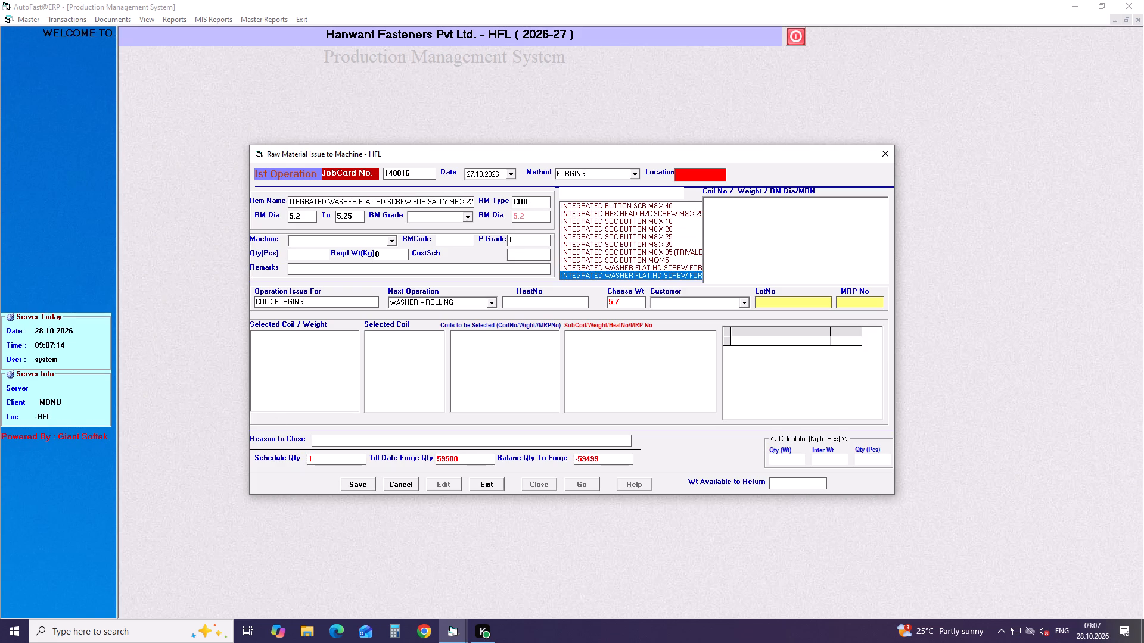
Set the raw material grade to 10B21 and the machine to H-2 (HEADER 1/4").
key("Return")
key("Return")
key("Down")
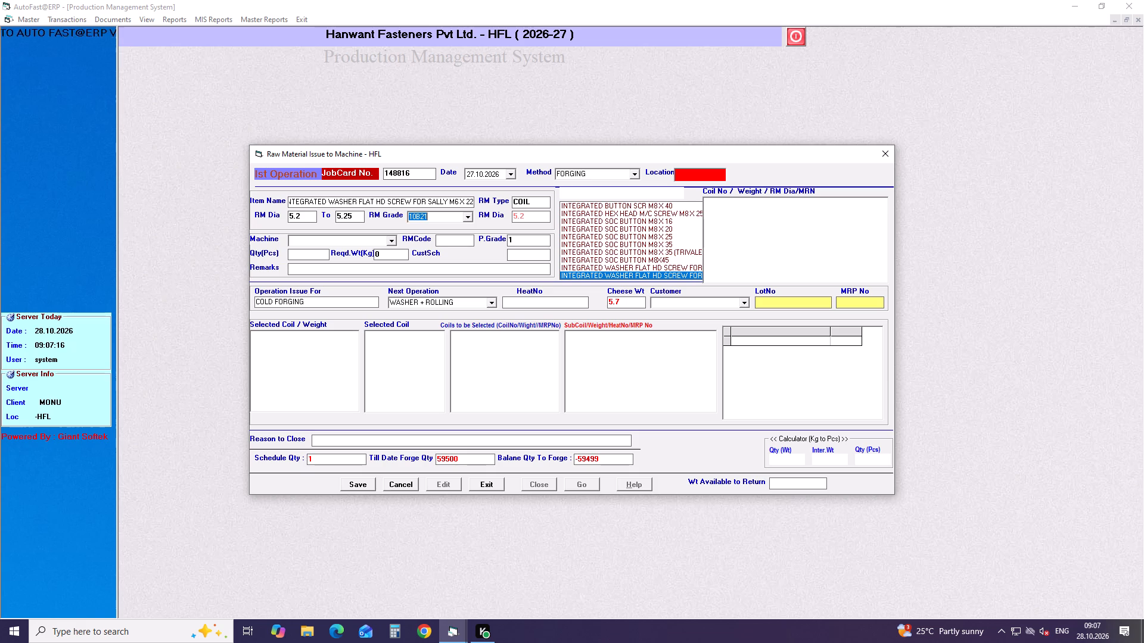
key("Return")
key("Return")
key("Down")
key("Down")
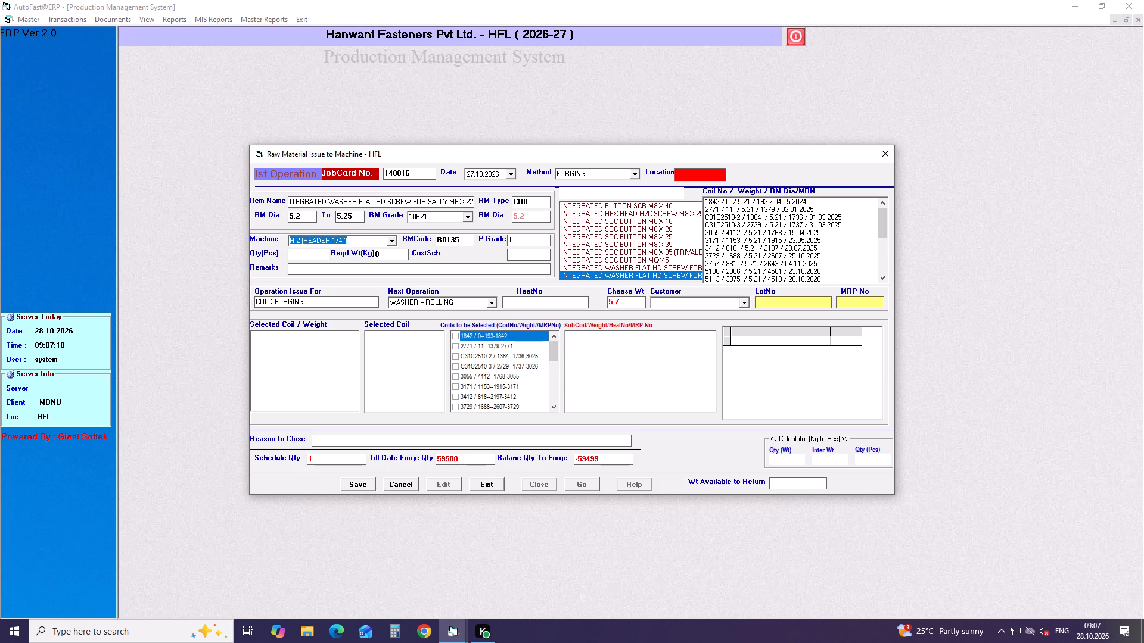
key("Return")
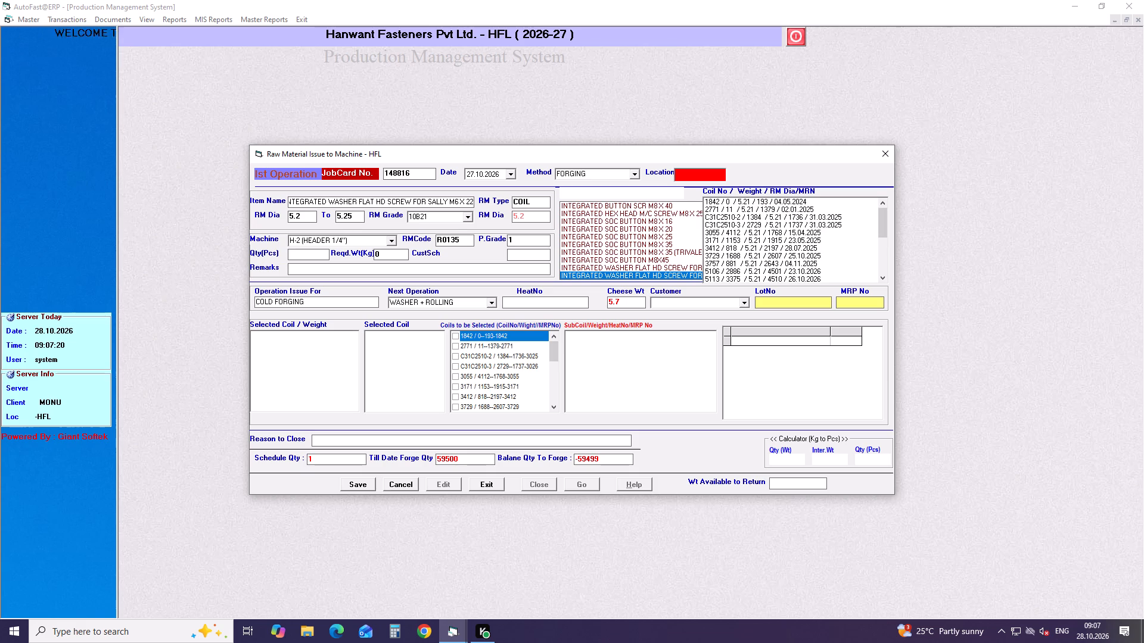
Enter a quantity of 18260 pieces and add WASHER + ROLLING as the next operation.
type("18260")
key("Return")
key("Return")
key("Return")
key("Return")
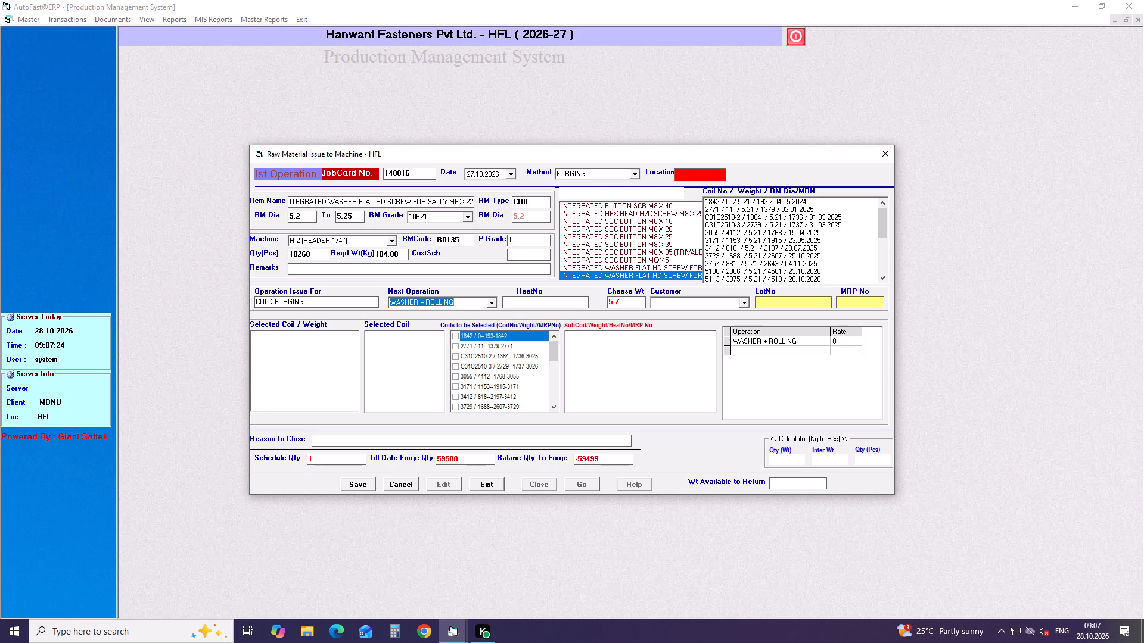
key("Return")
key("Return")
key("Return")
key("Return")
key("Return")
key("Return")
key("Return")
key("Return")
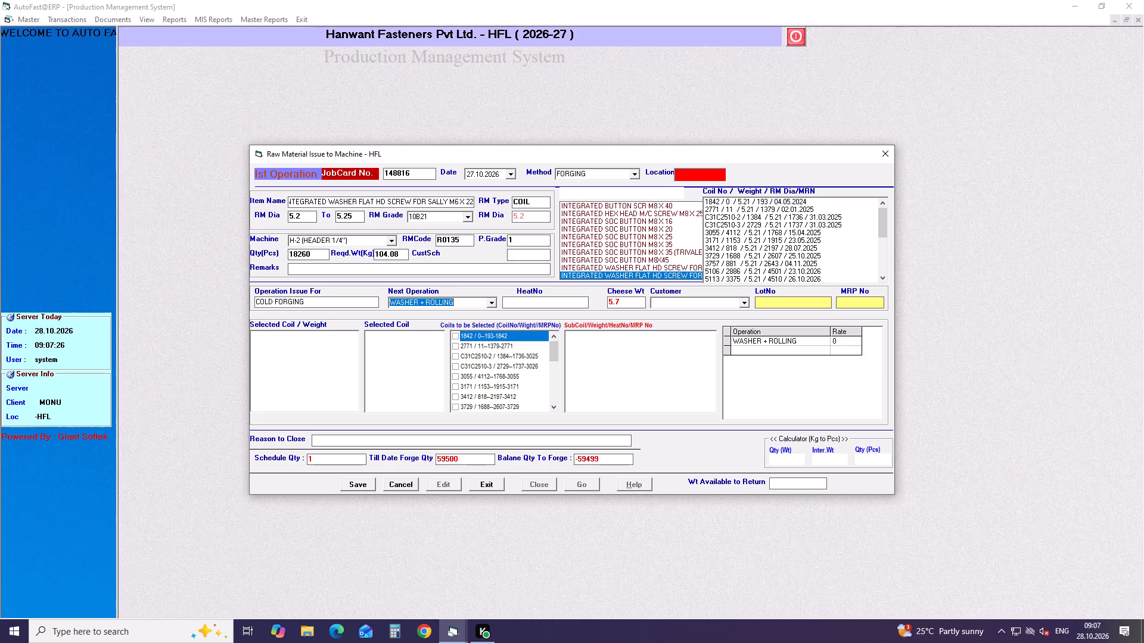
Select the returned coil 4944 (323.59-R) with its sub-coil 4944-13R for this job card.
left_click_drag(553, 349, 555, 394)
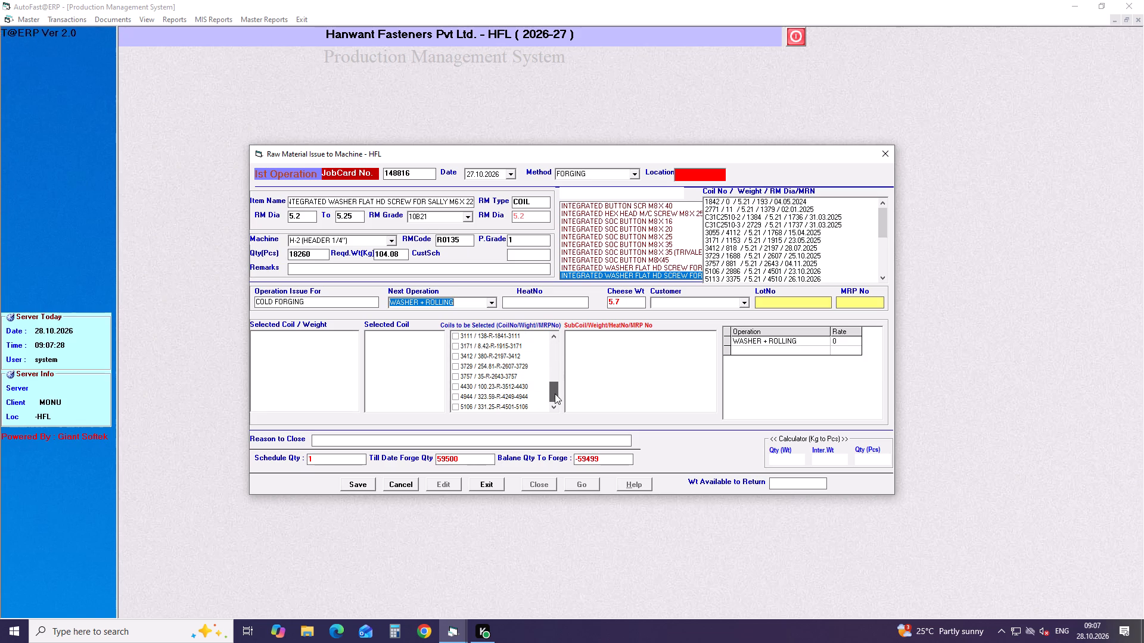
left_click_drag(555, 394, 553, 422)
left_click(457, 396)
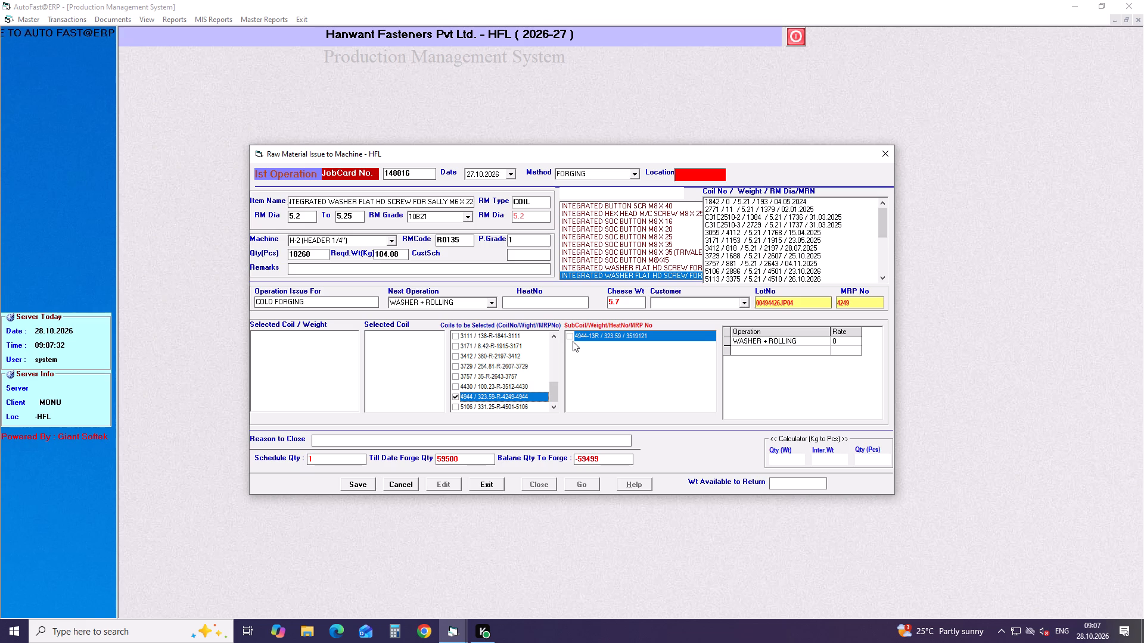
left_click(572, 338)
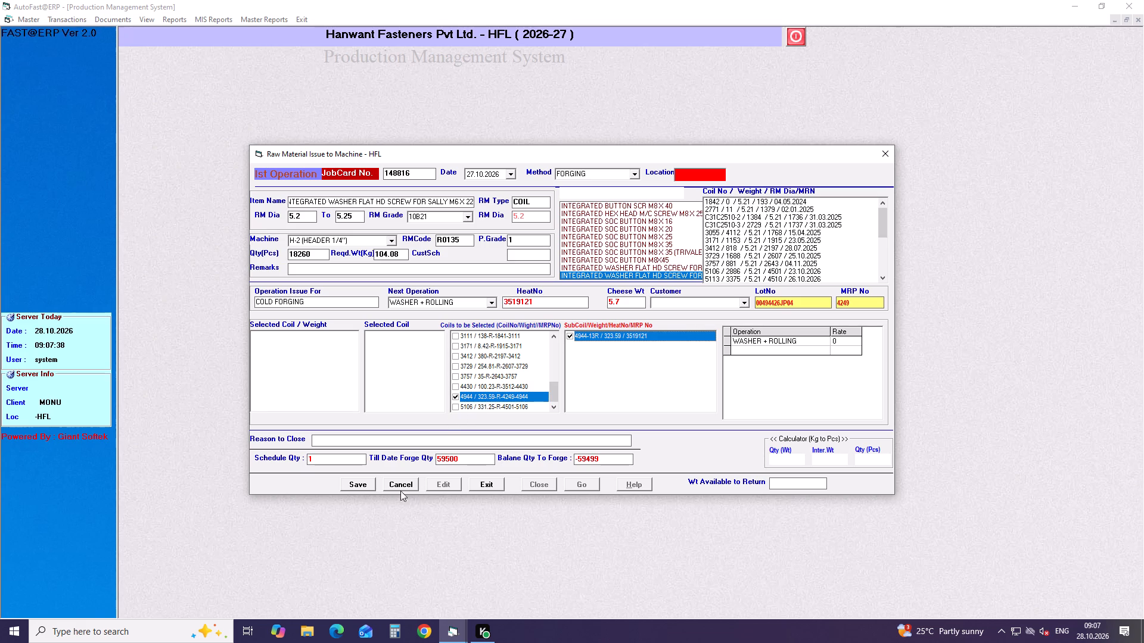
Save the job card for the integrated washer flat head screw M6X22.
left_click(357, 486)
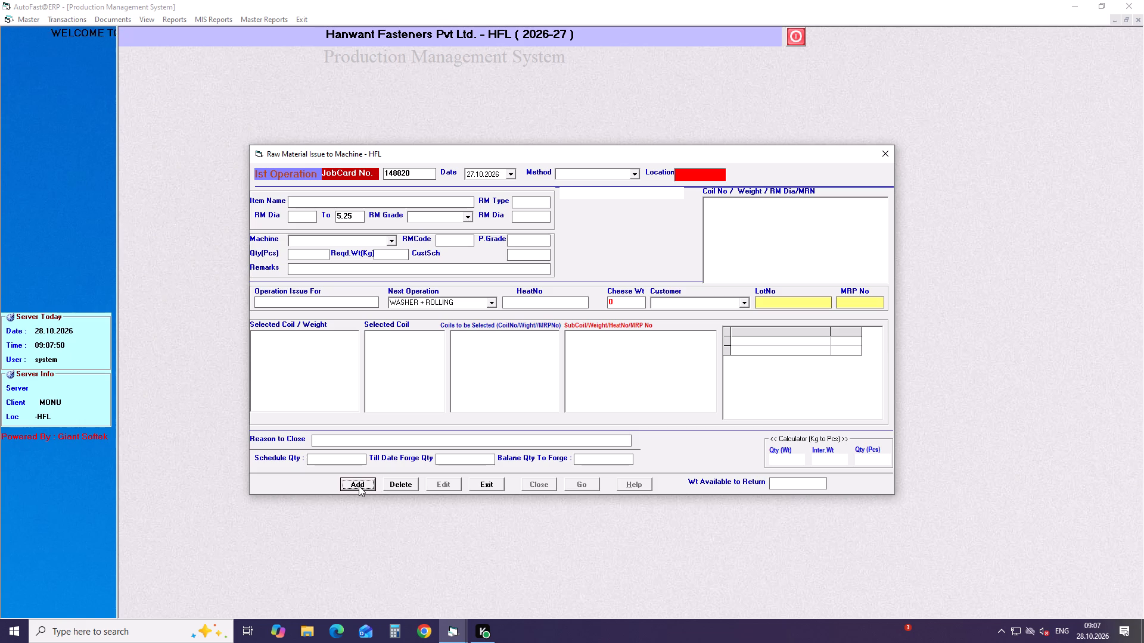
Start a new job card dated 27.10.2026 with FORGING as the method.
key("Return")
key("Return")
key("Return")
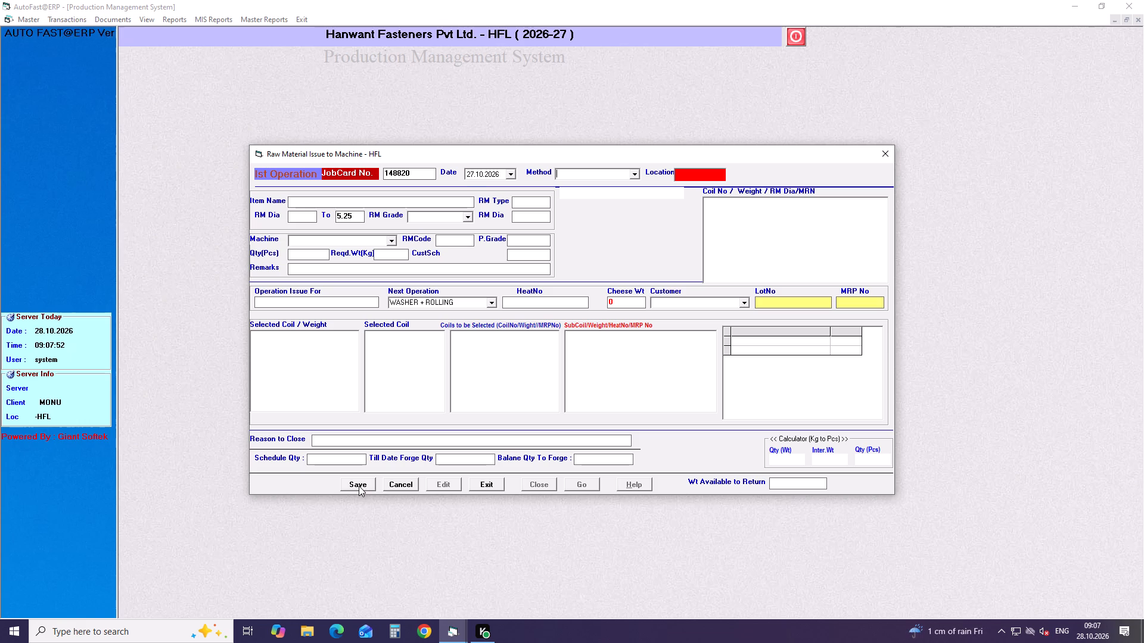
key("Down")
key("Return")
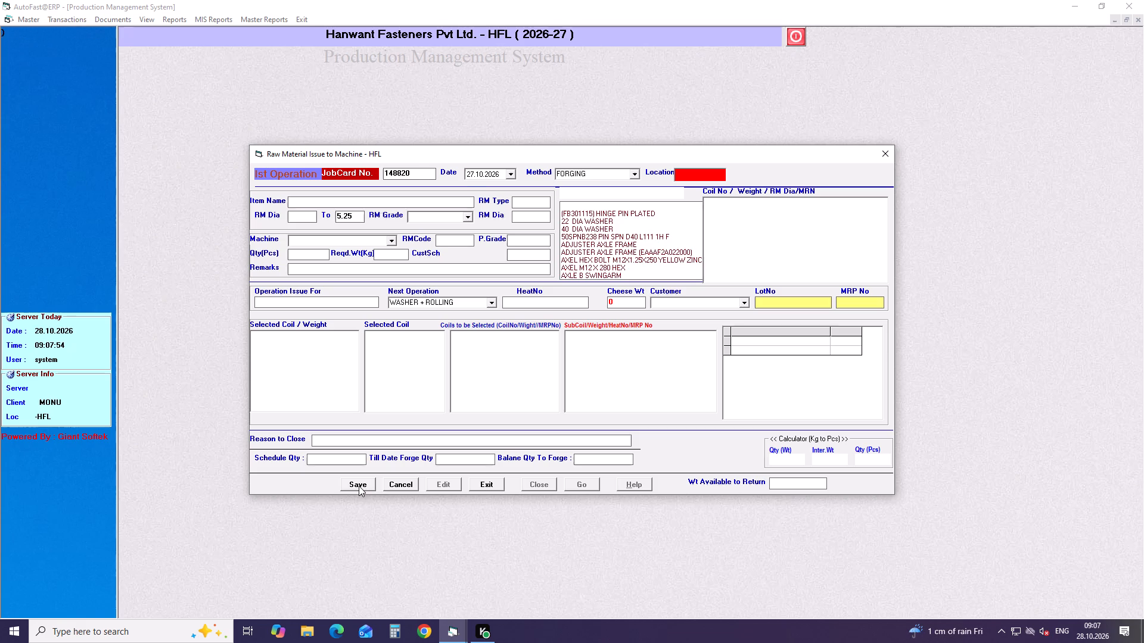
Find SCHCS M12 items and choose SCHCS M12X1.75X30 GR 012.9 F/T BLK SEMI-FINISH as the item.
type("schcs")
key("space")
type("m12")
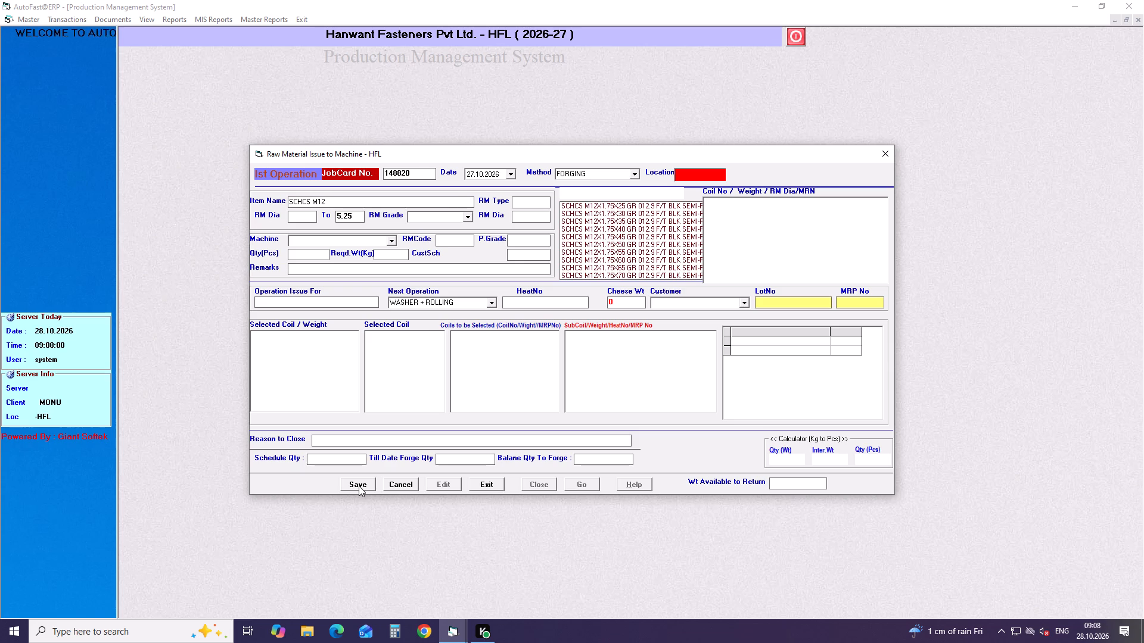
key("Down")
key("Down")
key("Down")
key("Down")
key("Up")
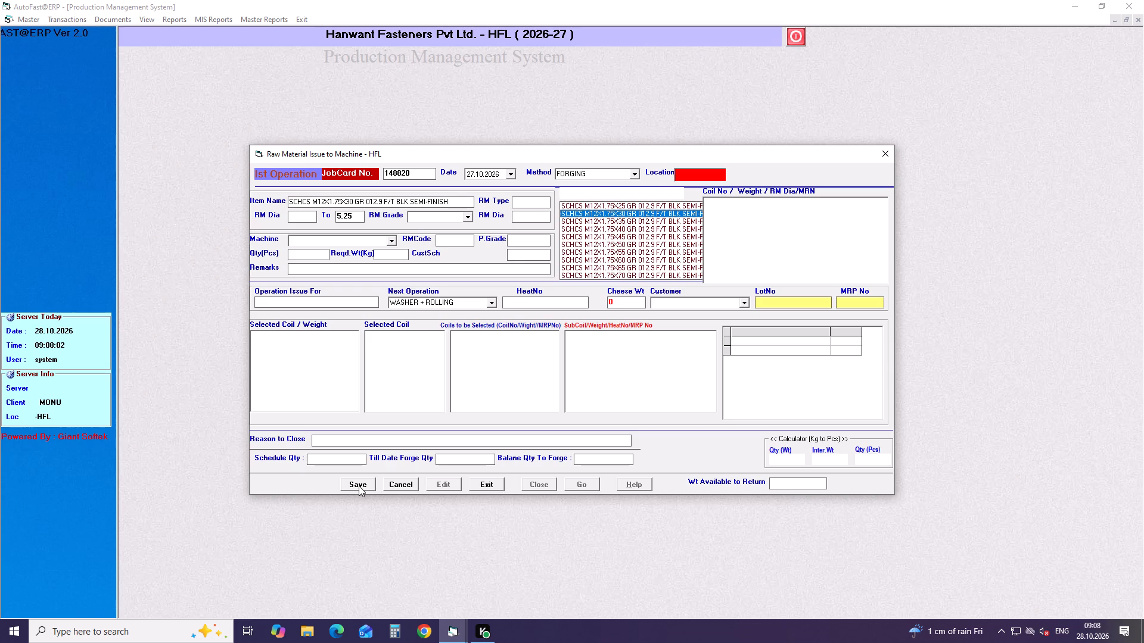
key("Return")
Set the raw material grade to 51B37 and the machine to H-3 (HEADER 5/8").
key("Return")
key("Return")
key("Down")
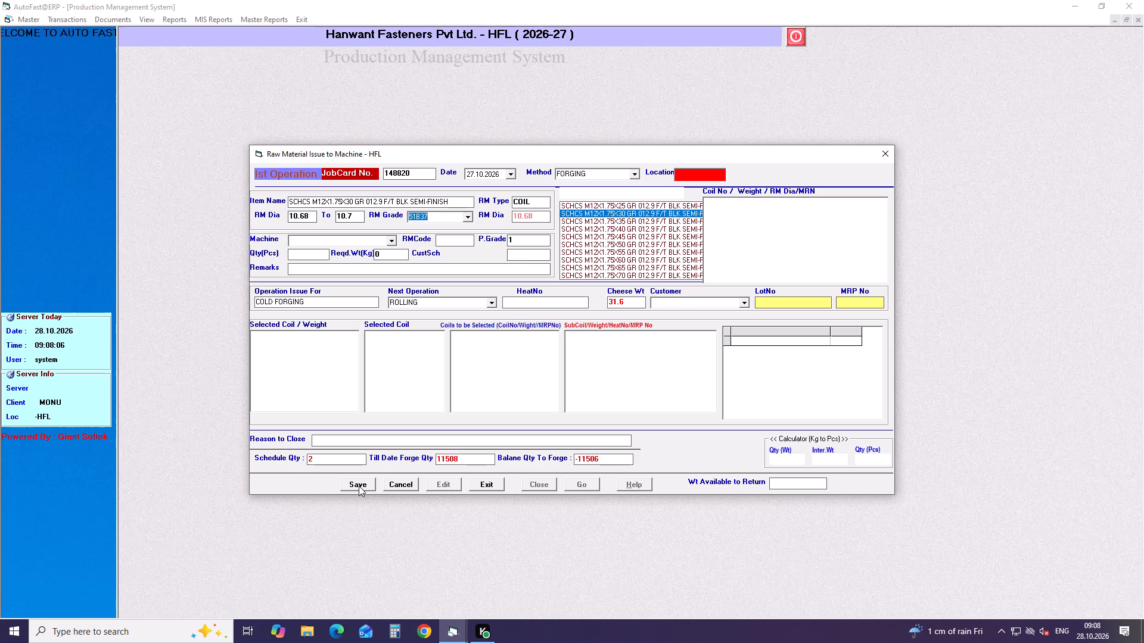
key("Return")
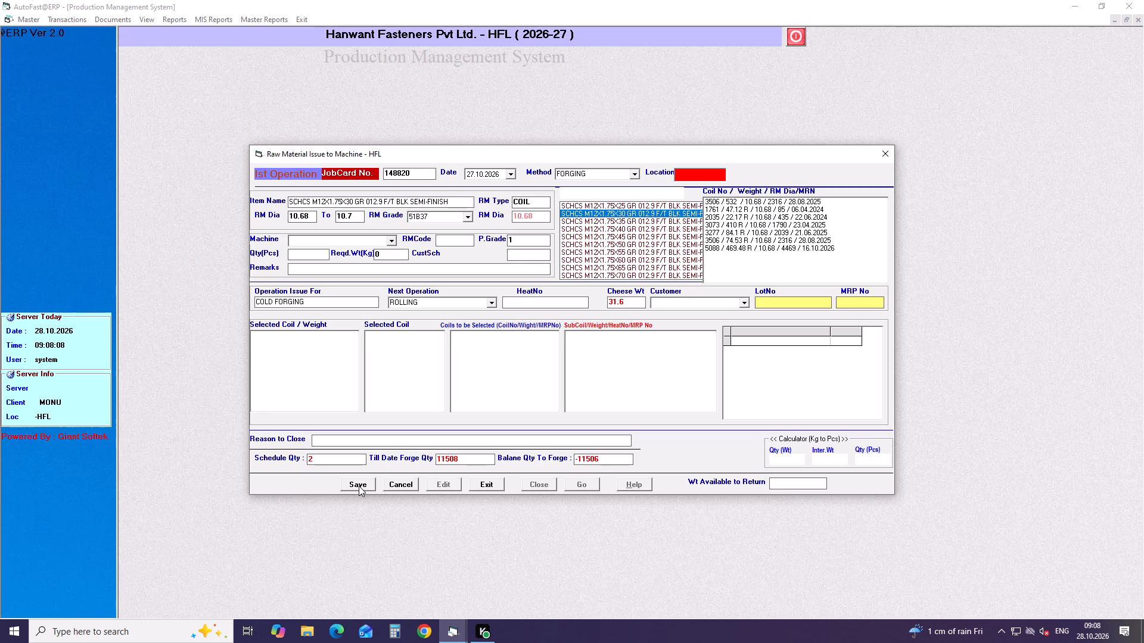
key("Down")
key("Down")
key("Return")
key("Down")
key("Down")
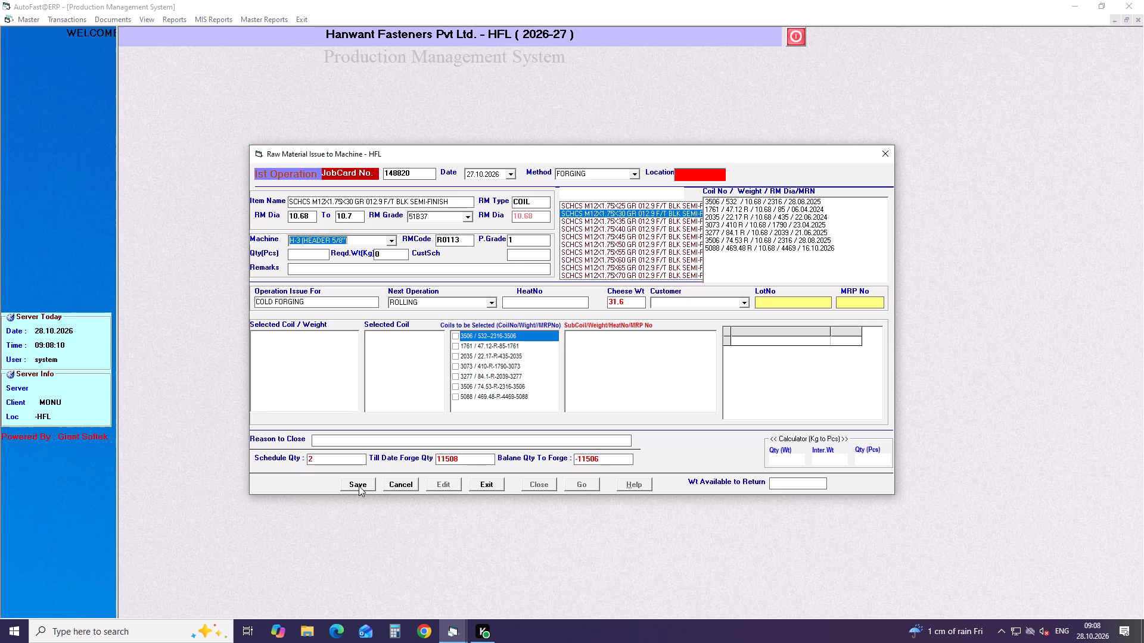
key("Return")
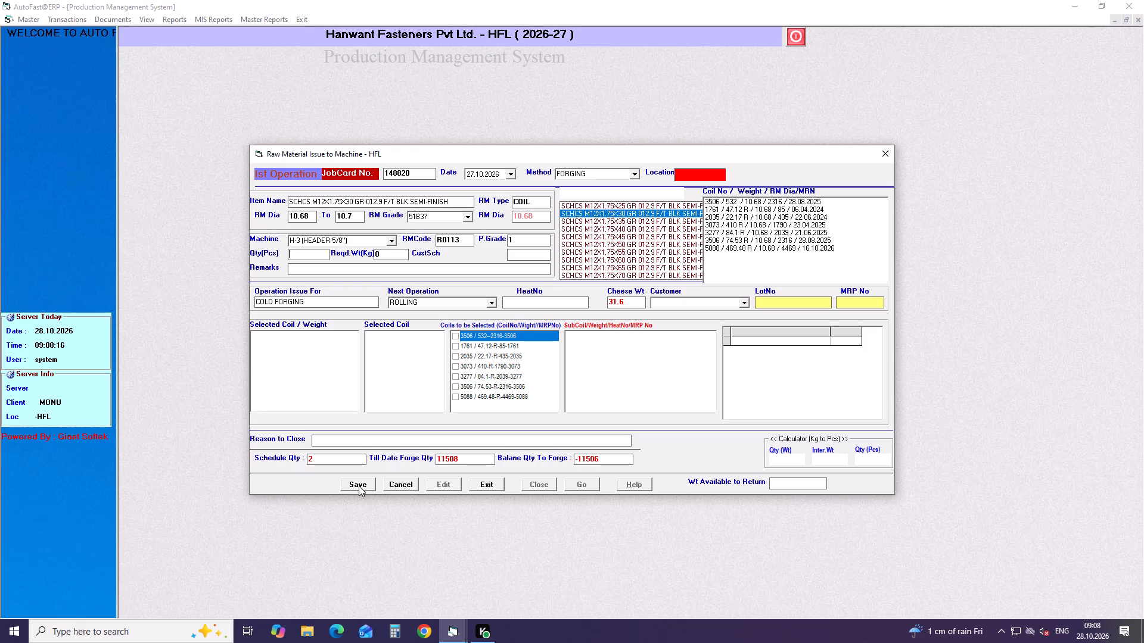
Enter a quantity of 14661 pieces and add ROLLING as the next operation.
type("14661")
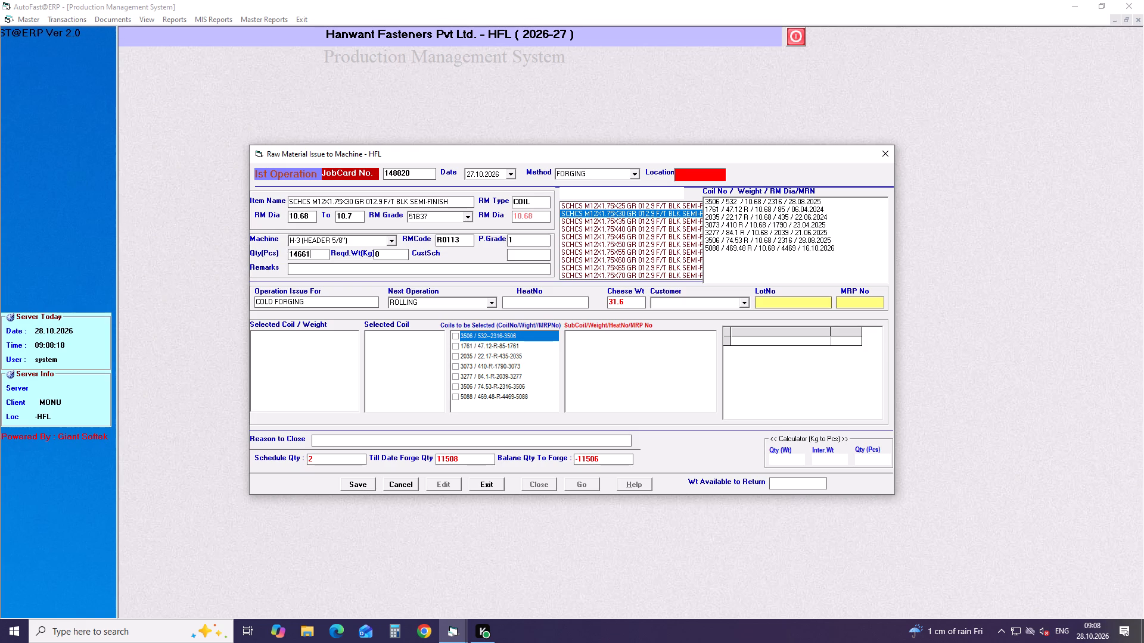
key("Return")
key("Return")
key("Return")
key("Return")
key("Return")
key("Return")
key("Return")
key("Return")
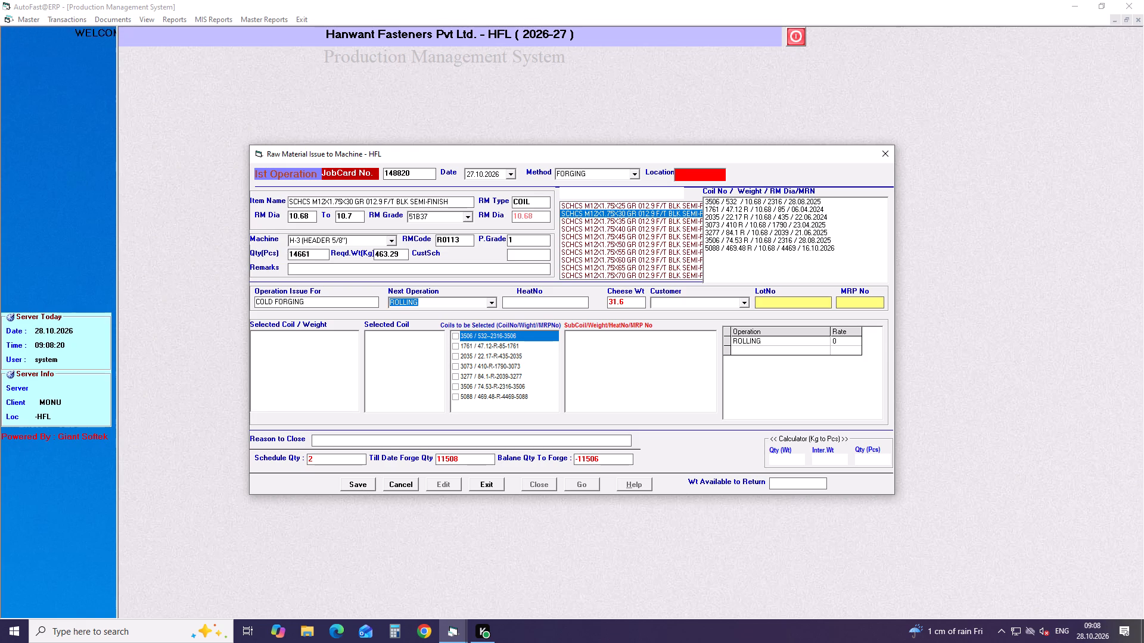
key("Return")
key("Return")
key("Return")
key("Return")
key("Return")
key("Return")
key("Return")
key("Return")
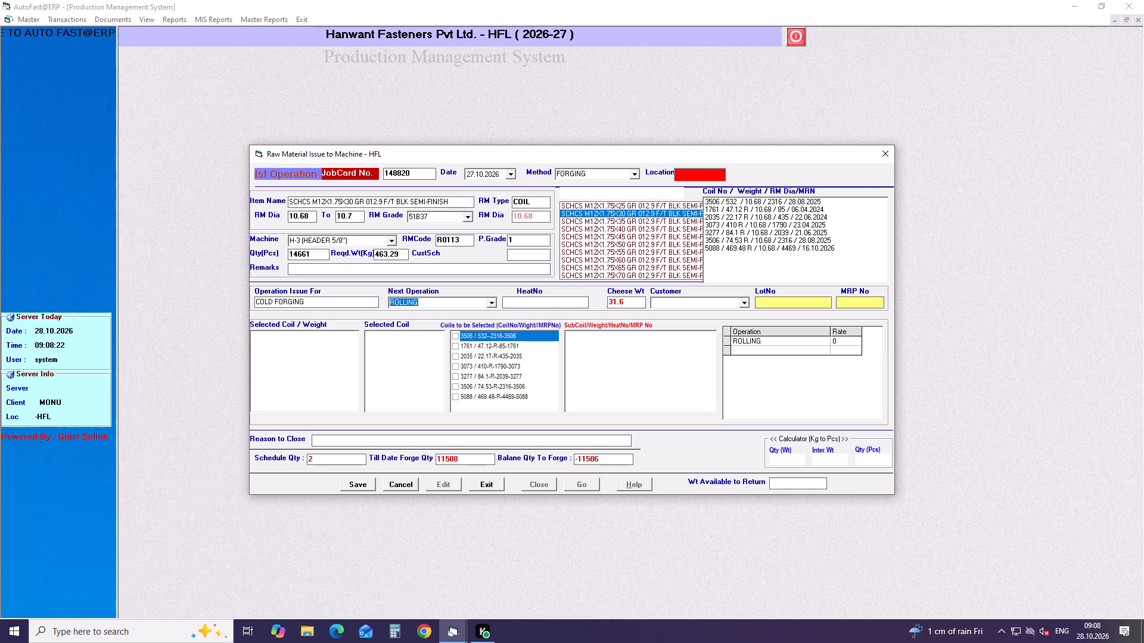
Select the returned coil 5088 (469.48-R) with its sub-coil 5088-5R for this job card.
left_click(455, 395)
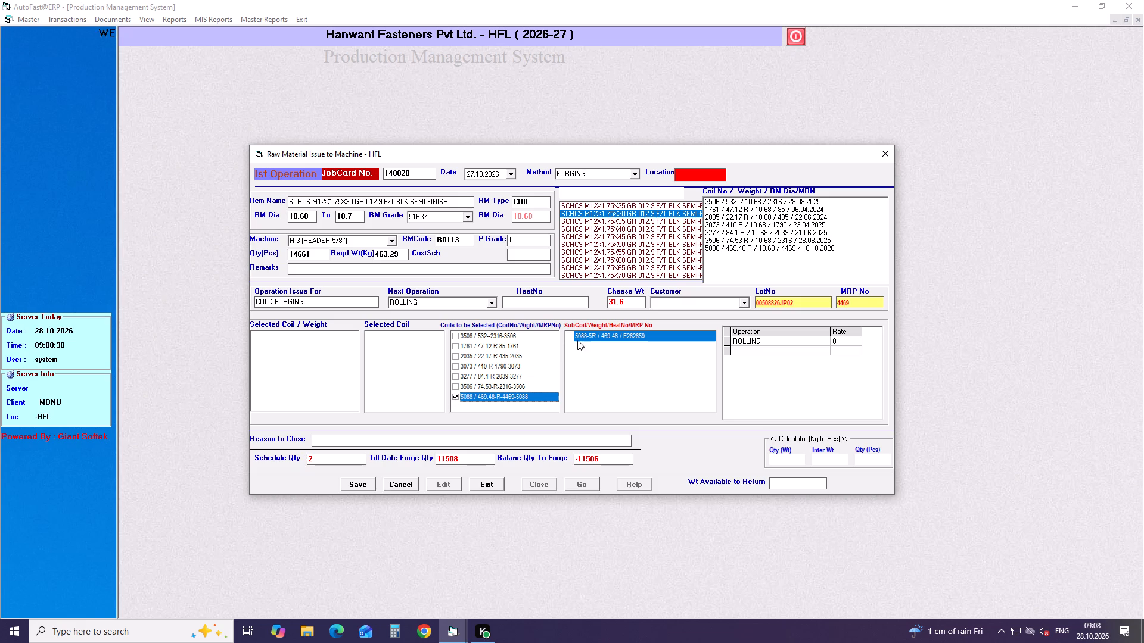
left_click(571, 338)
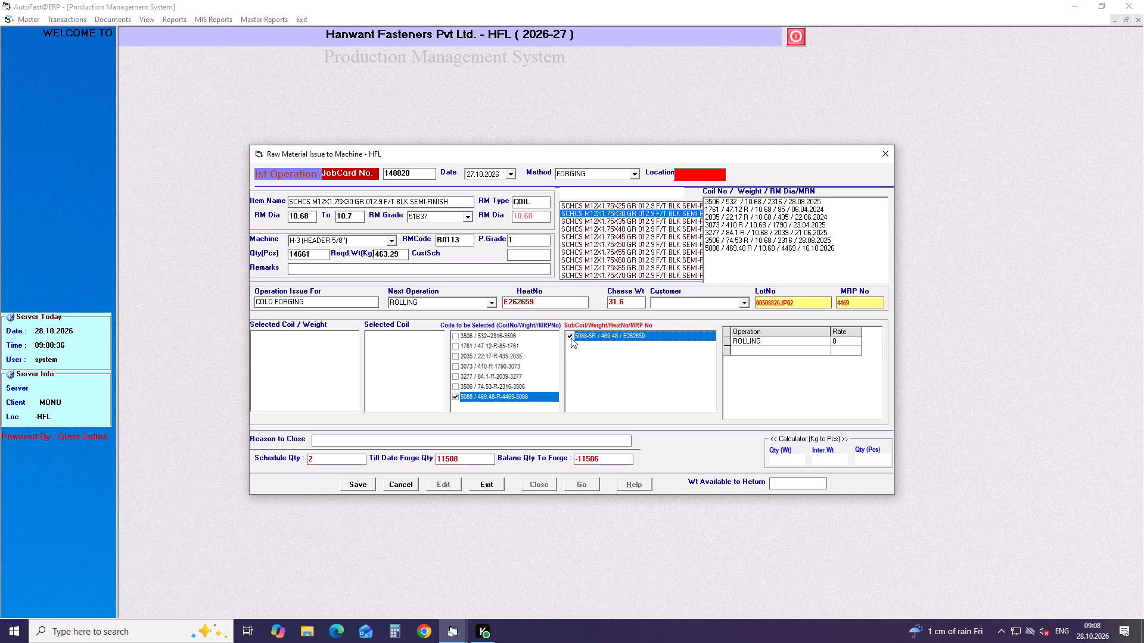
Switch to Calculator and divide the coil weight 469.48 by the cheese weight 31.6.
left_click(397, 632)
key("4")
type("69")
type(".48")
key("slash")
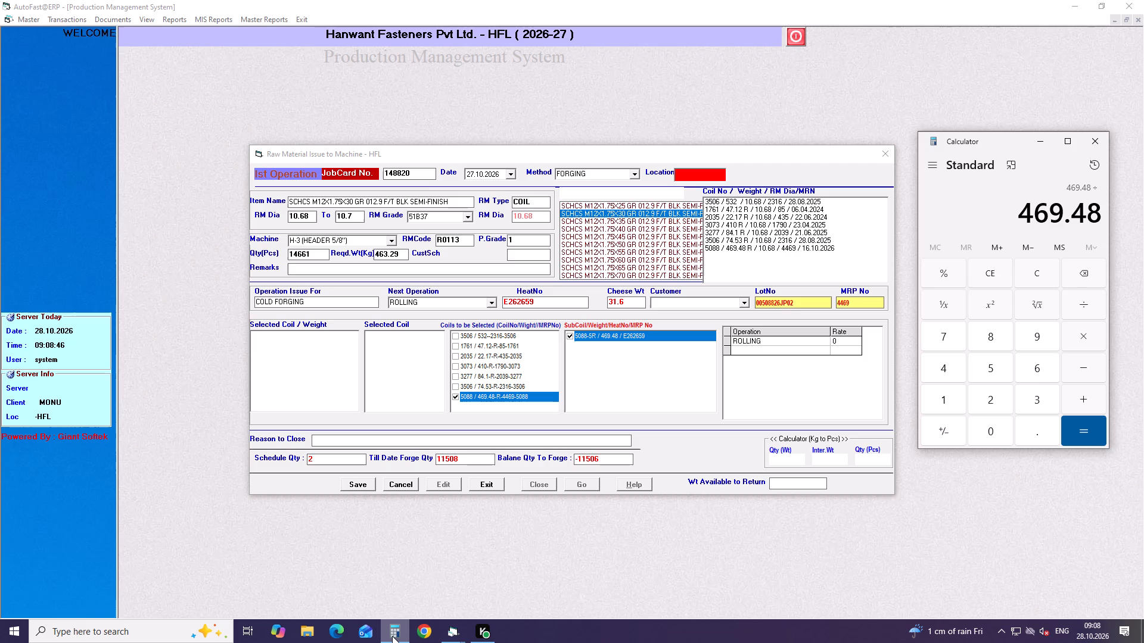
type("31.6")
key("Return")
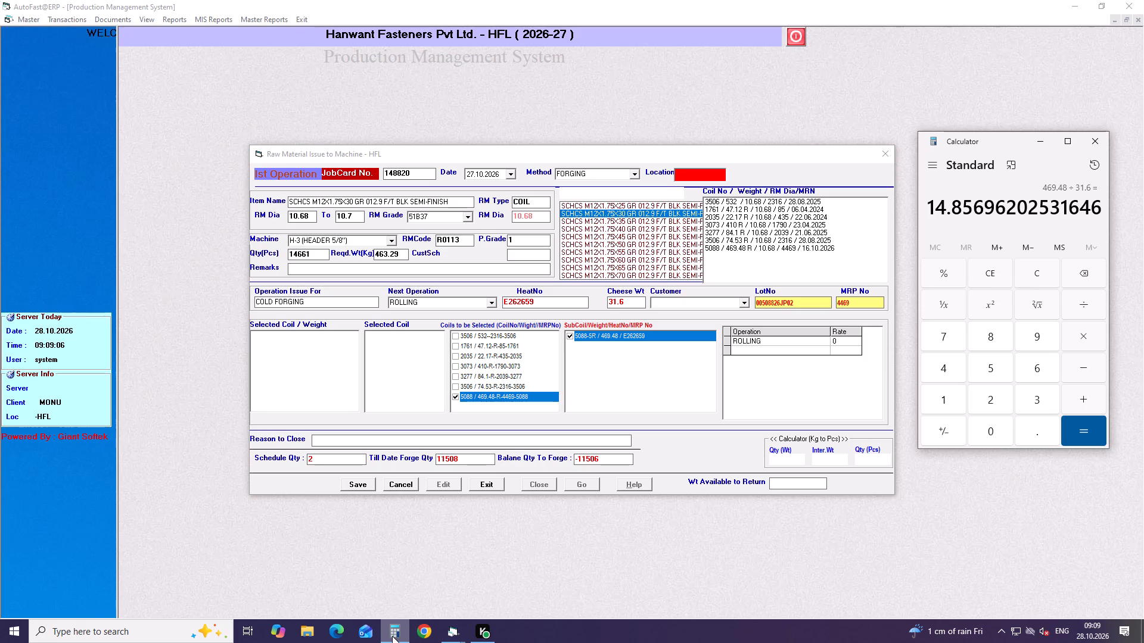
Back in the job card, change the quantity to 14856.96 pieces, keeping ROLLING as the next operation.
left_click_drag(321, 255, 248, 254)
type("14856.96")
key("Return")
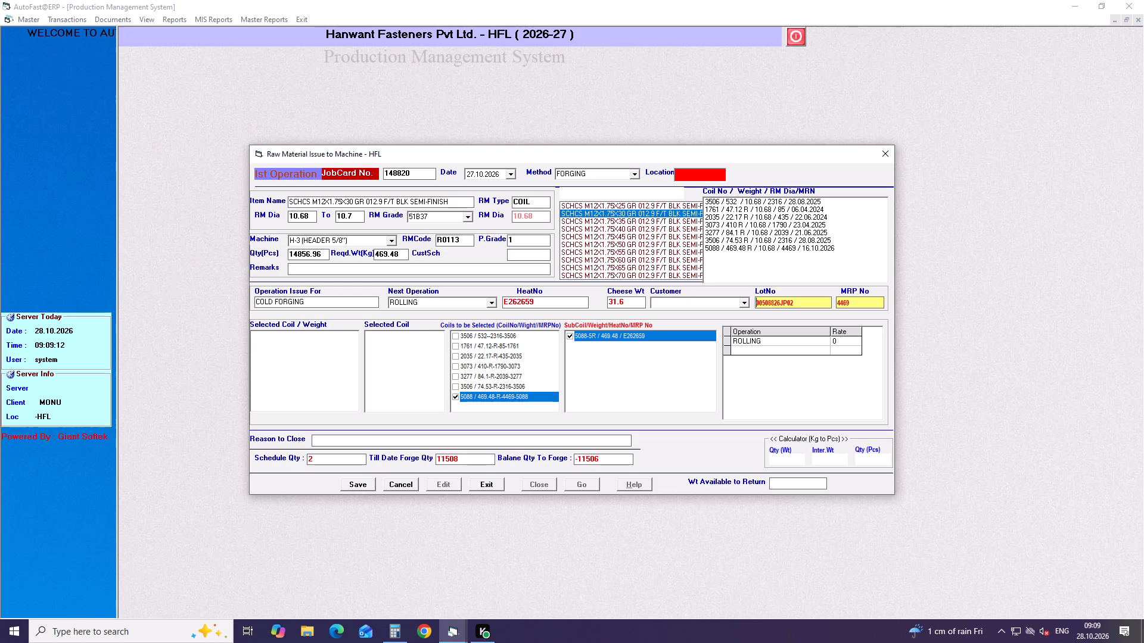
key("Return")
key("Return")
key("Return")
key("Return")
key("Return")
key("Return")
key("Return")
key("Return")
key("Return")
key("Return")
key("Return")
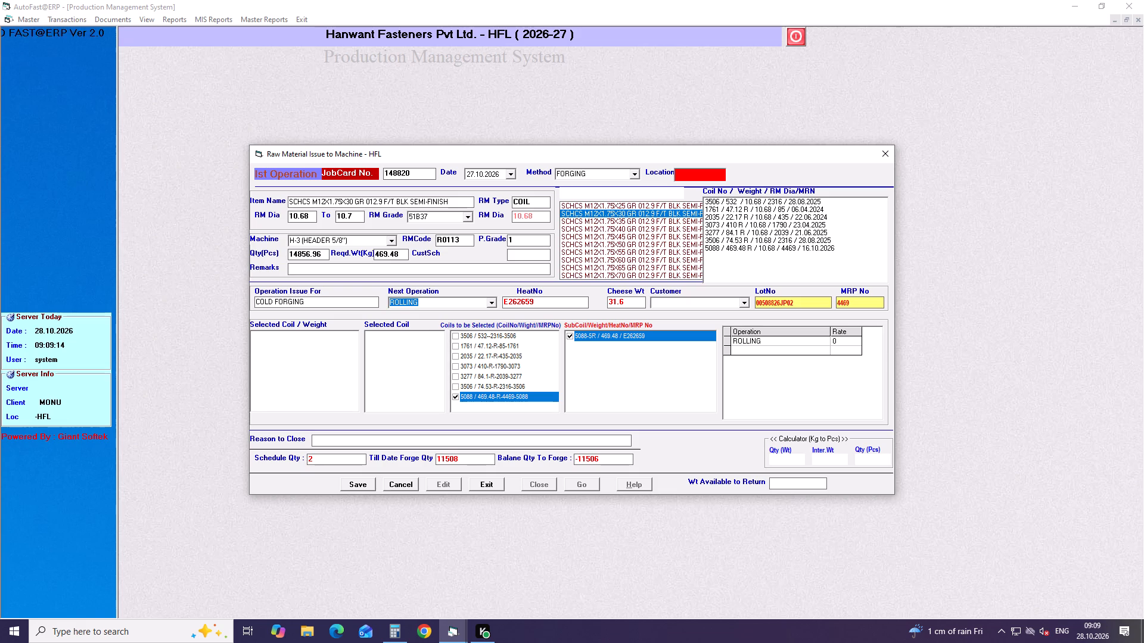
key("Return")
key("Return")
key("Return")
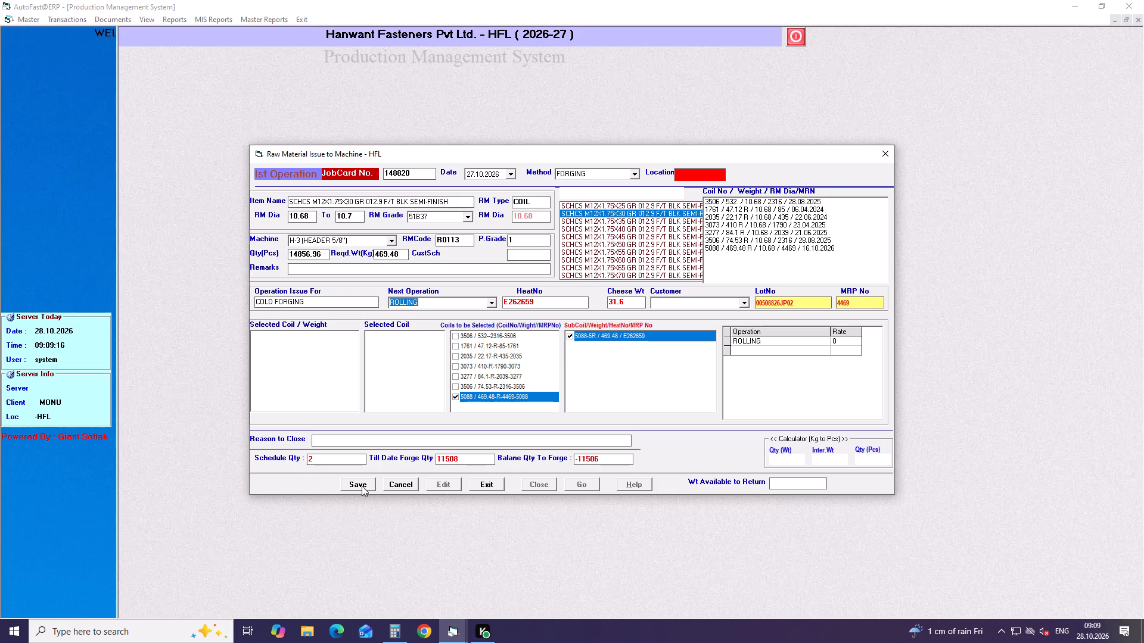
Save the job card for SCHCS M12X1.75X30.
left_click(360, 486)
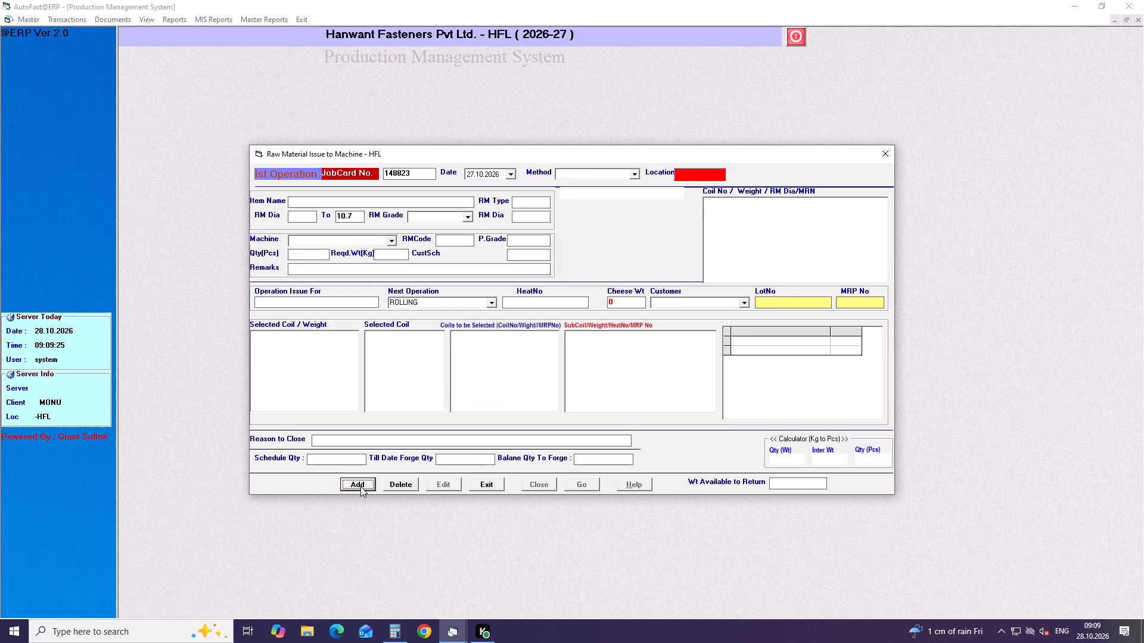
Start another job card dated 27.10.2026 with FORGING as the method.
key("Return")
key("Return")
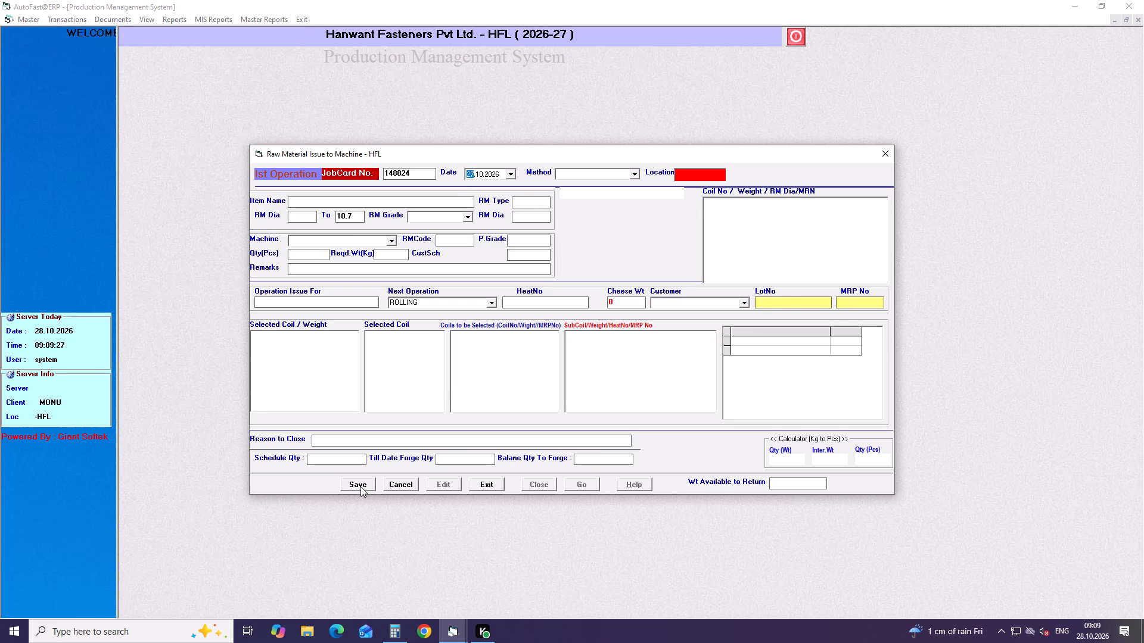
key("Return")
key("Down")
key("Return")
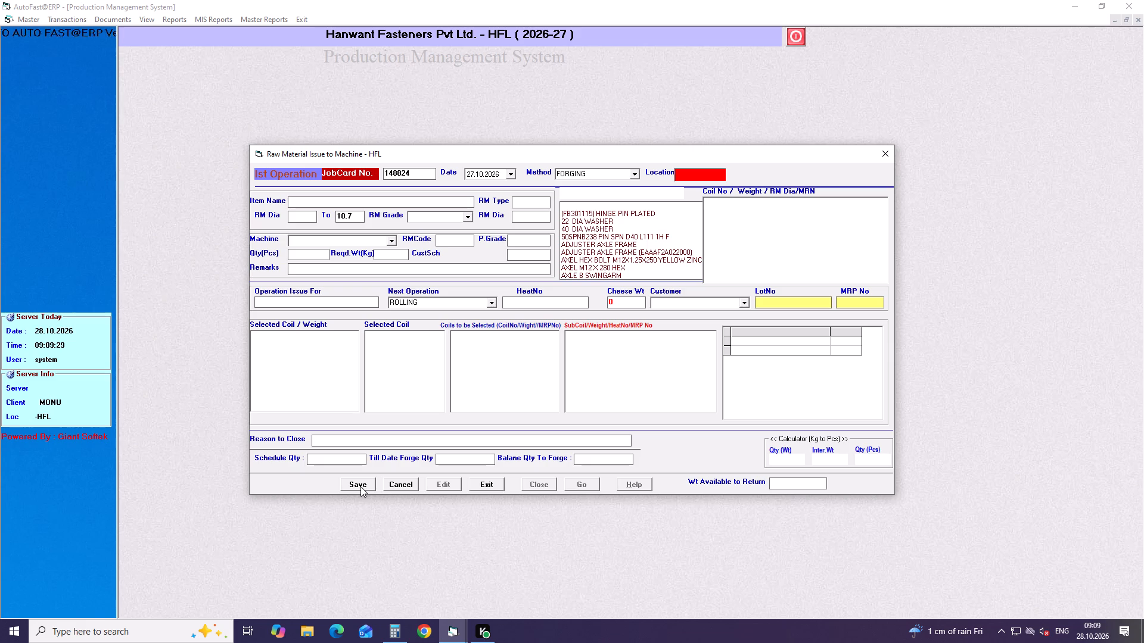
Find BOLT HEX 6 items and choose BOLT HEX 6X25 as the item.
type("bpl")
key("BackSpace")
key("BackSpace")
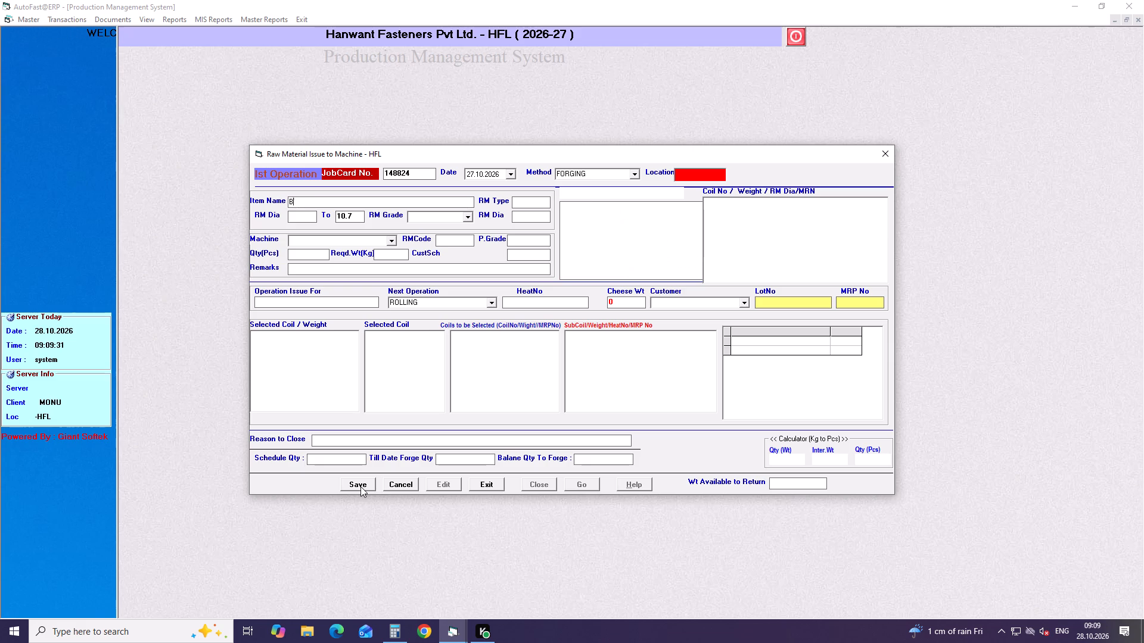
type("olt hex 6")
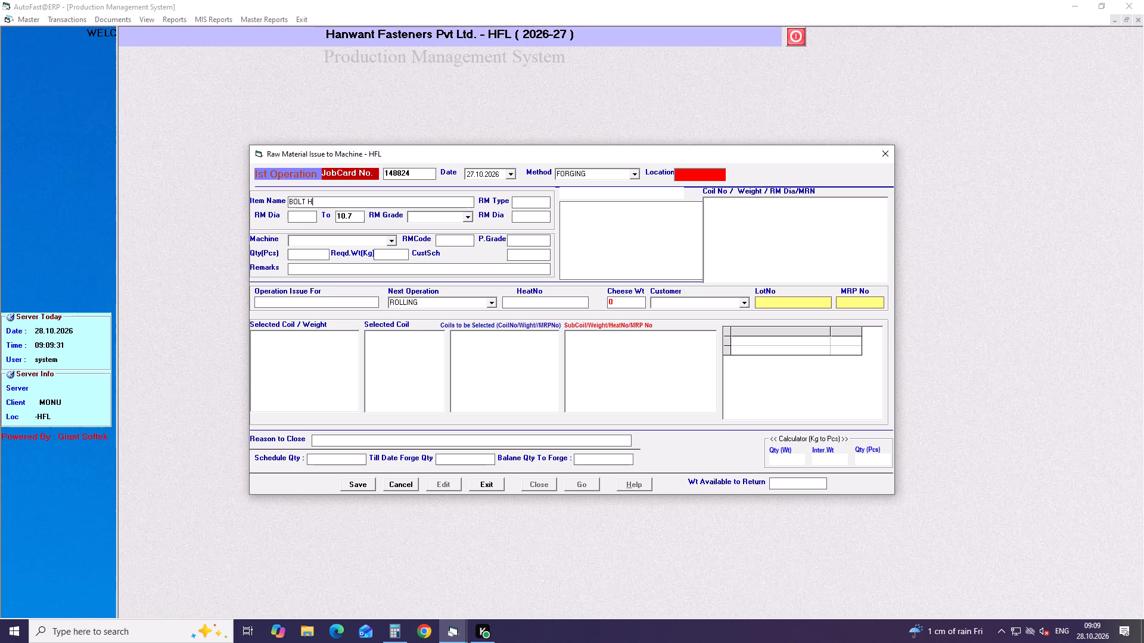
key("Down")
key("Down")
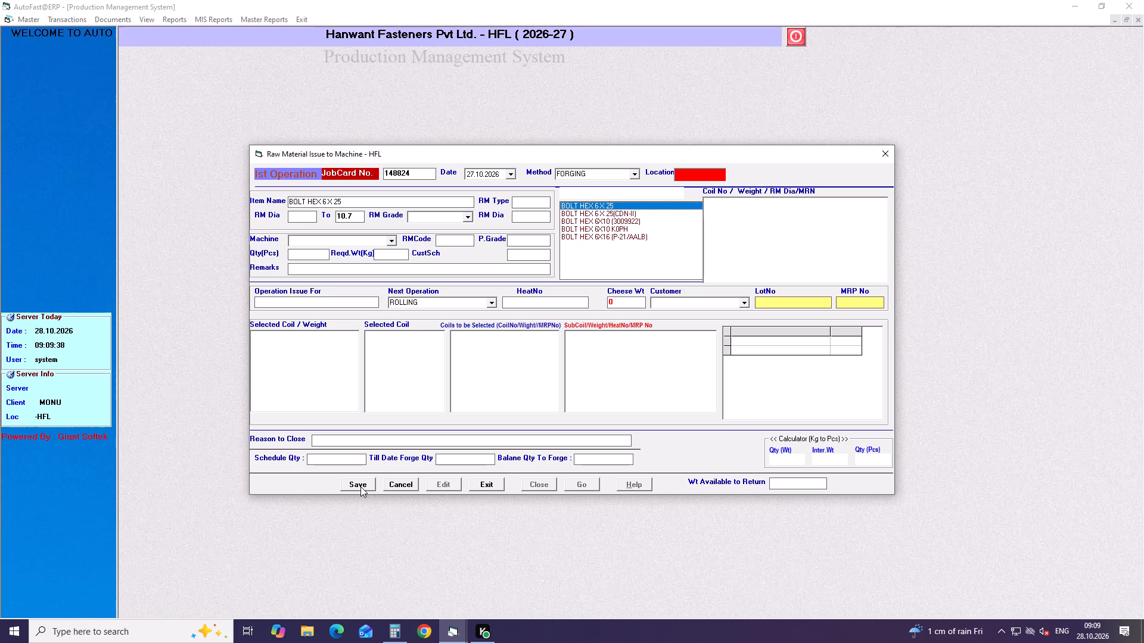
key("Return")
Set the raw material grade to 10B21 and the machine to H-4 (HEADER 3/8").
key("Return")
key("Return")
key("Down")
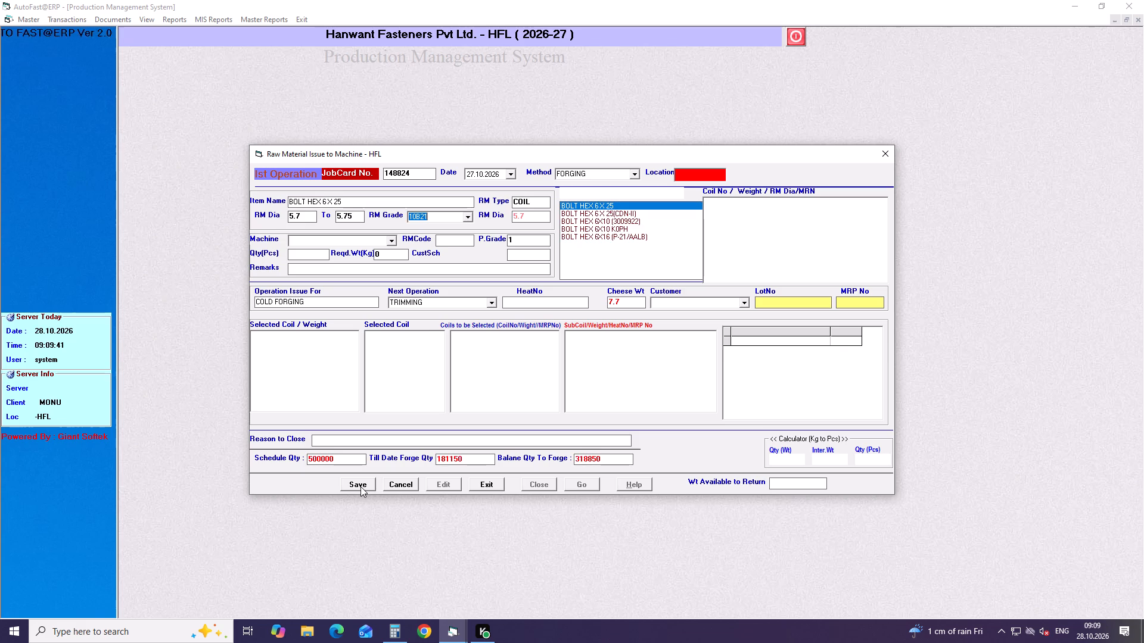
key("Return")
key("Return")
key("Down")
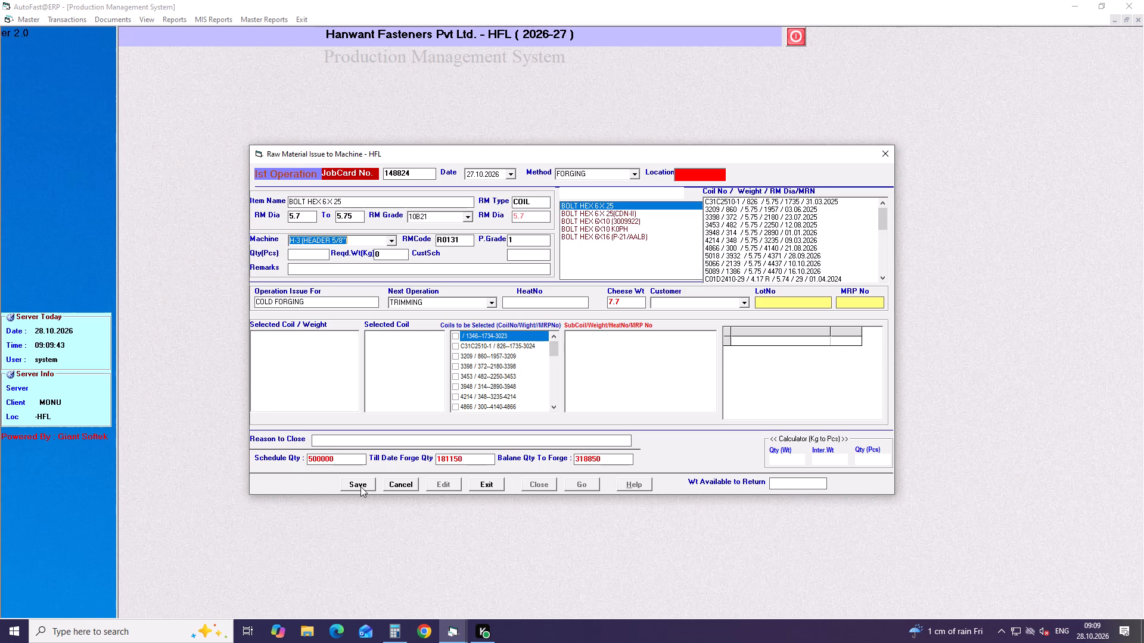
key("Down")
key("Return")
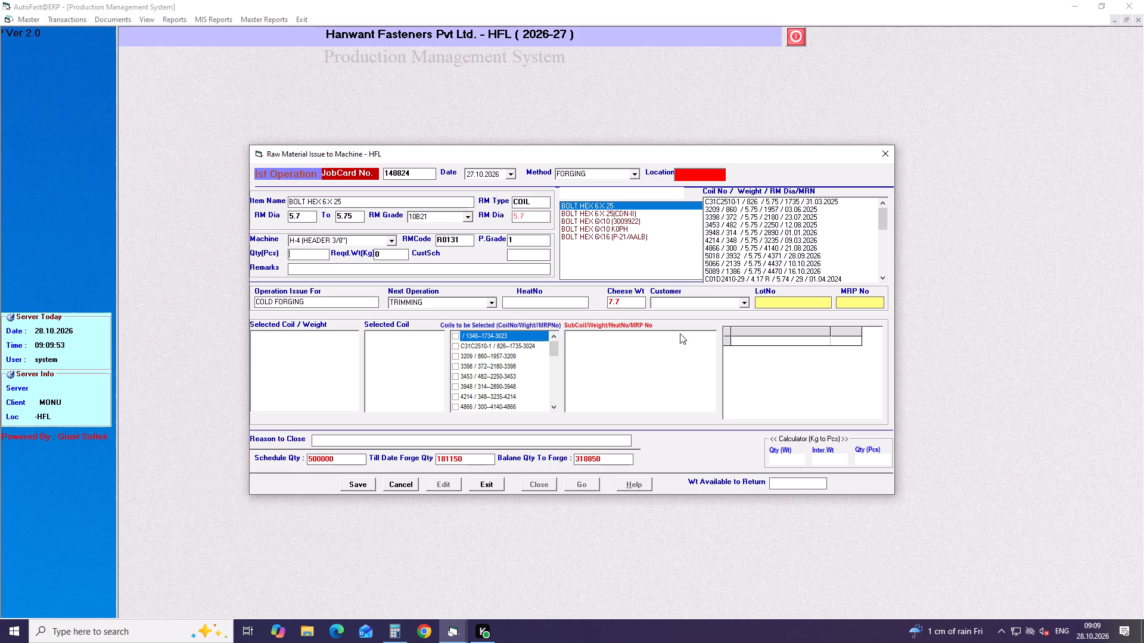
Switch to Calculator and add the piece quantities 30500 and 28740.
left_click(397, 635)
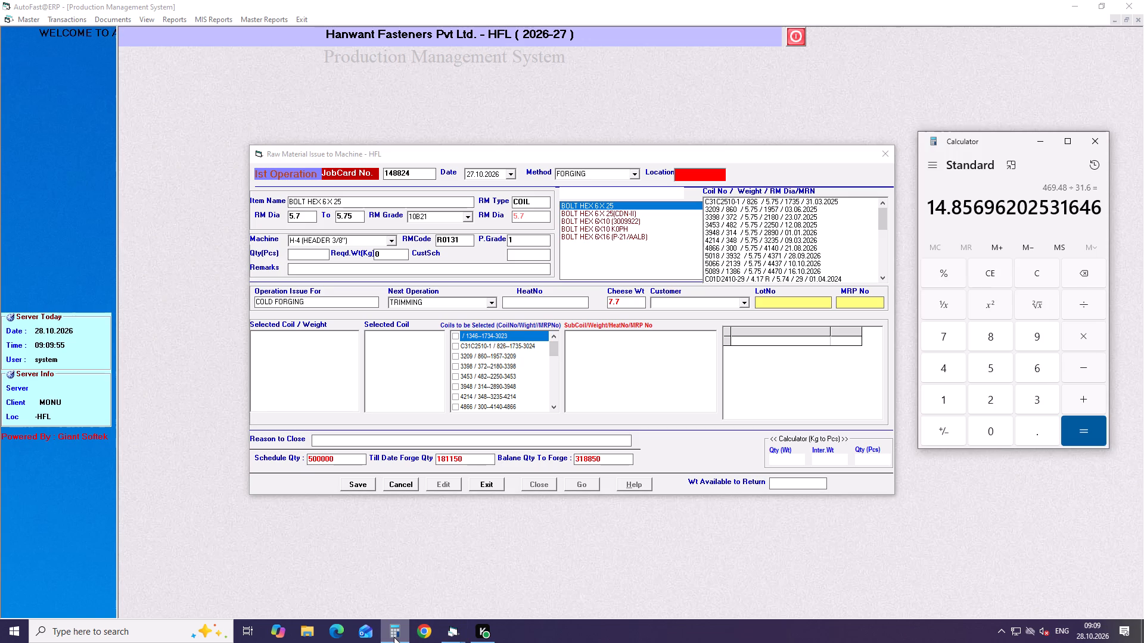
type("30500")
key("plus")
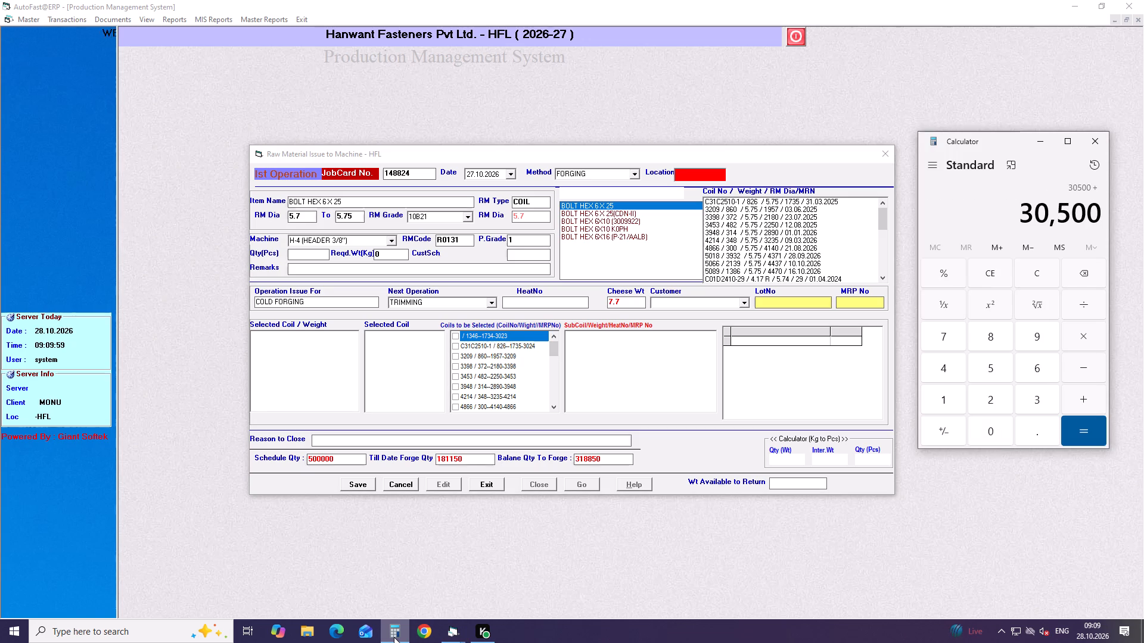
type("28740")
key("Return")
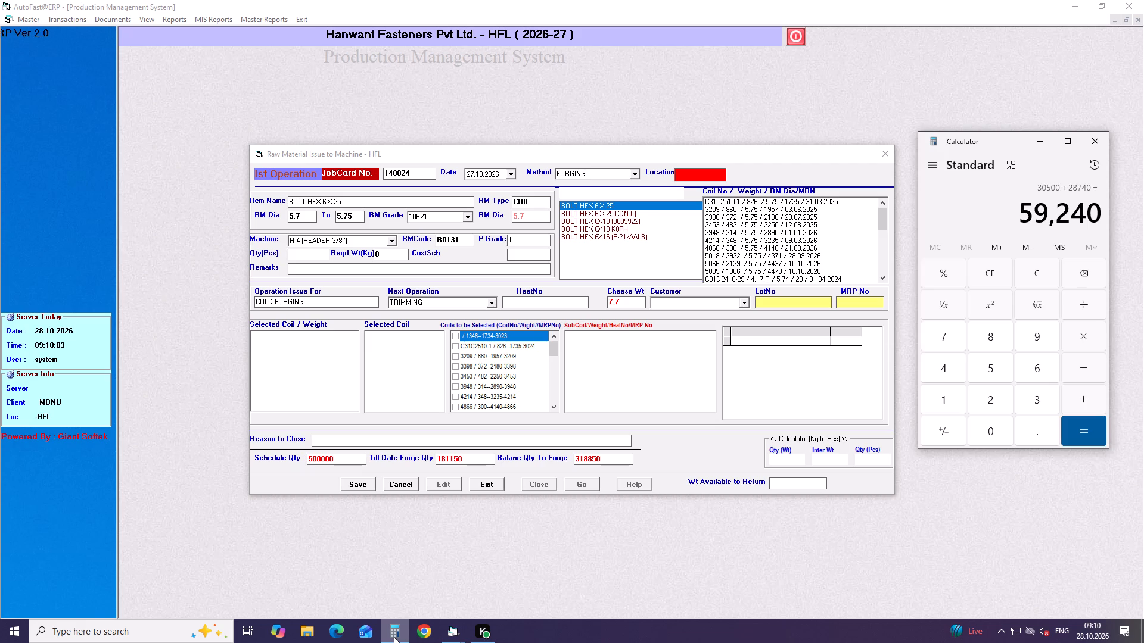
Back in the job card, enter a quantity of 59240 pieces and add TRIMMING as the next operation.
left_click(301, 258)
type("59240")
key("Return")
key("Return")
key("Return")
key("Return")
key("Return")
key("Return")
key("Return")
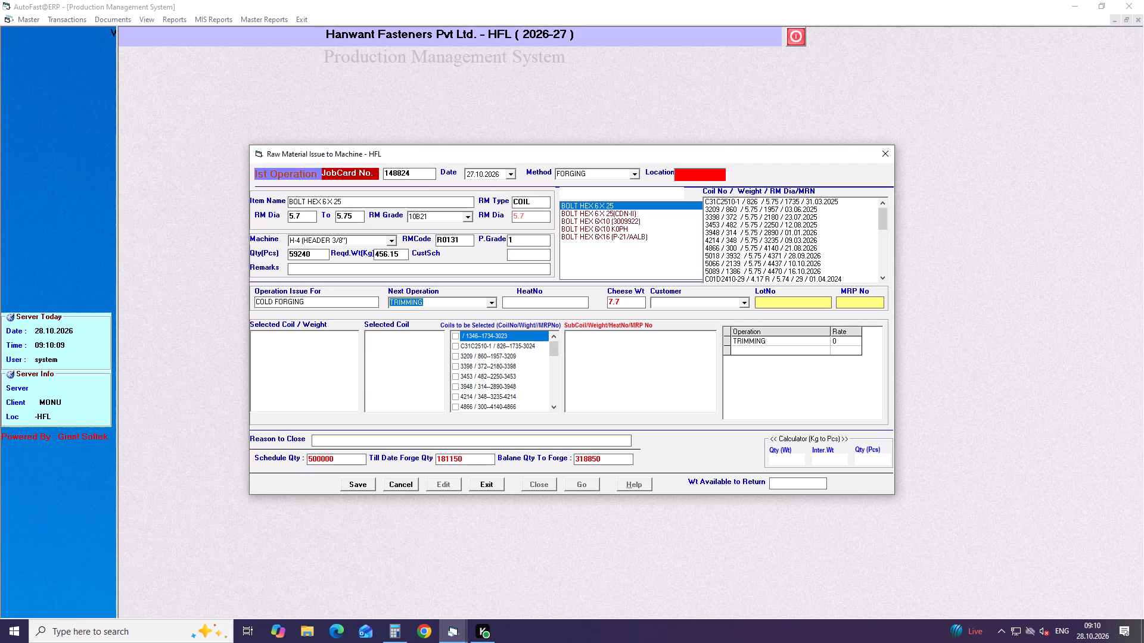
key("Return")
key("Return")
key("Return")
key("Return")
key("Return")
key("Return")
key("Return")
key("Return")
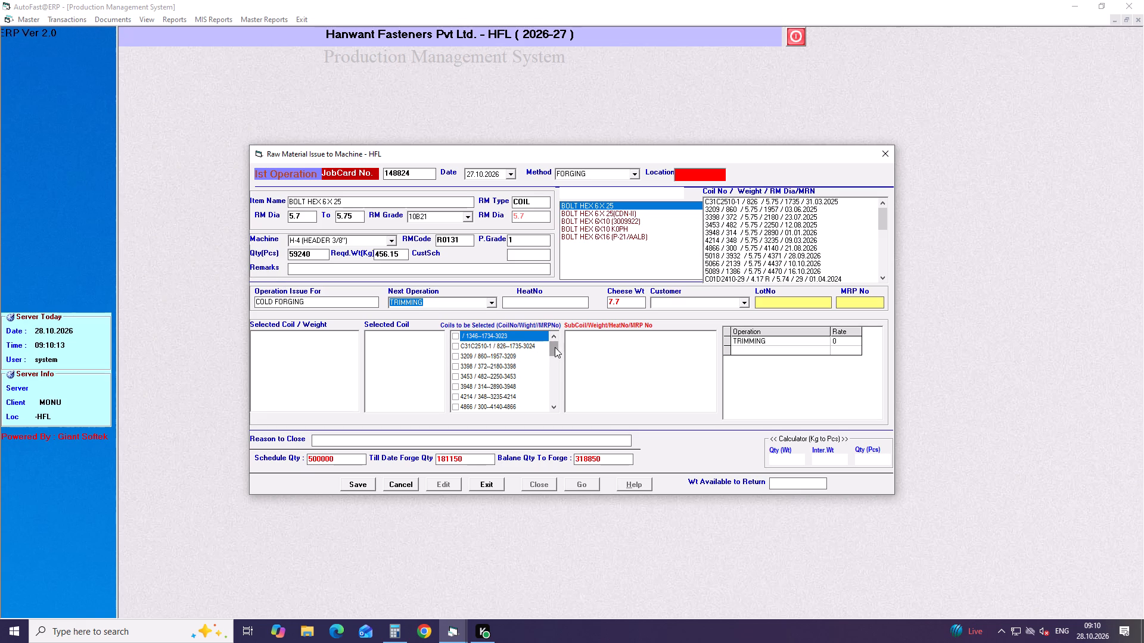
Issue subcoils 5066-5R (341.07) and 5066-6 (360) of coil 5066 to the BOLT HEX 6X25 job card and save it.
left_click_drag(555, 347, 555, 411)
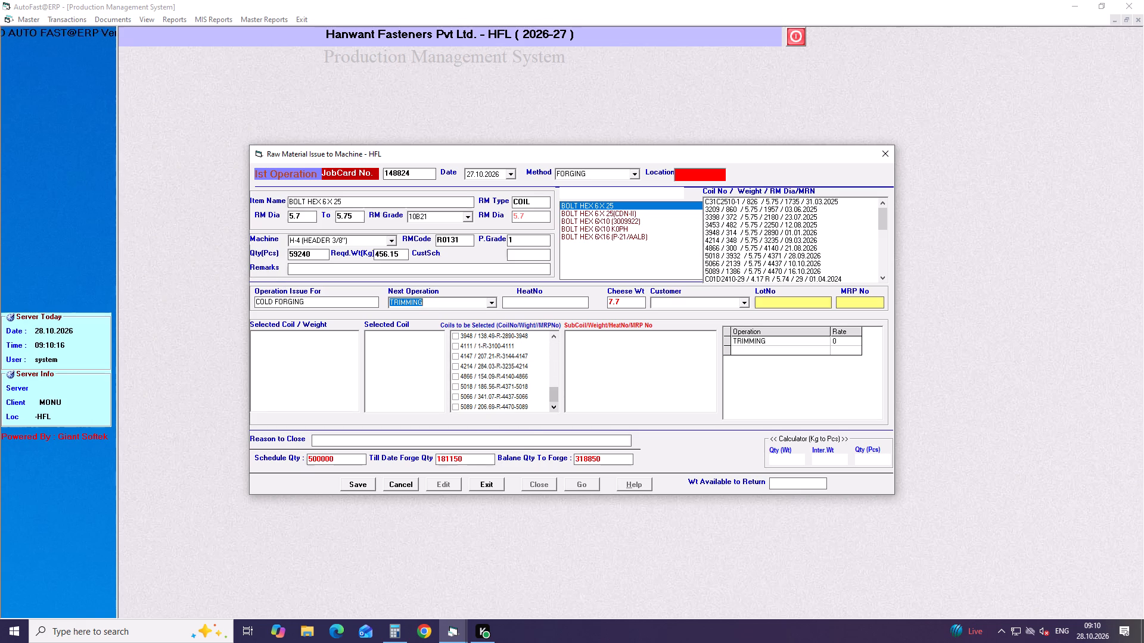
left_click(451, 396)
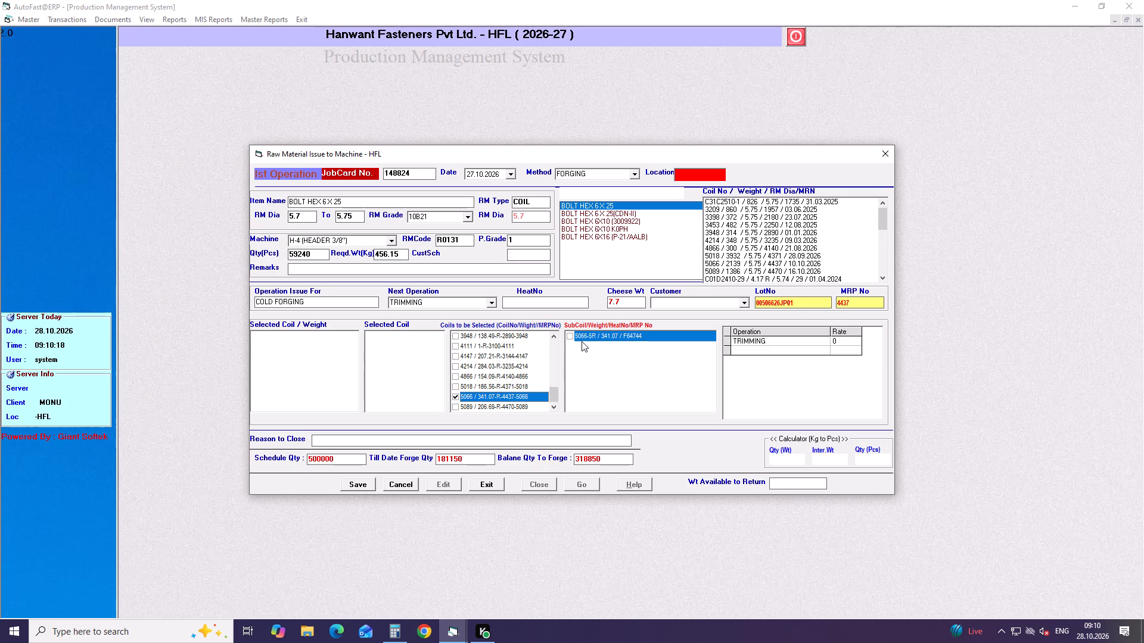
left_click(569, 337)
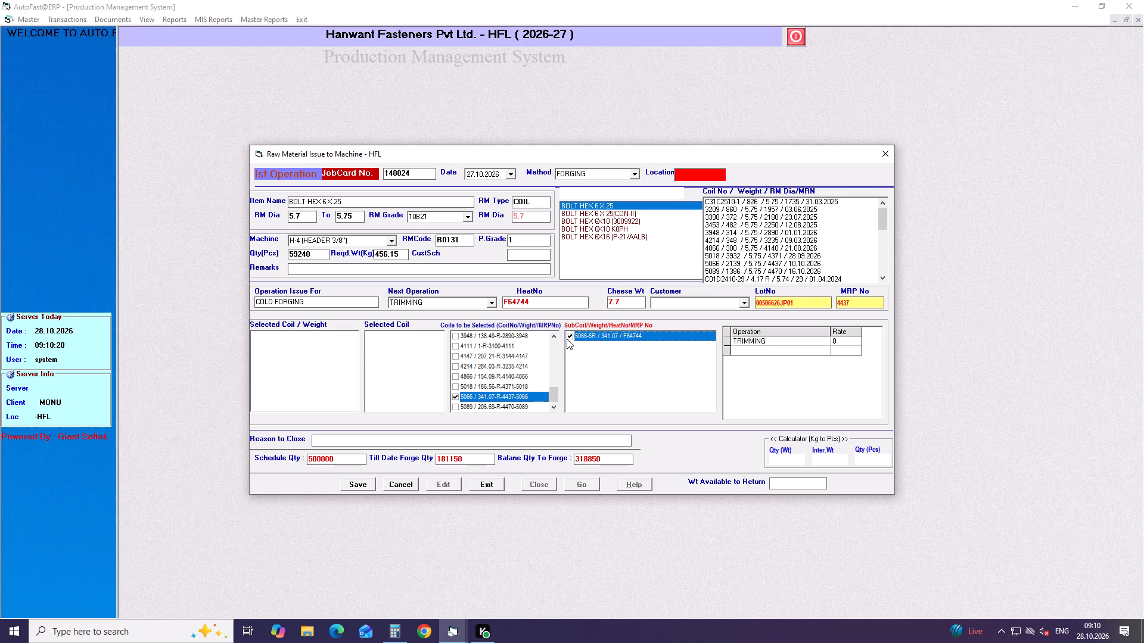
left_click(556, 336)
left_click(556, 336)
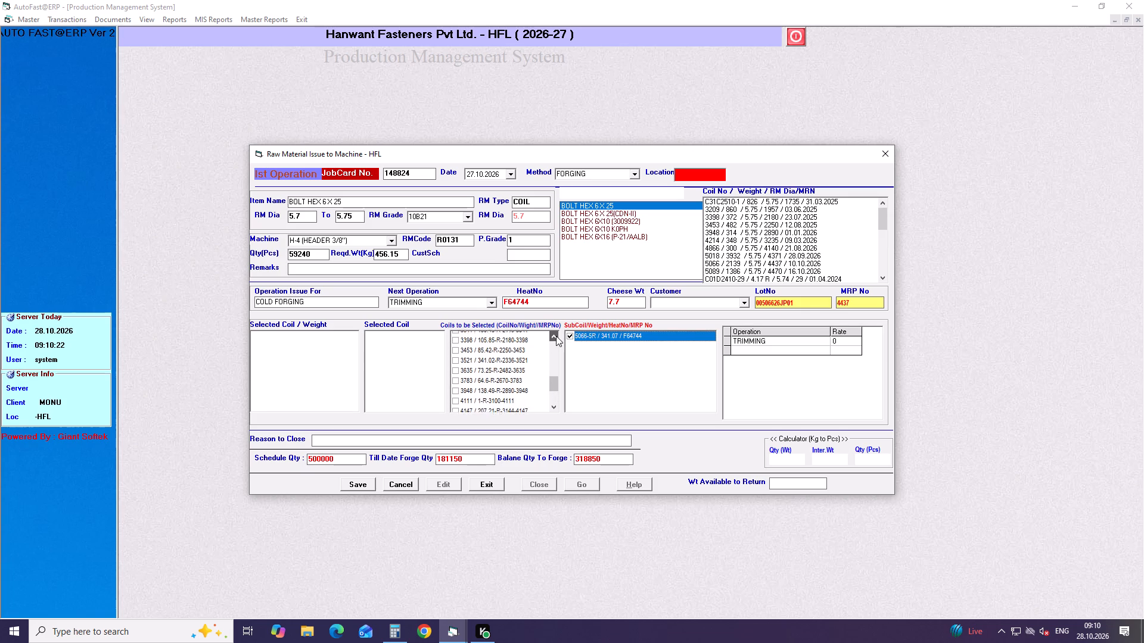
left_click(556, 336)
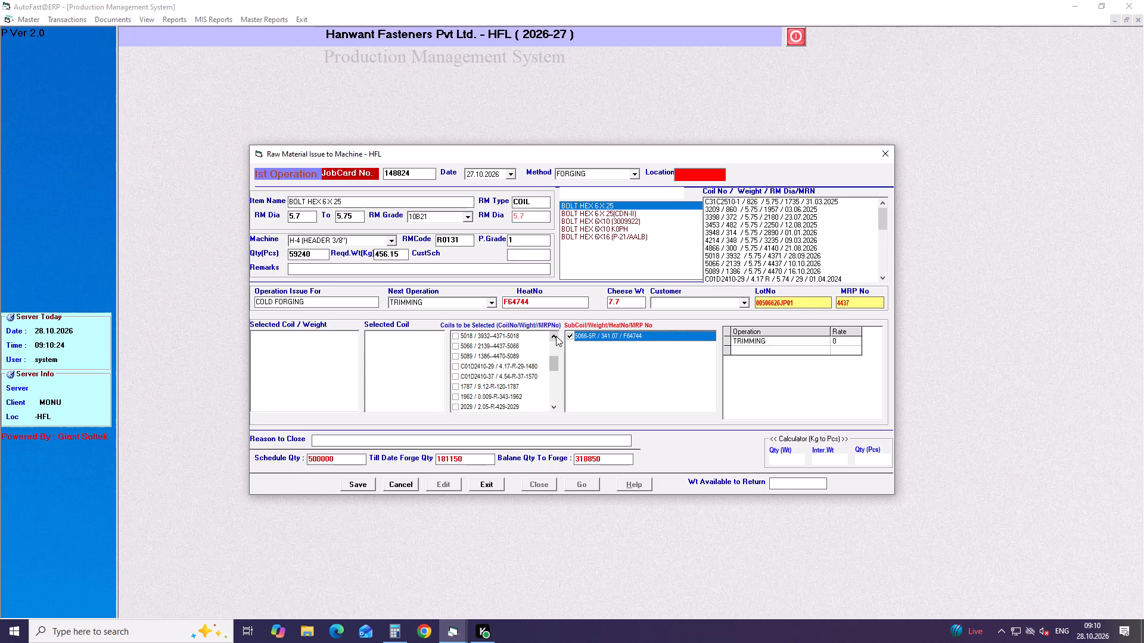
left_click(456, 346)
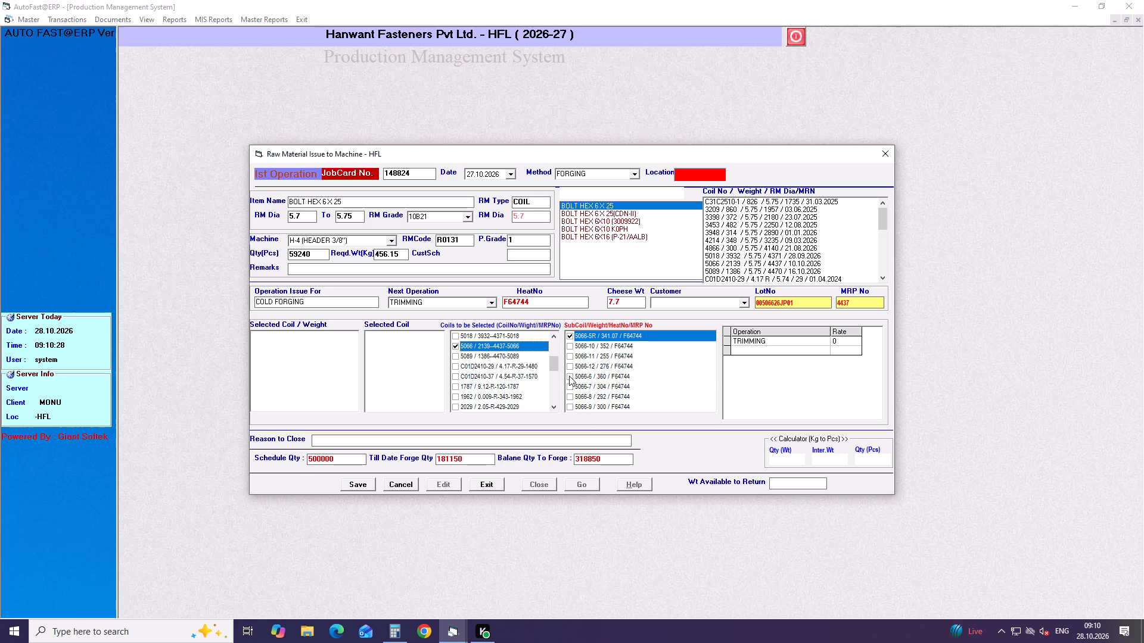
left_click(569, 376)
left_click(362, 487)
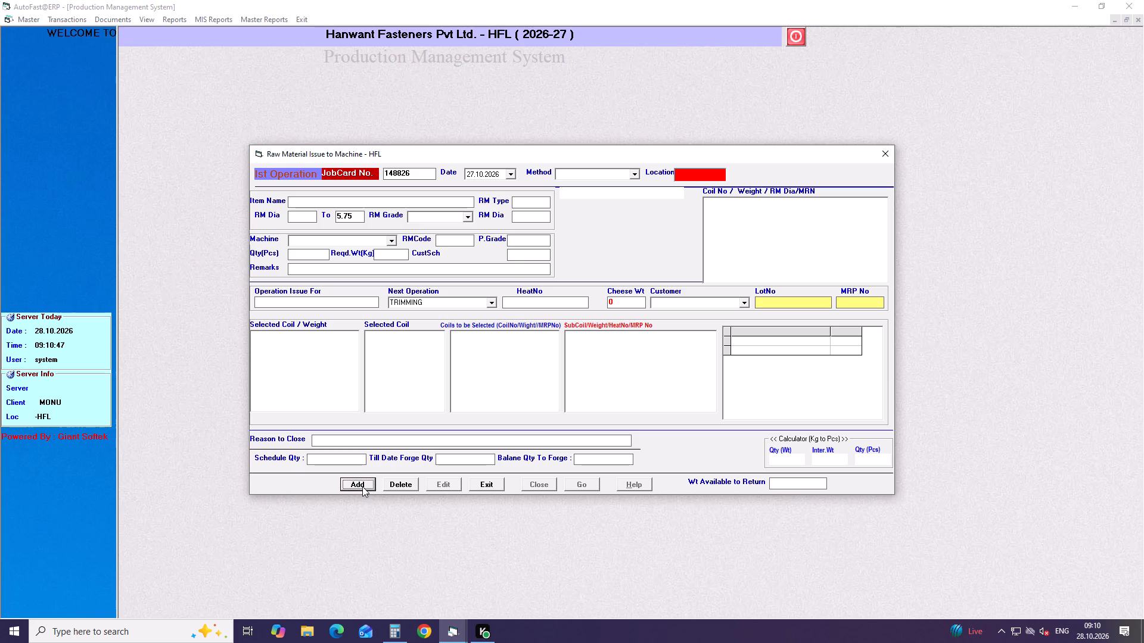
Start a new job card dated 27.10.2026 with FORGING as the method.
key("Return")
key("Return")
key("Return")
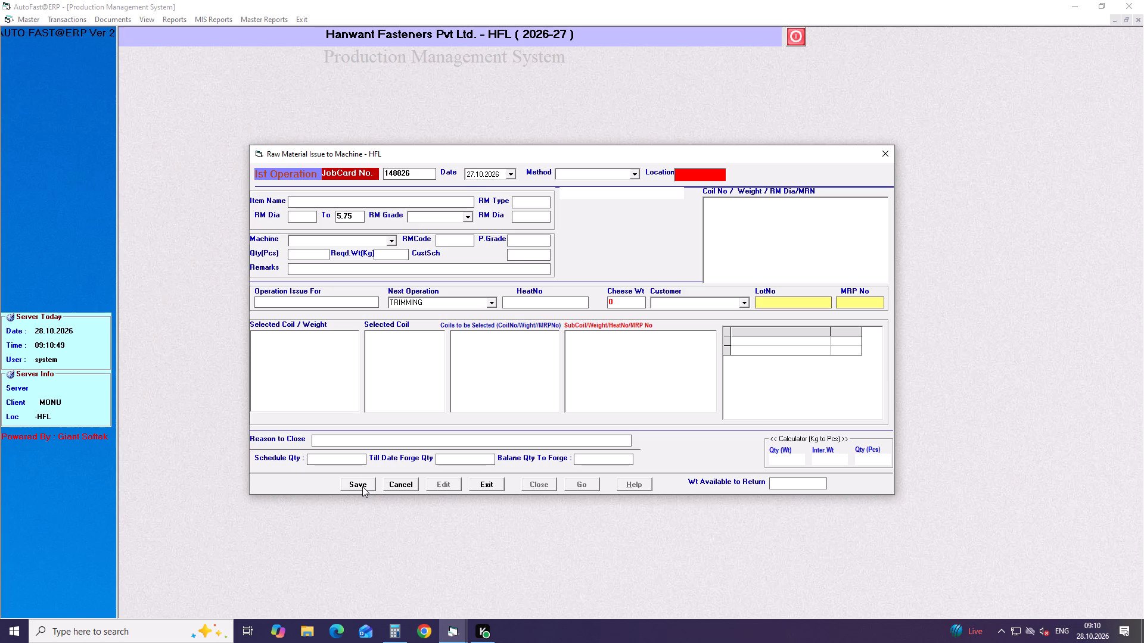
key("Down")
key("Return")
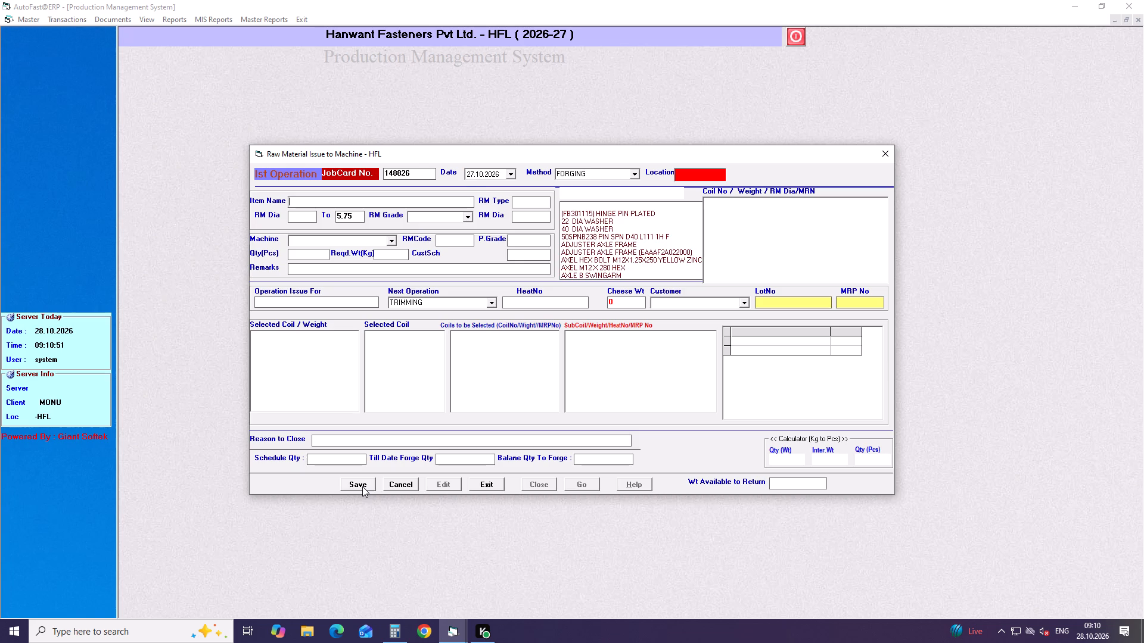
Find BOLT HEX 6 items and choose BOLT HEX 6X16 (P-21/AALB) as the item.
type("bolt hex")
key("space")
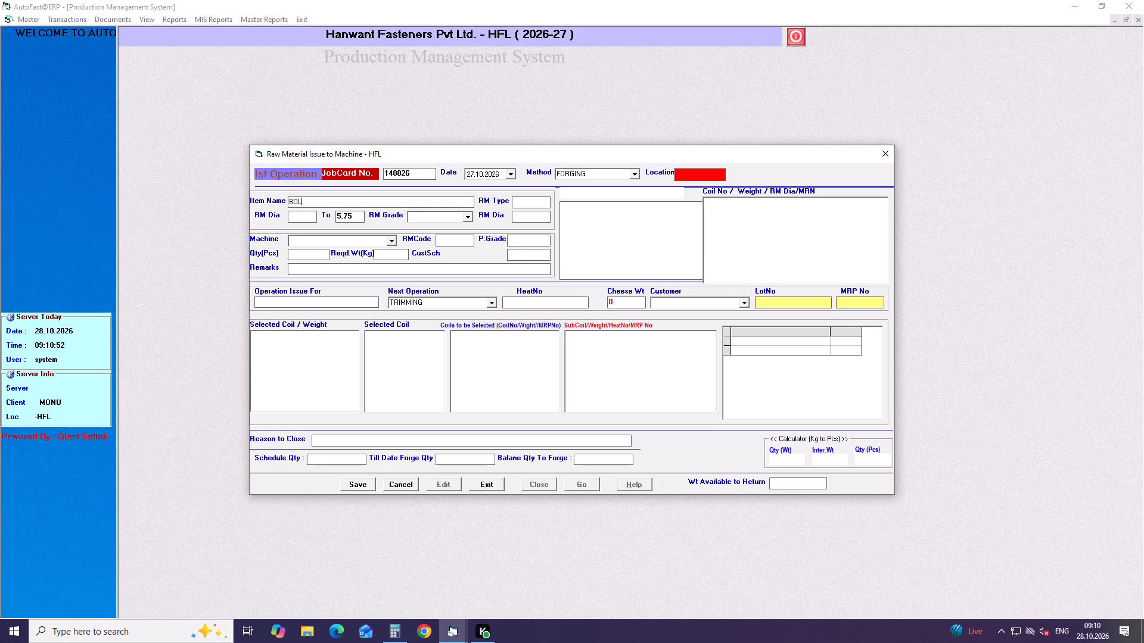
key("6")
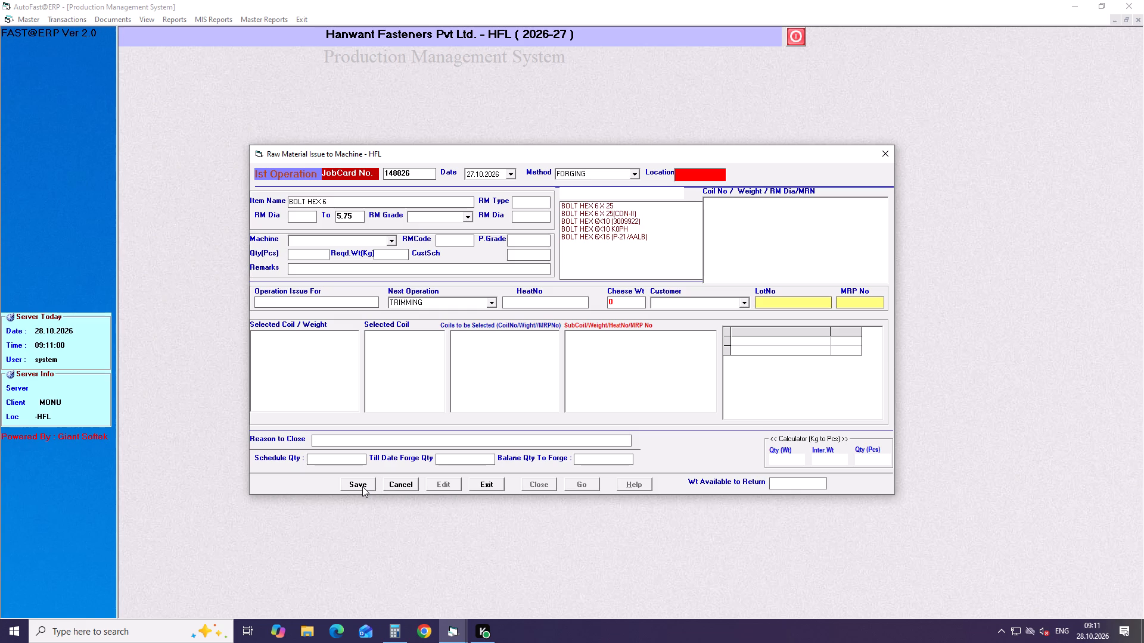
key("Down")
key("Down")
key("Down")
key("Down")
key("Down")
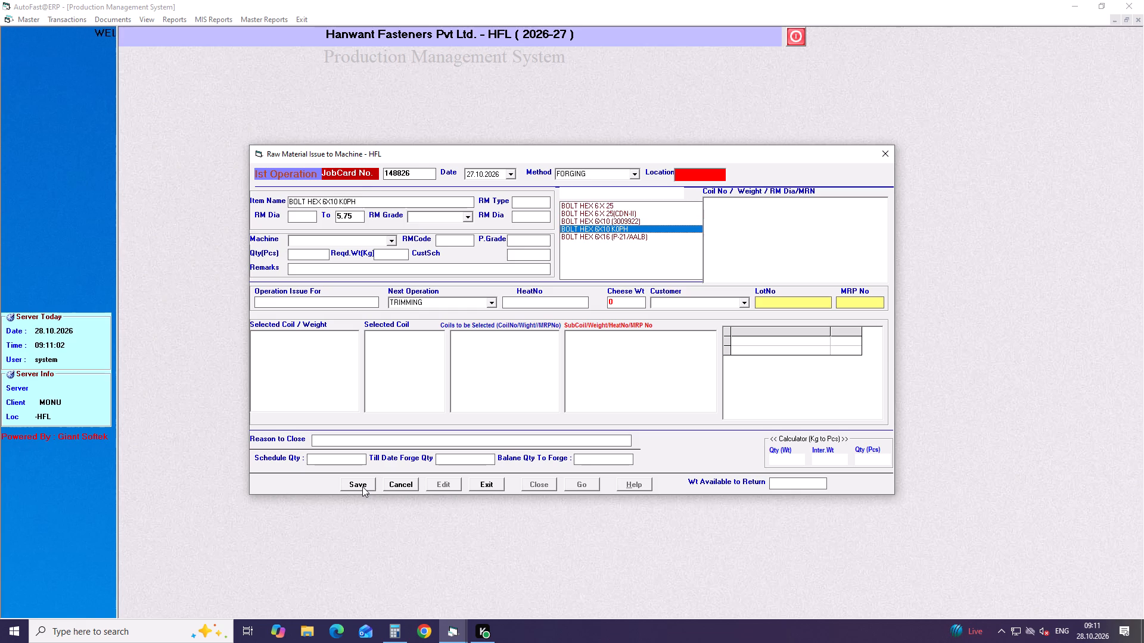
key("Down")
key("Return")
key("Return")
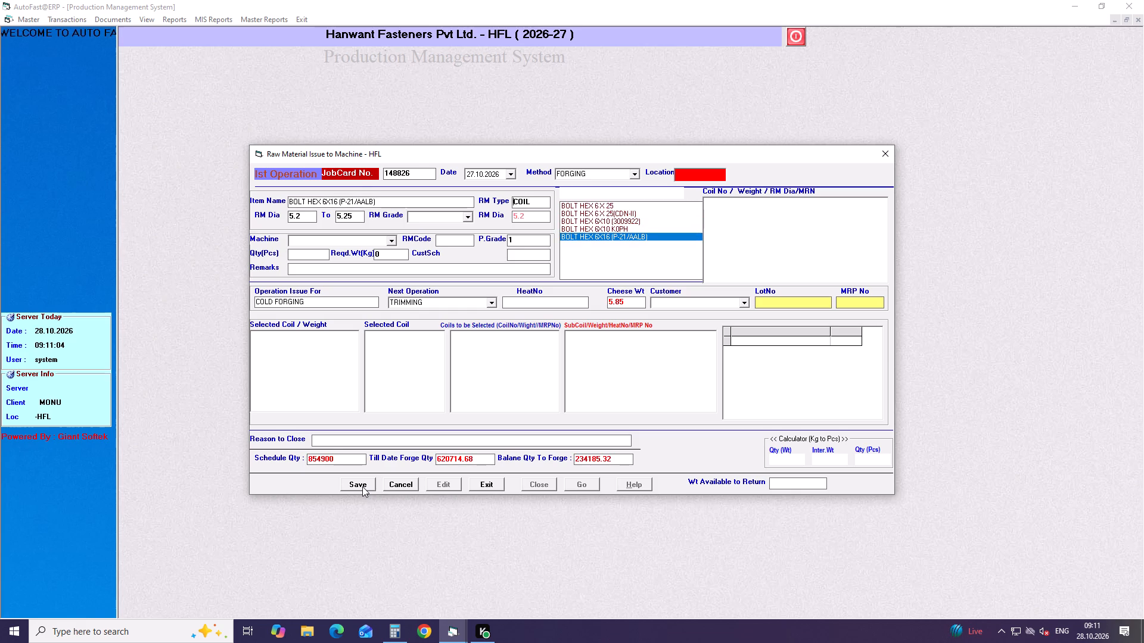
Set the raw material grade to 10B21 and the machine to H-5 (HEADER 1/4").
key("Return")
key("Down")
key("Return")
key("Return")
key("Down")
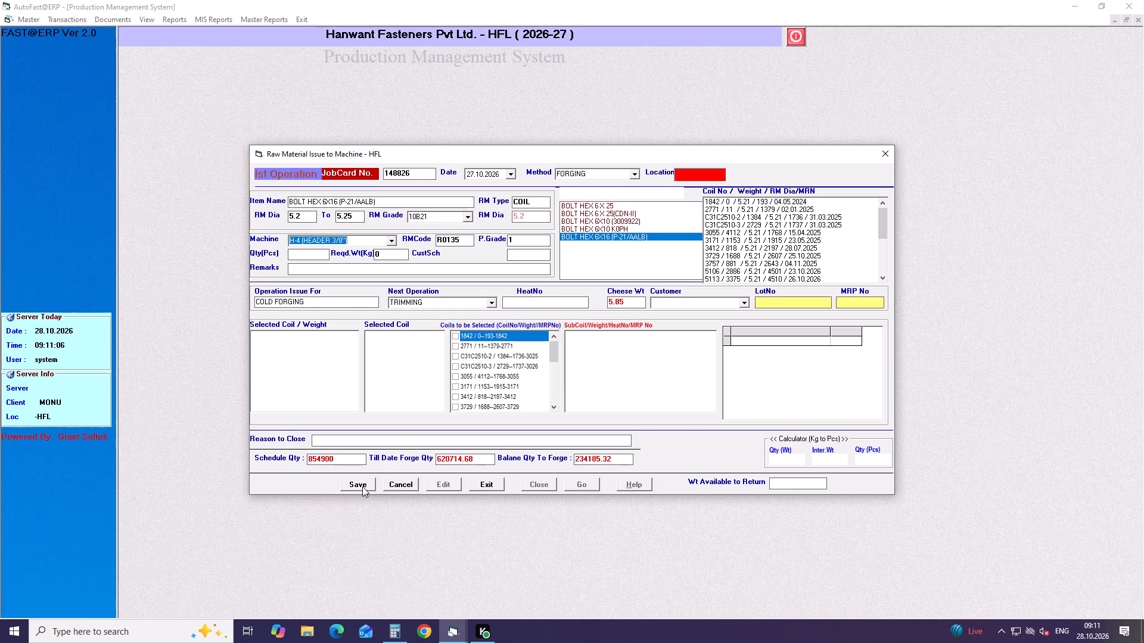
key("Down")
key("Return")
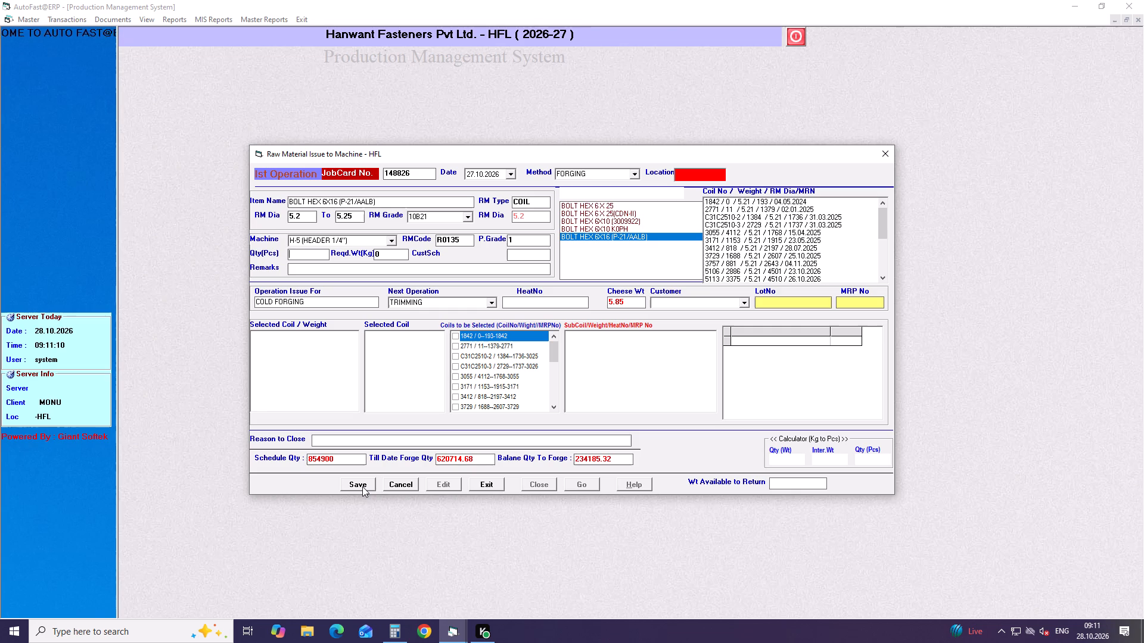
Enter a quantity of 25500 pieces and add TRIMMING as the next operation.
type("25500")
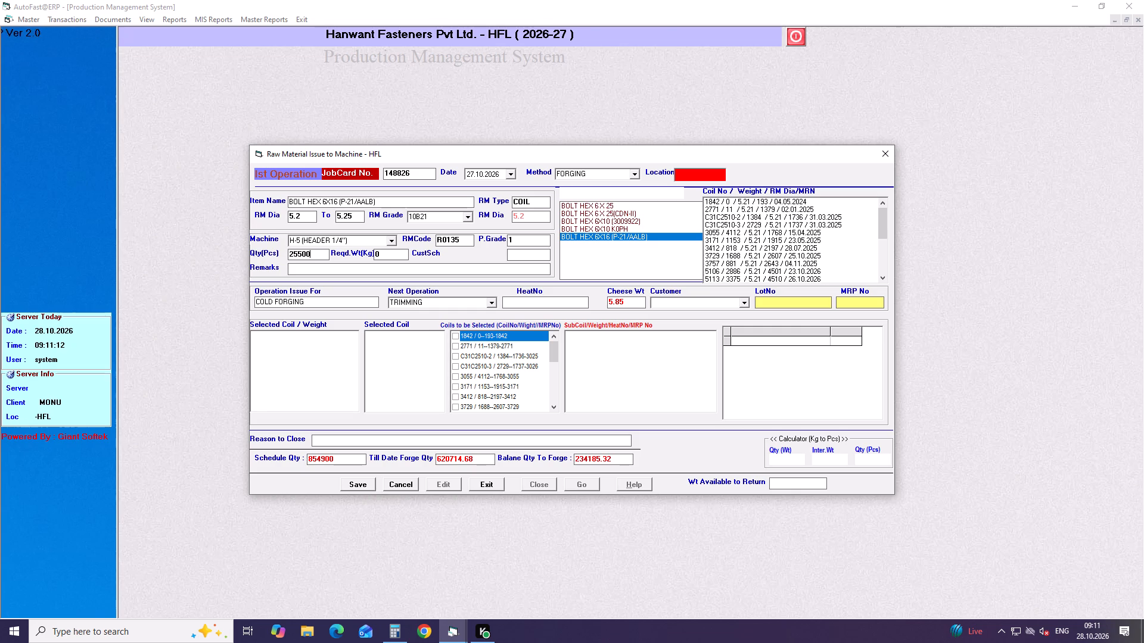
key("Return")
key("Return")
key("Return")
key("Return")
key("Return")
key("Return")
key("Return")
key("Return")
key("Return")
key("Return")
key("Return")
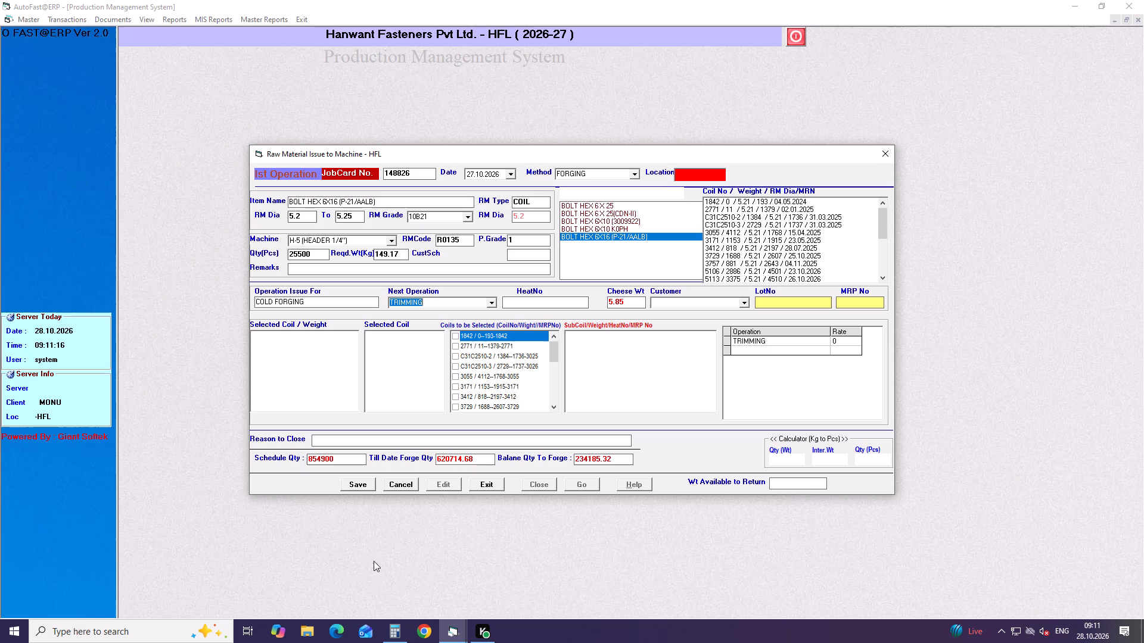
Issue subcoil 5106-2R (331.25) of coil 5106 to the job card and save it.
left_click_drag(555, 355, 556, 415)
left_click(453, 409)
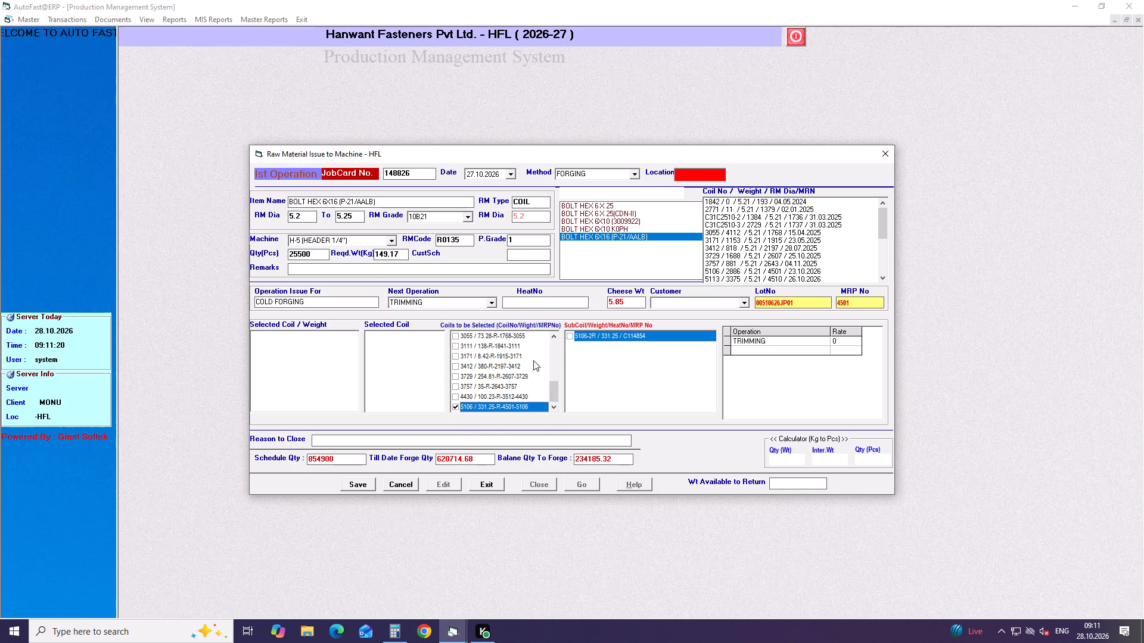
left_click(571, 340)
left_click(357, 490)
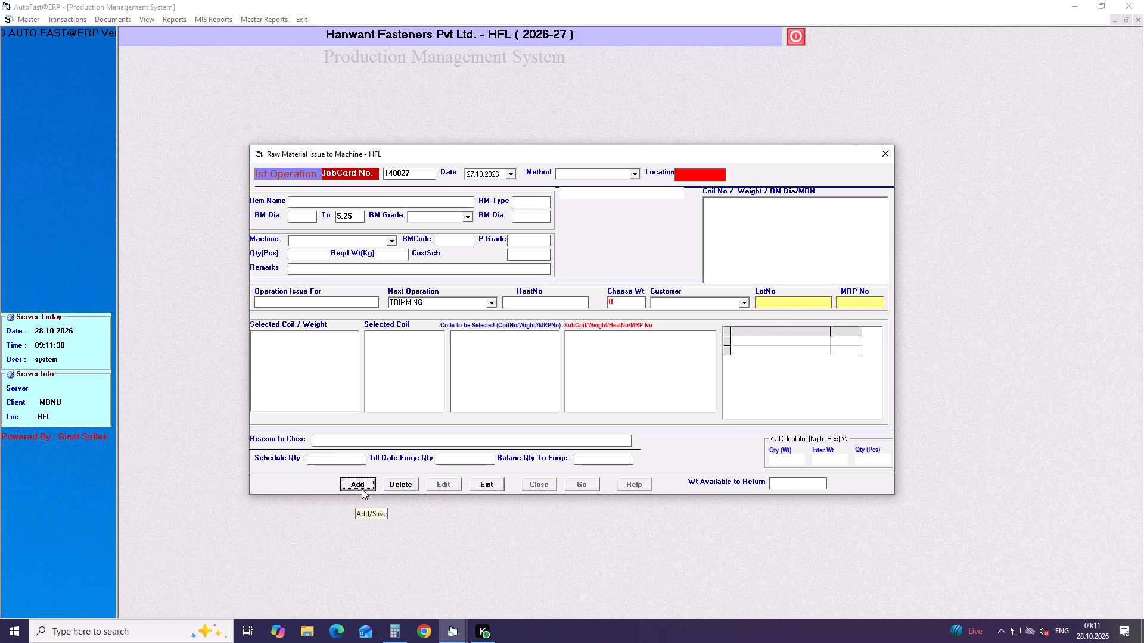
Start another job card dated 27.10.2026 with FORGING as the method.
key("Return")
key("Return")
key("Return")
key("Down")
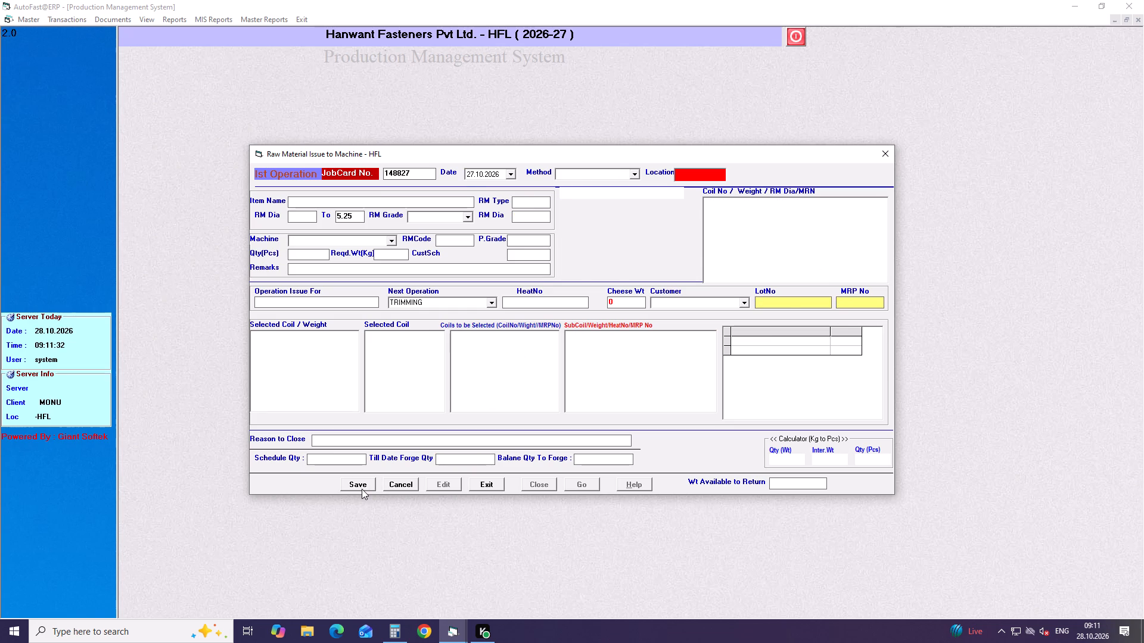
key("Return")
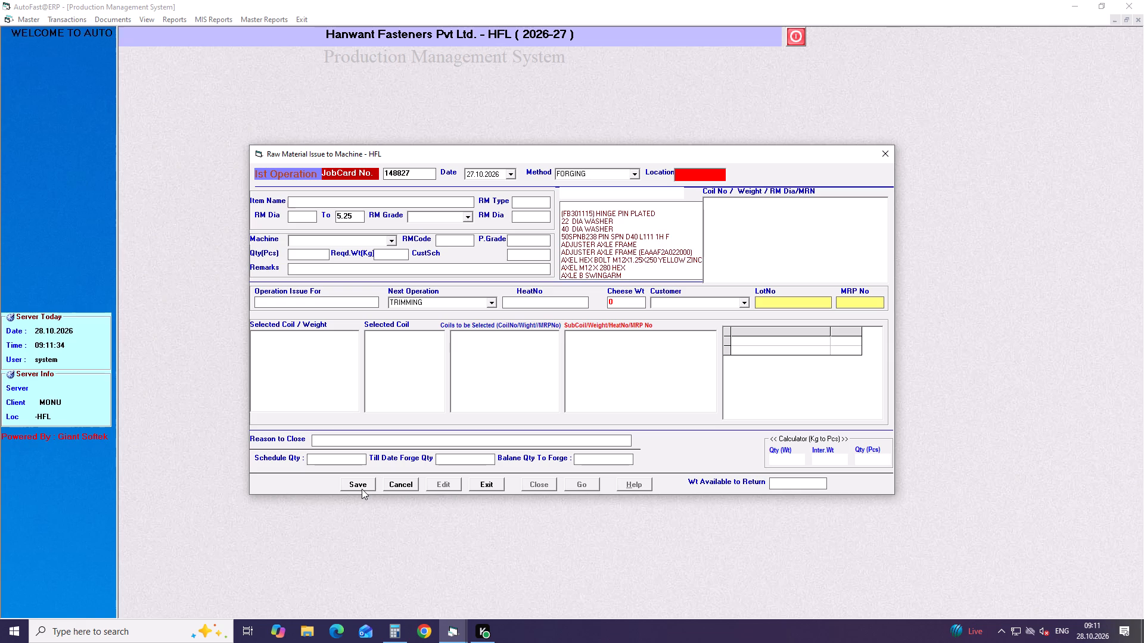
Find BOLT FLANGE 6 items and choose BOLT FLANGE 6X8MM as the item.
type("bolt flange")
key("space")
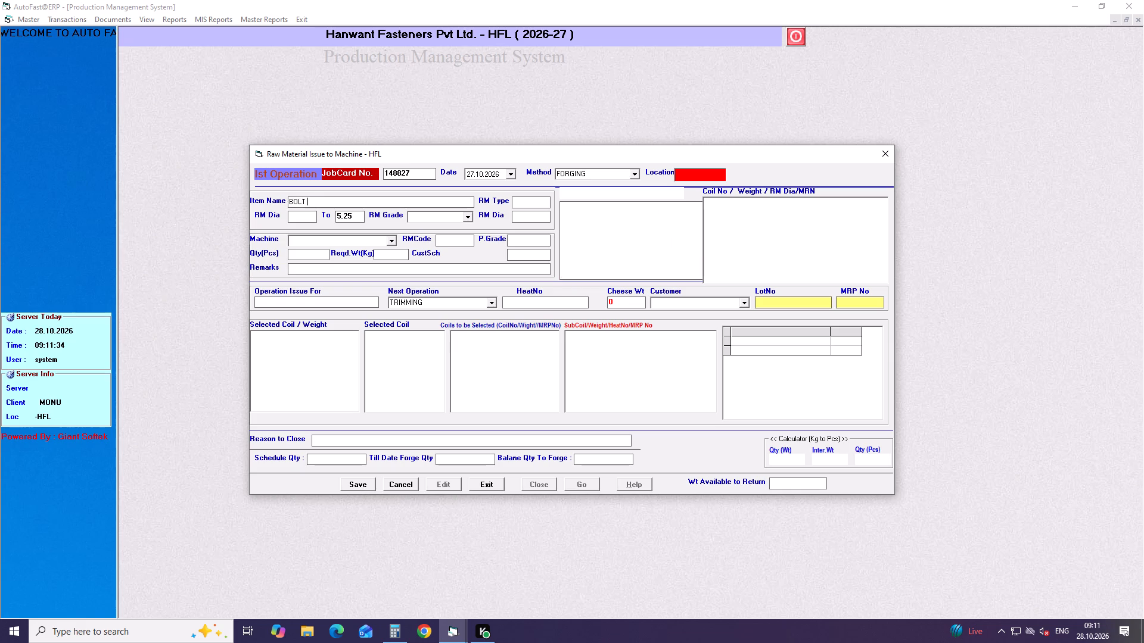
key("6")
key("Down")
key("Down")
key("Down")
key("Return")
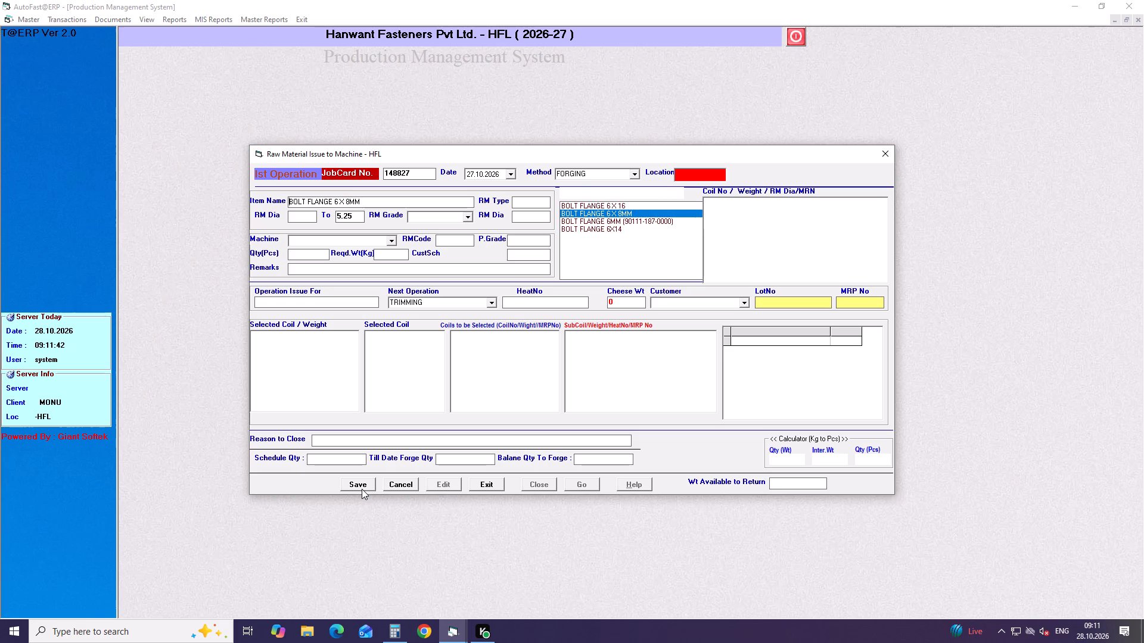
key("Return")
key("Return")
Set the raw material grade to 10B21 and the machine to H-6 (HEADER 1/4") for the flange bolt.
key("Down")
key("Return")
key("Return")
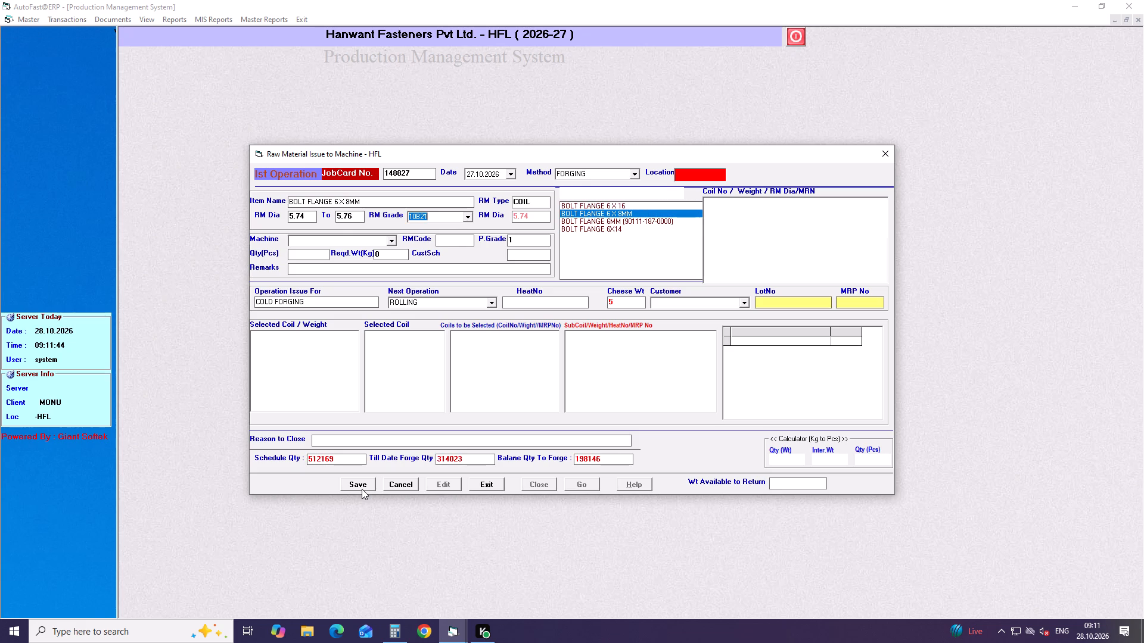
key("Down")
key("Down")
key("Return")
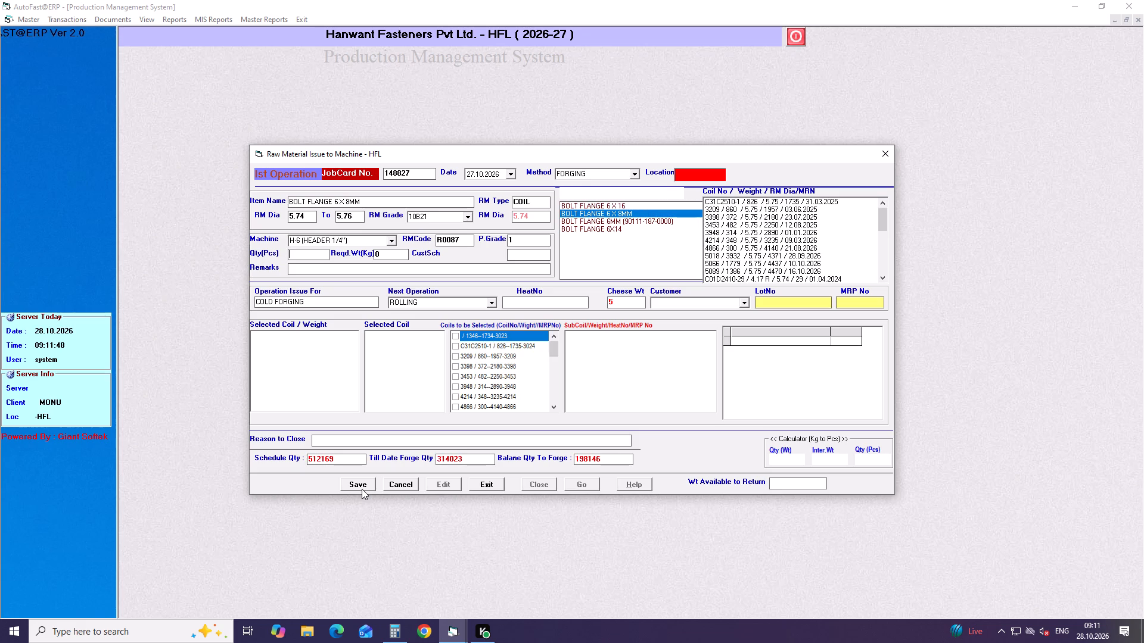
Enter a quantity of 26980 pieces and add ROLLING as the next operation.
type("268")
key("BackSpace")
type("980")
key("Return")
key("Return")
key("Return")
key("Return")
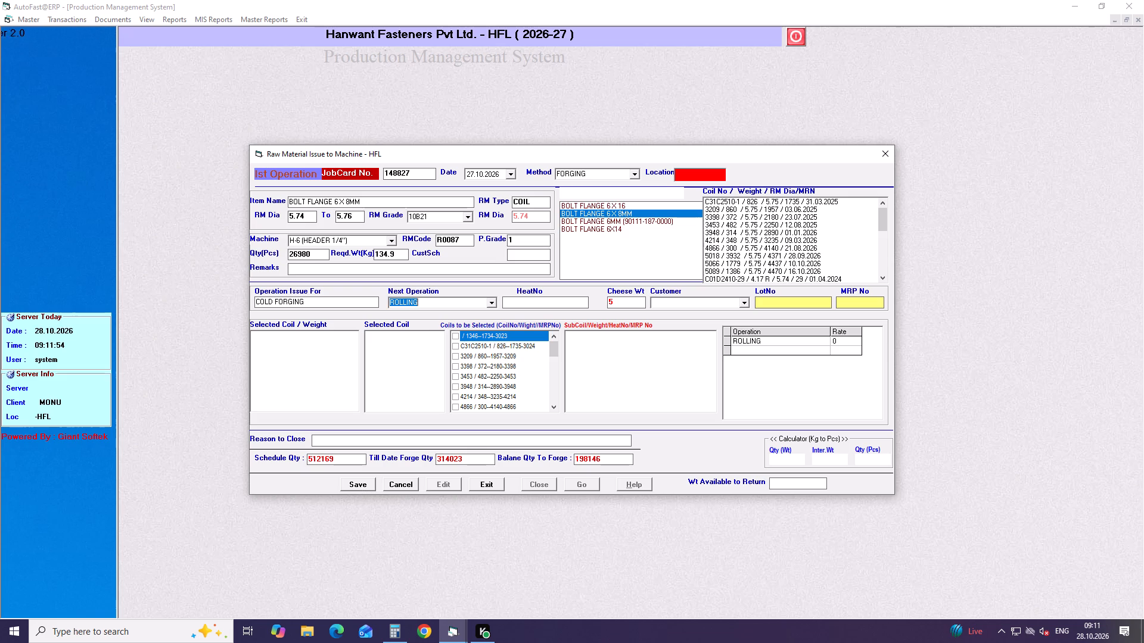
key("Return")
key("Return")
key("Return")
key("Return")
key("Return")
key("Return")
key("Return")
key("Return")
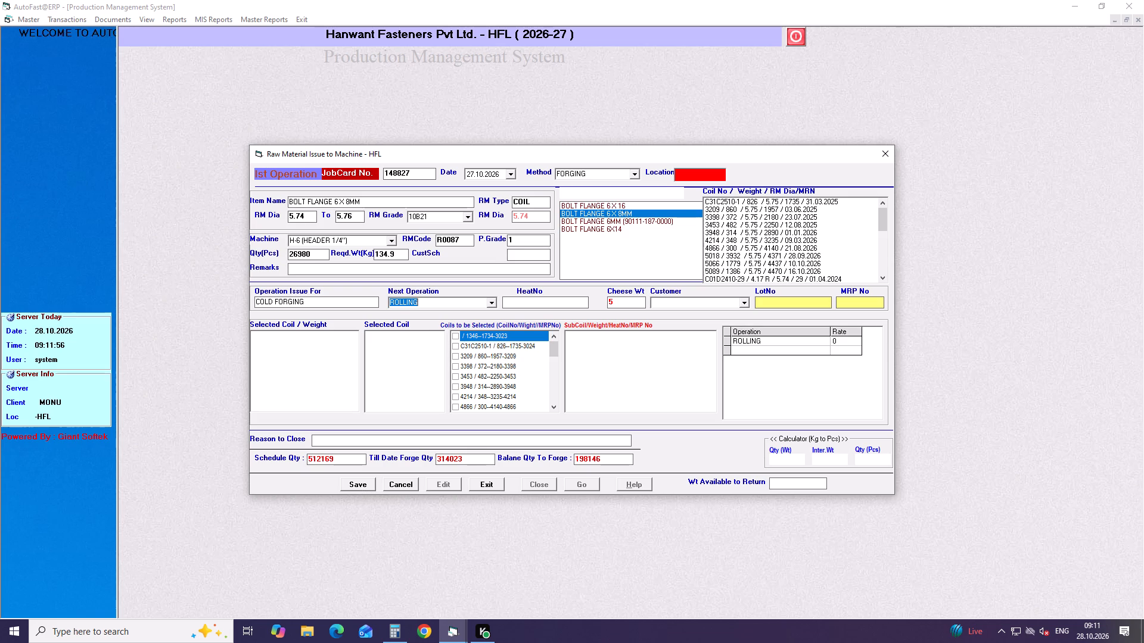
Issue subcoil 5018-9R (186.56) of coil 5018 to the flange bolt job card and save it.
left_click(558, 408)
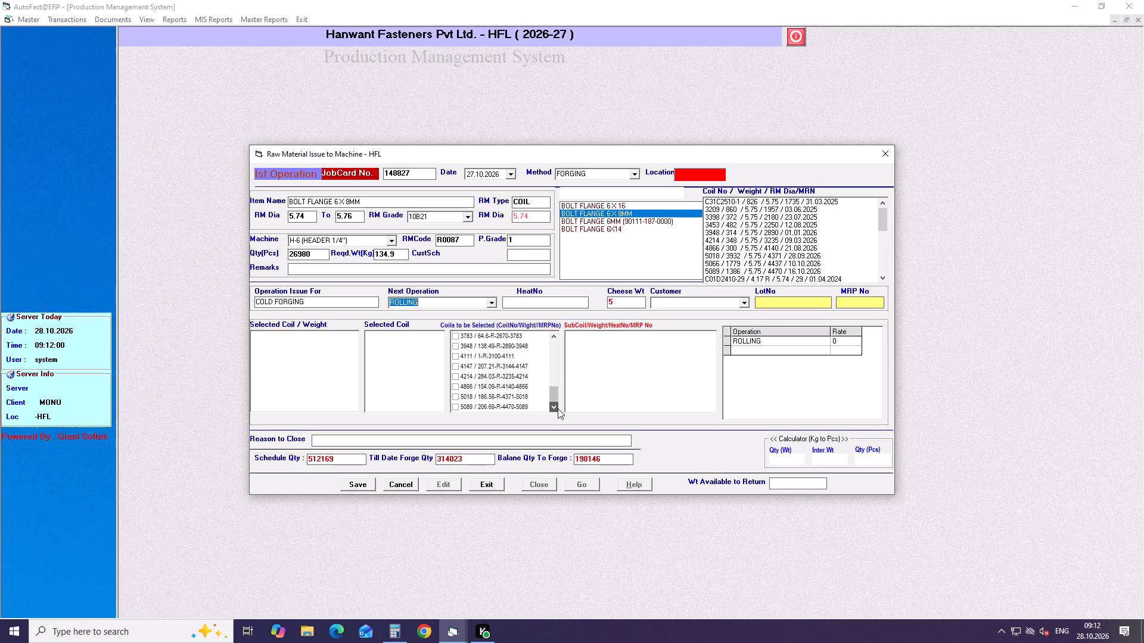
left_click(456, 397)
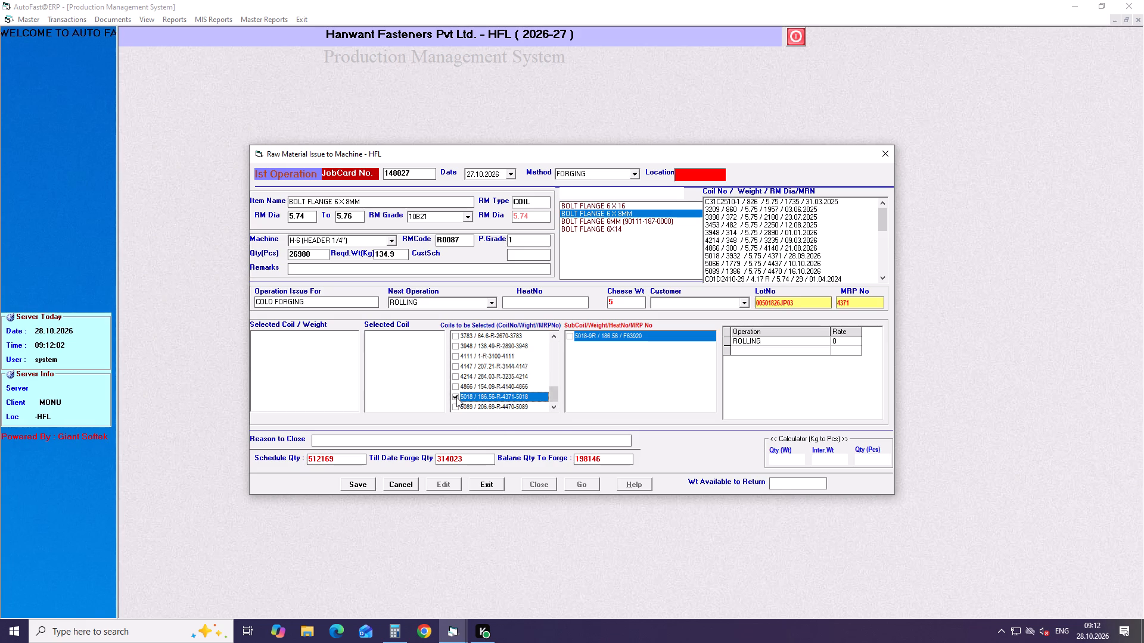
left_click(569, 334)
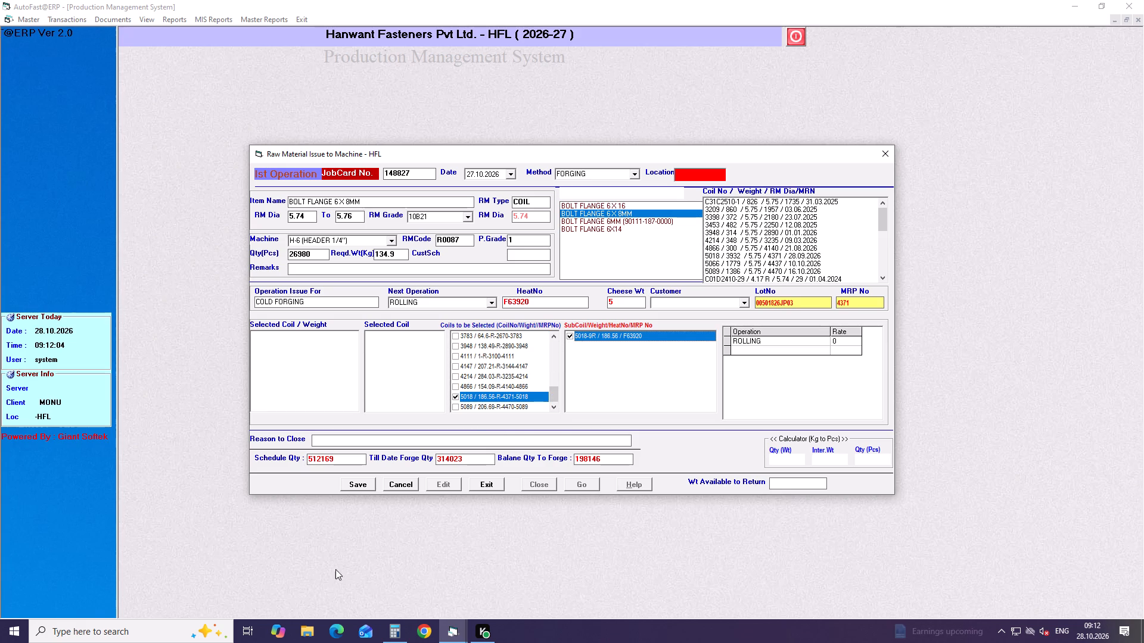
left_click(353, 482)
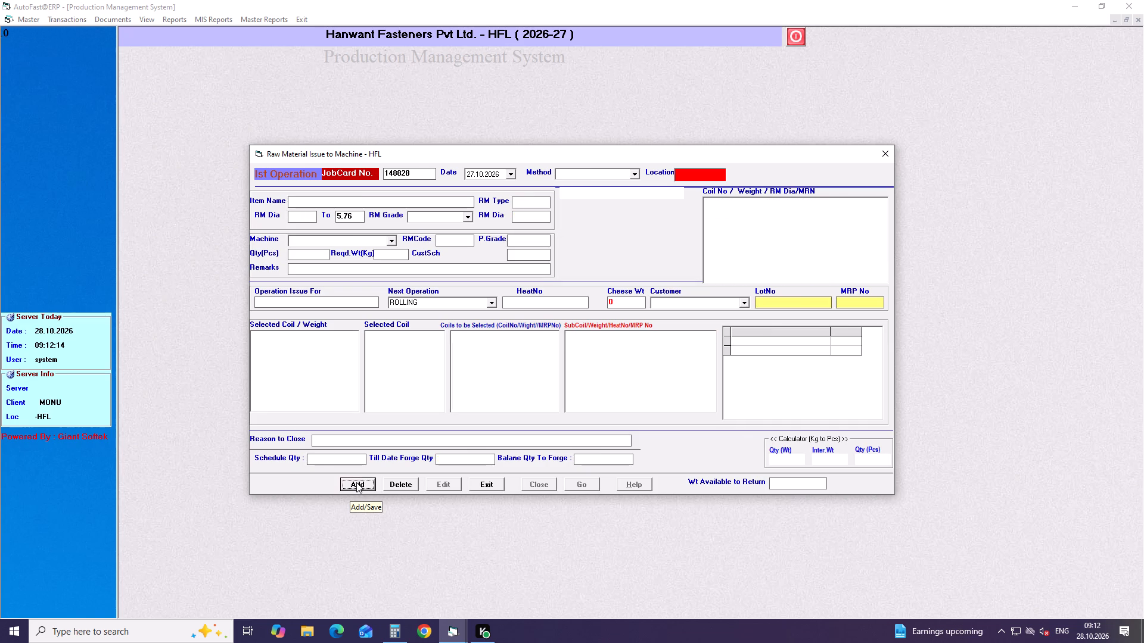
Start a new 27.10.2026 job card using the FORGING method.
key("Return")
key("Return")
key("Return")
key("Down")
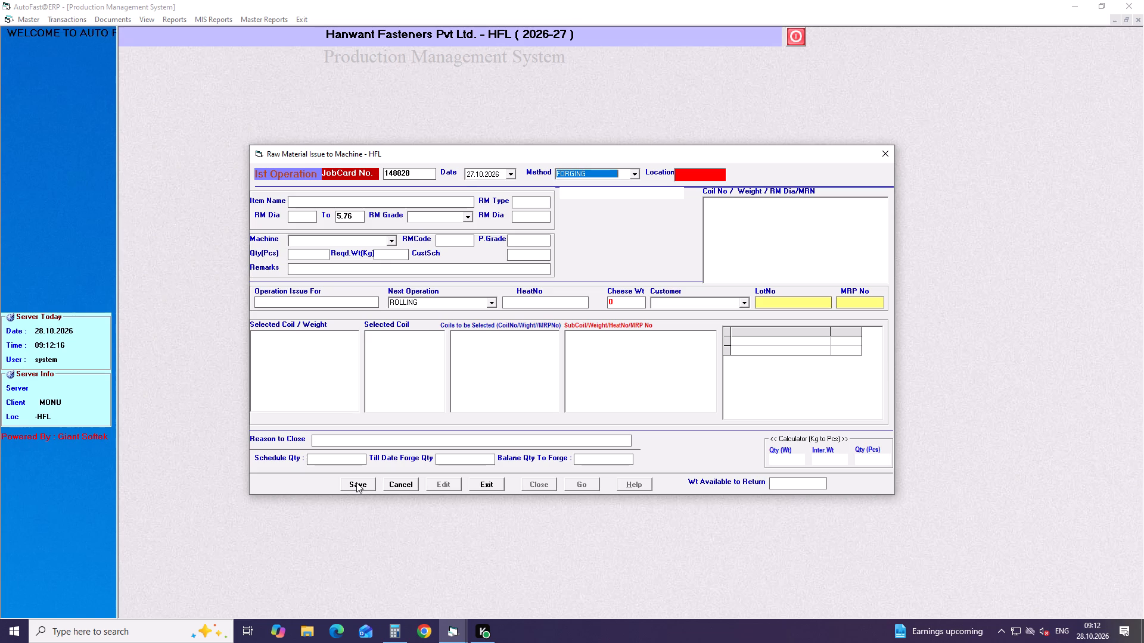
key("Return")
key("Return")
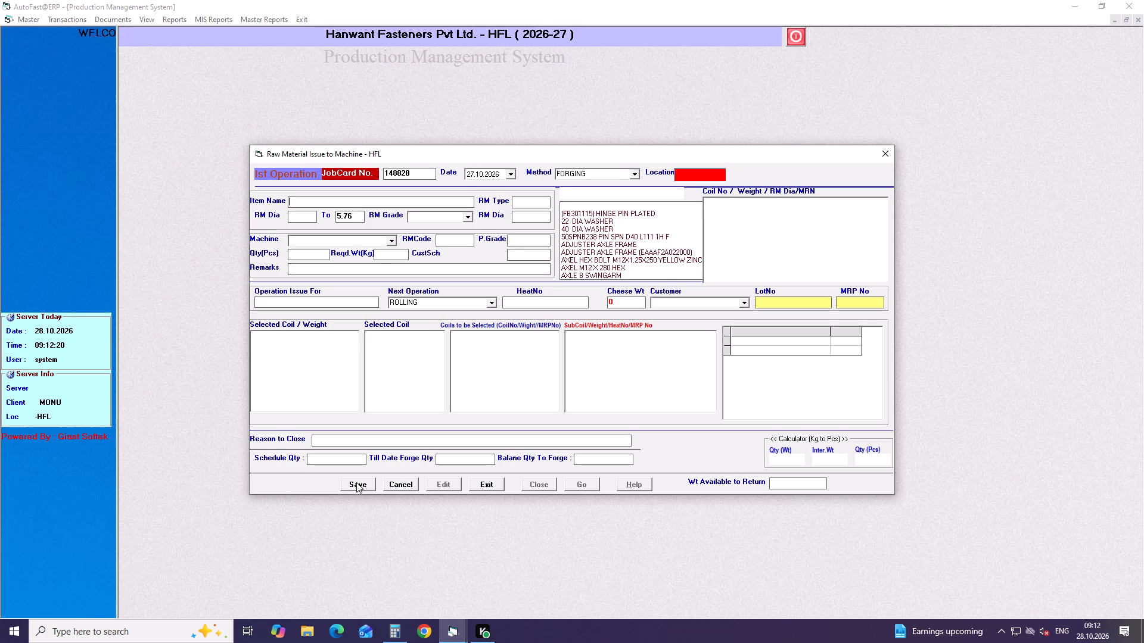
Find SCREW PAN 5 items and choose SCREW PAN 5X12 as the item.
type("screw pan 5")
key("Down")
key("Down")
key("Return")
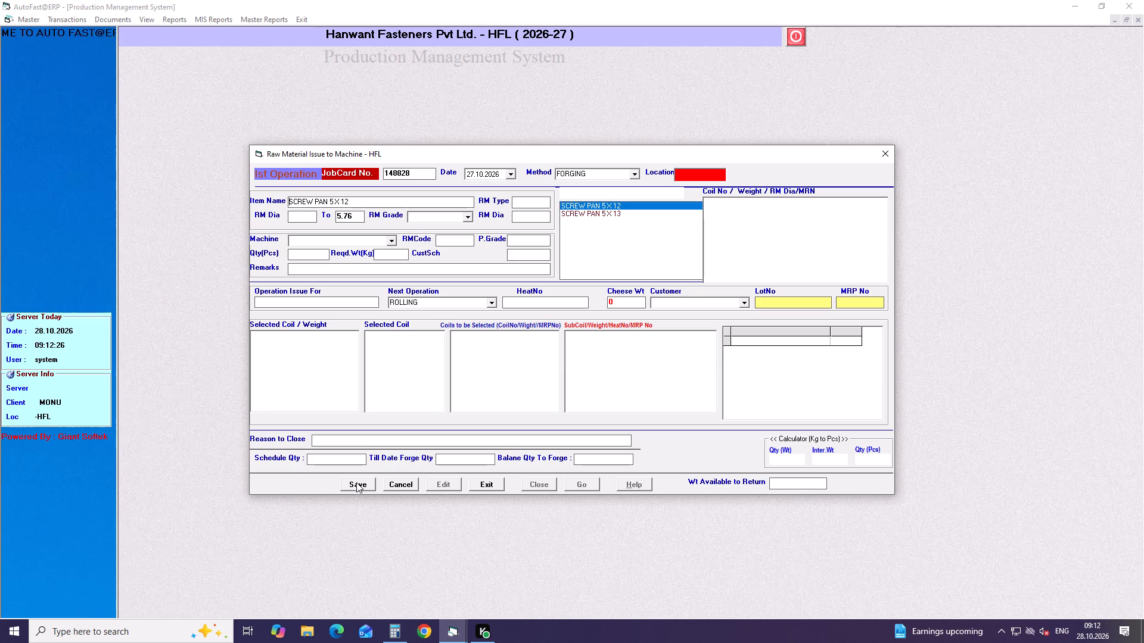
Set the SCREW PAN 5X12 job card's RM grade to 10B21 and its machine to H-7 (HEADER 5MM).
key("Return")
key("Return")
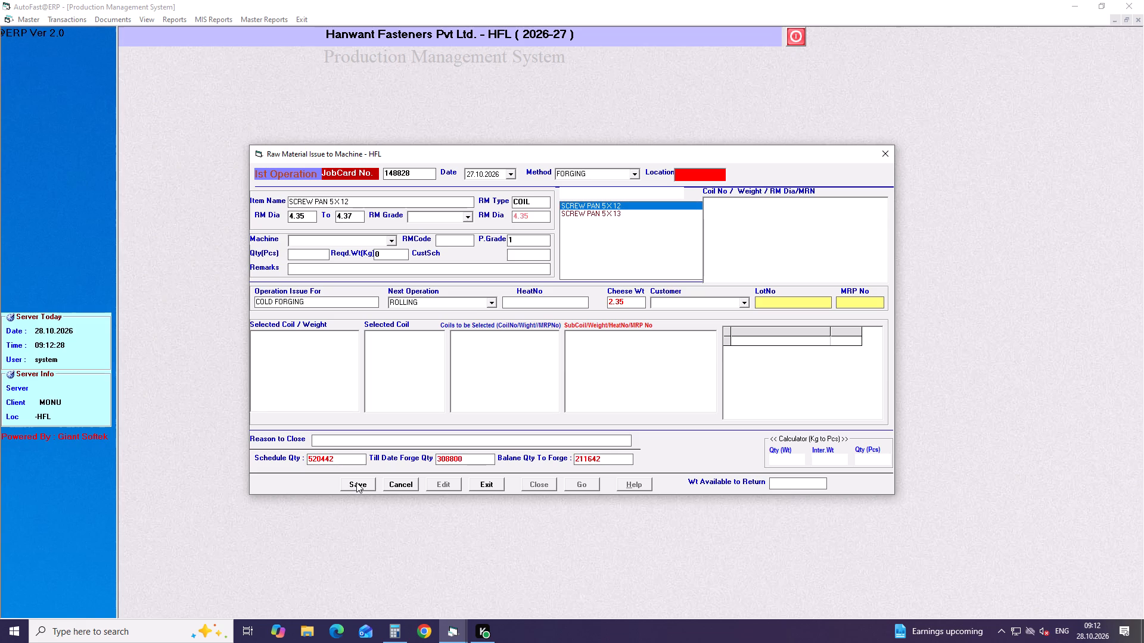
key("Down")
key("Return")
key("Return")
key("Down")
key("Down")
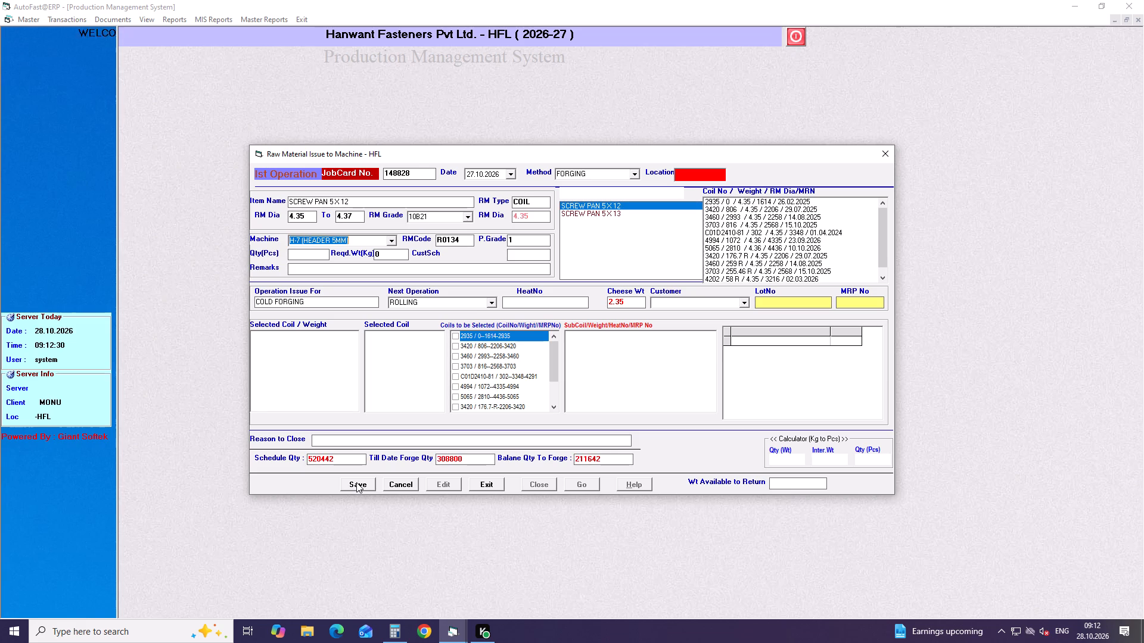
key("Return")
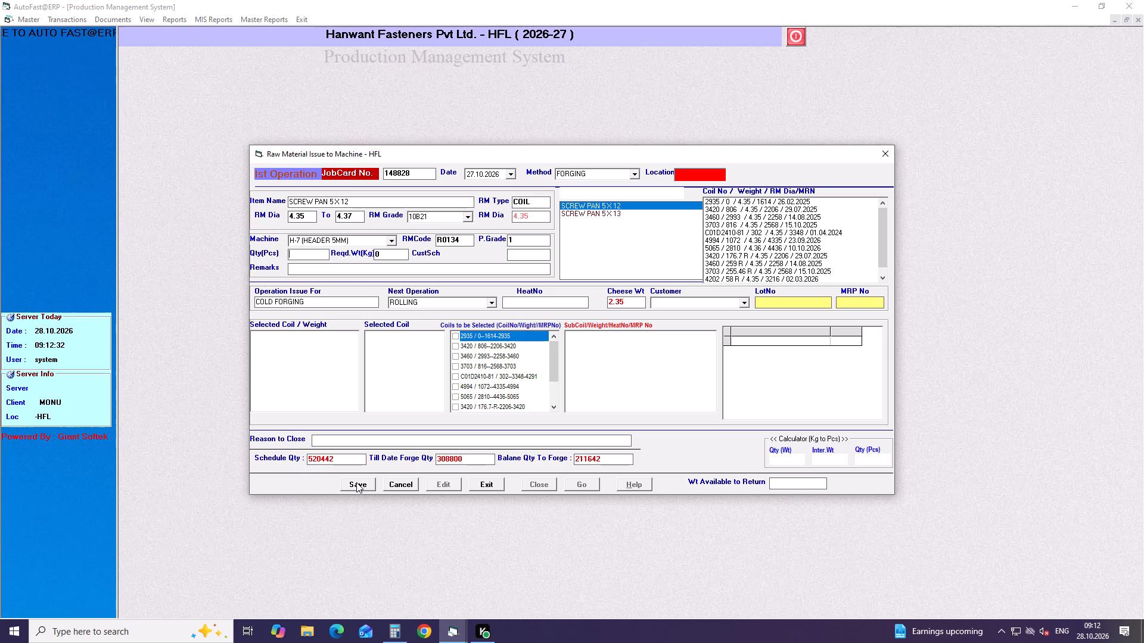
Enter a quantity of 51700 pieces and add ROLLING as the next operation.
type("51700")
key("Return")
key("Return")
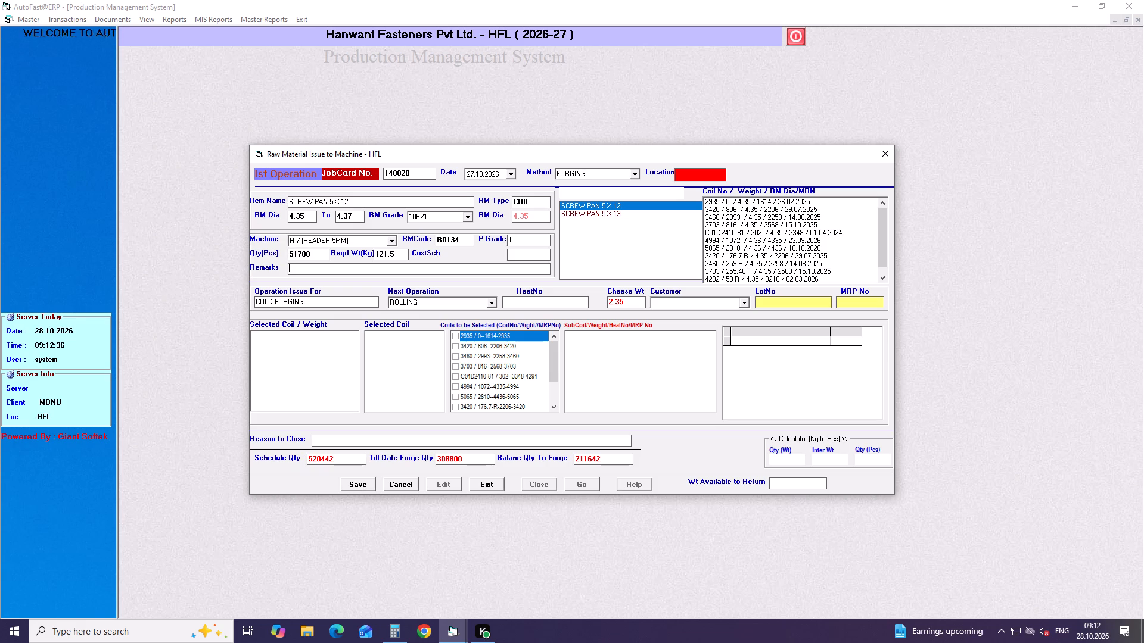
key("Return")
key("Return")
key("Return")
key("Return")
key("Return")
key("Return")
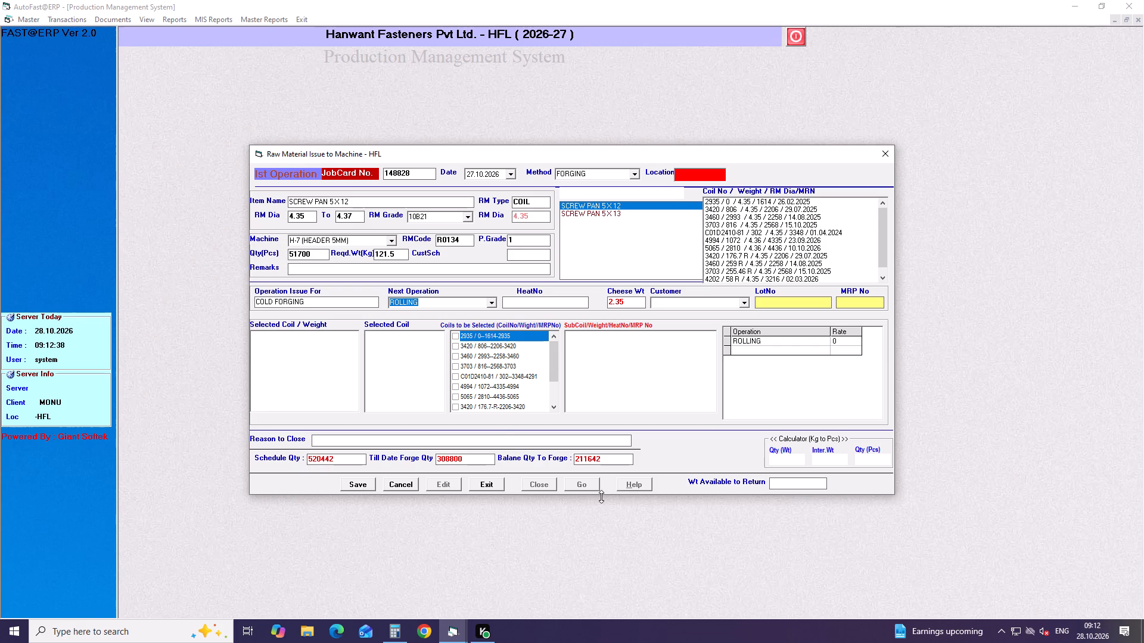
Issue subcoils 4994-15RR, 4994-16RR and 4994-17 of coil 4994 to the SCREW PAN 5X12 job card and save it.
left_click(553, 411)
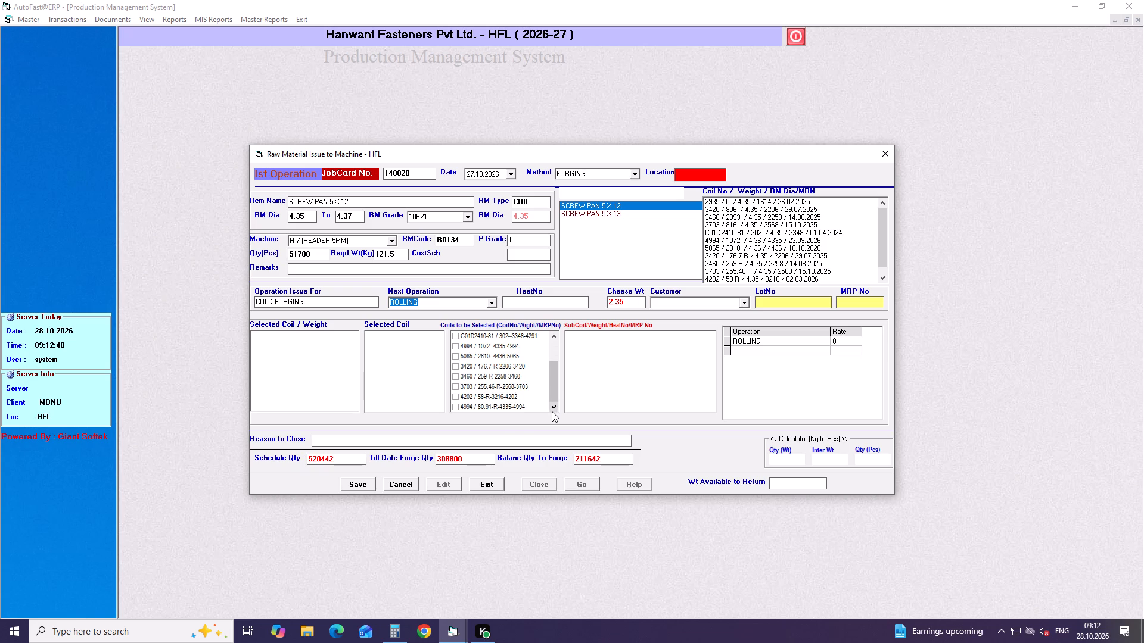
left_click(458, 409)
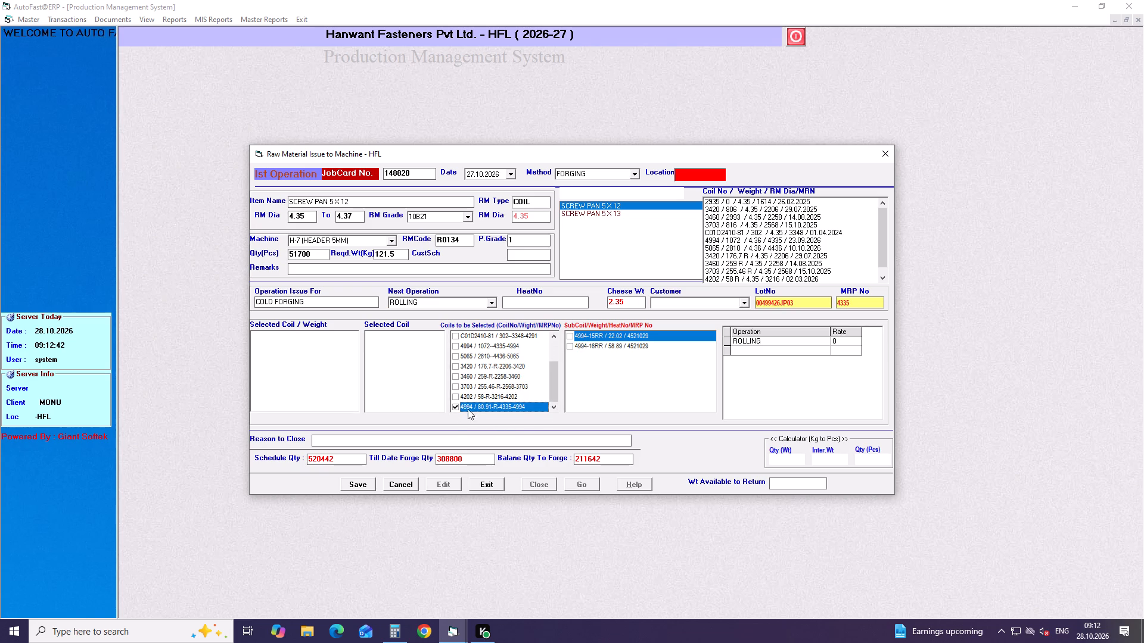
left_click(565, 336)
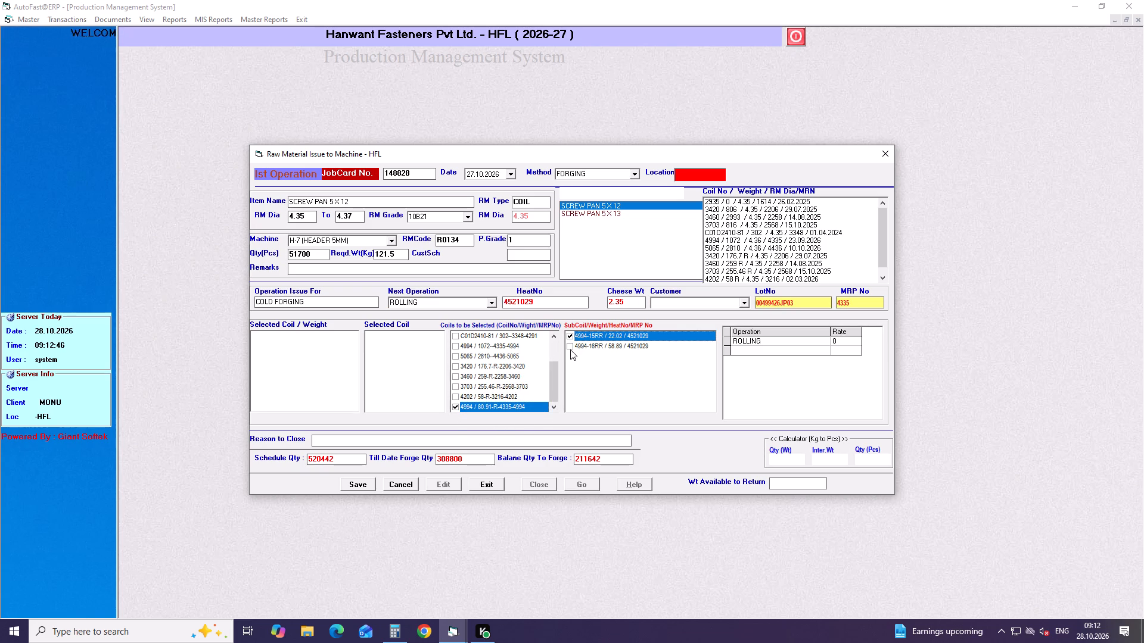
left_click(572, 349)
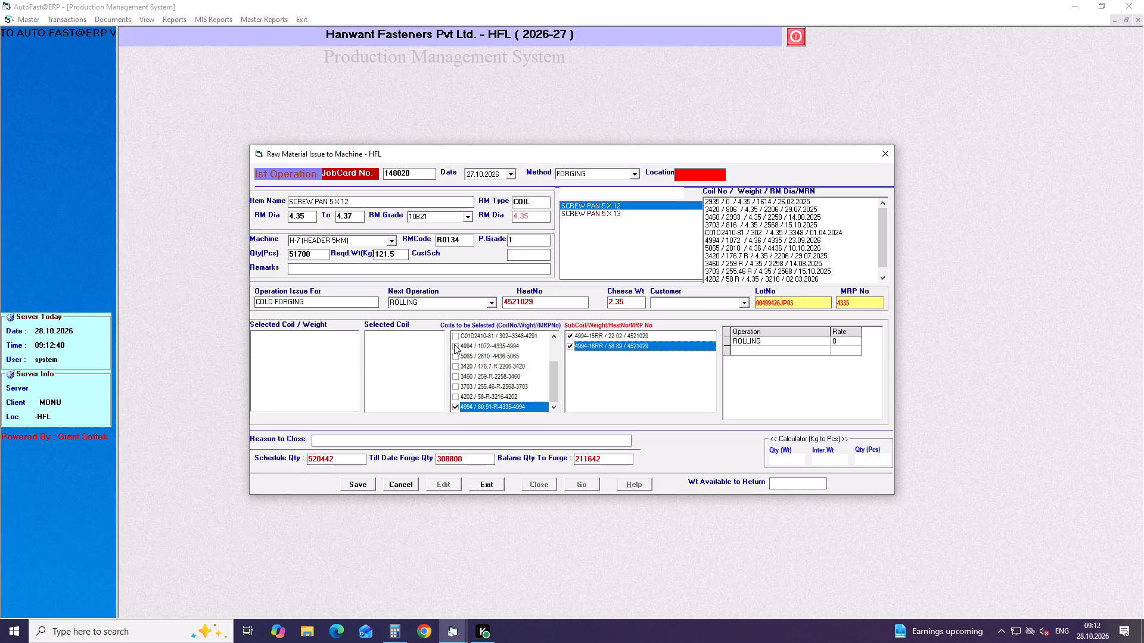
left_click(456, 347)
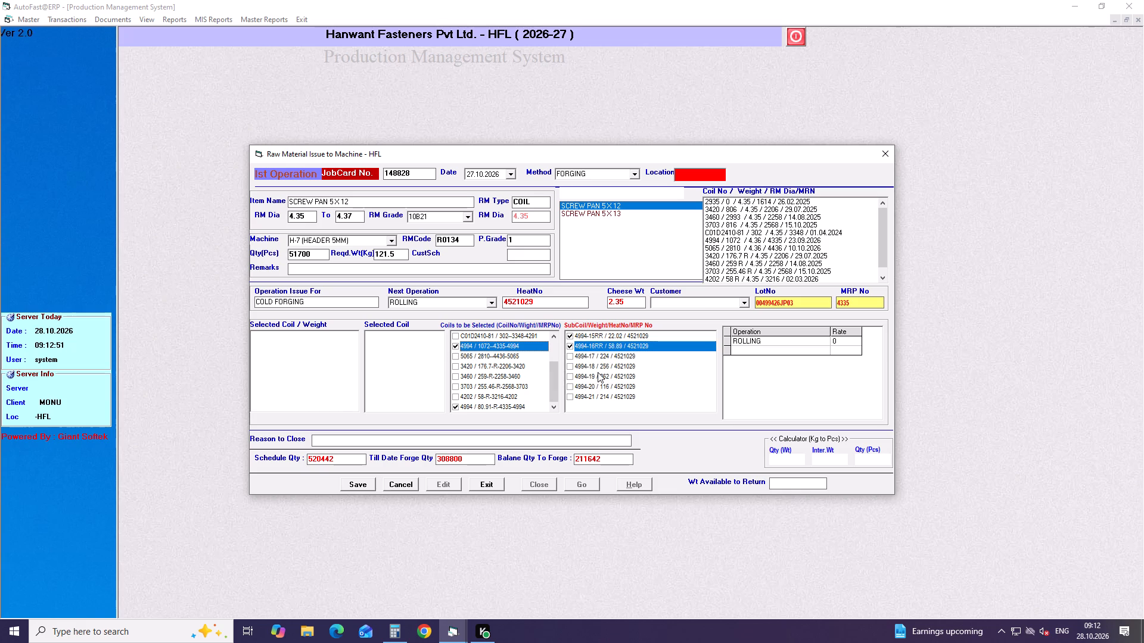
left_click(573, 356)
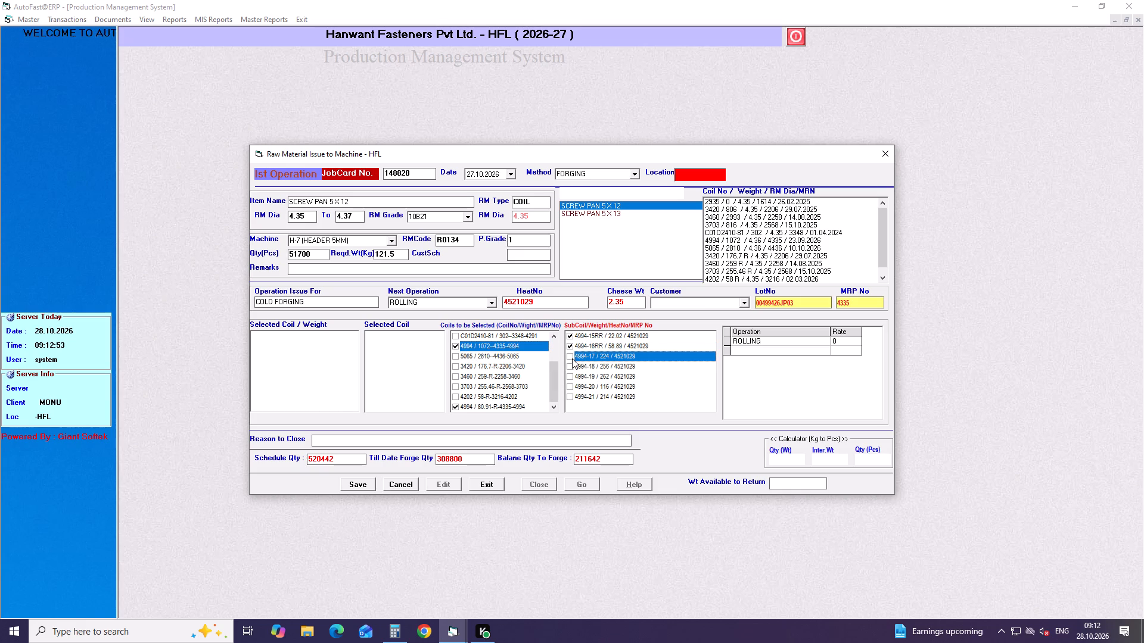
left_click(572, 358)
left_click(371, 479)
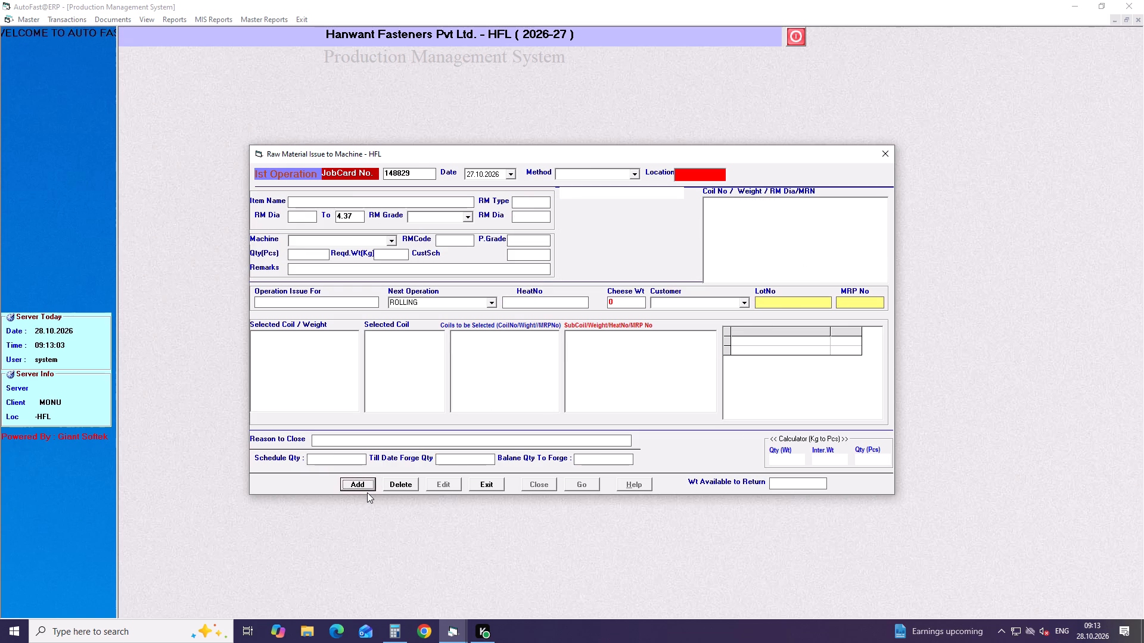
Start a new 27.10.2026 job card using the FORGING method.
key("Return")
key("Return")
key("Return")
key("Down")
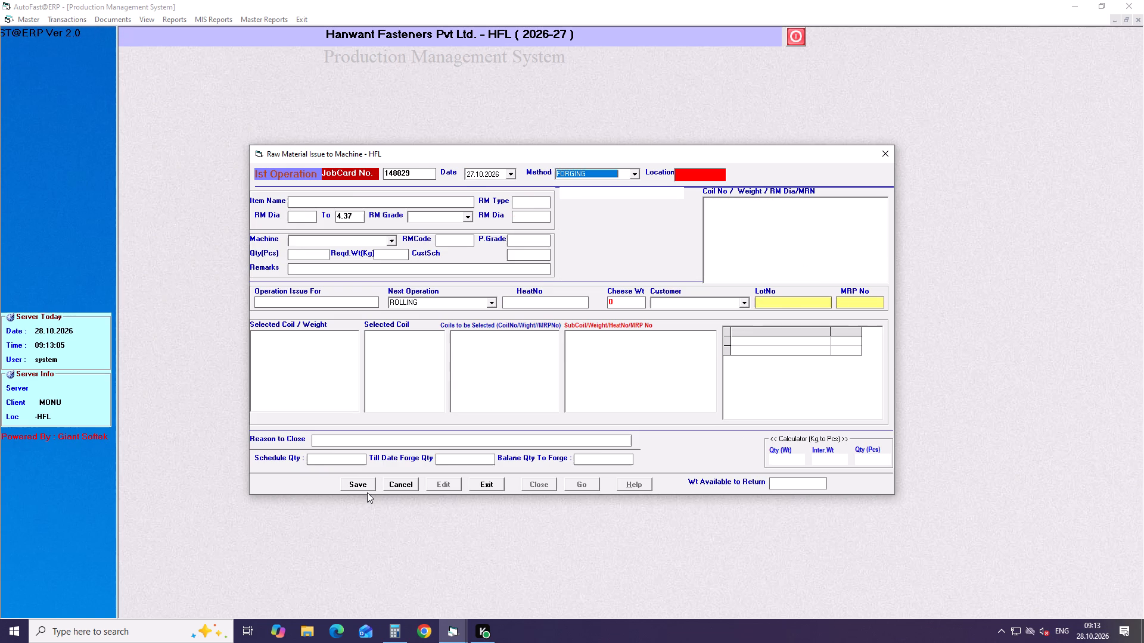
key("Return")
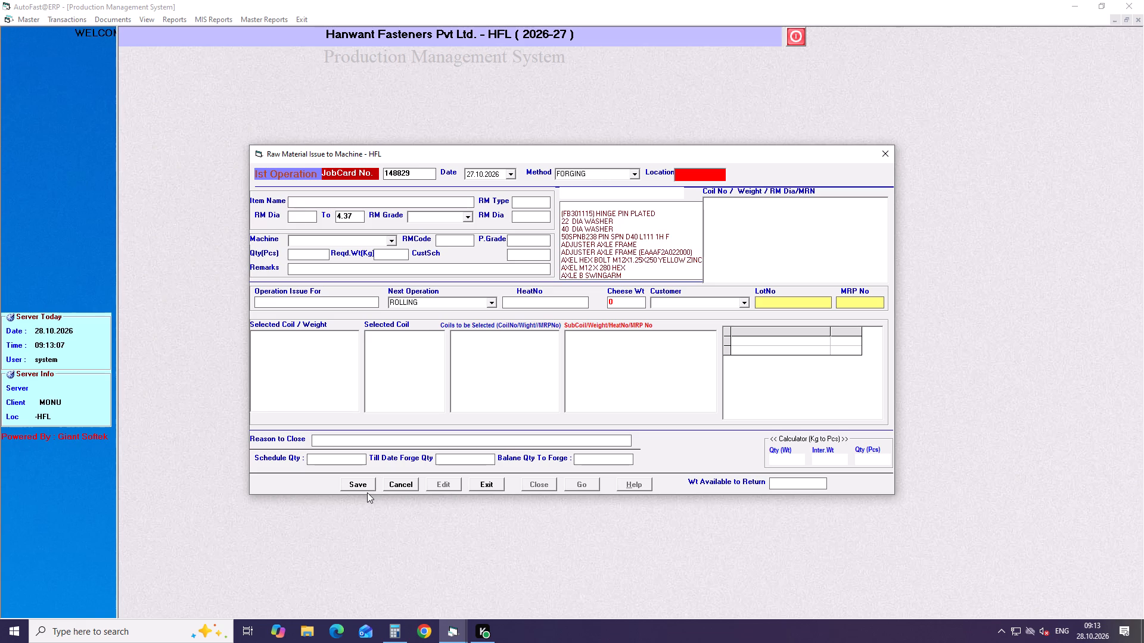
type("screw t")
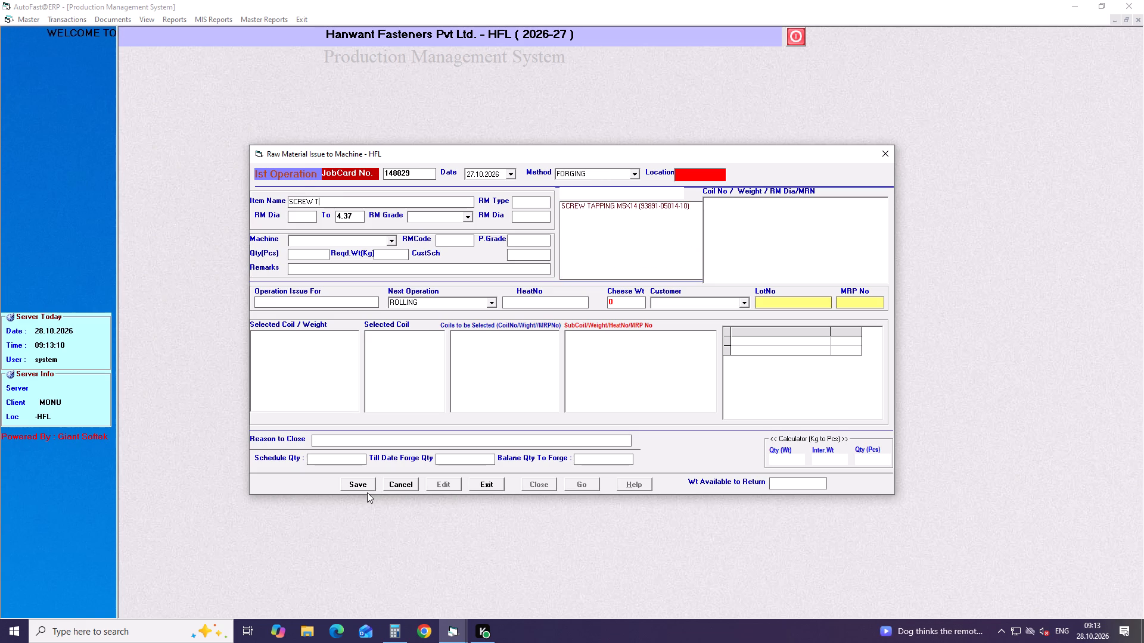
key("Down")
key("Down")
key("Return")
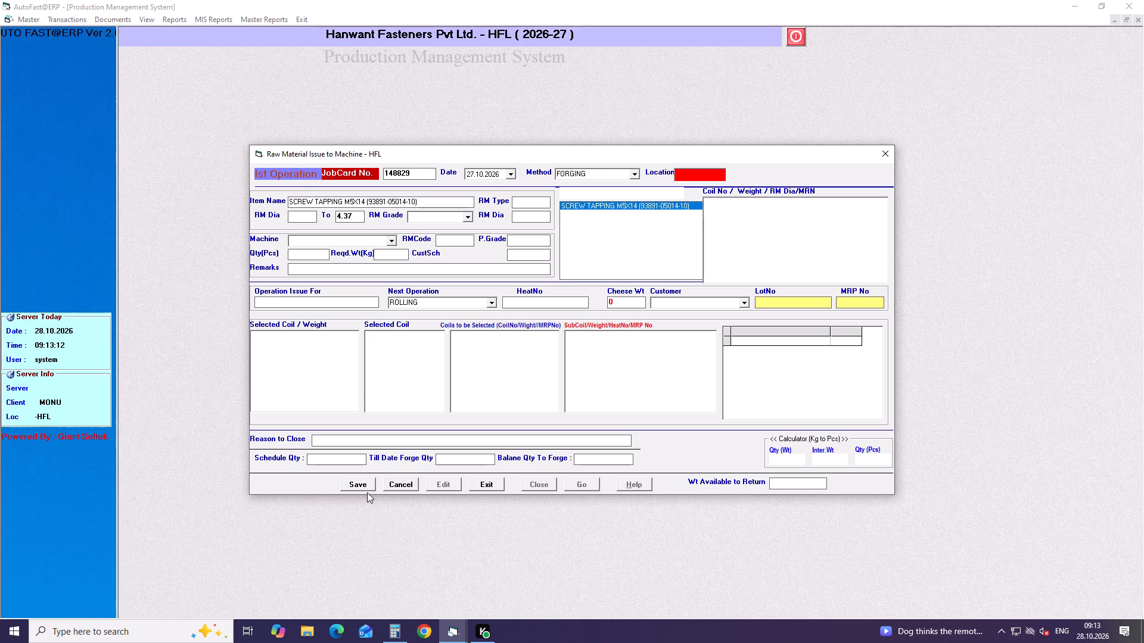
key("Return")
key("Return")
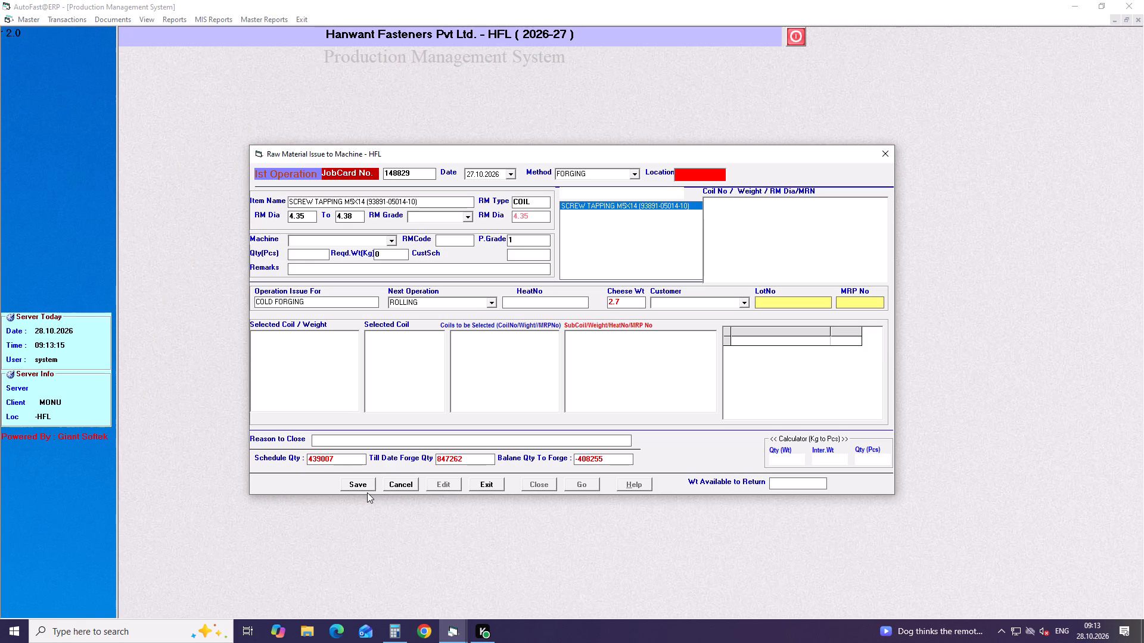
Set the tapping screw job card's RM grade to 10B21 and its machine to H-8 (HEADER 5MM).
key("Down")
key("Return")
key("Return")
key("Down")
key("Down")
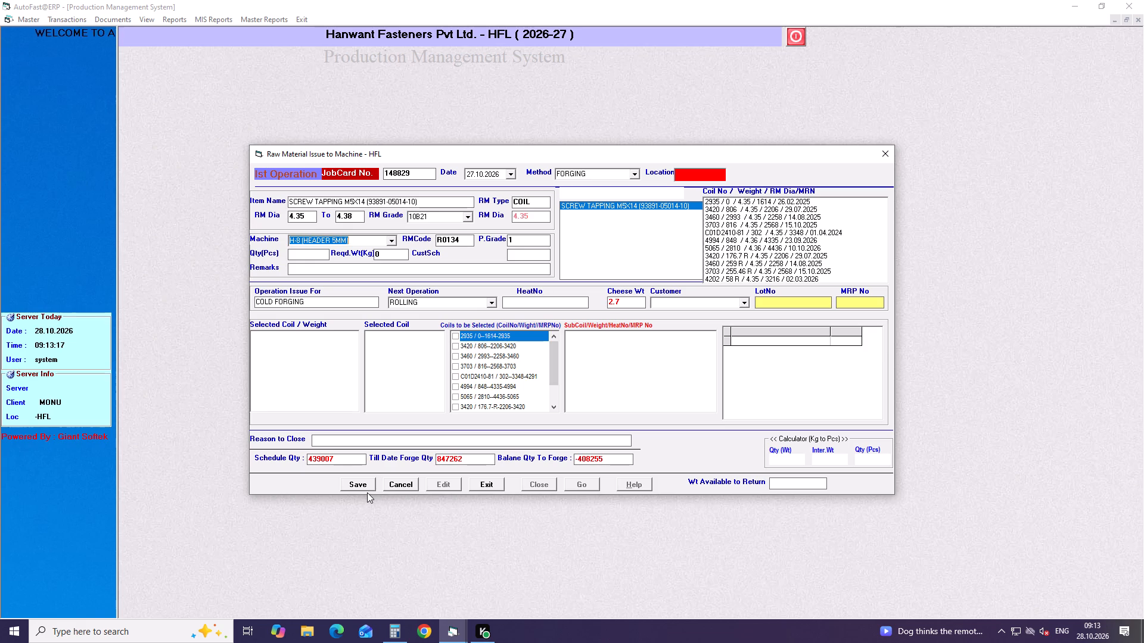
key("Return")
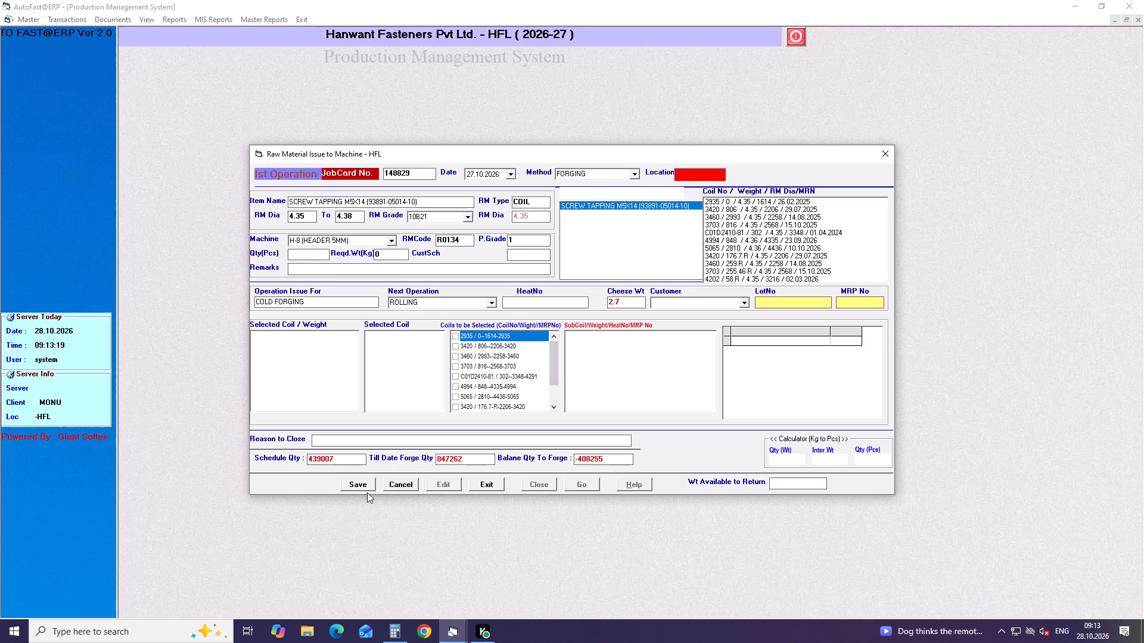
Enter a quantity of 27550 pieces and add ROLLING as the next operation.
type("27550")
key("Return")
key("Return")
key("Return")
key("Return")
key("Return")
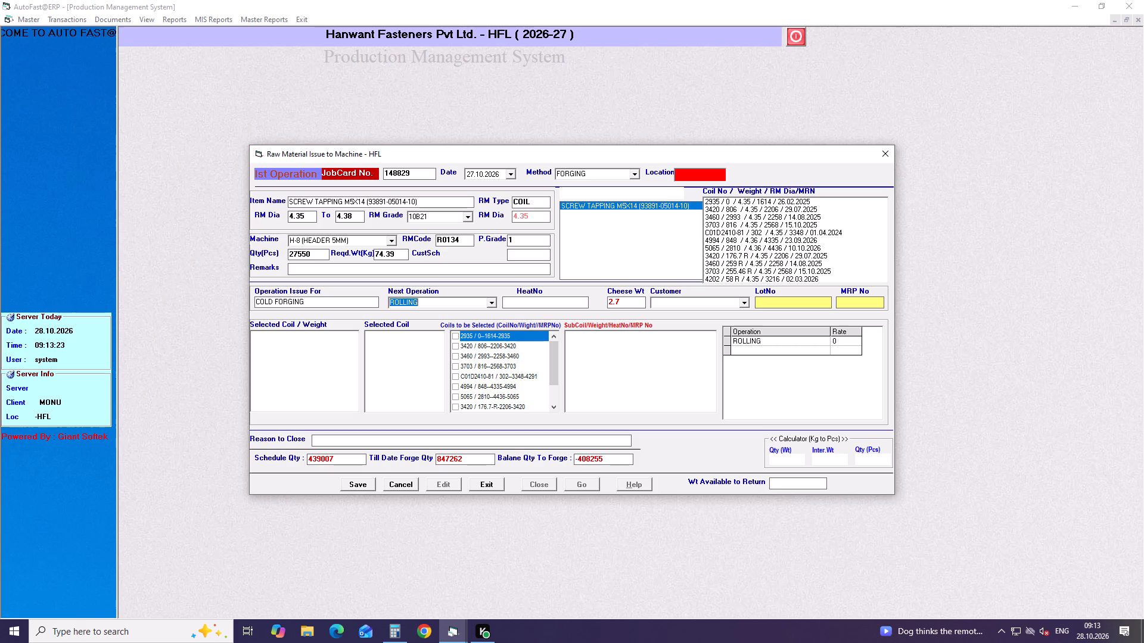
key("Return")
key("Return")
key("Return")
key("Return")
key("Return")
key("Return")
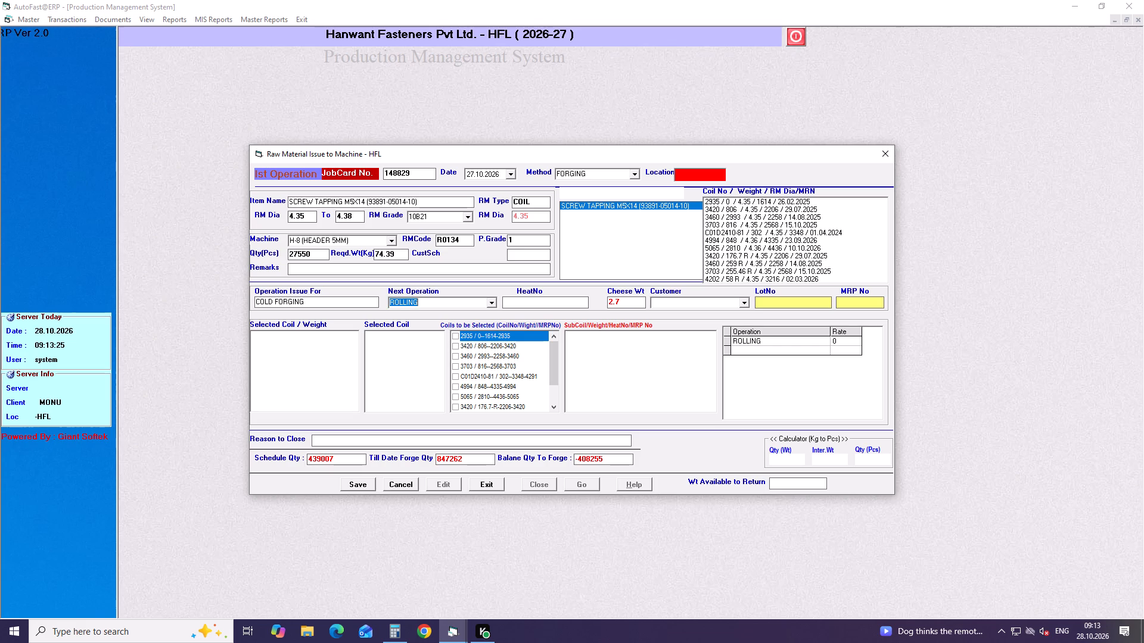
Issue subcoil 4994-18 (256) of coil 4994 to the tapping screw job card and save it.
left_click(455, 385)
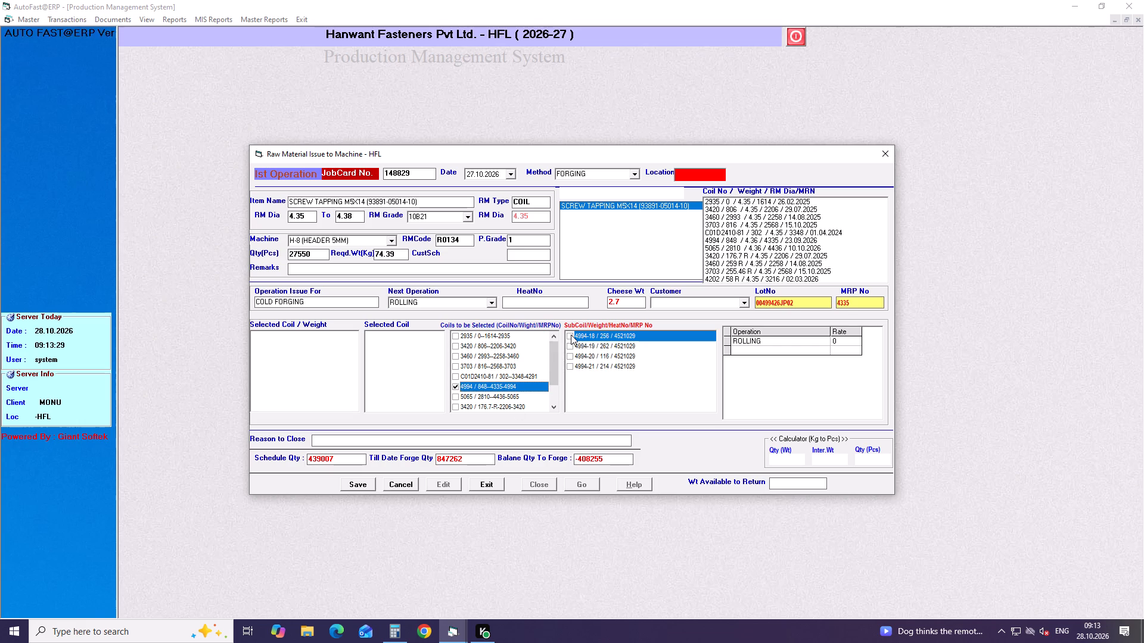
left_click(571, 335)
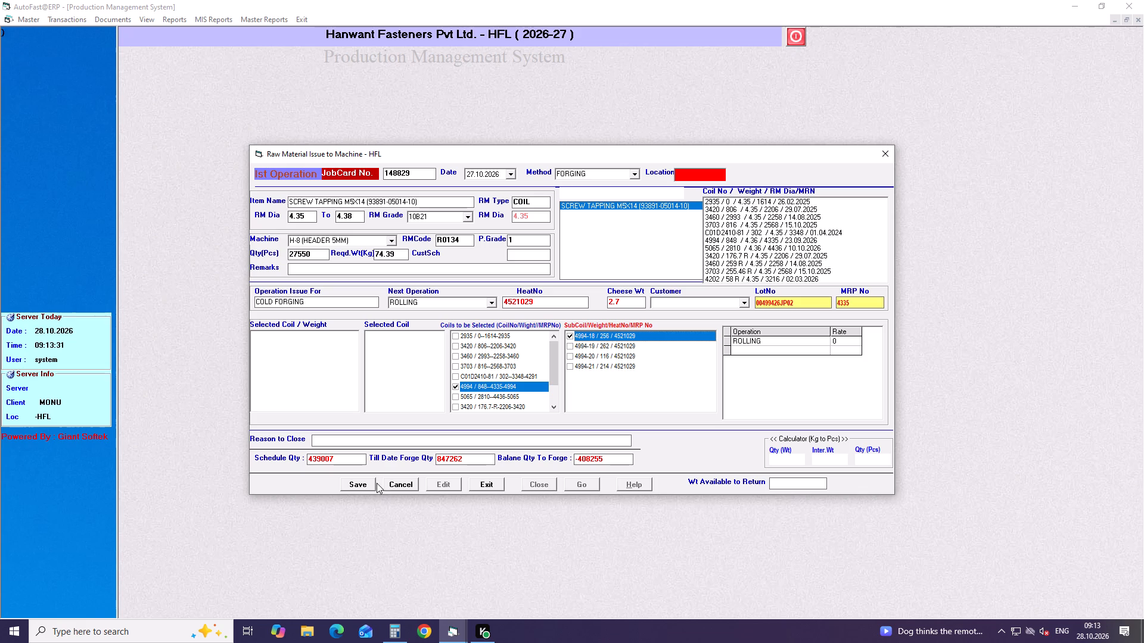
left_click(367, 483)
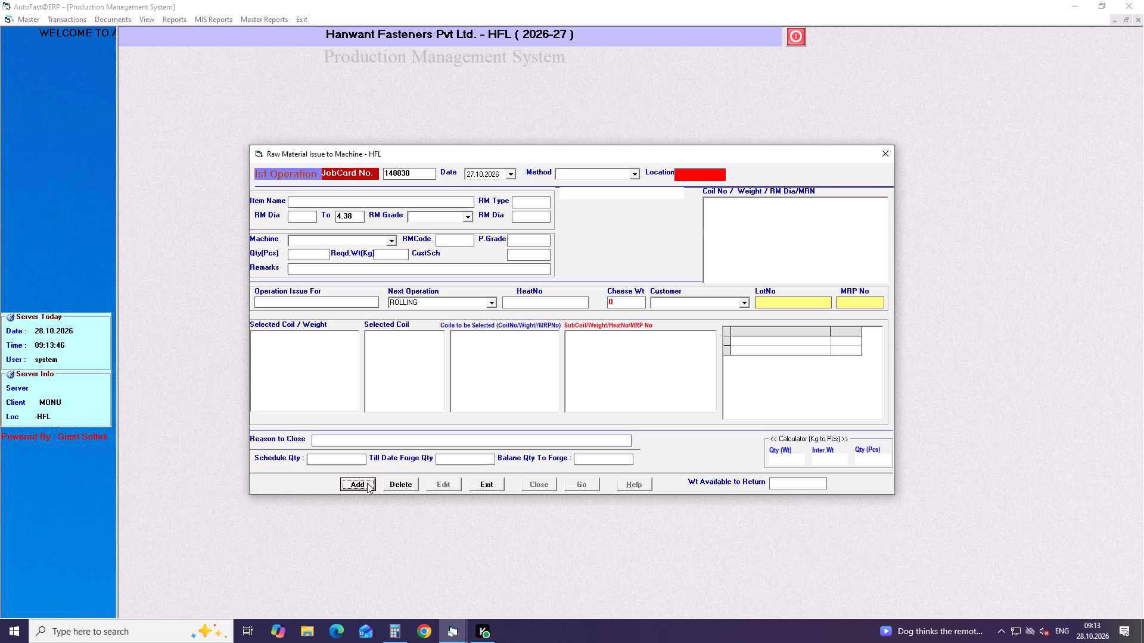
Close the raw material issue form and the calculator.
left_click(891, 152)
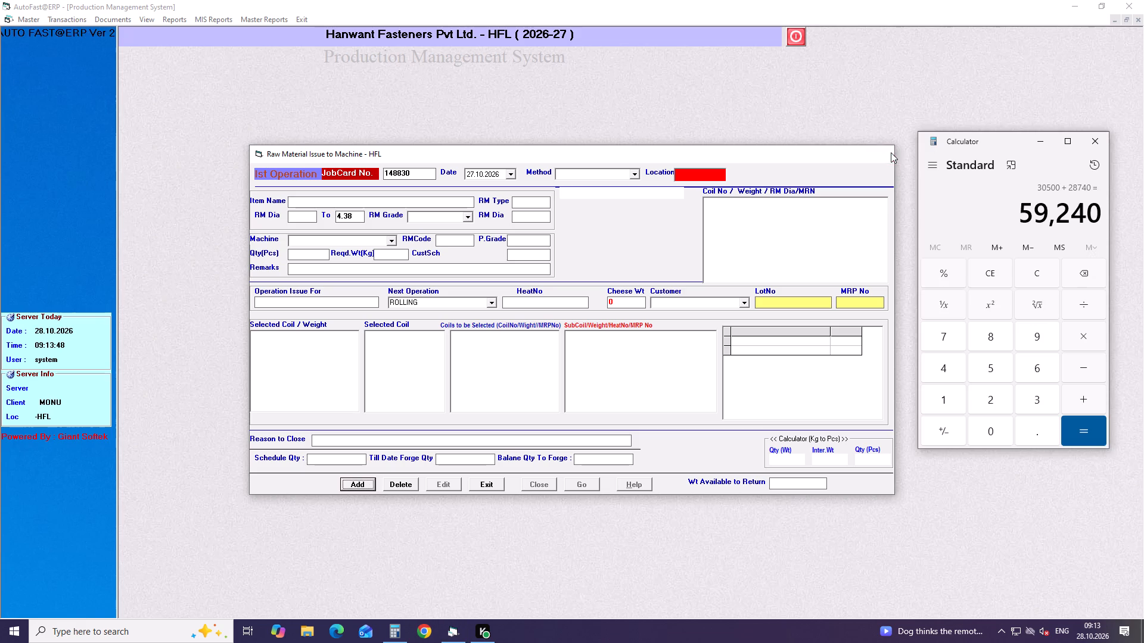
left_click(1090, 141)
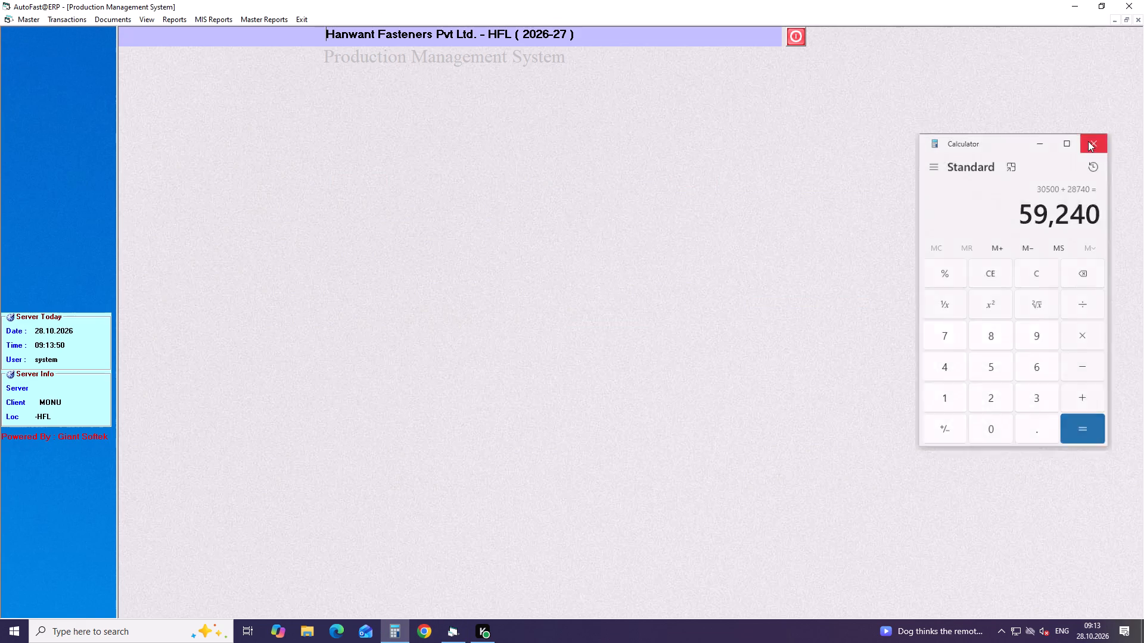
Start a preliminary first-operation coil production entry dated 27.10.2026 for shift A with 9.5 hours.
left_click(68, 15)
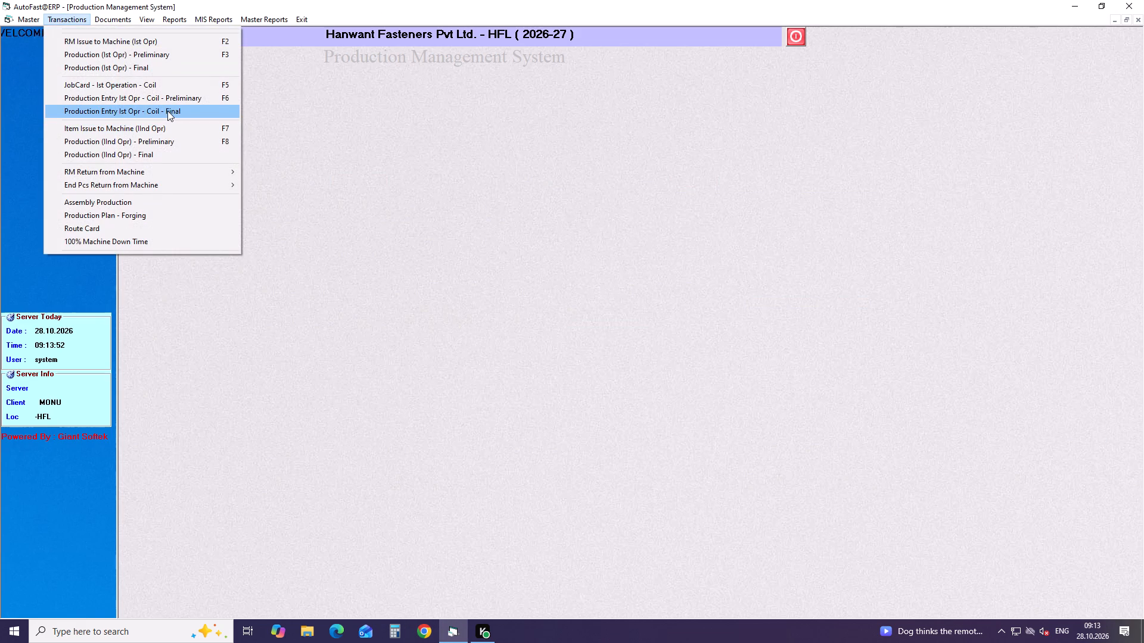
left_click(179, 96)
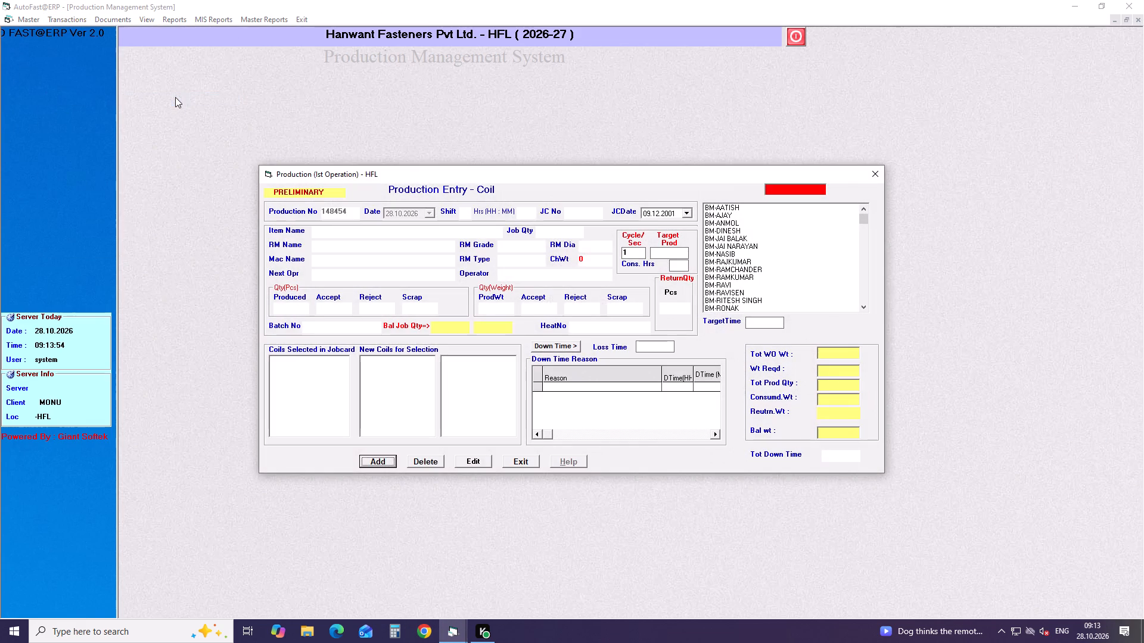
key("Return")
key("Return")
key("Down")
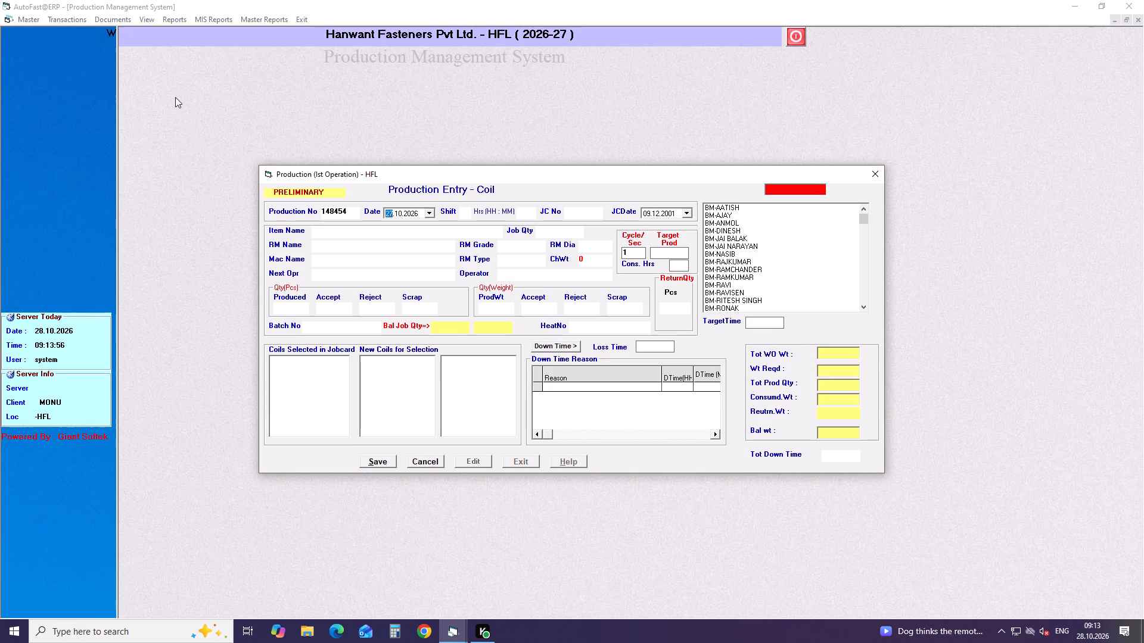
key("Return")
key("a")
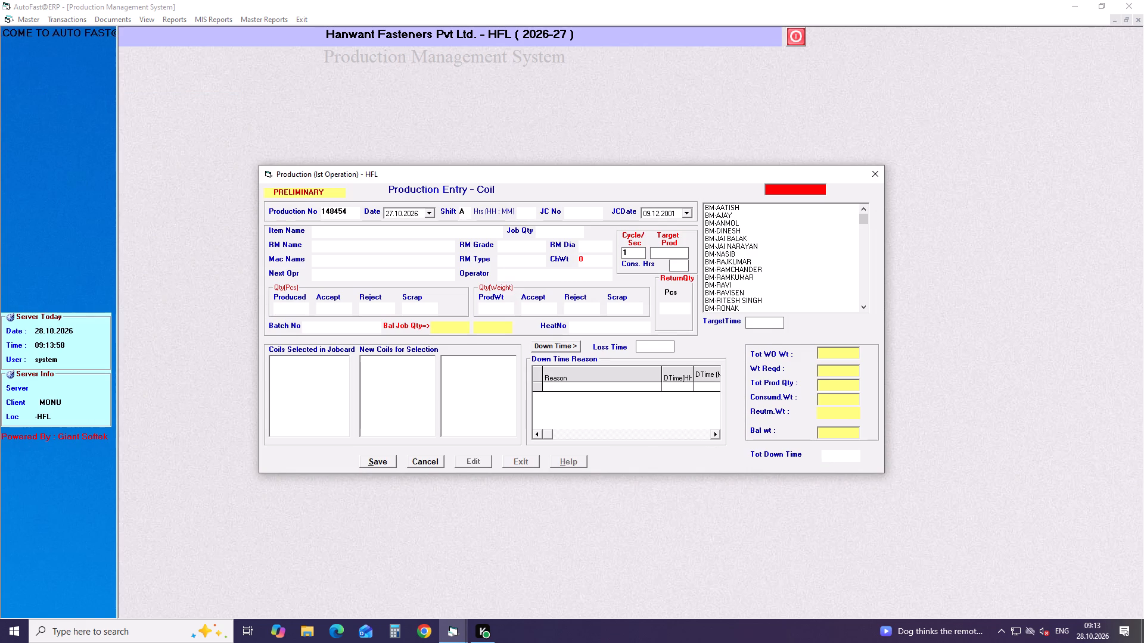
key("Return")
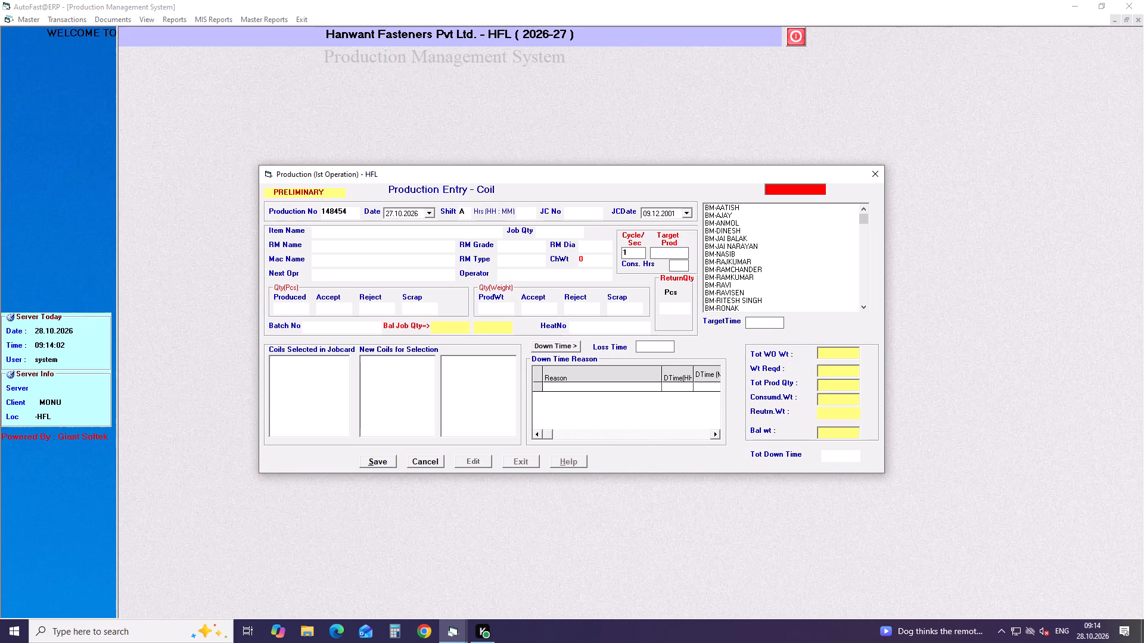
type("9.5")
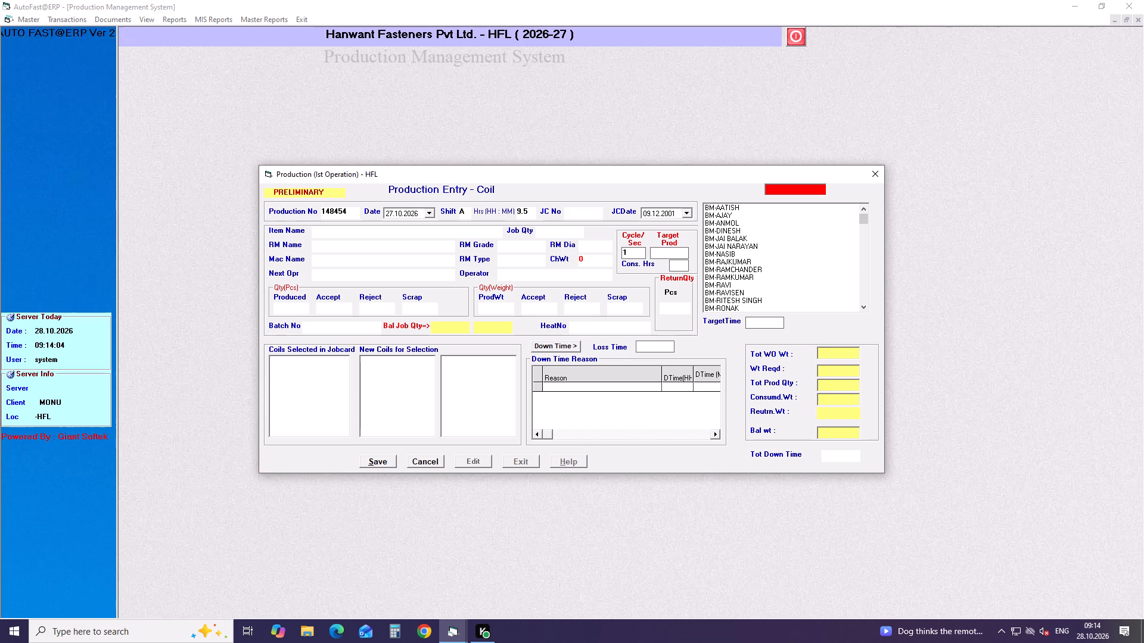
key("Return")
Load job card 148815 into the production entry and advance to the produced quantity.
type("1482")
key("BackSpace")
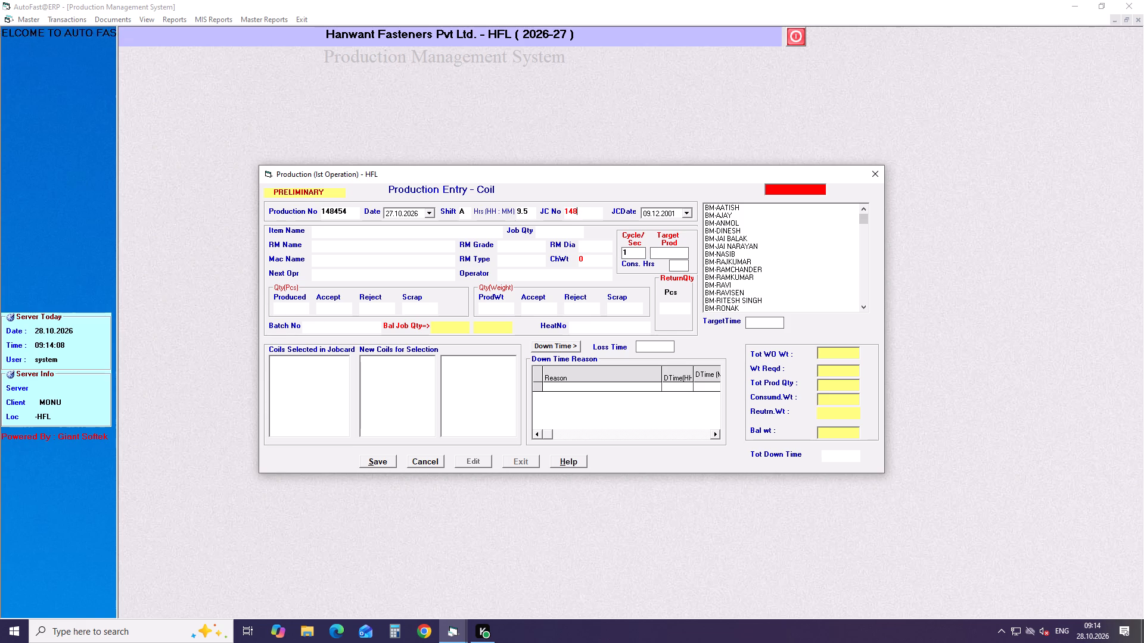
type("815")
key("Tab")
key("Return")
key("Return")
key("Return")
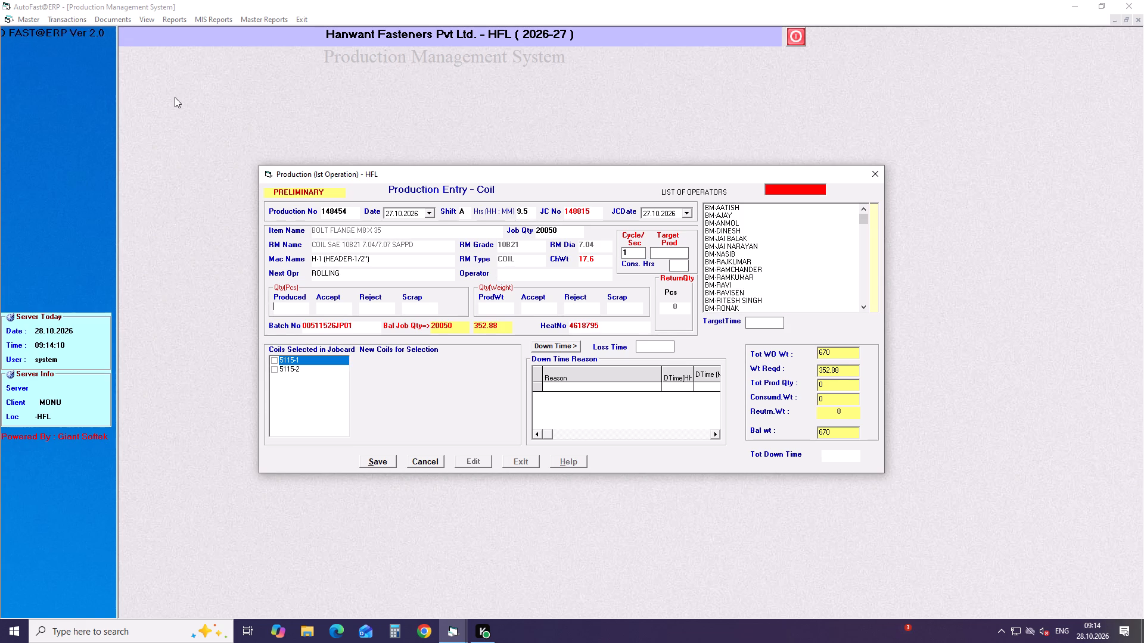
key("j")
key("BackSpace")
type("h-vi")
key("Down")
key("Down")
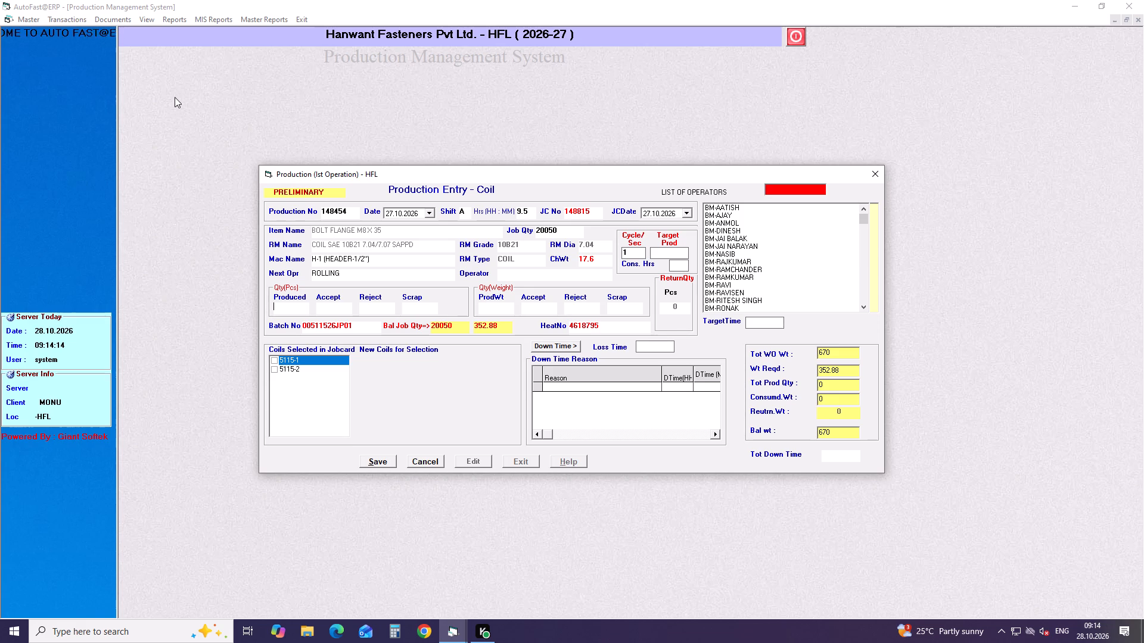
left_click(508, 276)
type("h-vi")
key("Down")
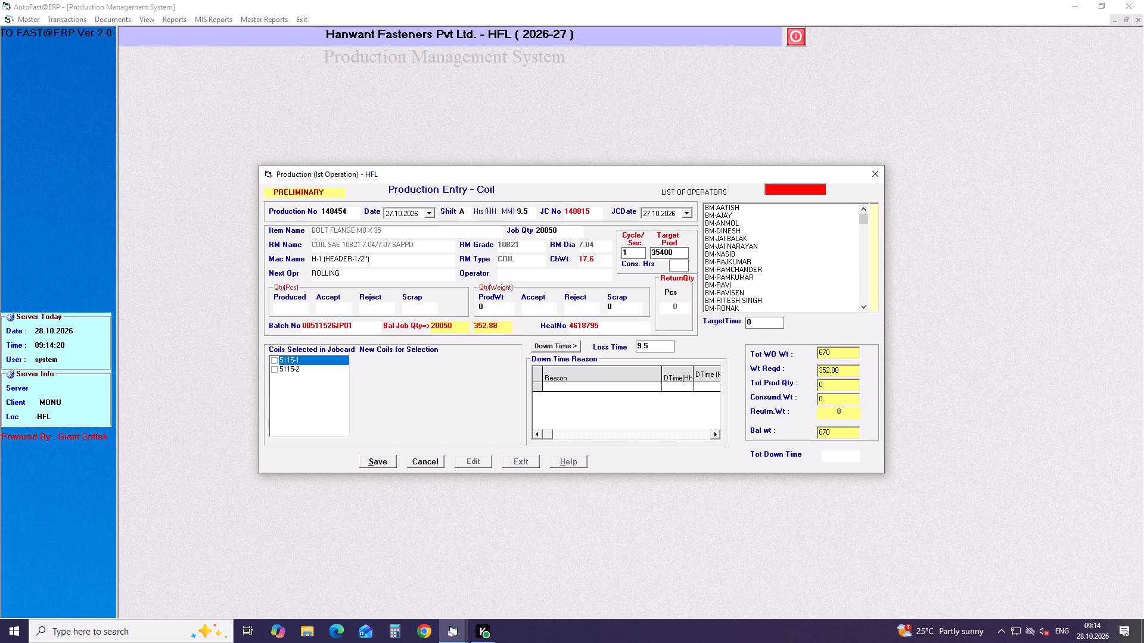
Assign operator H-VIKRAM to the production entry for job card 148815.
left_click(508, 276)
key("h")
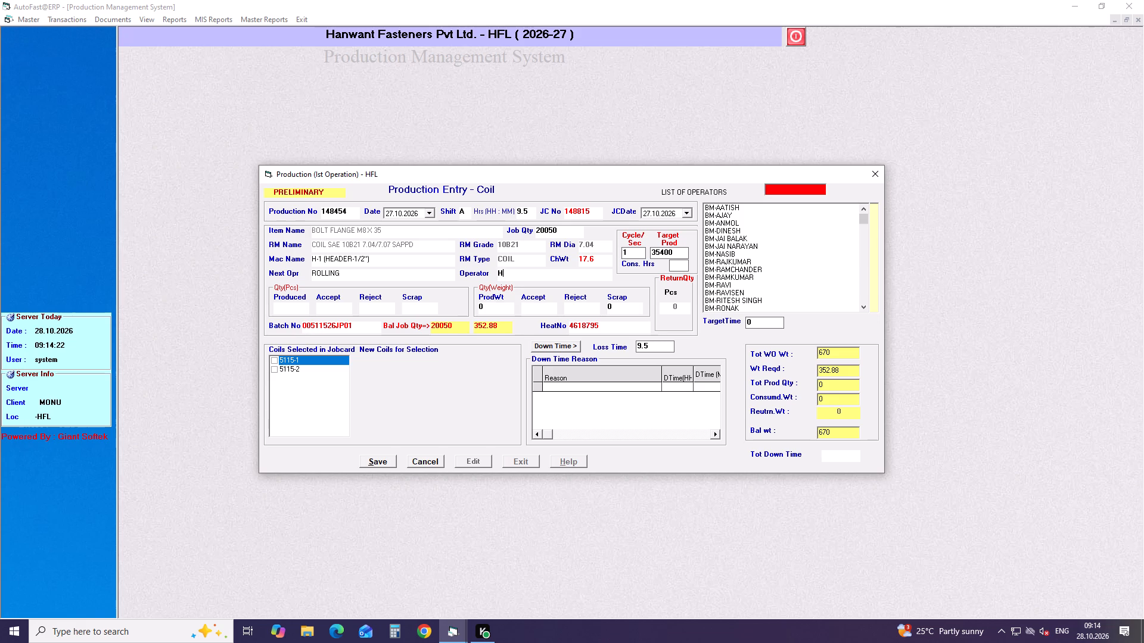
key("minus")
type("vi")
key("Down")
key("Down")
key("Down")
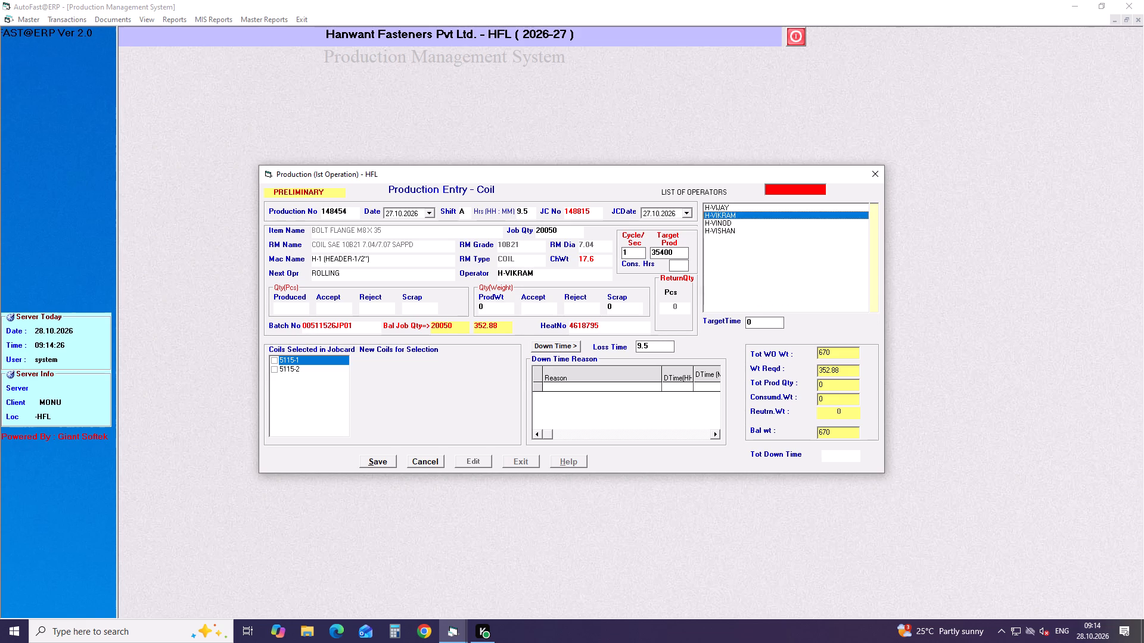
key("Return")
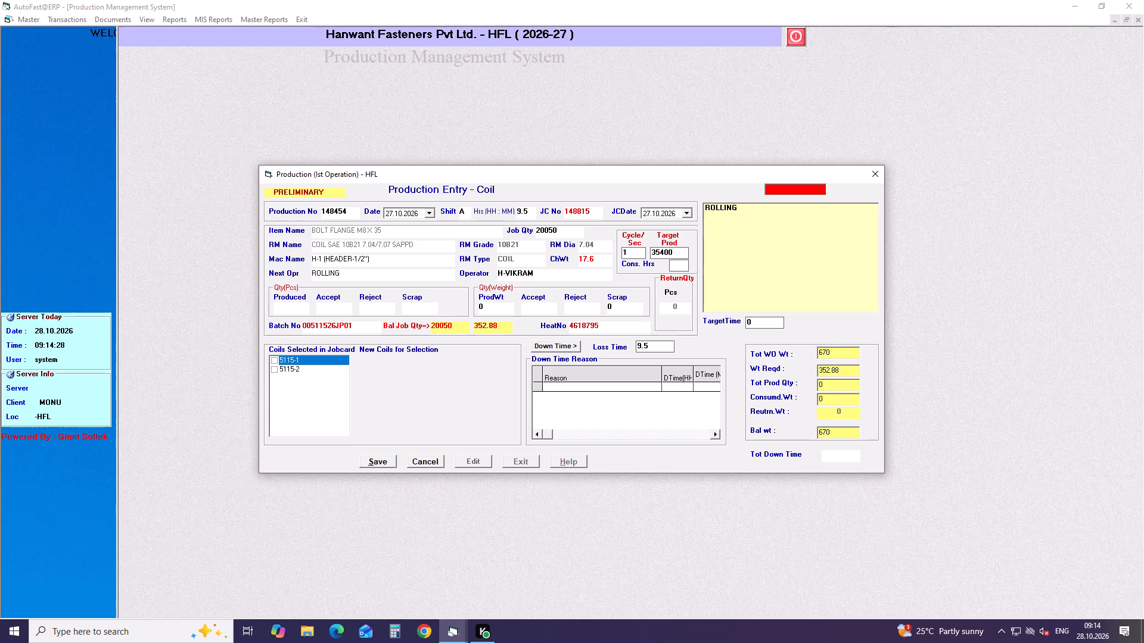
Set the produced quantity to 20050 pieces and advance to the down time reason.
type("20050")
key("Return")
key("Return")
key("Return")
key("Return")
key("Return")
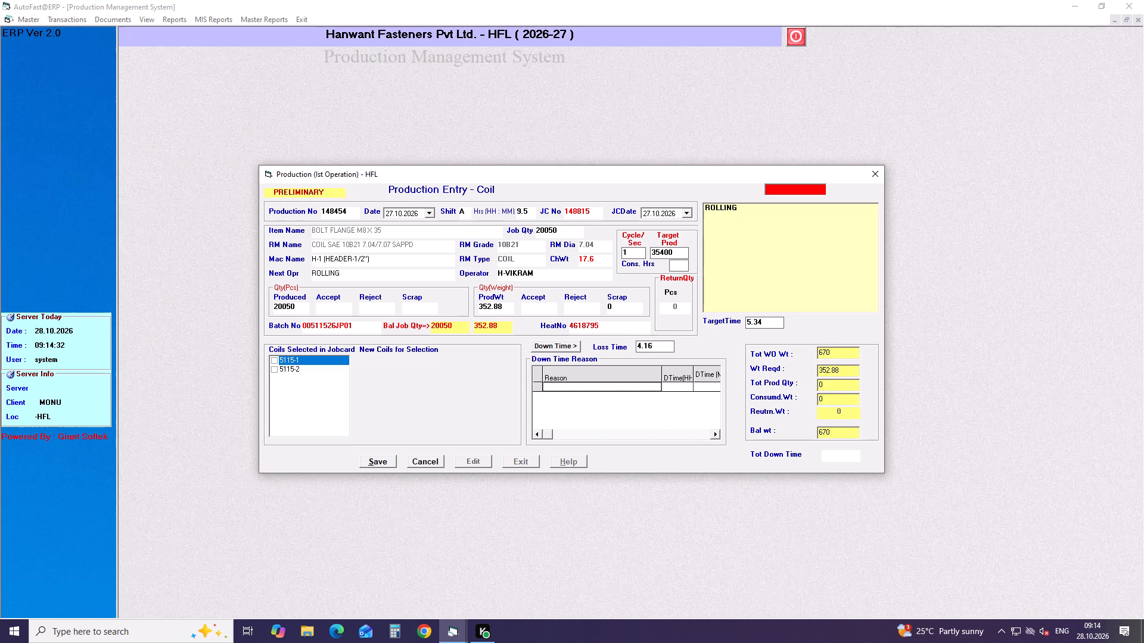
Select job card coils 5115-1 and 5115-2, save the production entry and close the form.
left_click(283, 360)
left_click(281, 369)
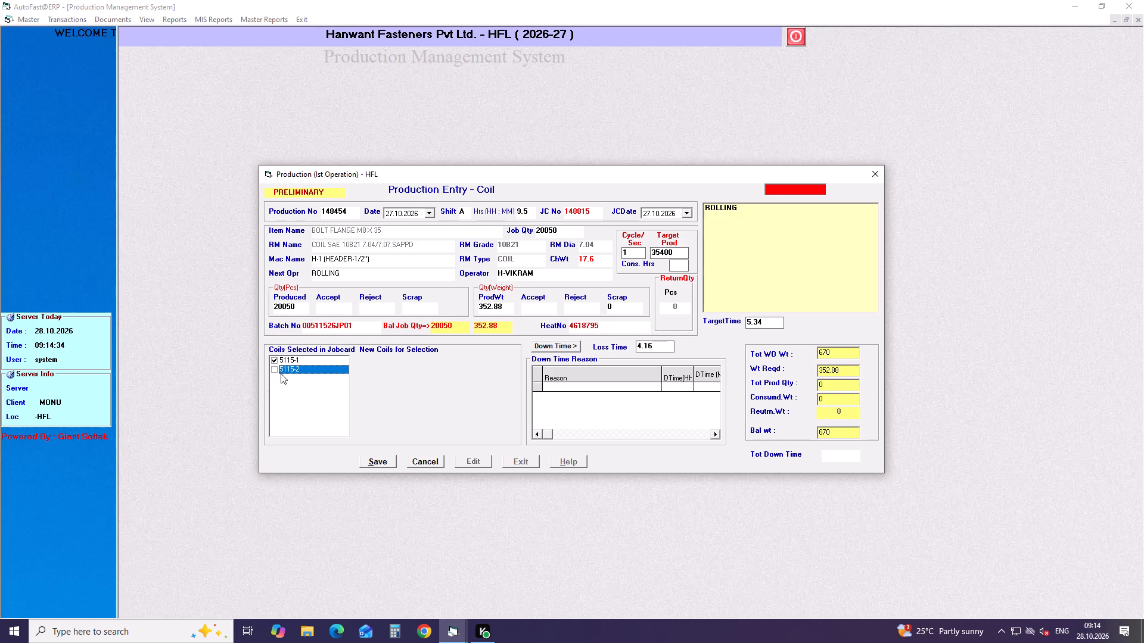
left_click(279, 371)
left_click(387, 463)
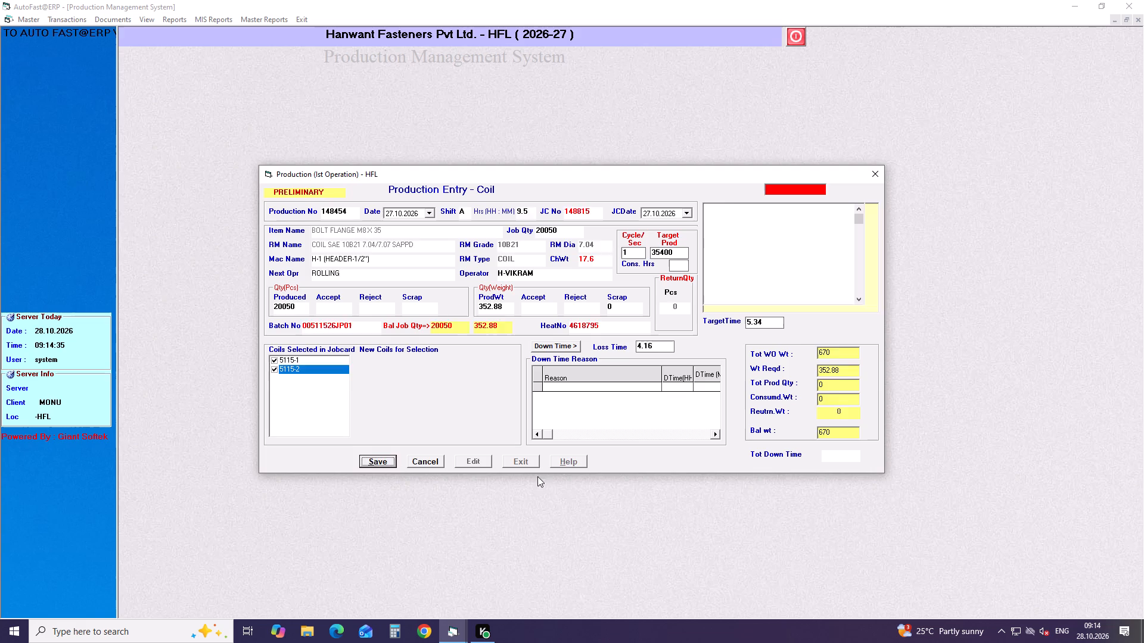
left_click(524, 461)
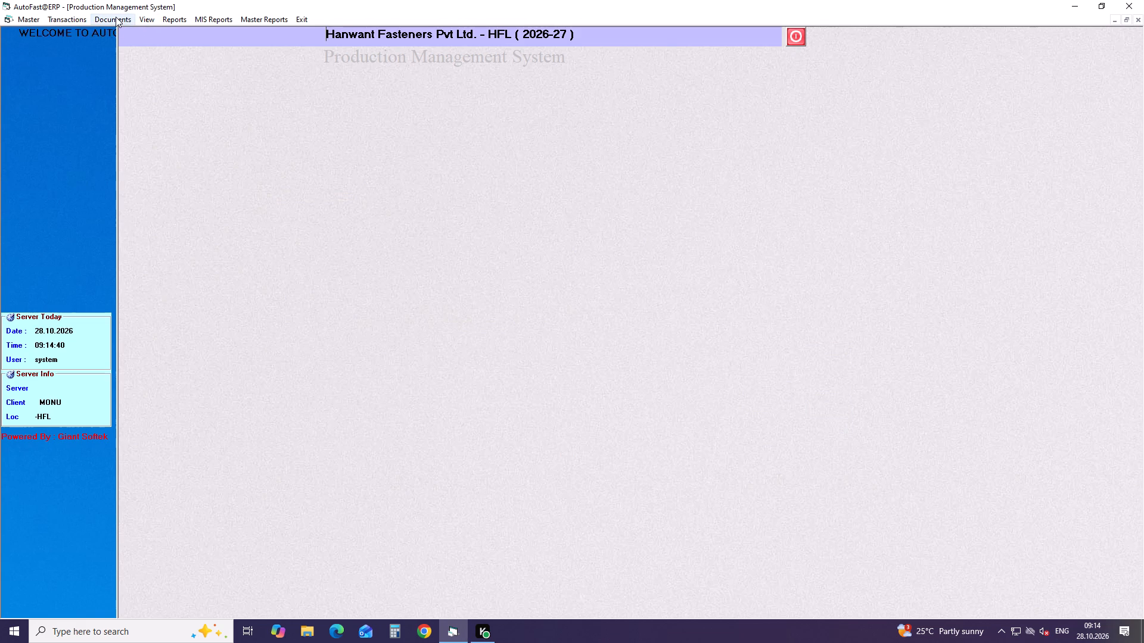
Start a new preliminary first-operation coil production entry dated 27.10.2026 for shift A with 9.5 hours.
left_click(85, 18)
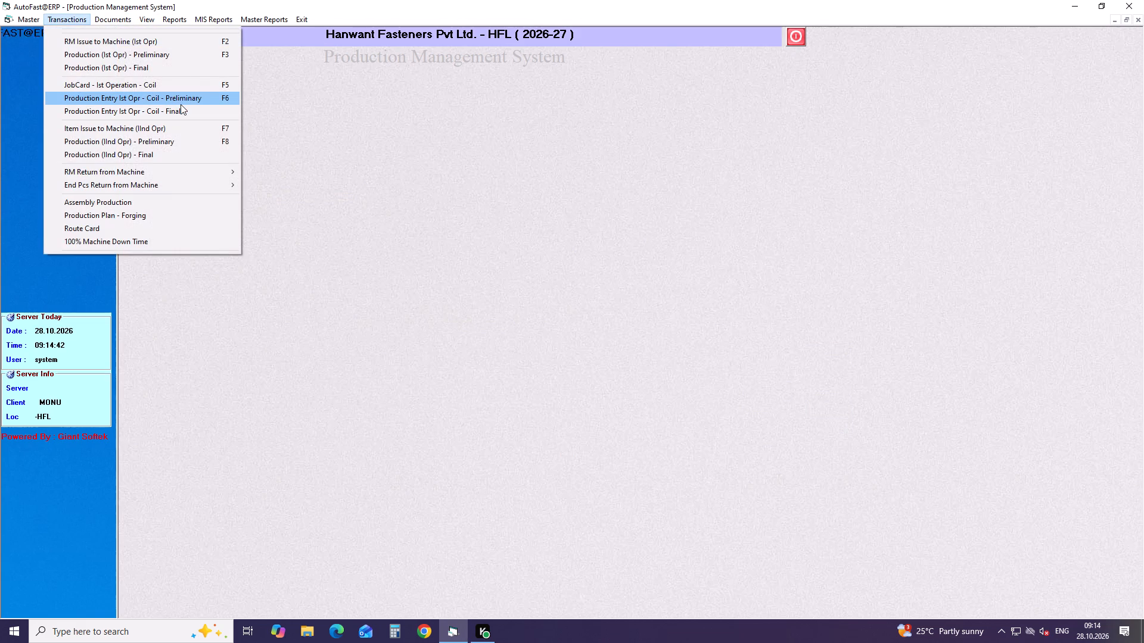
left_click(181, 104)
key("Return")
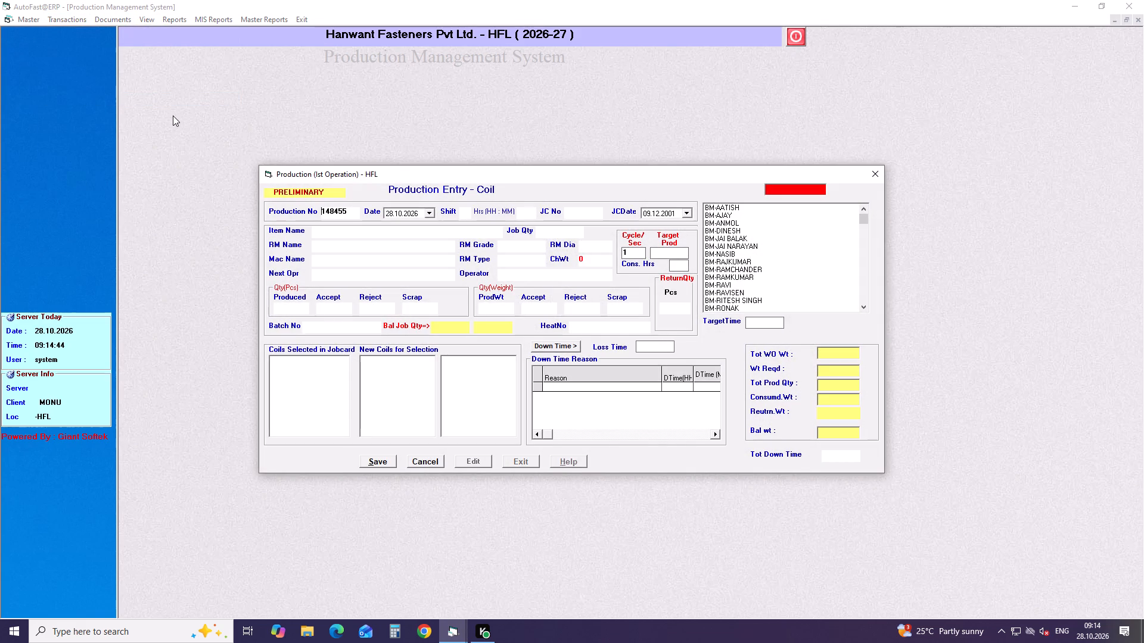
key("Return")
key("Down")
key("Return")
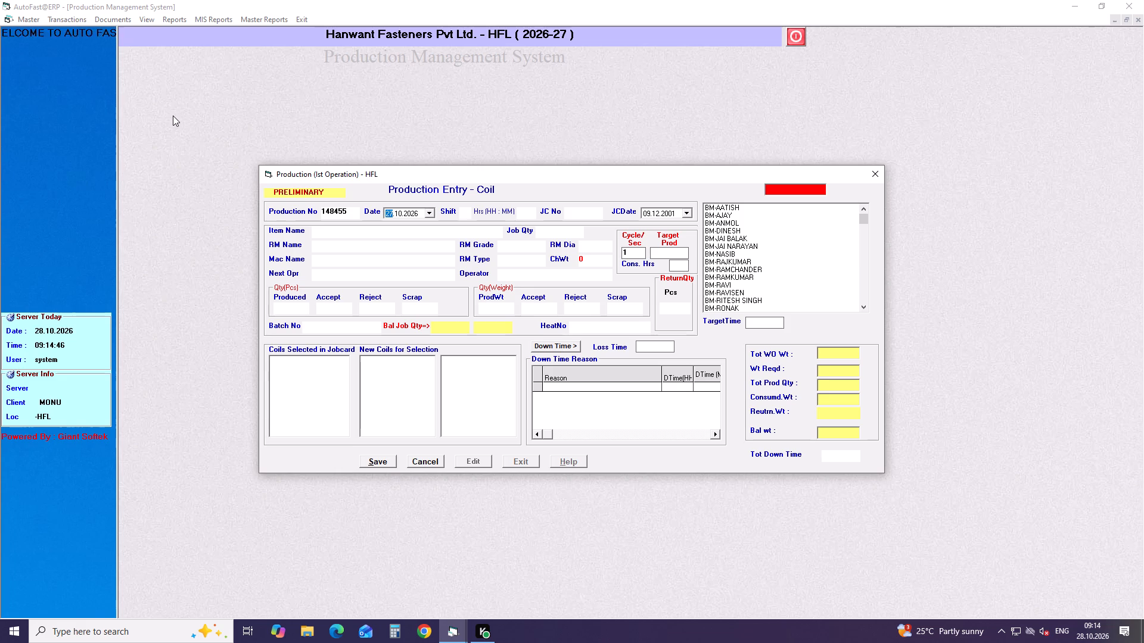
key("a")
key("Return")
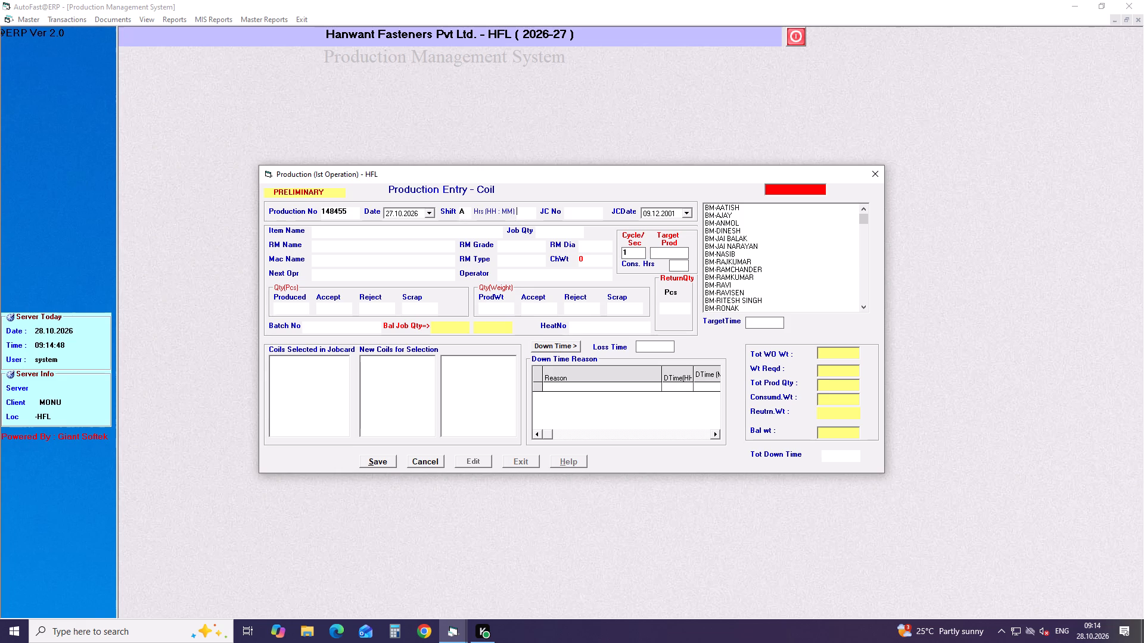
key("9")
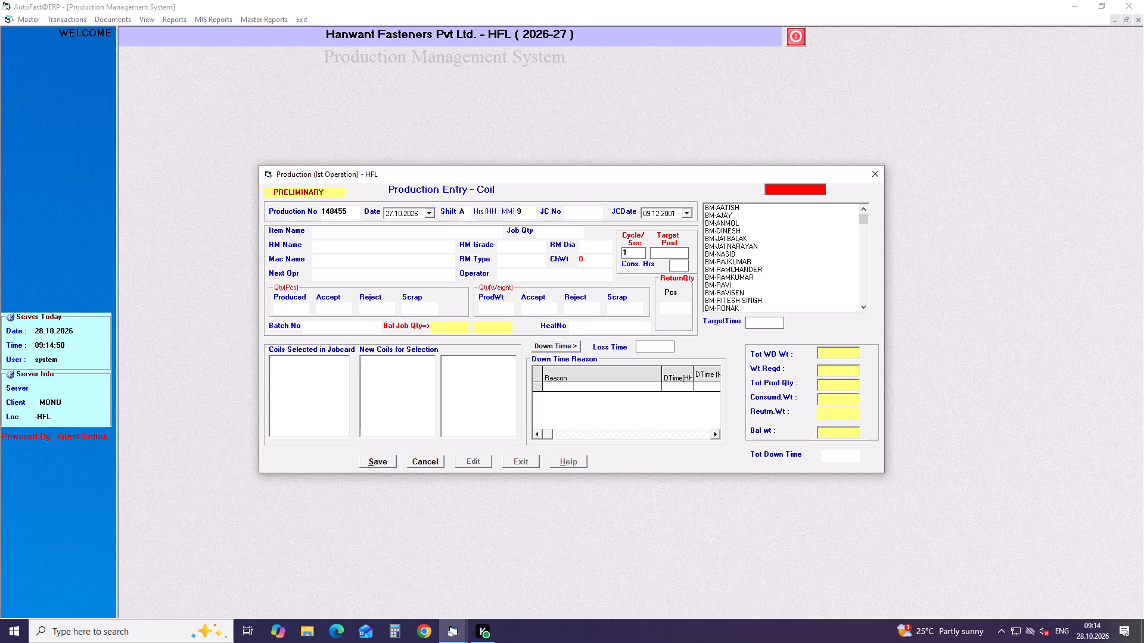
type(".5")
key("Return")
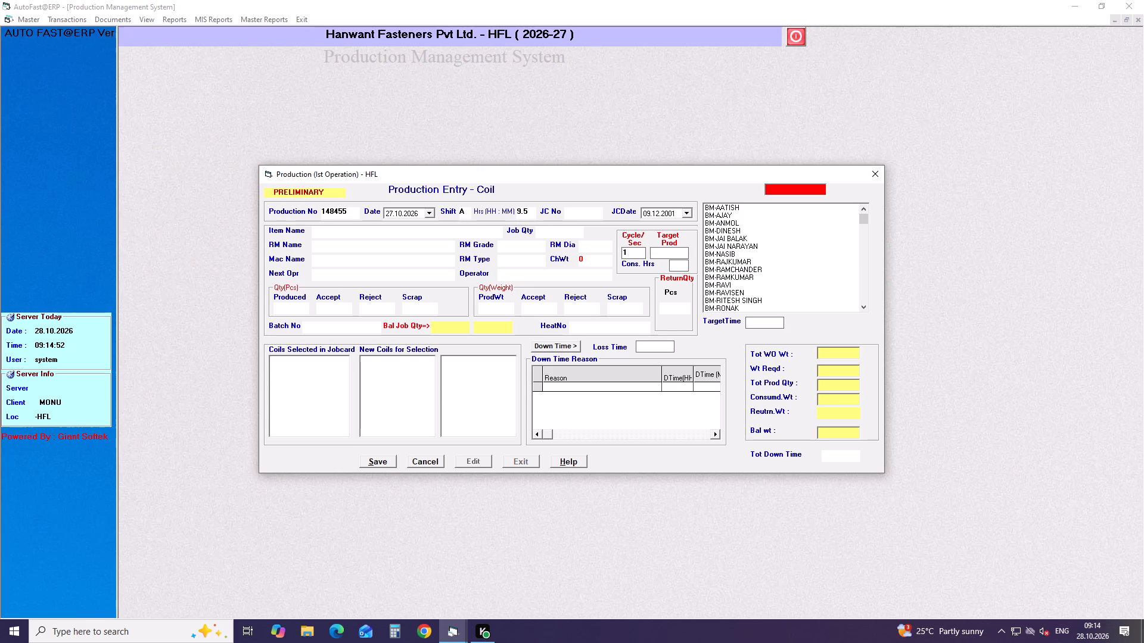
Load job card 148819 into the production entry with the first operator listed under H-K.
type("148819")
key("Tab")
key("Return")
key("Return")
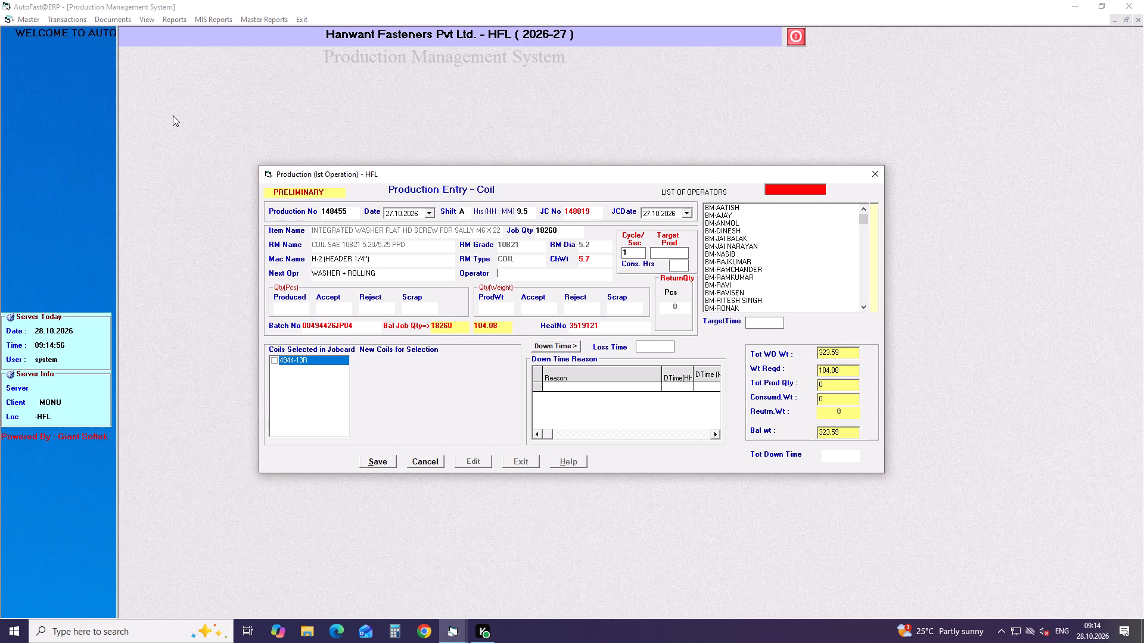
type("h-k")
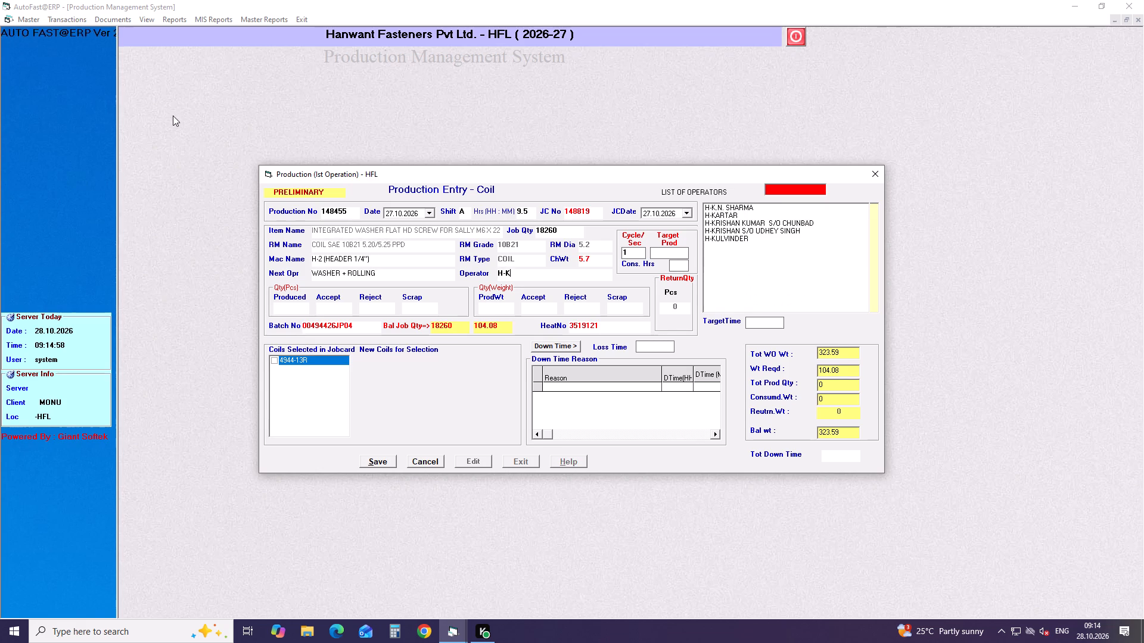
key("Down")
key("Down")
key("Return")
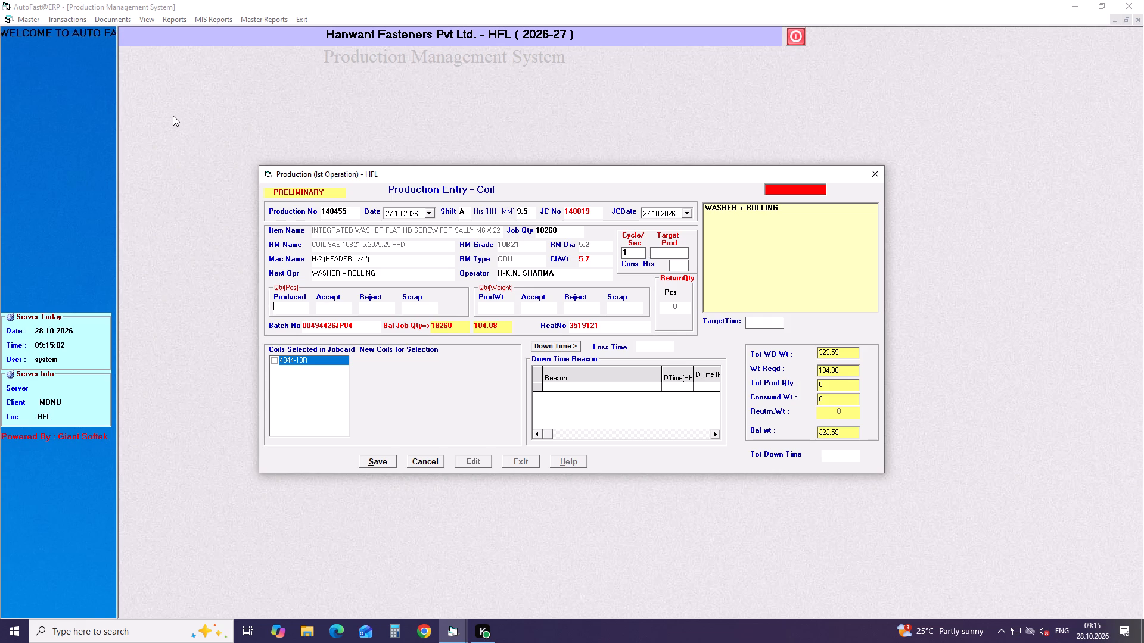
Record a produced quantity of 18260 pieces from coil 4944-13R and save the production entry.
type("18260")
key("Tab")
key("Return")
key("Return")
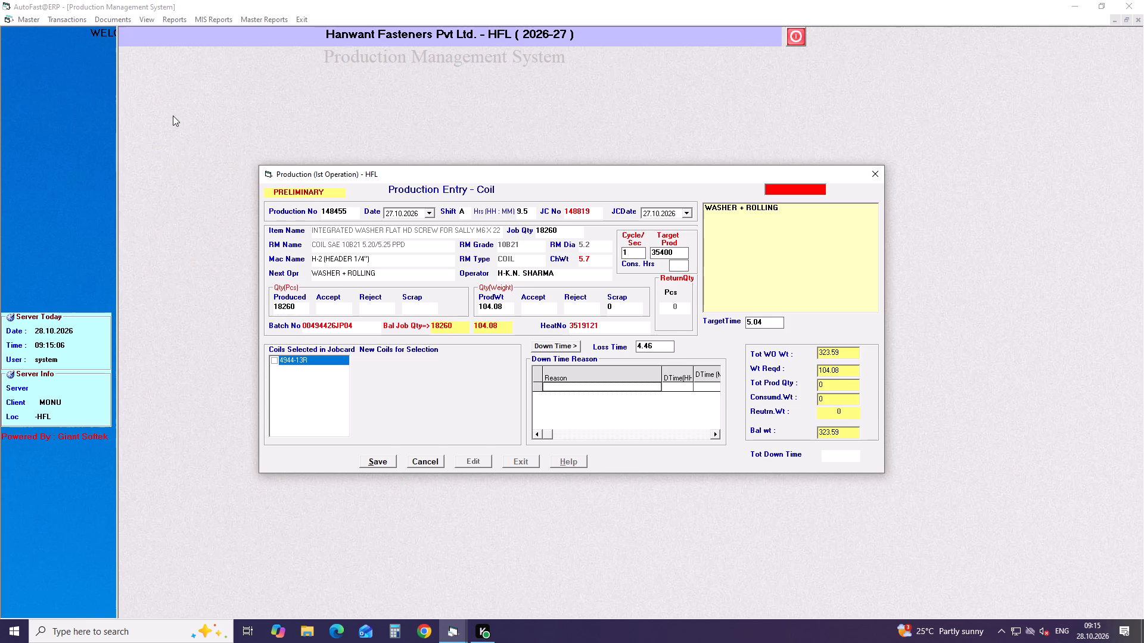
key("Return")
left_click(273, 360)
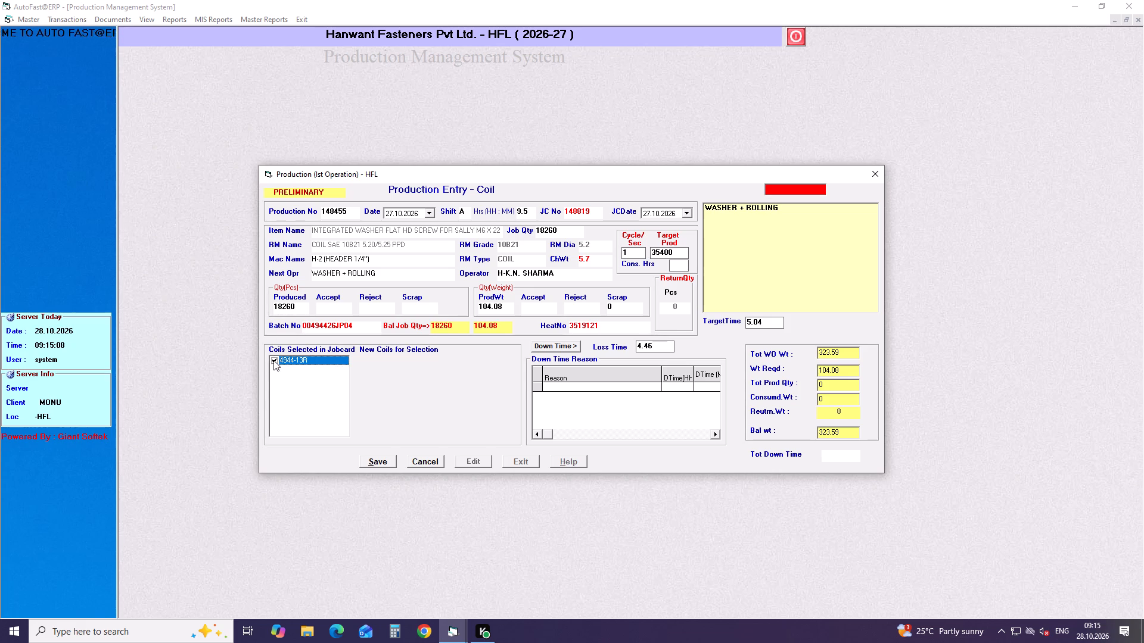
left_click(375, 464)
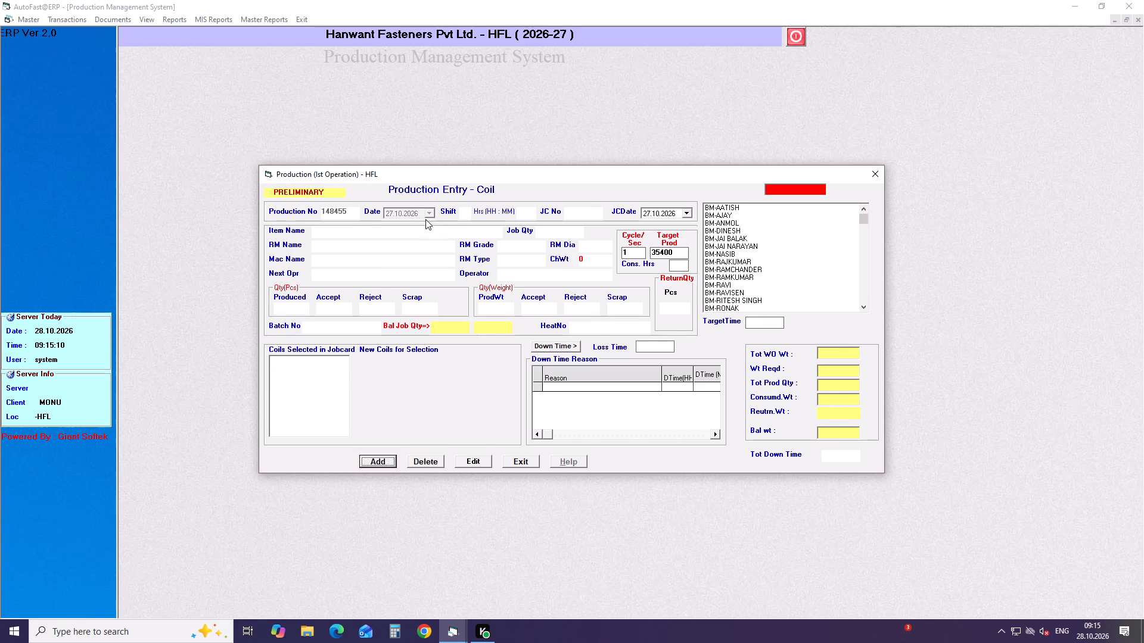
Add another preliminary coil production entry dated 27.10.2026 for shift A with 8 hours.
key("Return")
key("Return")
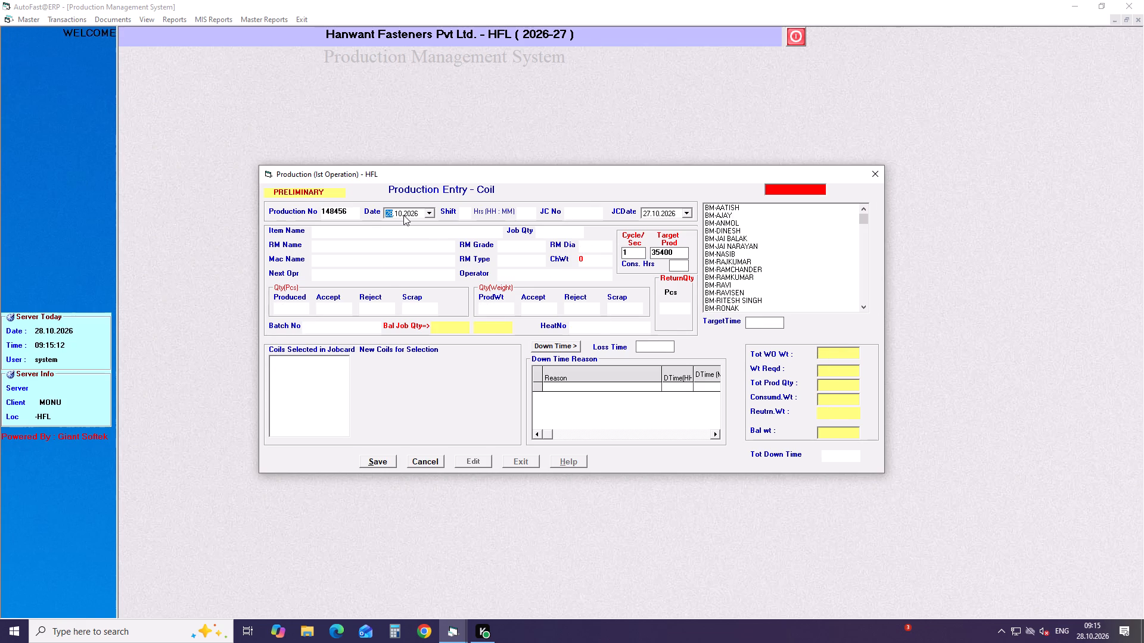
key("Down")
key("Return")
key("a")
key("Return")
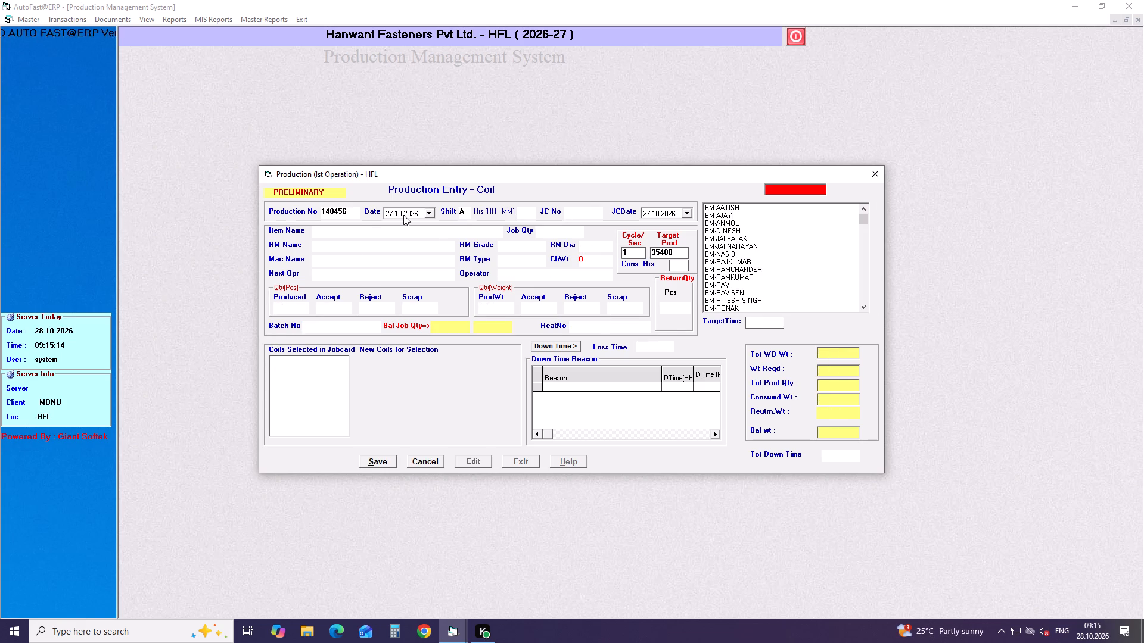
key("8")
key("Return")
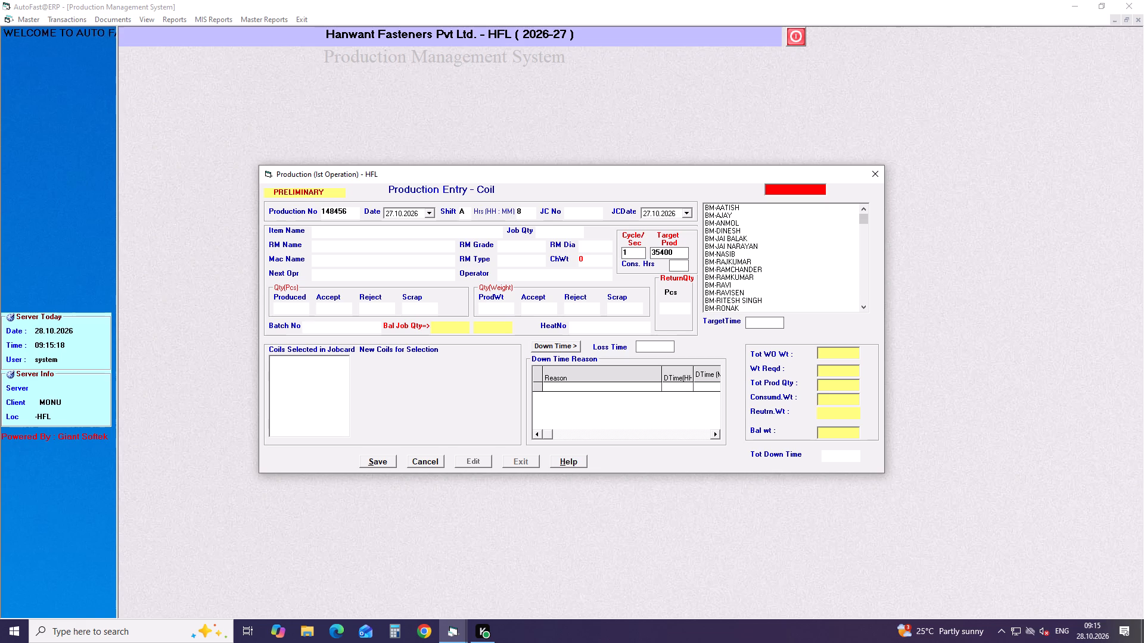
Load job card 148822 into the production entry and advance to the operator.
type("14856")
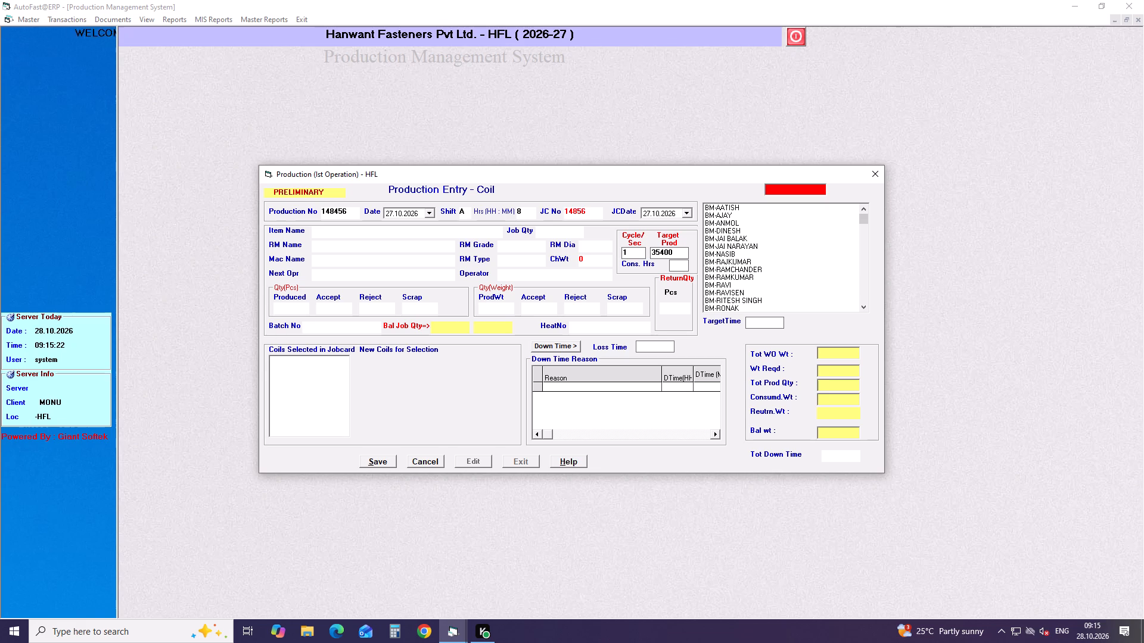
key("BackSpace")
key("BackSpace")
key("BackSpace")
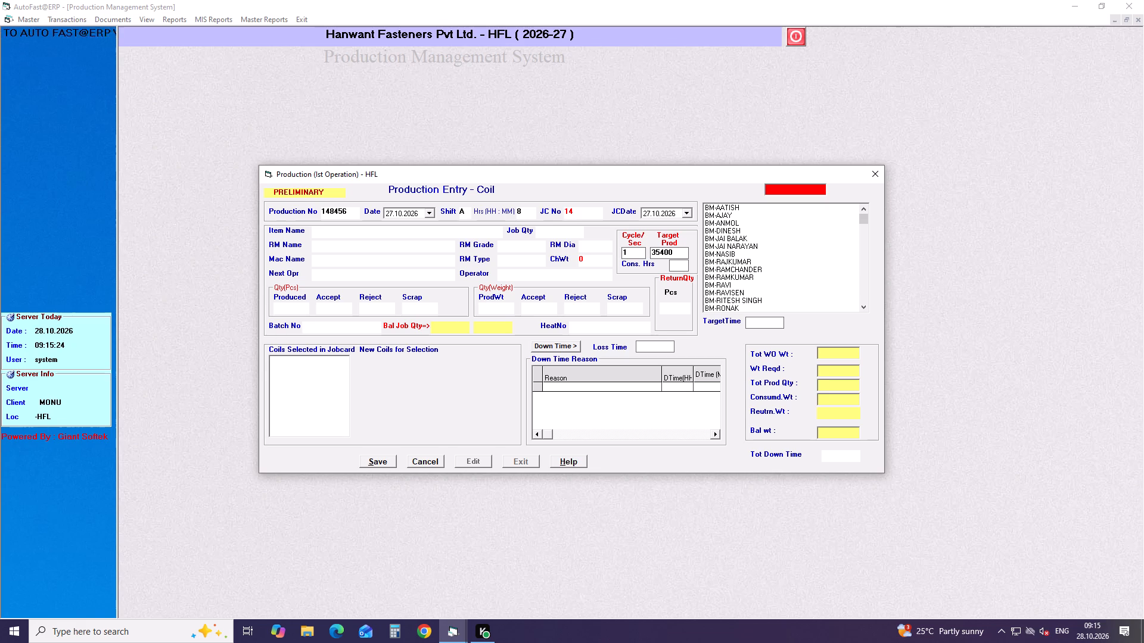
key("8")
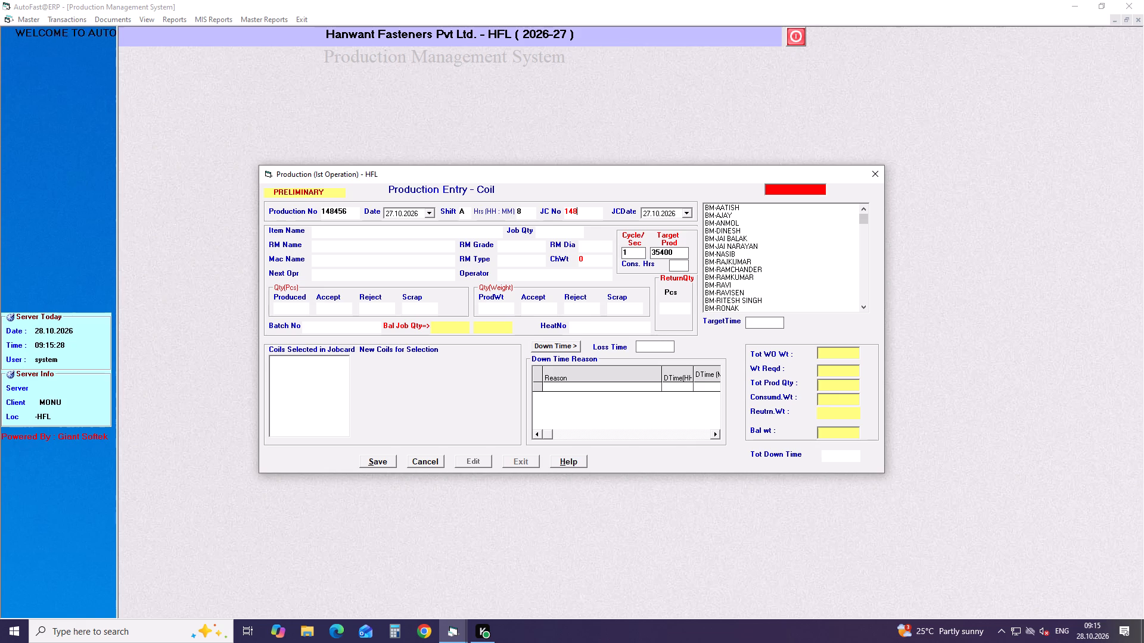
key("8")
type("22")
key("Tab")
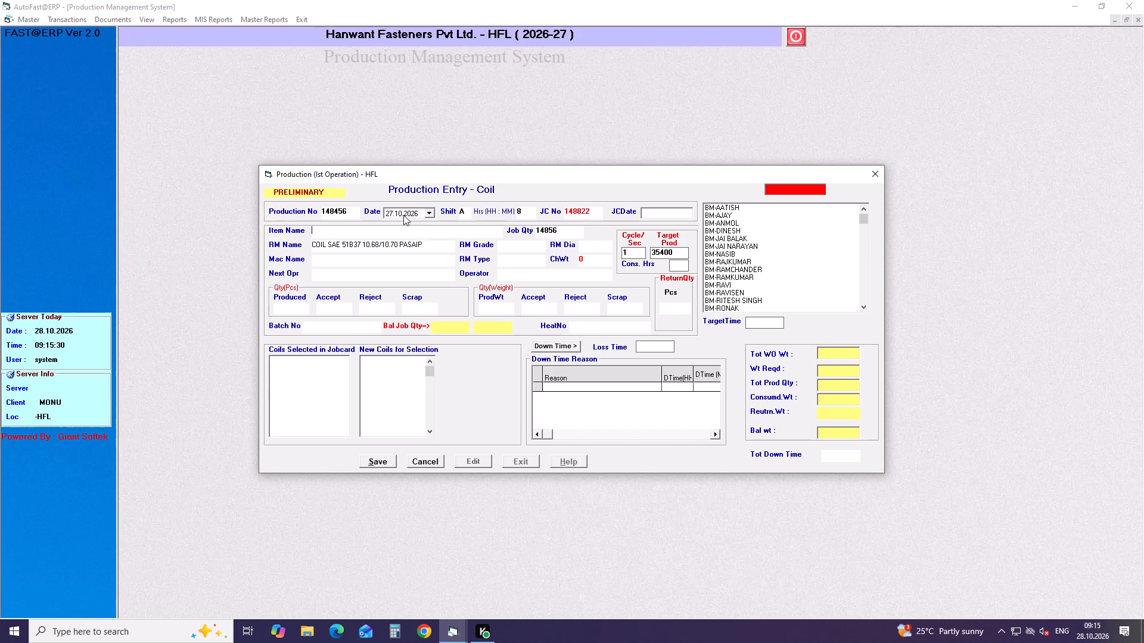
key("Return")
key("Return")
Assign the first operator listed under H-KRI to the production entry for job card 148822.
key("h")
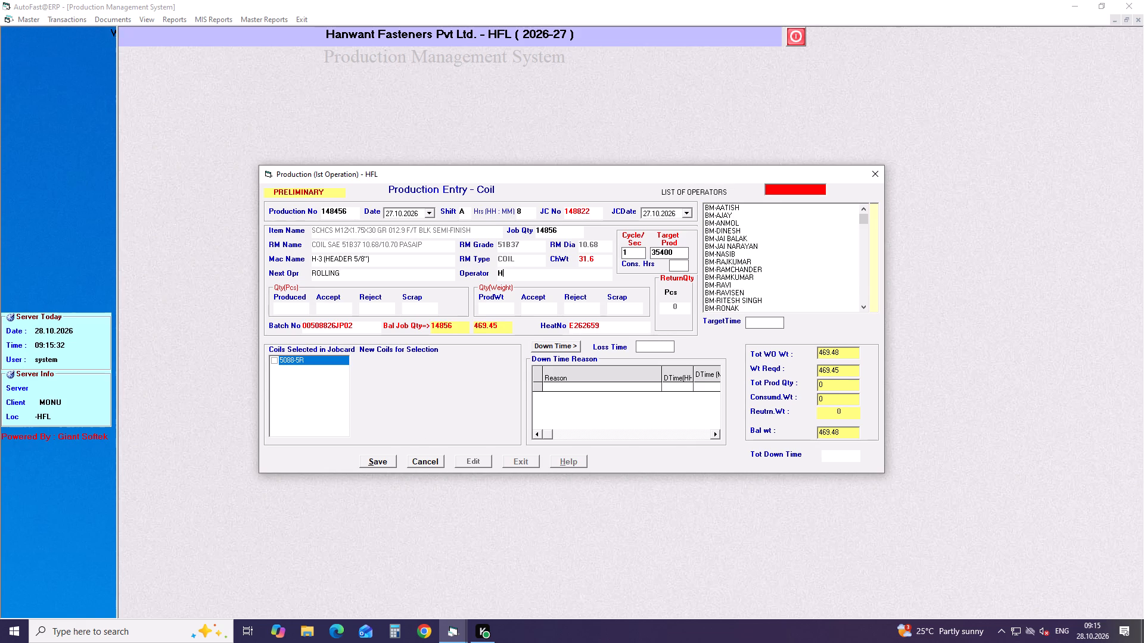
key("minus")
key("l")
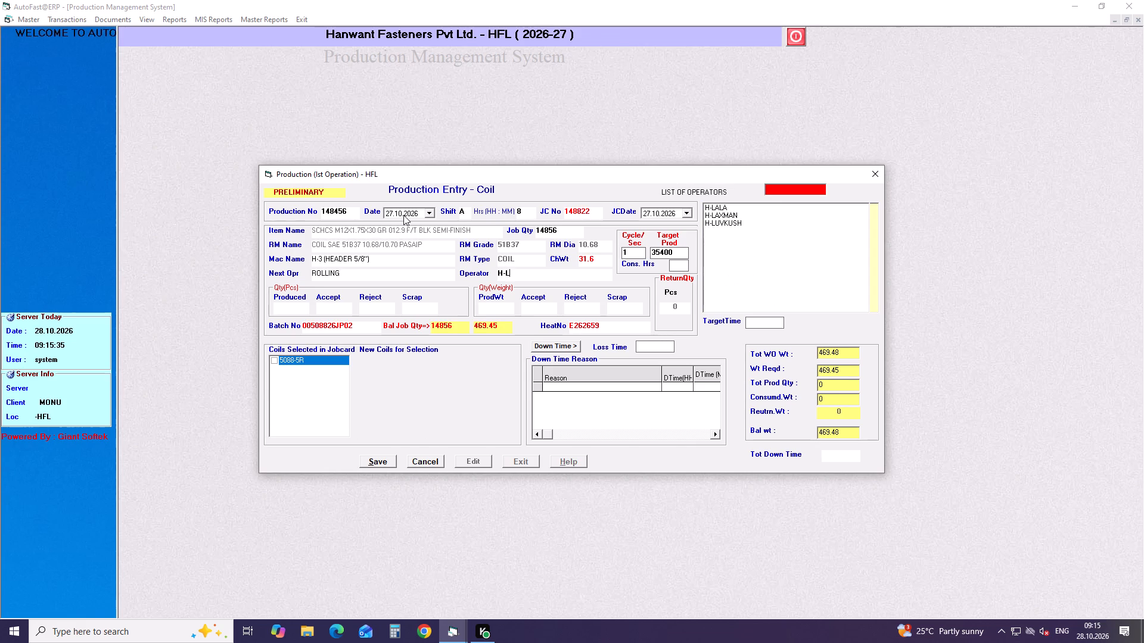
key("BackSpace")
type("kti")
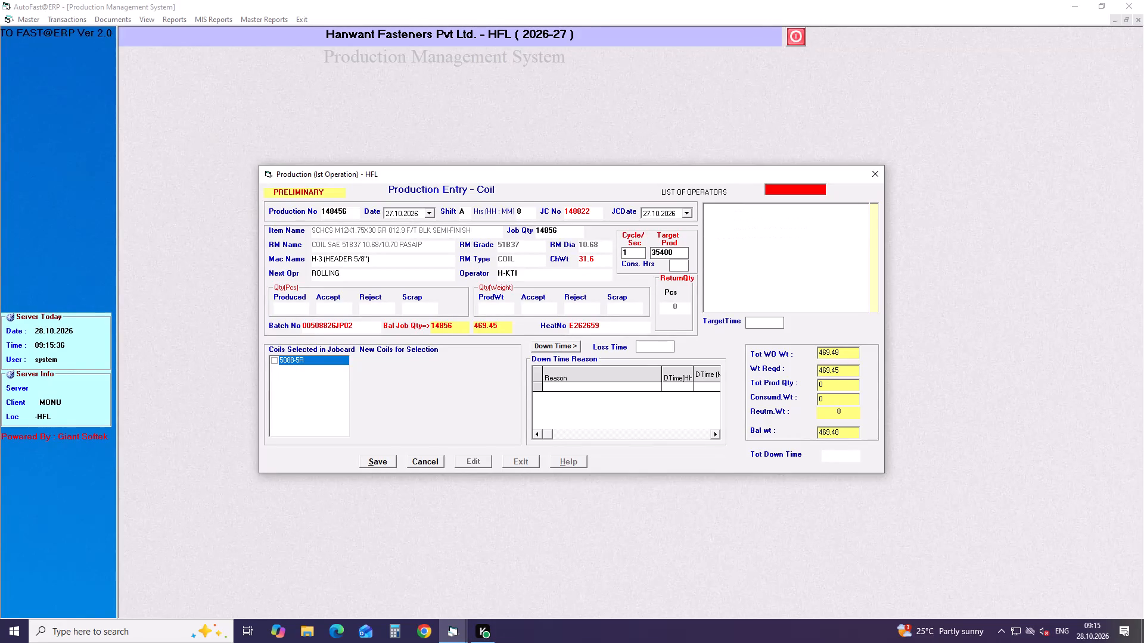
key("Down")
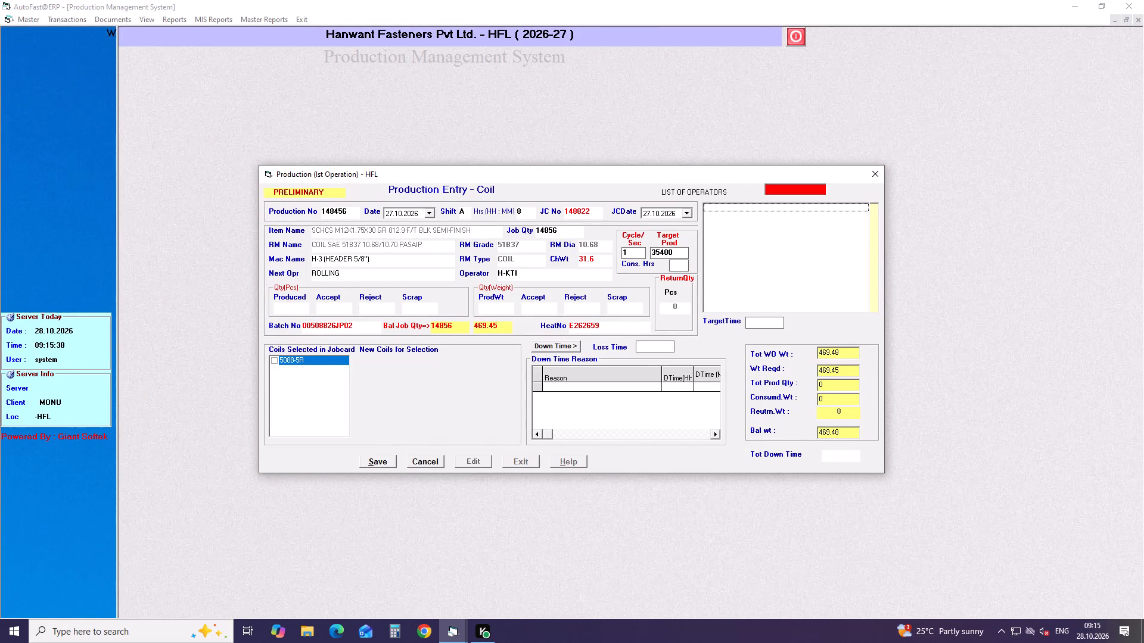
left_click(518, 277)
key("BackSpace")
key("BackSpace")
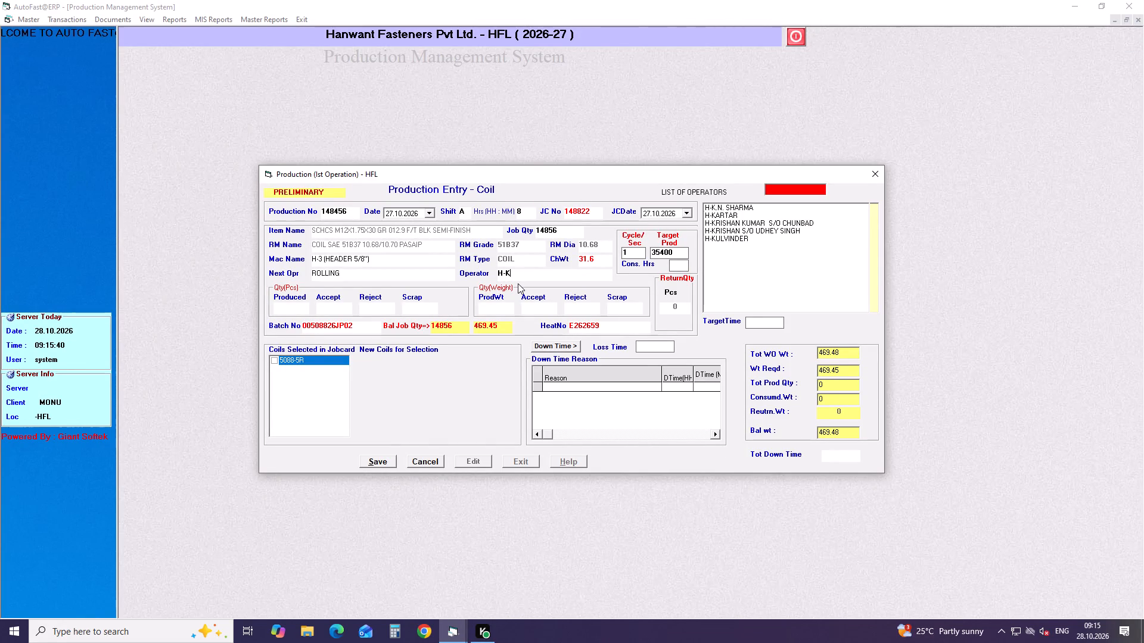
type("ri")
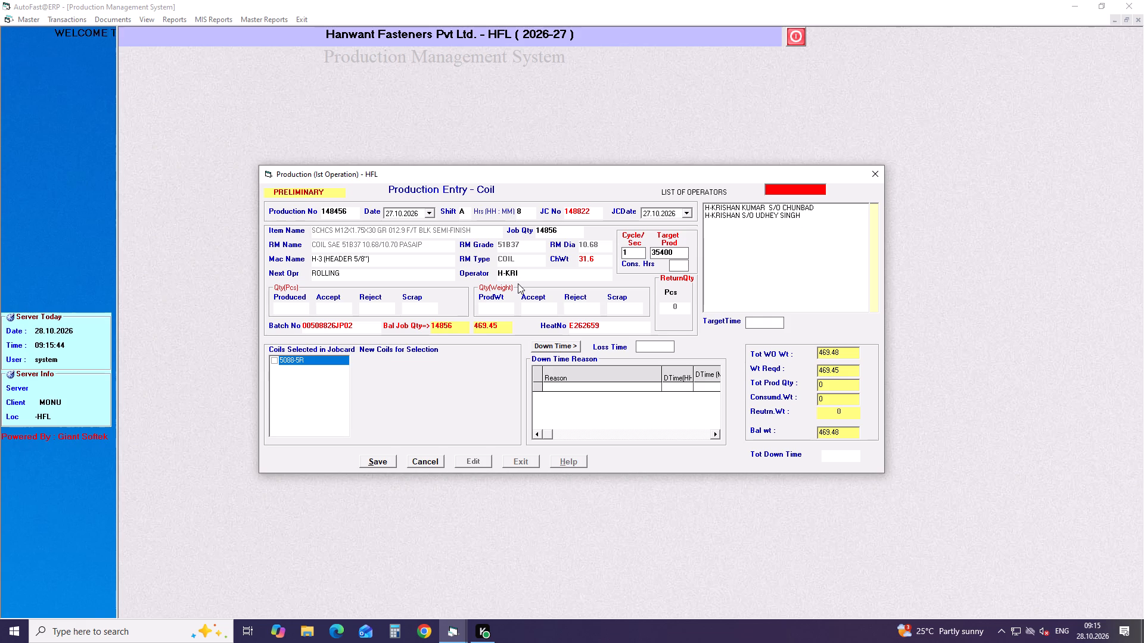
key("Down")
key("Down")
key("Return")
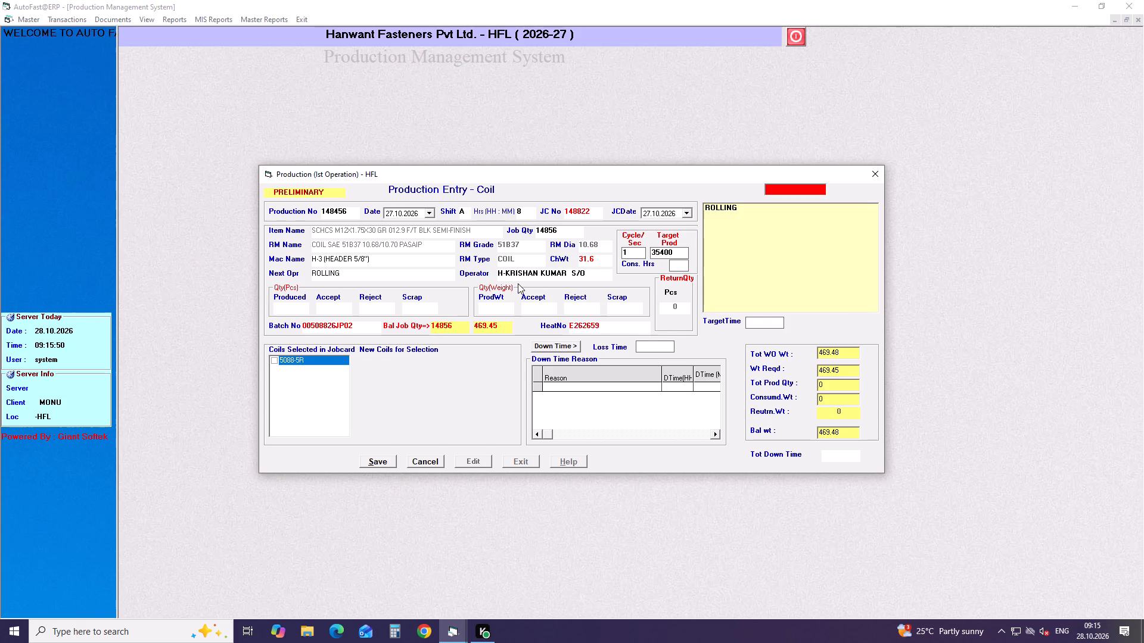
Record a produced quantity of 14856.96 pieces from coil 5088-5R and save the production entry.
type("14856")
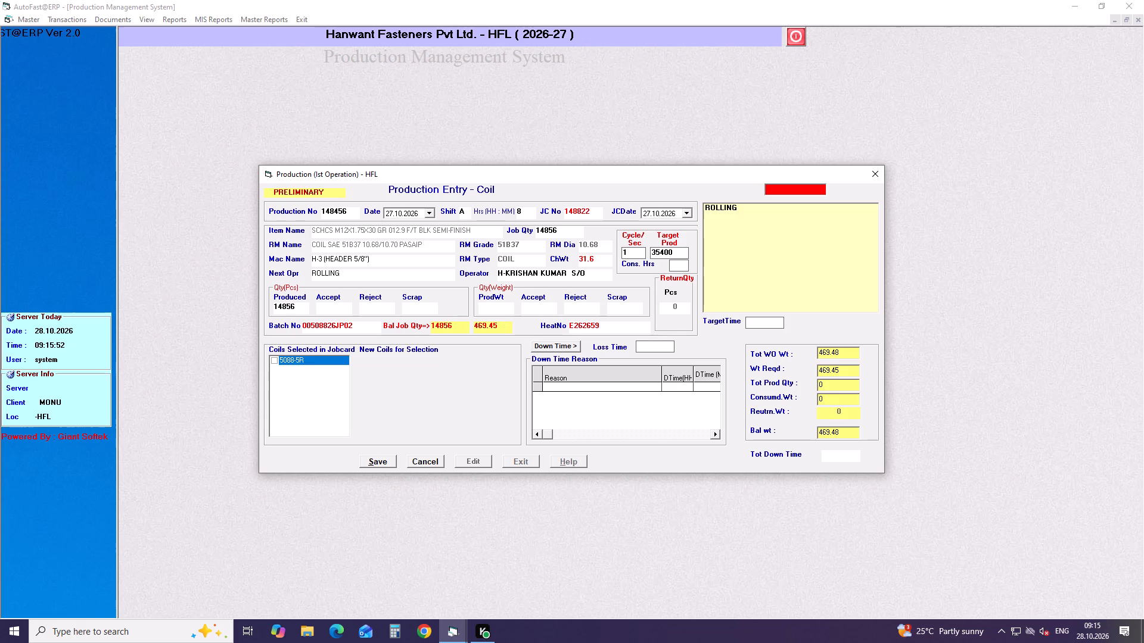
type(".96")
key("Tab")
key("Return")
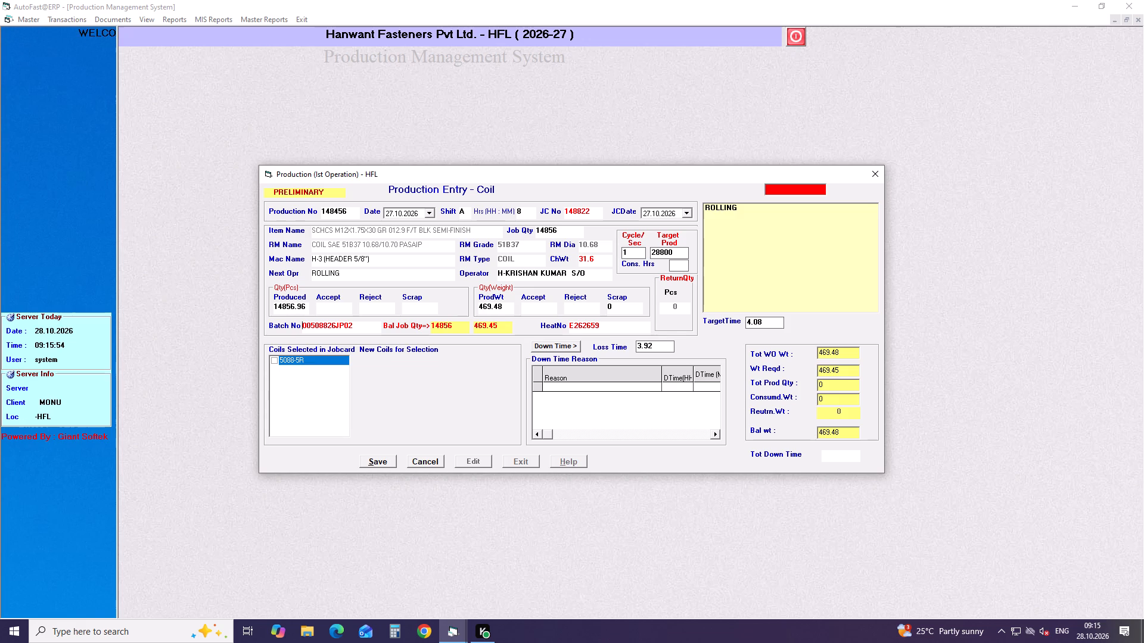
key("Return")
key("Return")
key("Return")
key("Return")
key("Return")
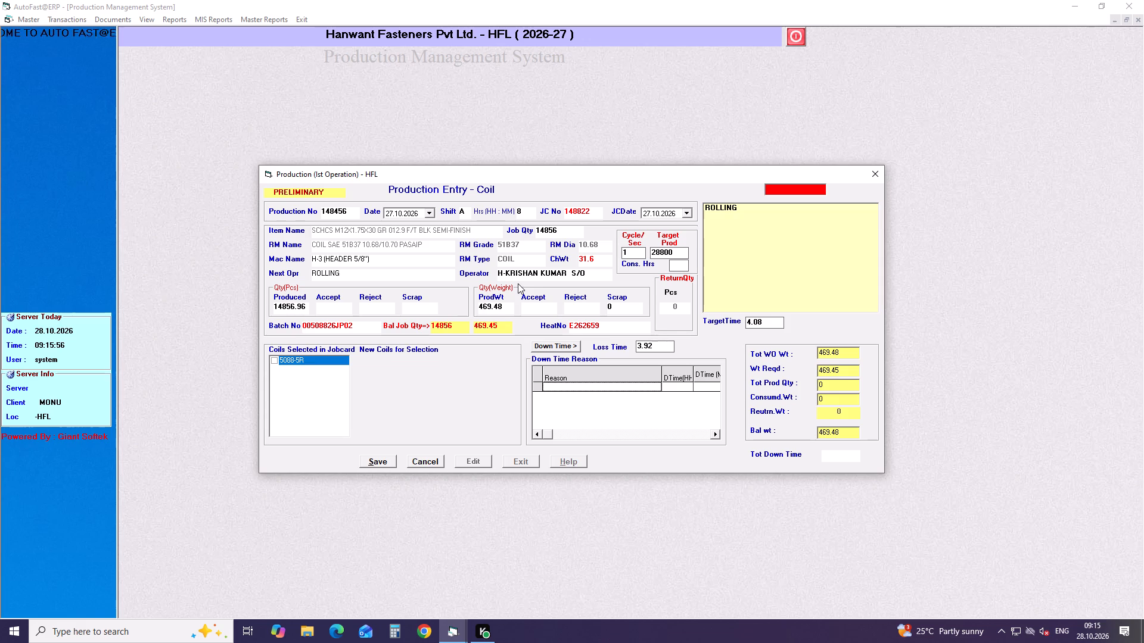
left_click(275, 360)
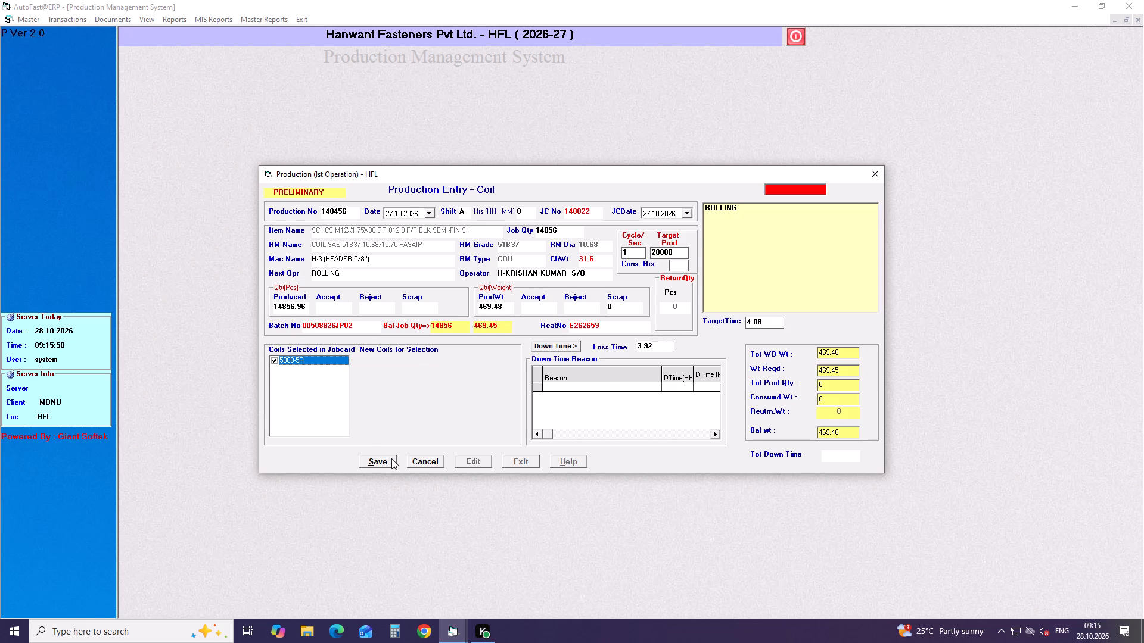
left_click(391, 458)
key("Return")
Add another preliminary coil production entry dated 27.10.2026 for shift A with 9.5 hours.
key("Return")
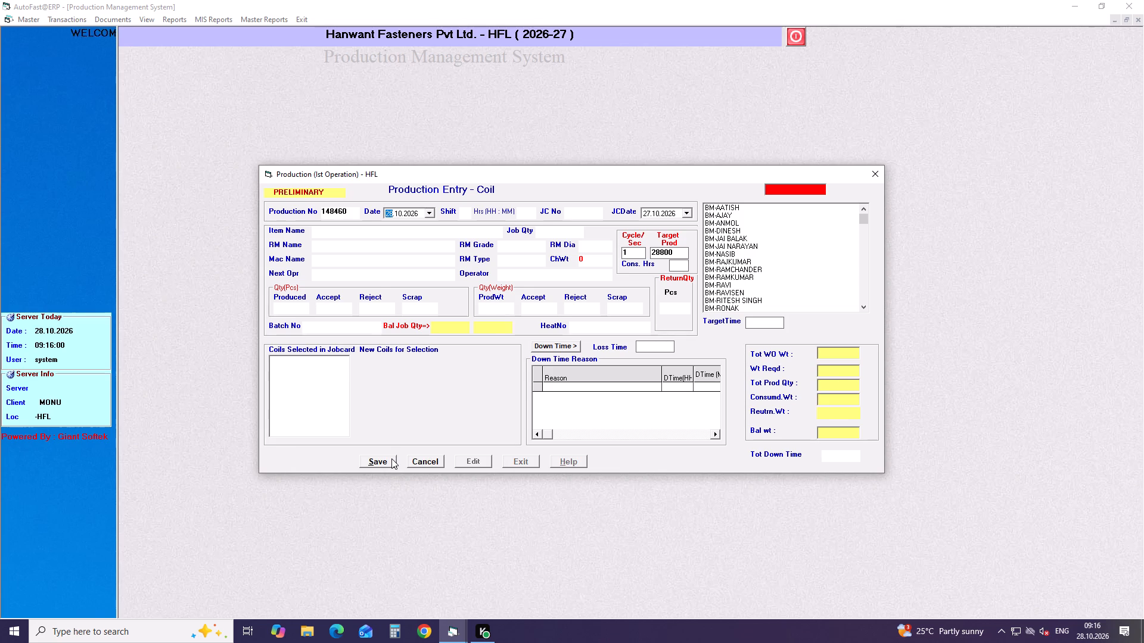
key("Down")
key("Return")
key("Tab")
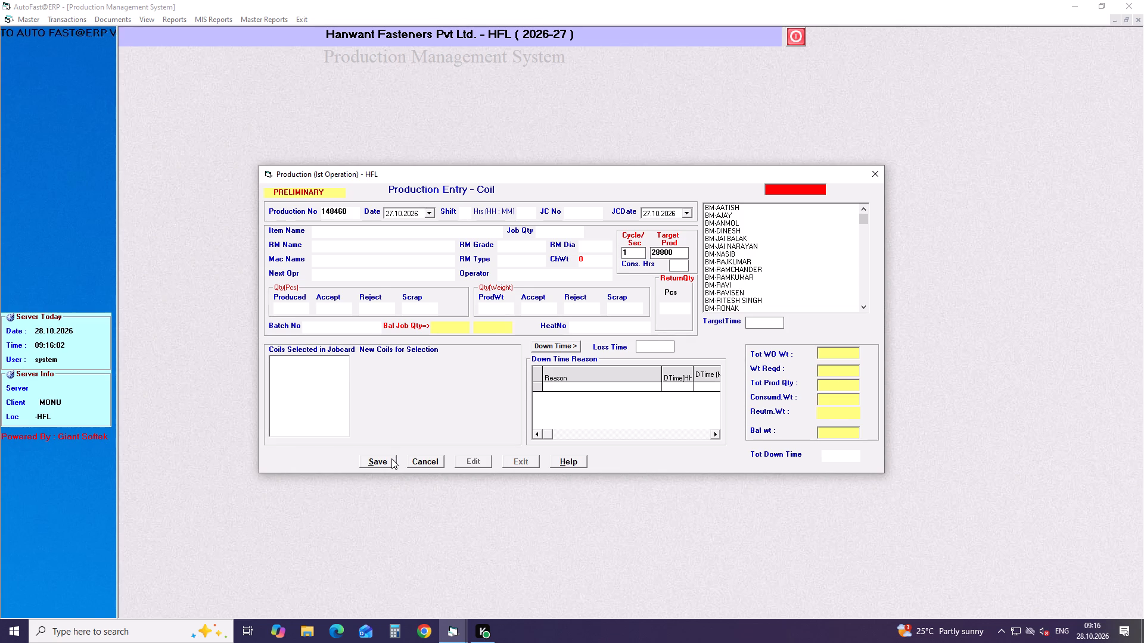
left_click(464, 212)
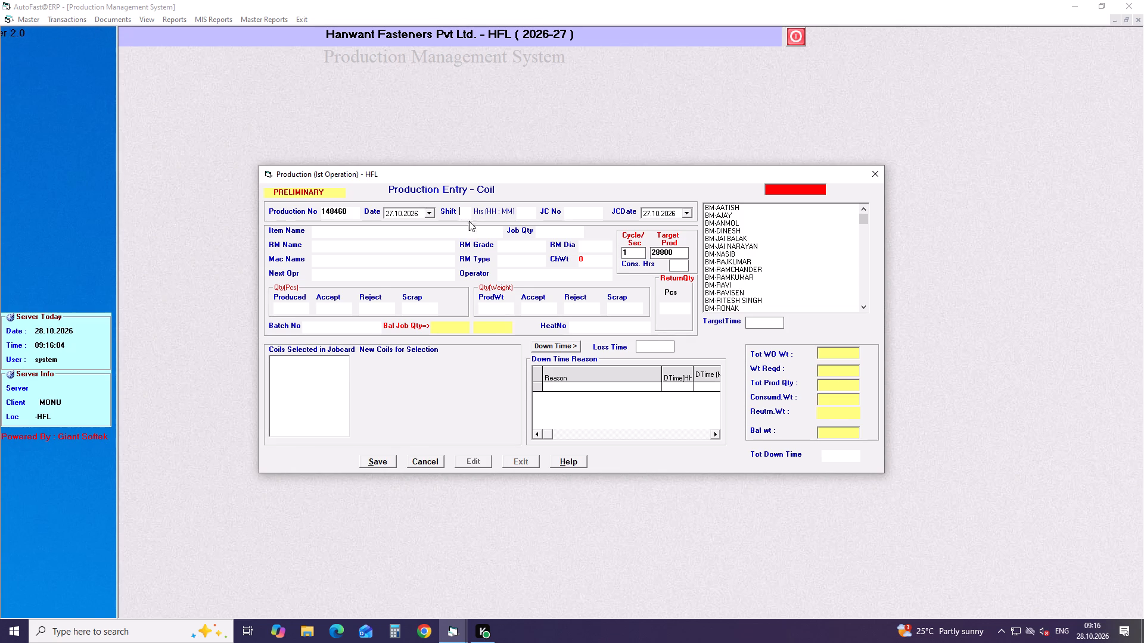
key("a")
key("Return")
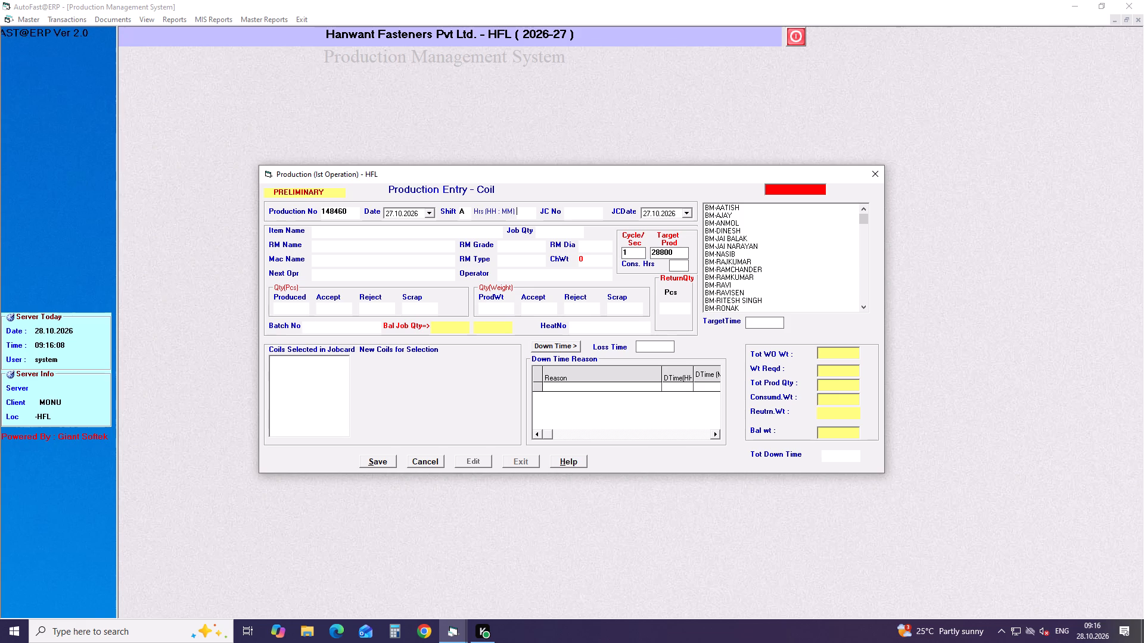
key("9")
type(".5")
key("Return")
Load job card 148825 into the production entry and assign the second operator listed under H-RAM.
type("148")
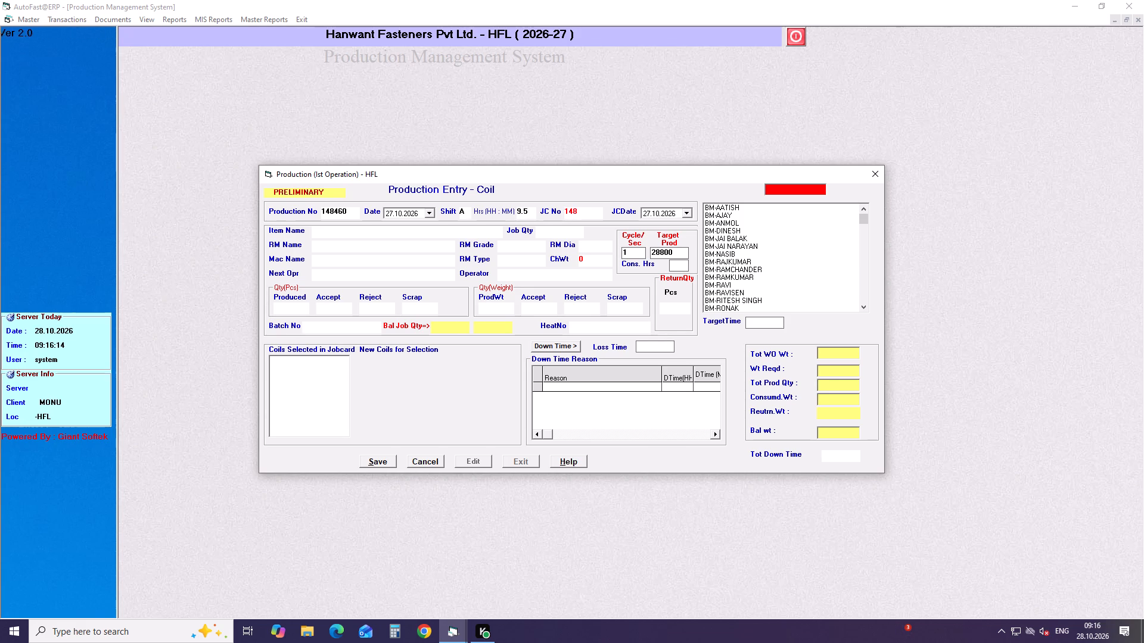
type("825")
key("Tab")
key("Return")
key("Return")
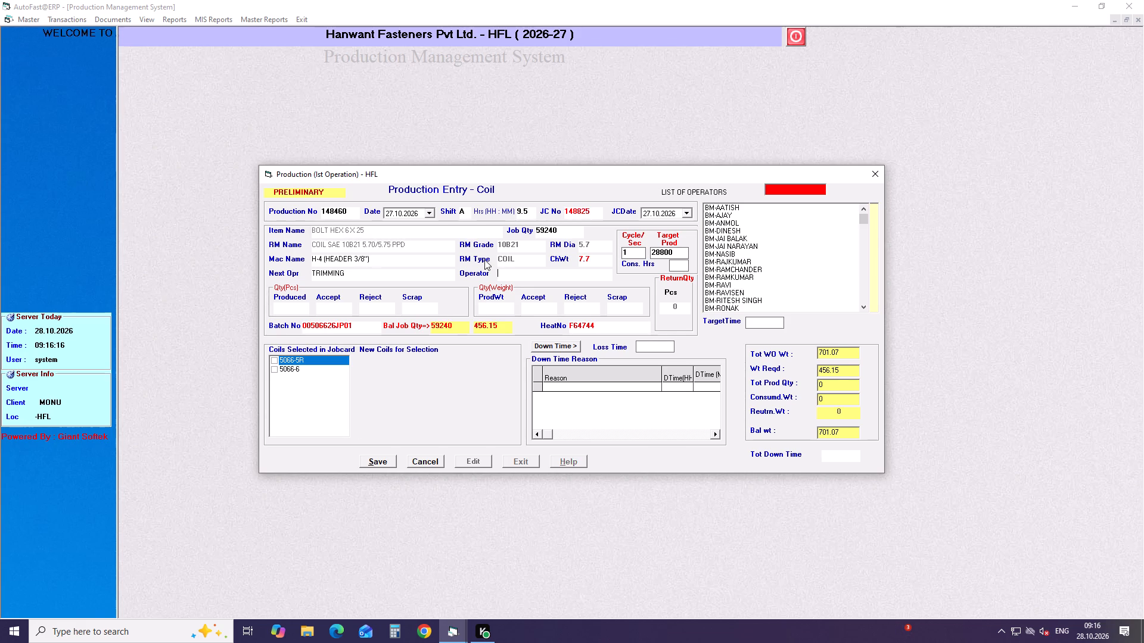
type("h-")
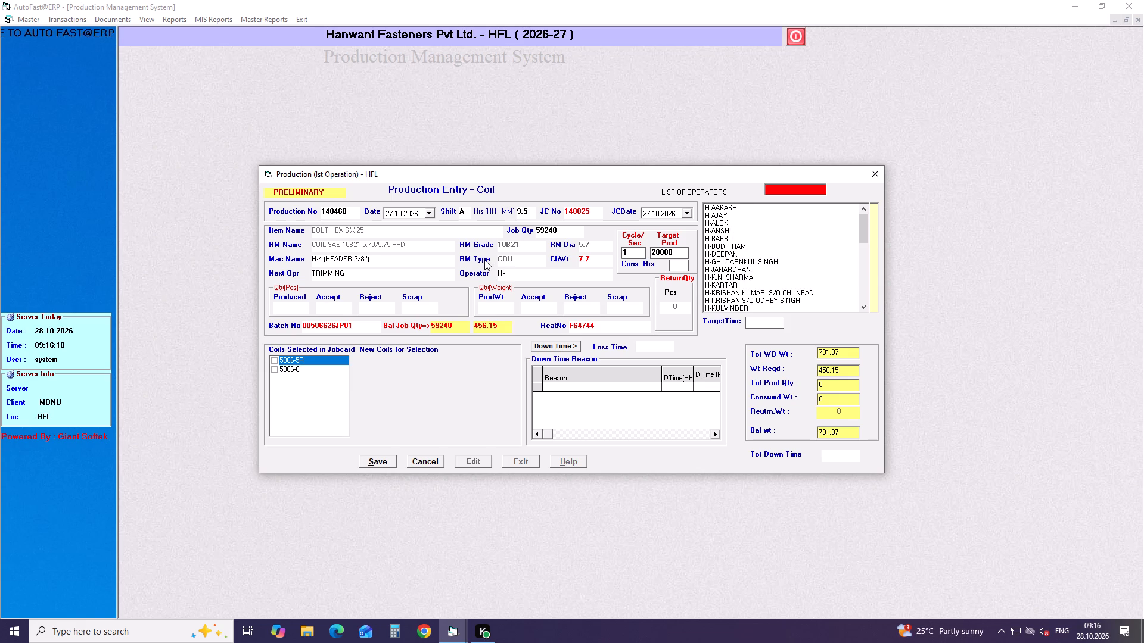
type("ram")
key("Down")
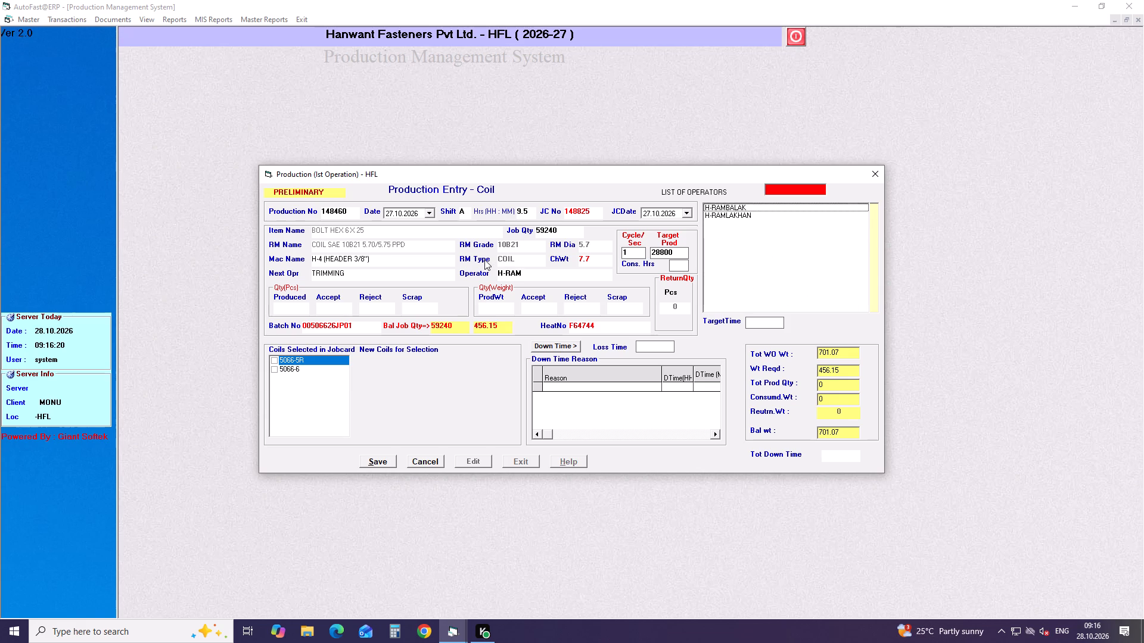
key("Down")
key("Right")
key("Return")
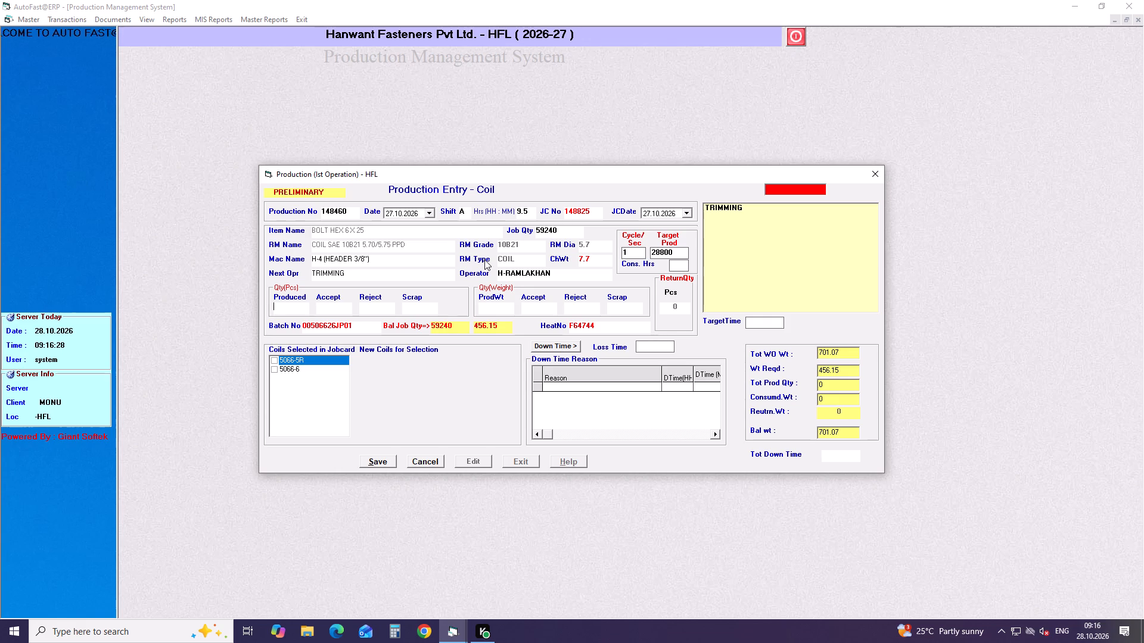
Record a produced quantity of 30500 pieces from coils 5066-5R and 5066-6 and save the production entry.
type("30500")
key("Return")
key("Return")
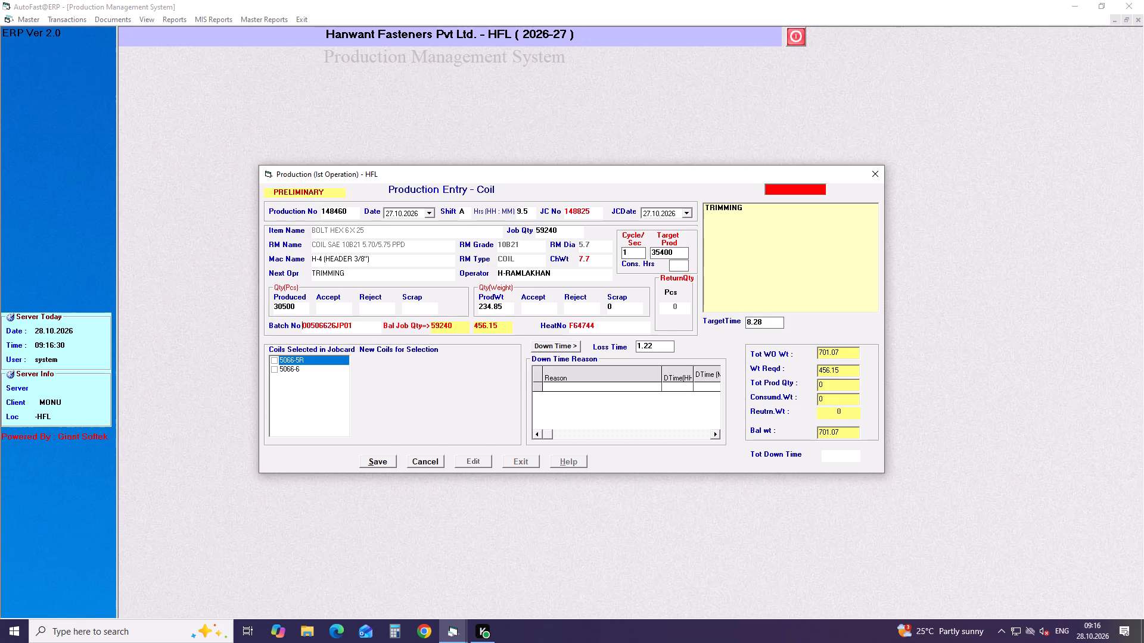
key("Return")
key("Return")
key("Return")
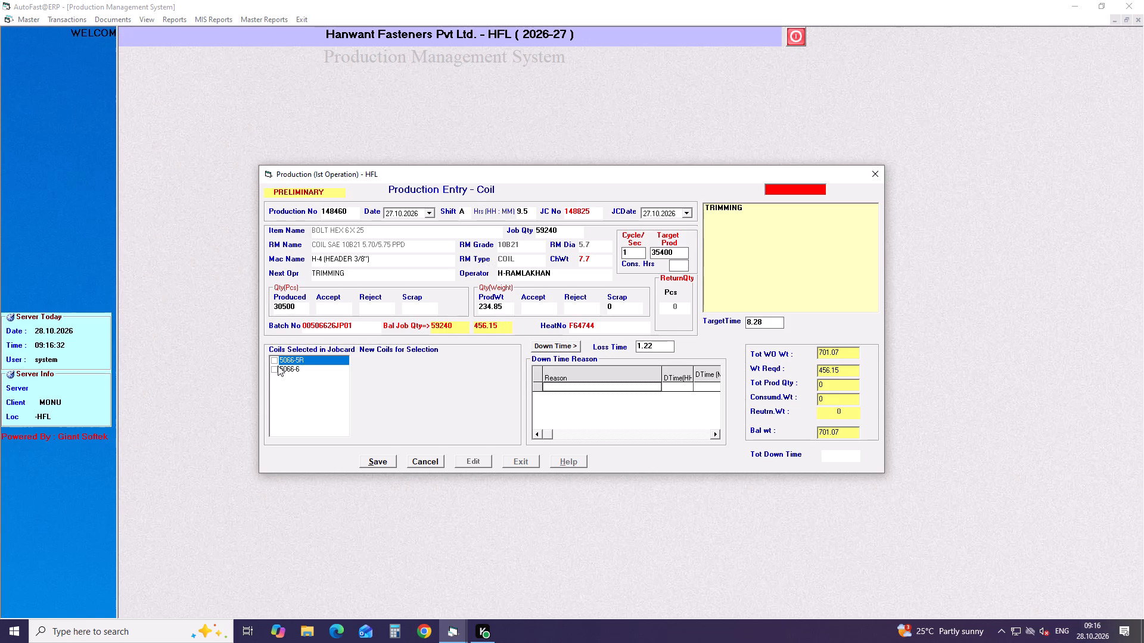
left_click(278, 366)
left_click(275, 371)
left_click(274, 355)
left_click(274, 358)
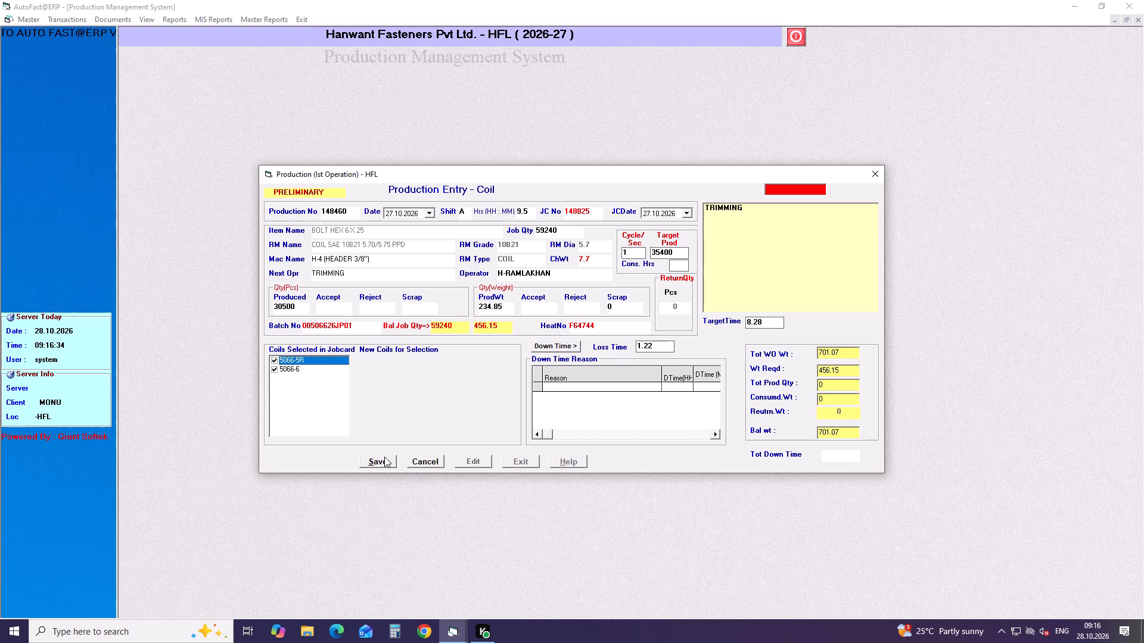
left_click(387, 463)
key("Return")
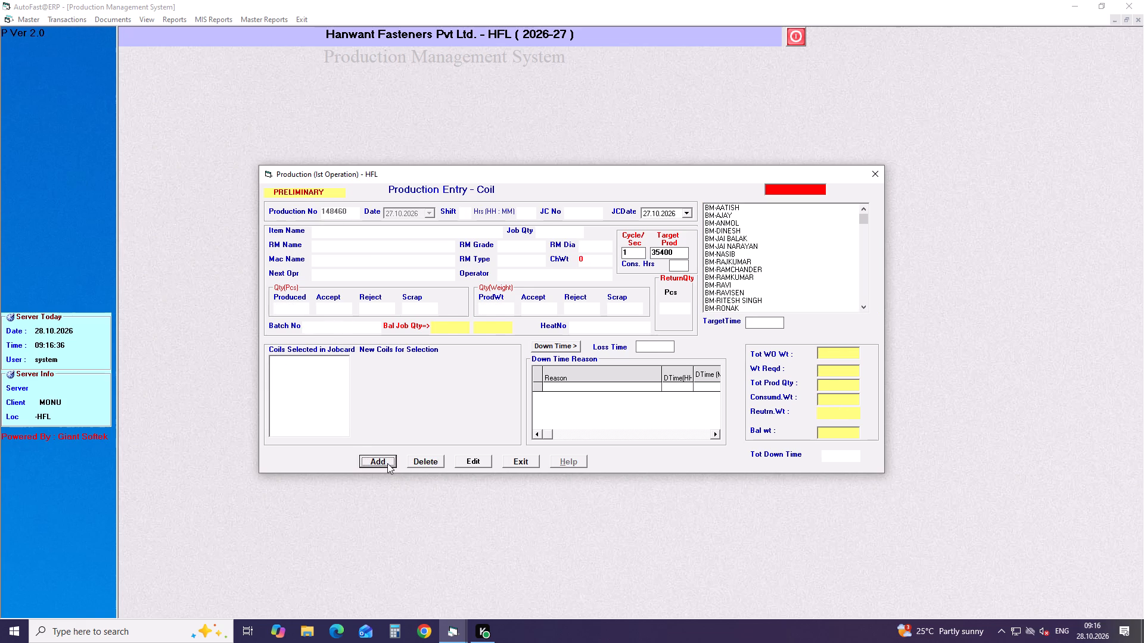
Add a new preliminary coil production entry dated 27.10.2026 for shift A with 9.5 hours.
key("Return")
key("Down")
key("Return")
key("a")
key("Return")
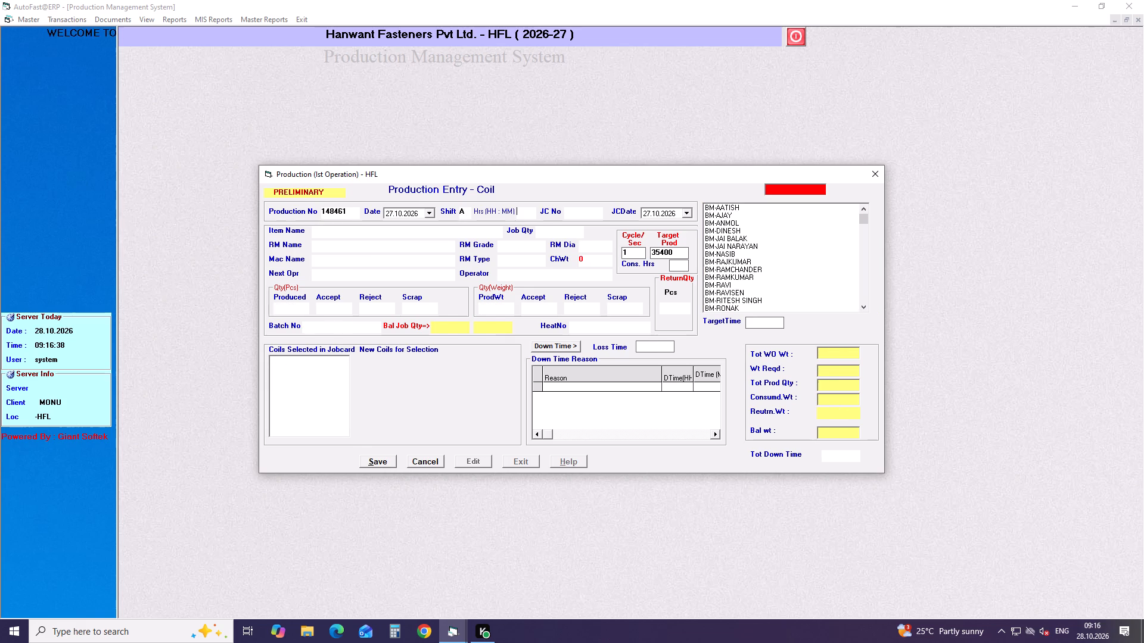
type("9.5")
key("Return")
Load job card 148826 into the production entry and assign the third operator listed under H-SA.
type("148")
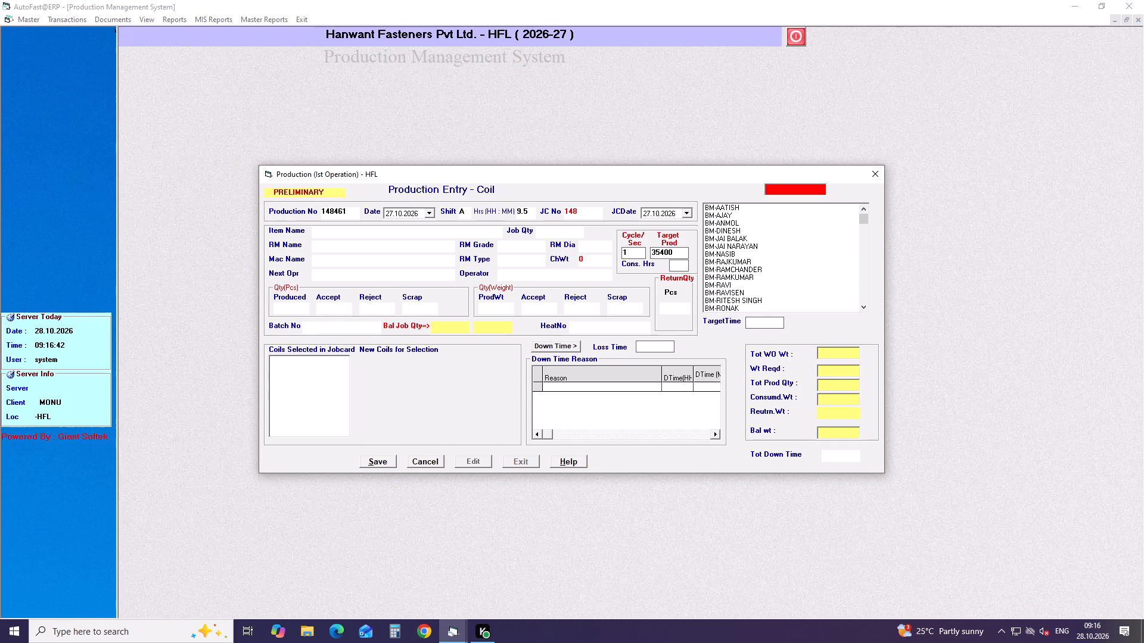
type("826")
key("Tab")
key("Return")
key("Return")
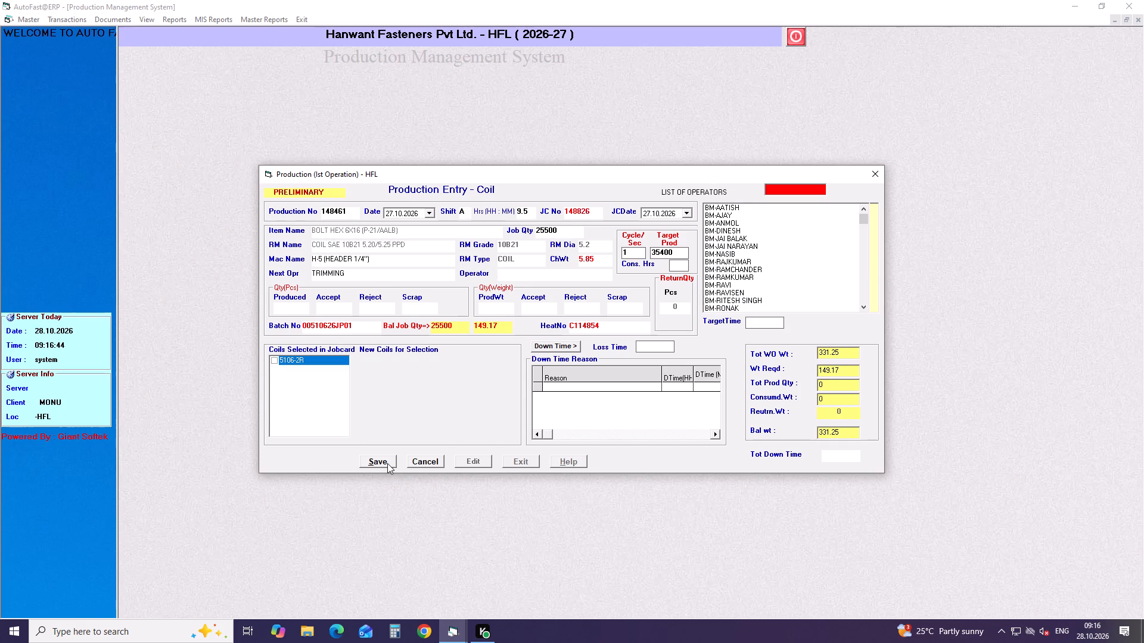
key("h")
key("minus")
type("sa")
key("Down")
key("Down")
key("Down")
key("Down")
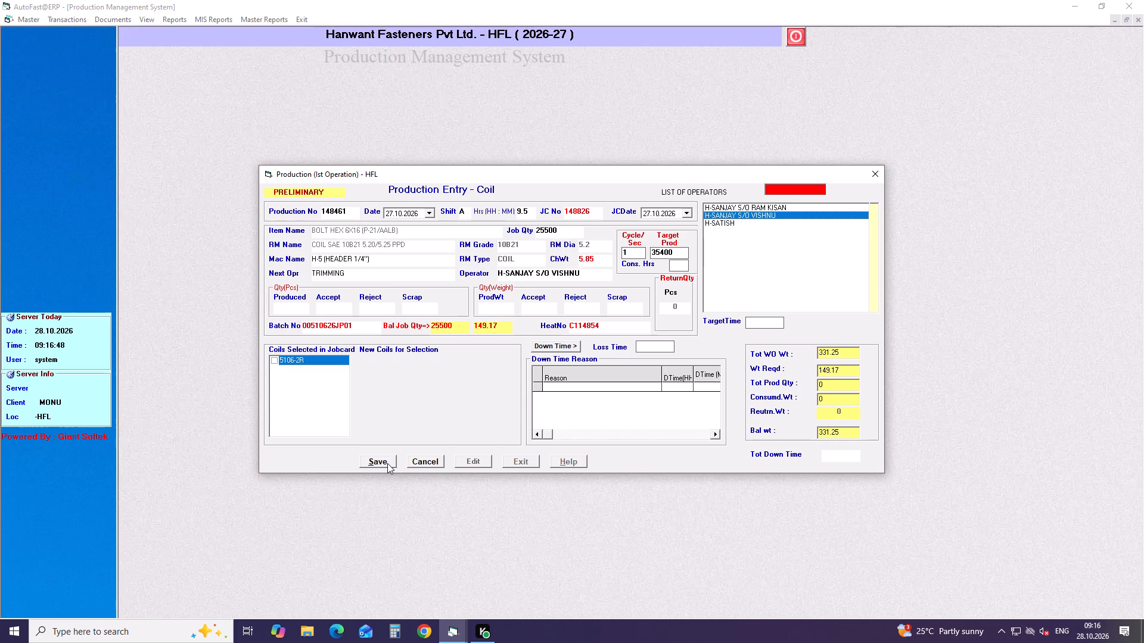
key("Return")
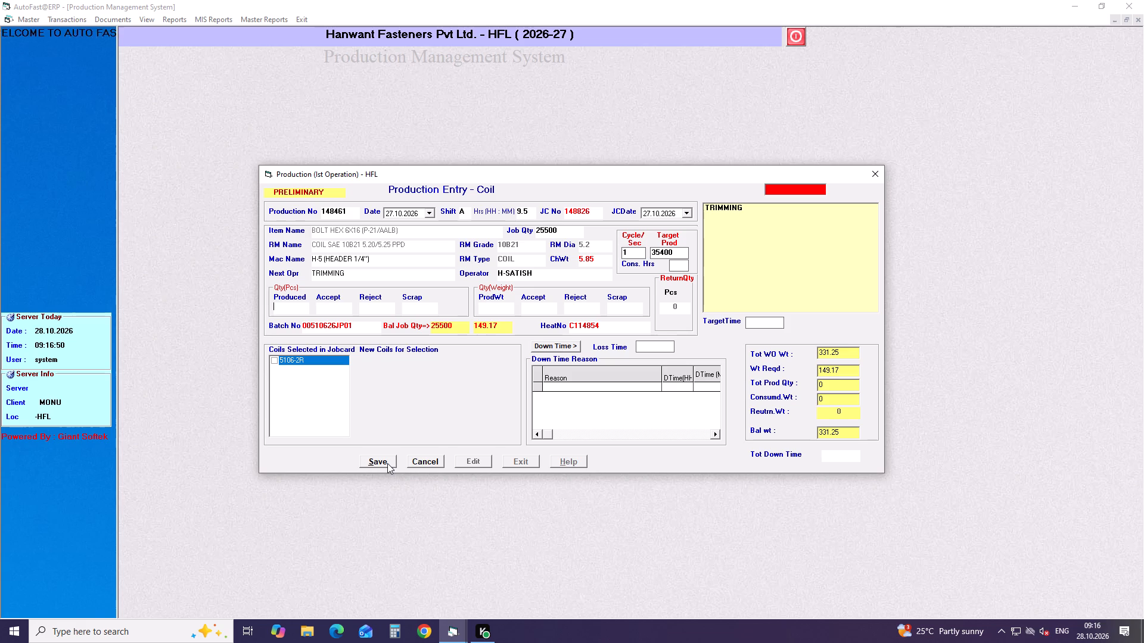
Record a produced quantity of 25500 pieces from coil 5106-2R and save the production entry.
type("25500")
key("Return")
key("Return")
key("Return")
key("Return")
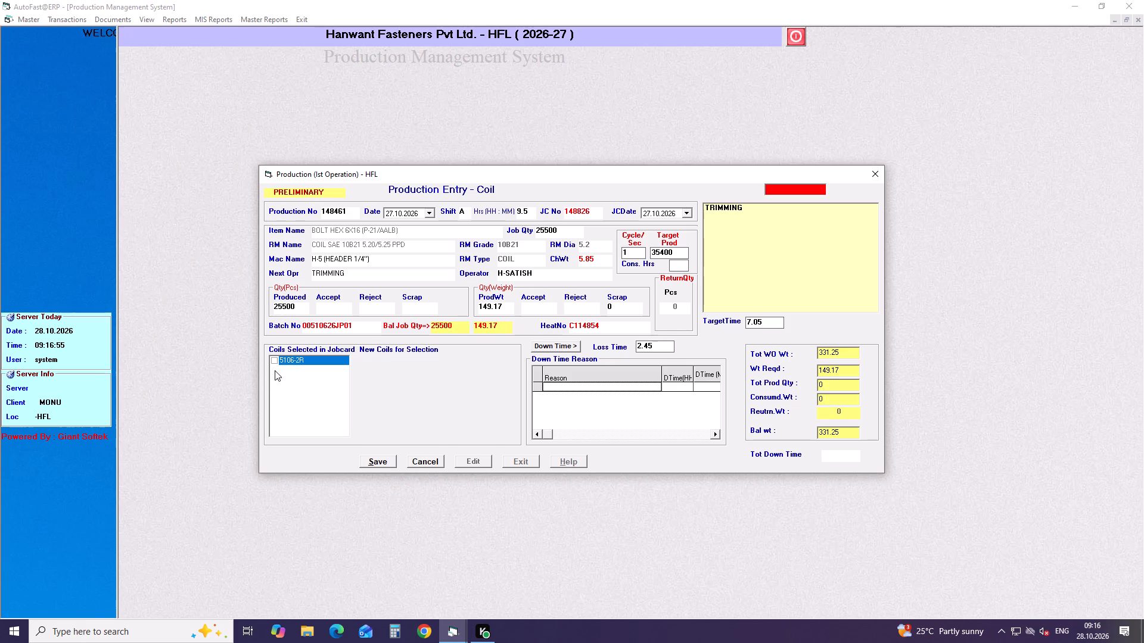
left_click(274, 364)
left_click(377, 463)
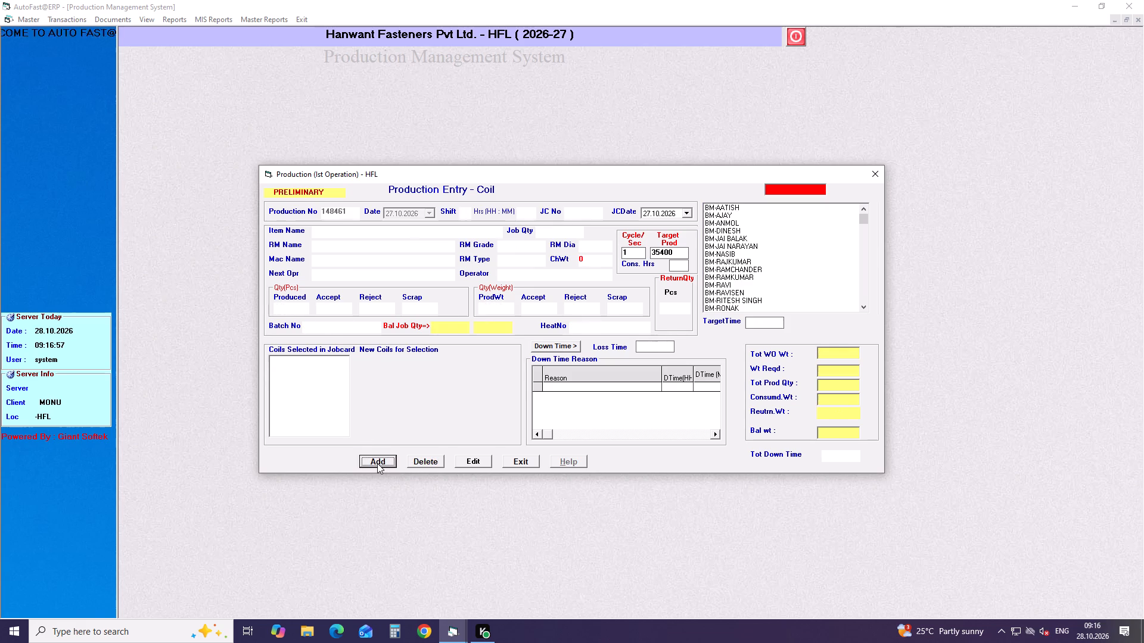
Add one more preliminary coil production entry dated 27.10.2026 for shift A with 9.5 hours.
key("Return")
key("Return")
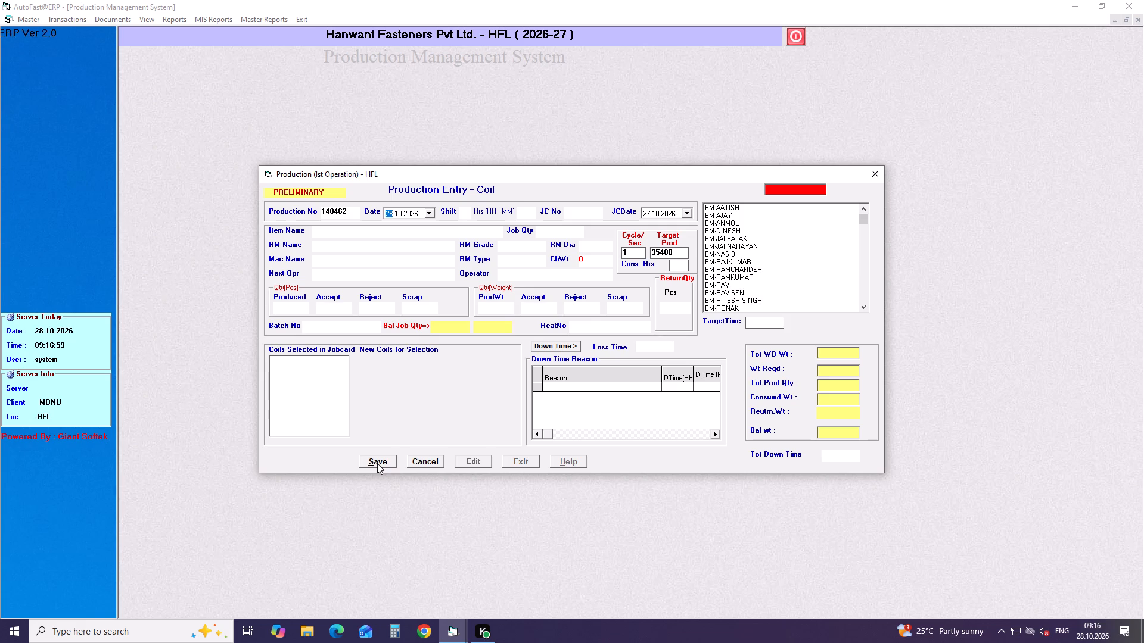
key("Down")
key("Return")
key("Tab")
key("Return")
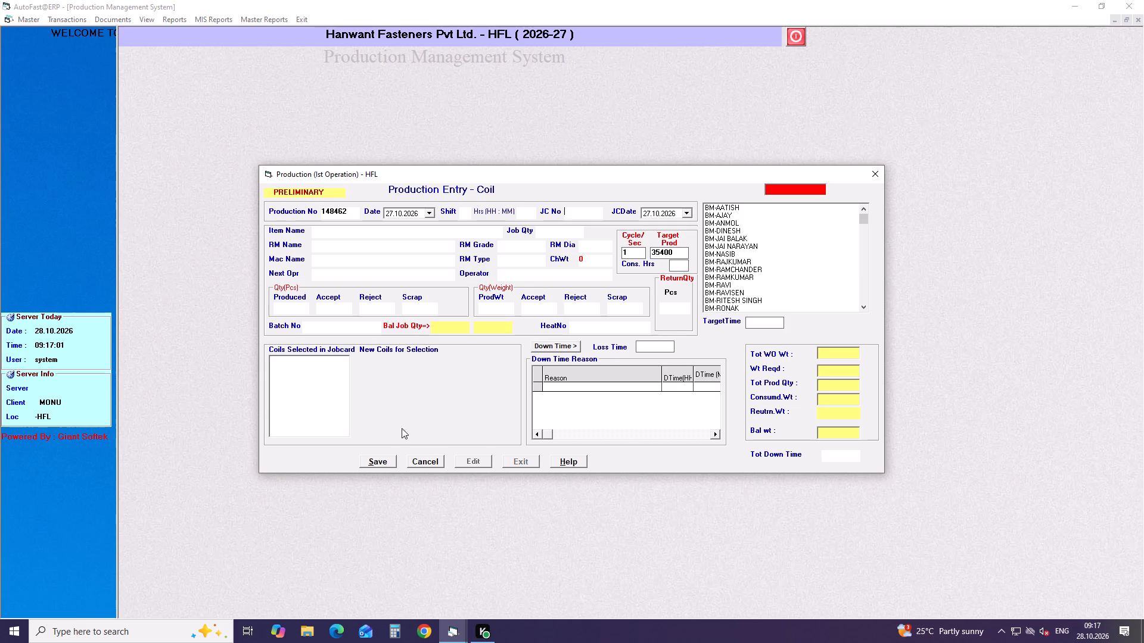
left_click(463, 213)
key("a")
key("Return")
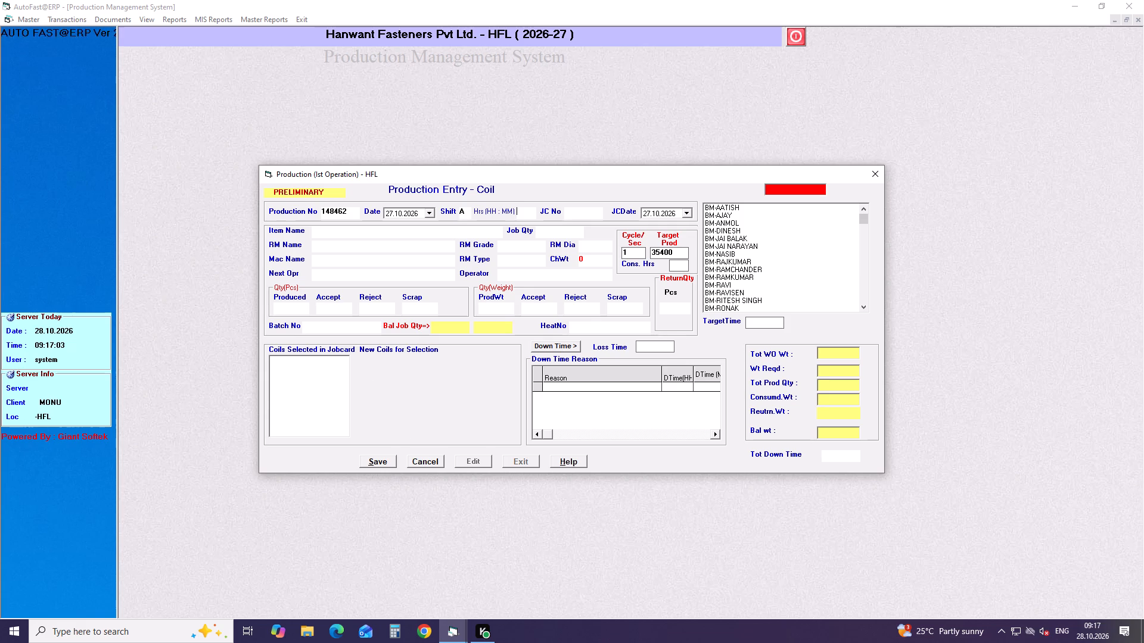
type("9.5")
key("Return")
Load job card 148827 into the production entry and assign the first operator listed under H-SA.
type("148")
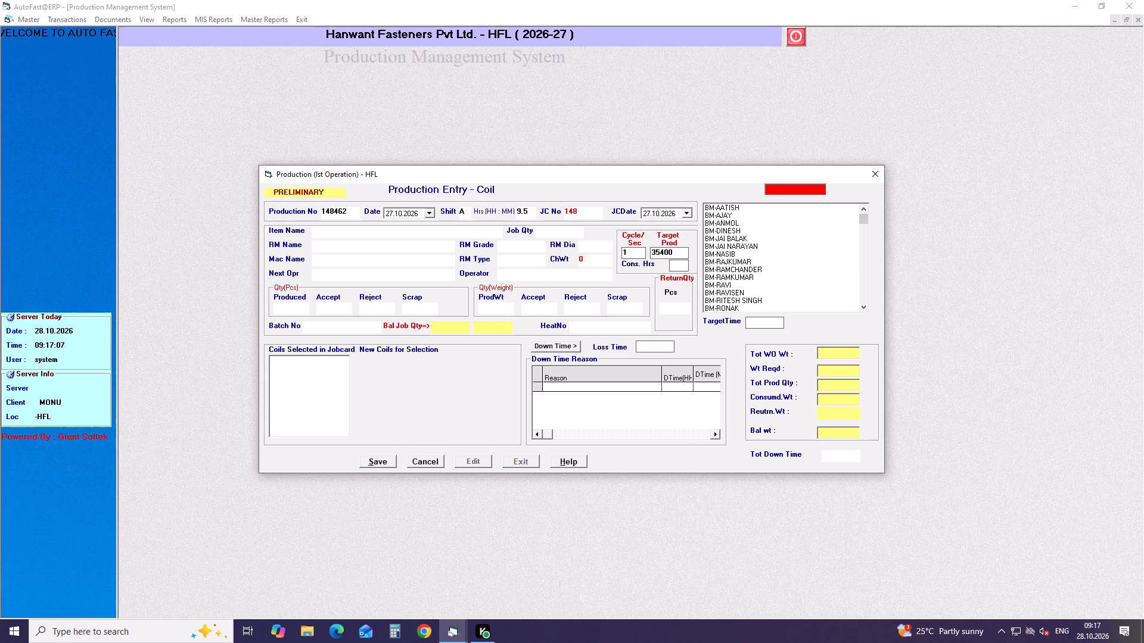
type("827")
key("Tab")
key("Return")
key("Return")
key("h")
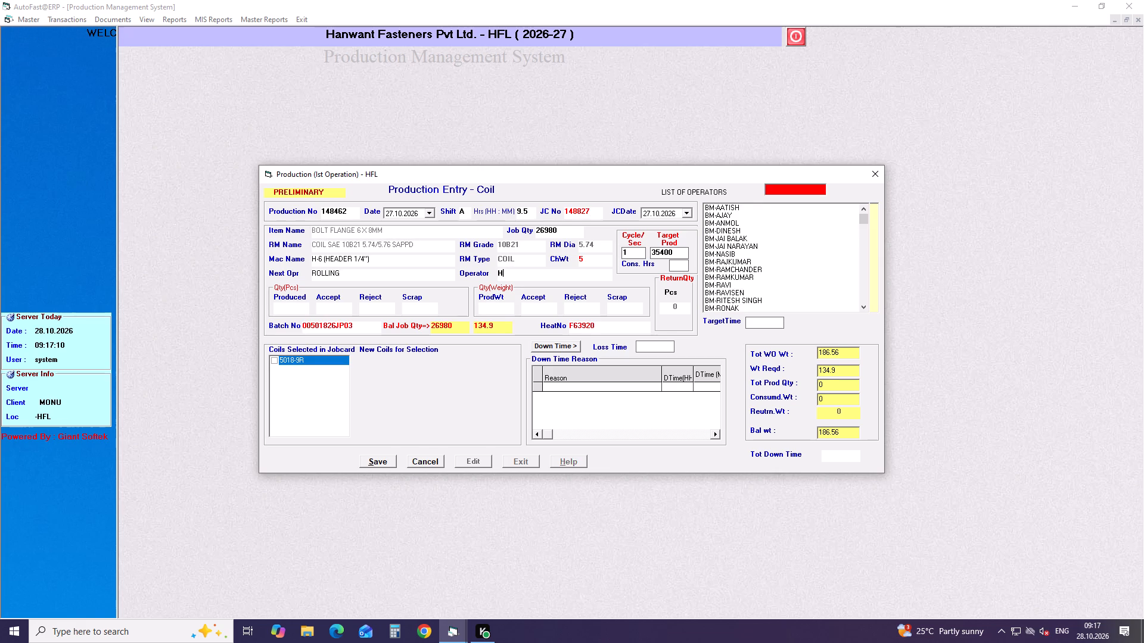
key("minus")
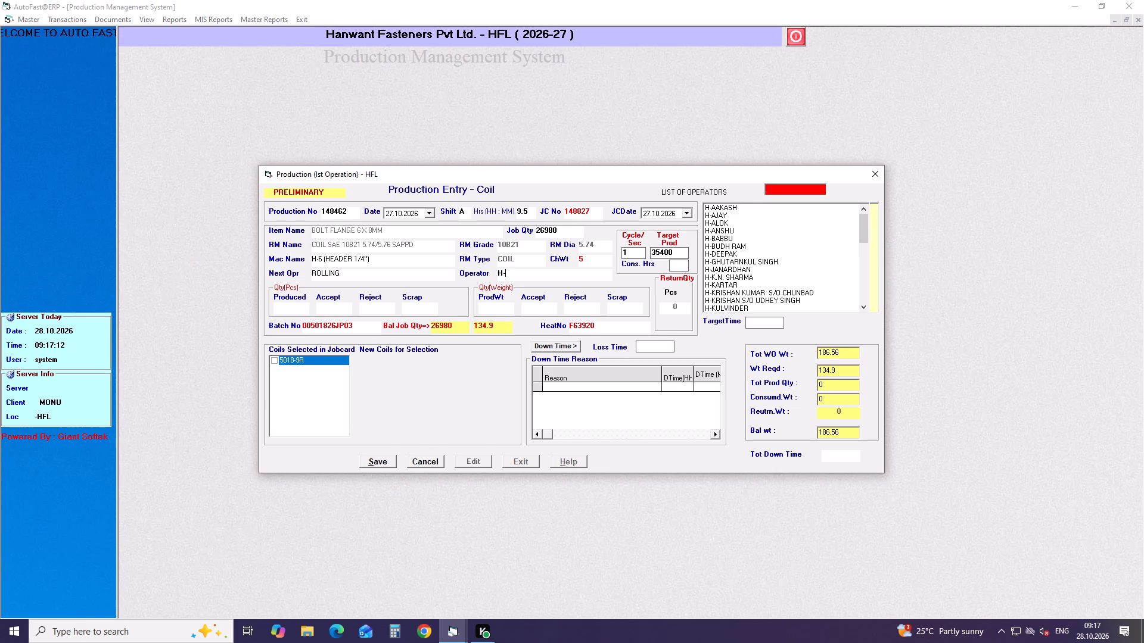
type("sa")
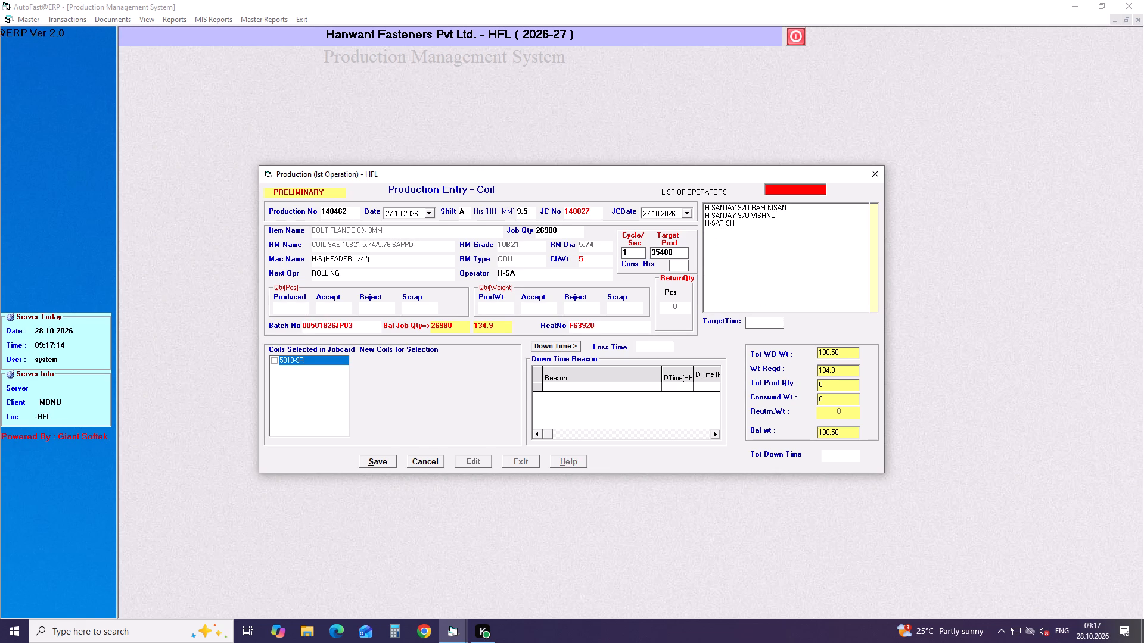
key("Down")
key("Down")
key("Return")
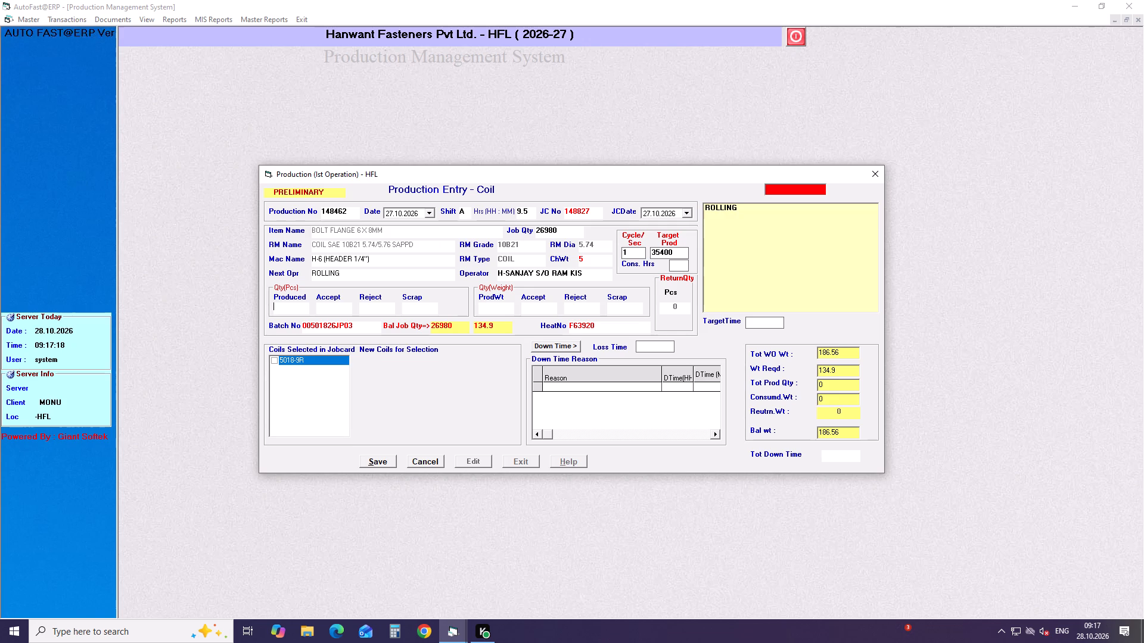
Record a produced quantity of 26980 pieces from coil 5018-9R and save the production entry.
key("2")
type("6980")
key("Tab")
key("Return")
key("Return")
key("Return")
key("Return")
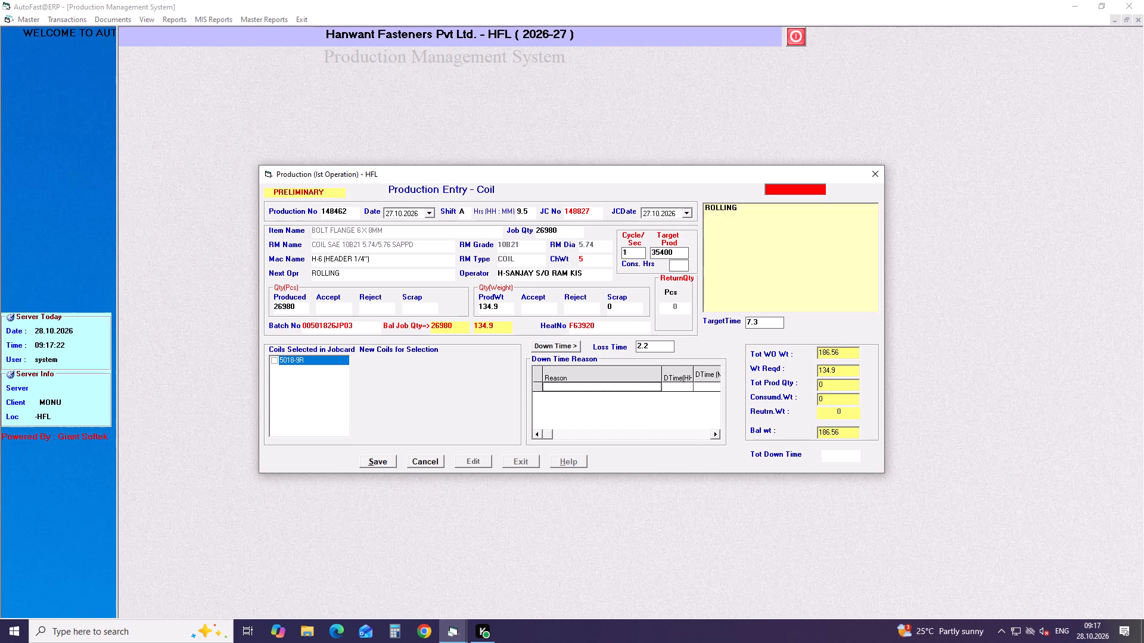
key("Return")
left_click(273, 361)
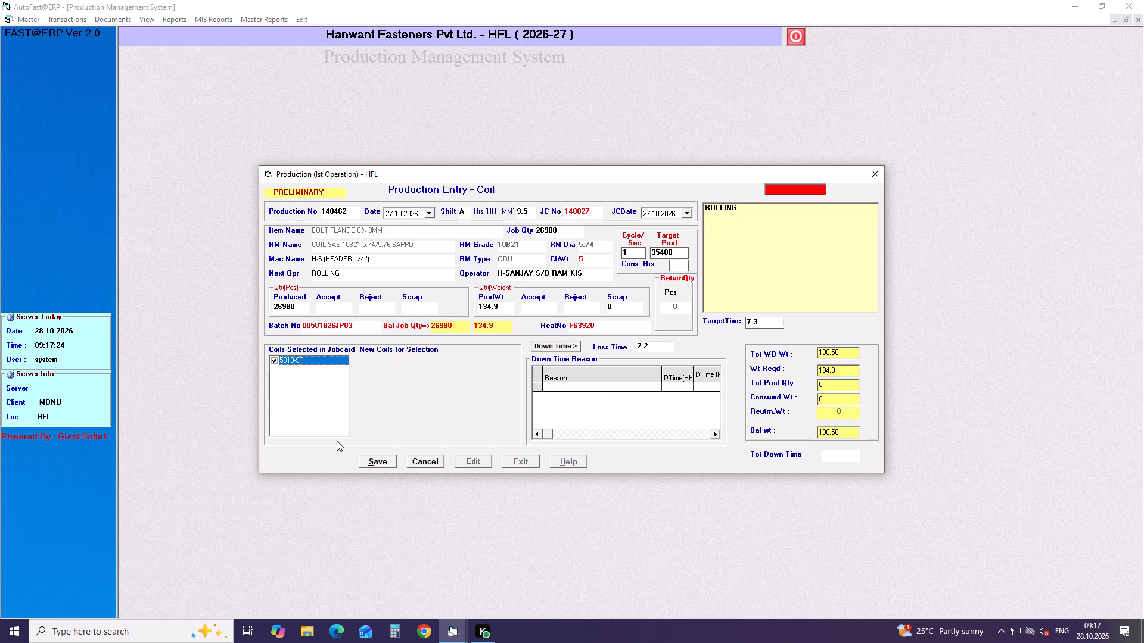
left_click(374, 464)
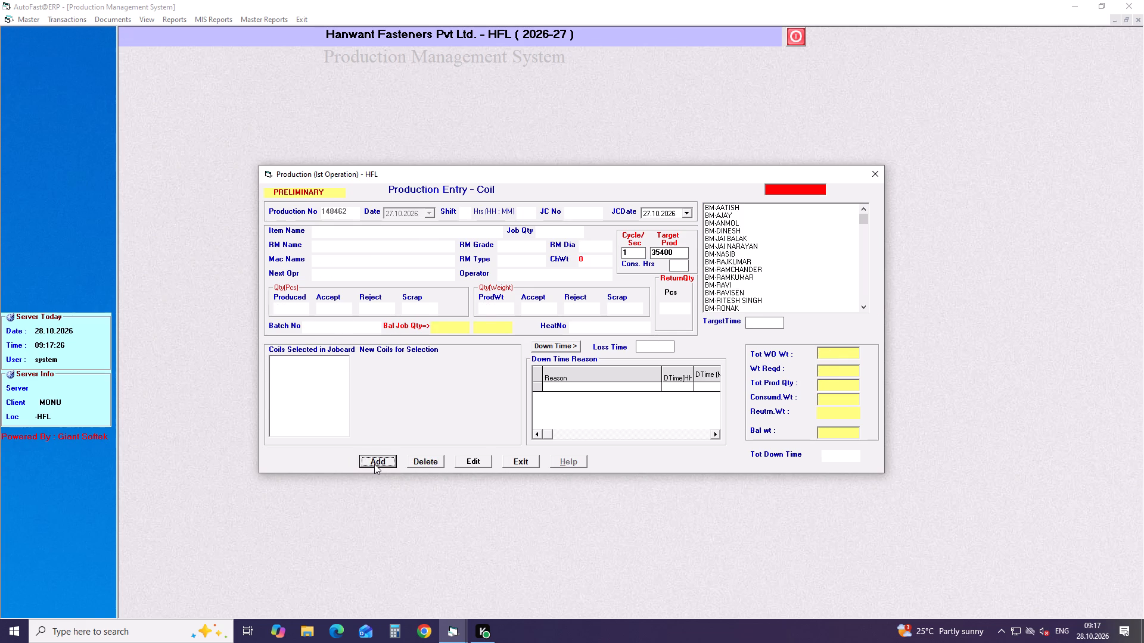
Add a new preliminary coil production entry dated 27.10.2026 for shift A with 9.5 hours.
key("Return")
key("Return")
key("Down")
key("Tab")
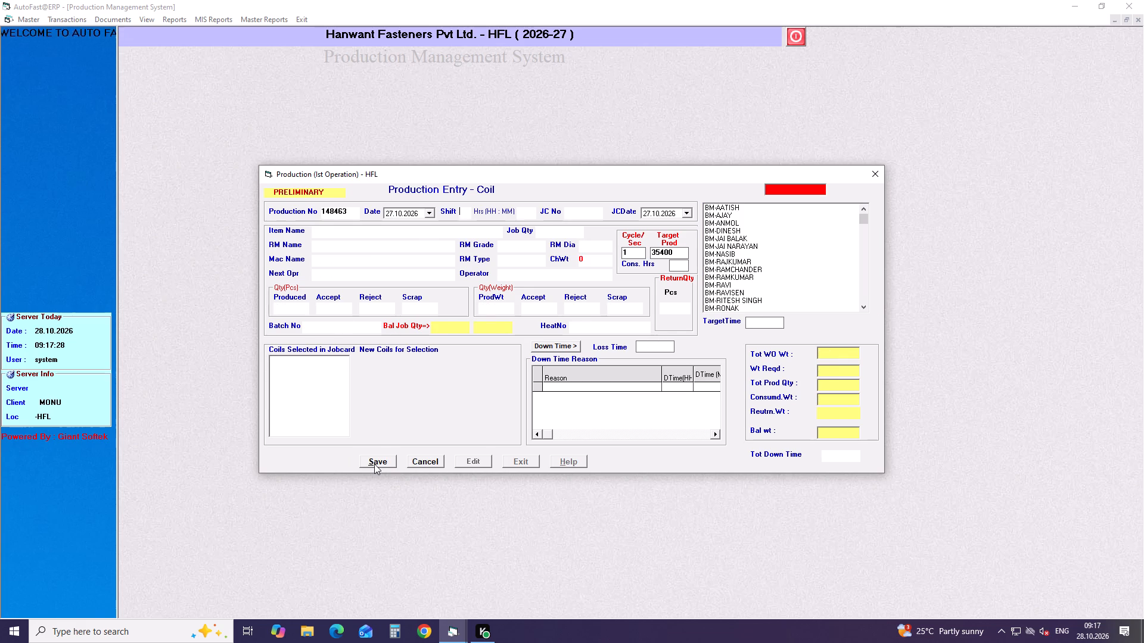
key("Return")
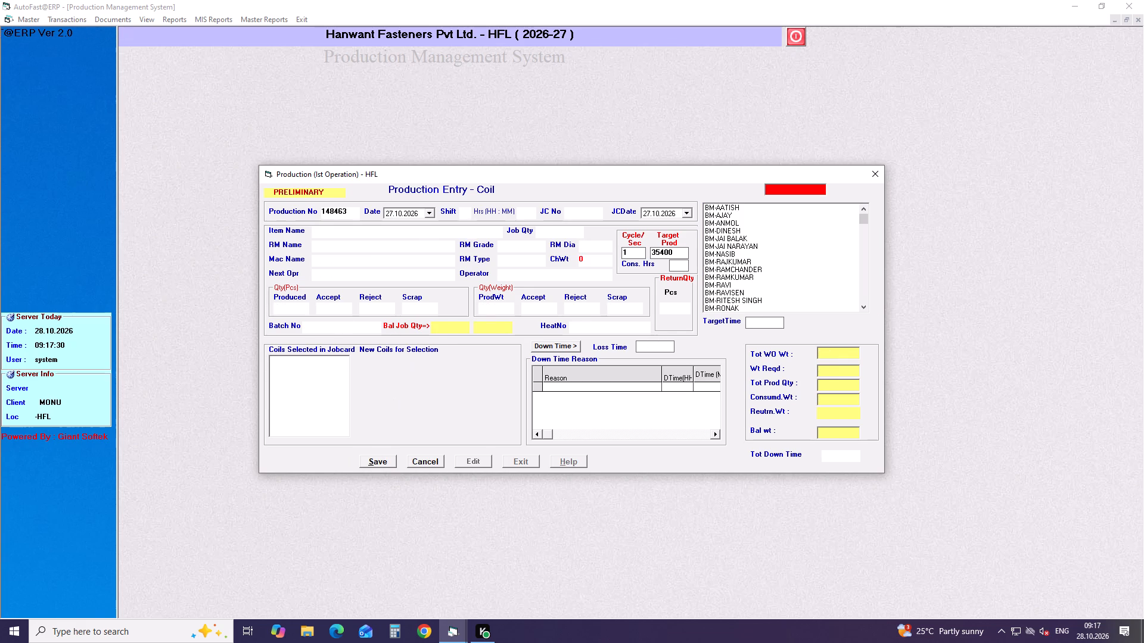
left_click(461, 213)
key("a")
key("Return")
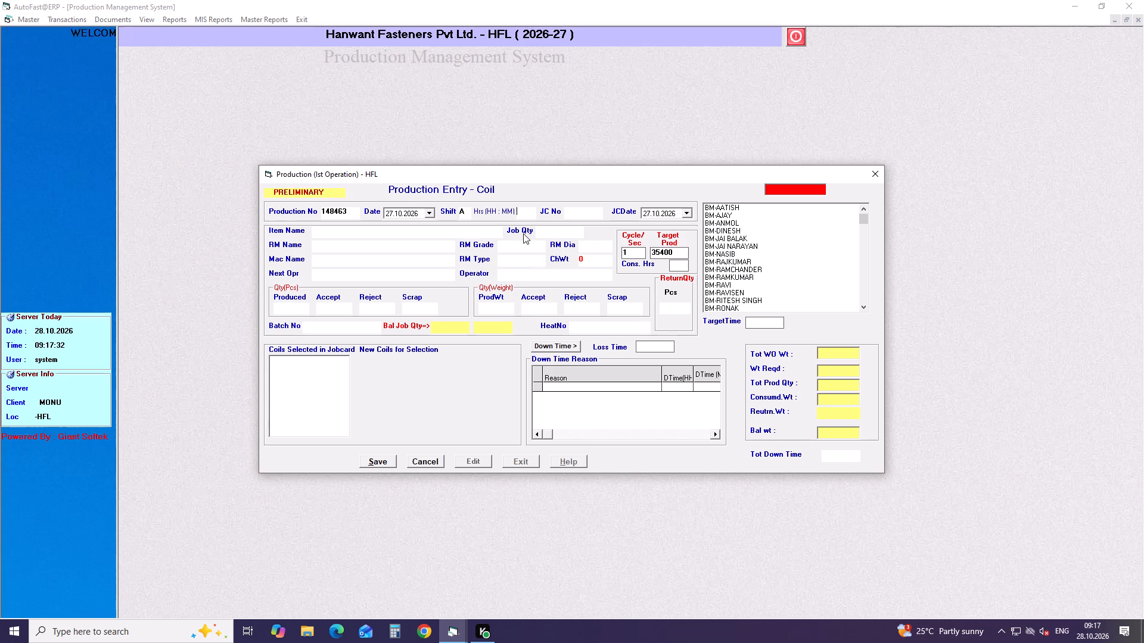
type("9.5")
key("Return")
Load job card 148828 into the production entry and assign the last operator listed under H-VI.
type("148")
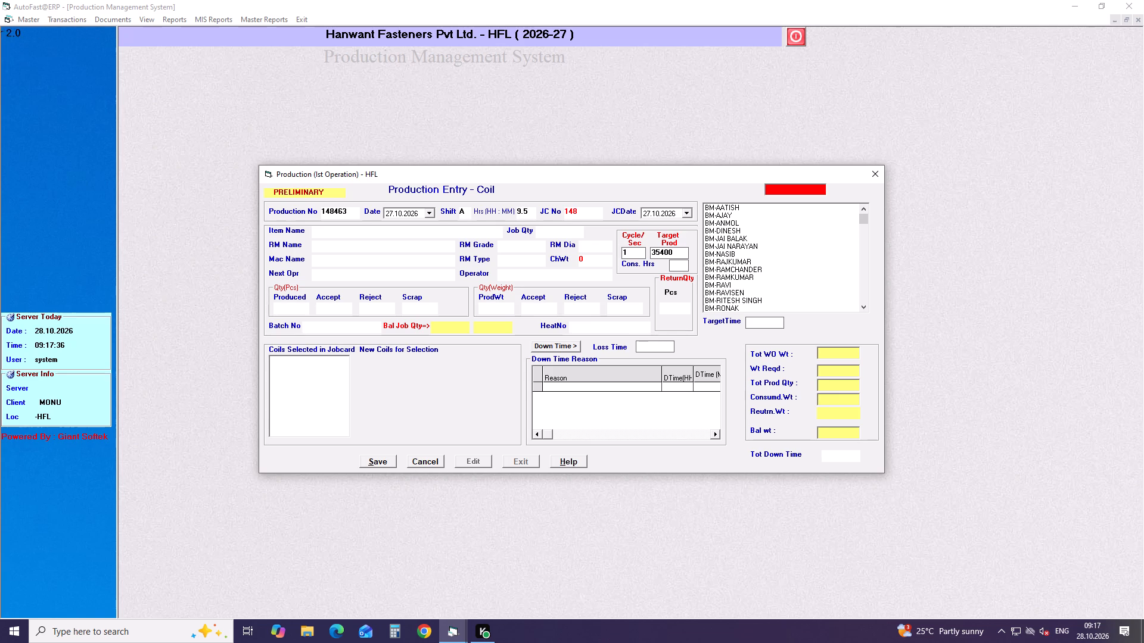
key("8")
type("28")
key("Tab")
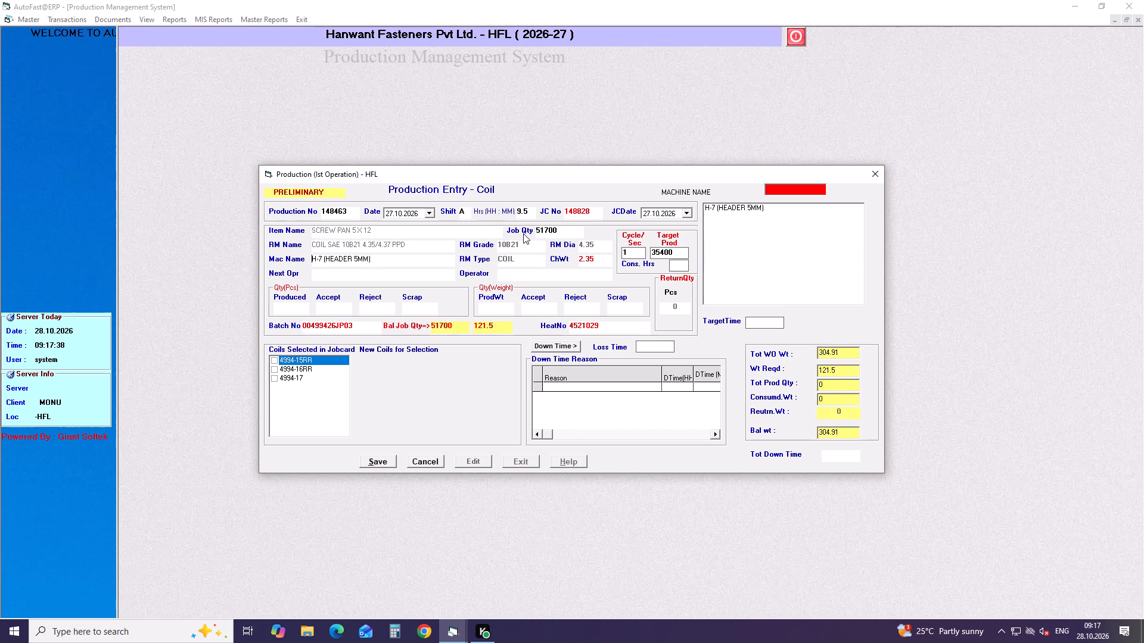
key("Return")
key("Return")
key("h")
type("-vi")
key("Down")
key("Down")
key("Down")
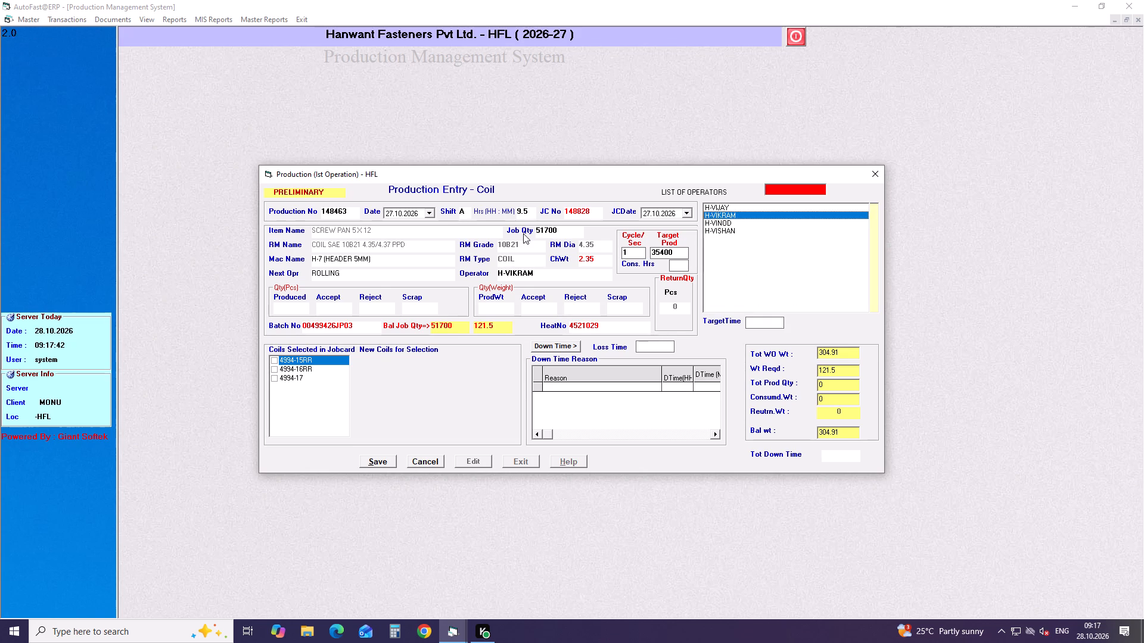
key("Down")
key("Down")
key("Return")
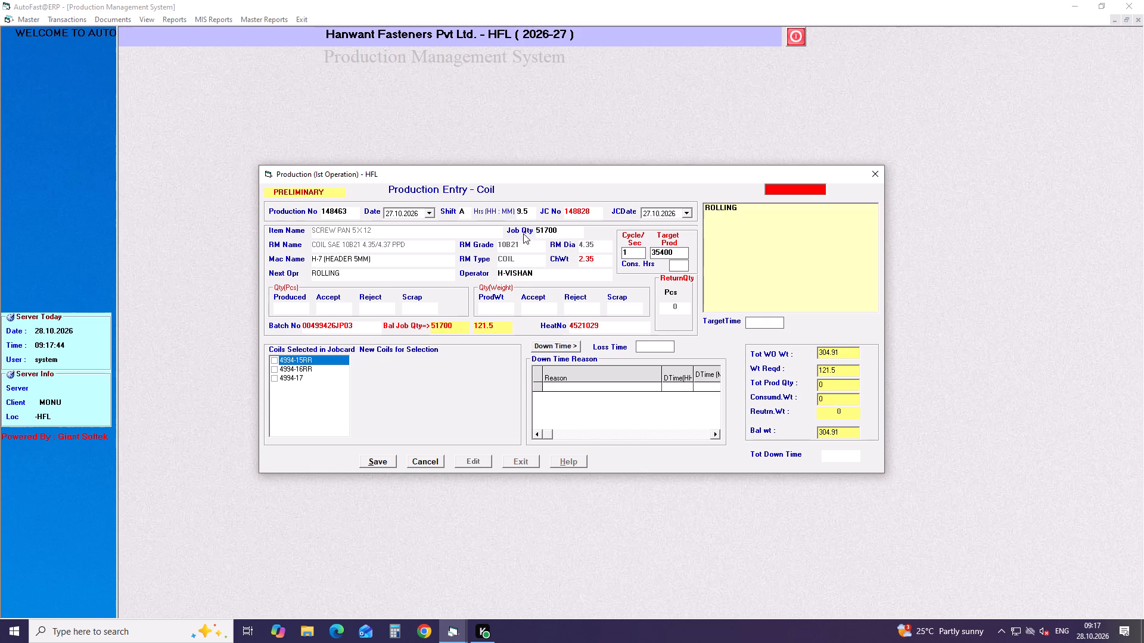
Record a produced quantity of 51700 pieces in the production entry for job card 148828.
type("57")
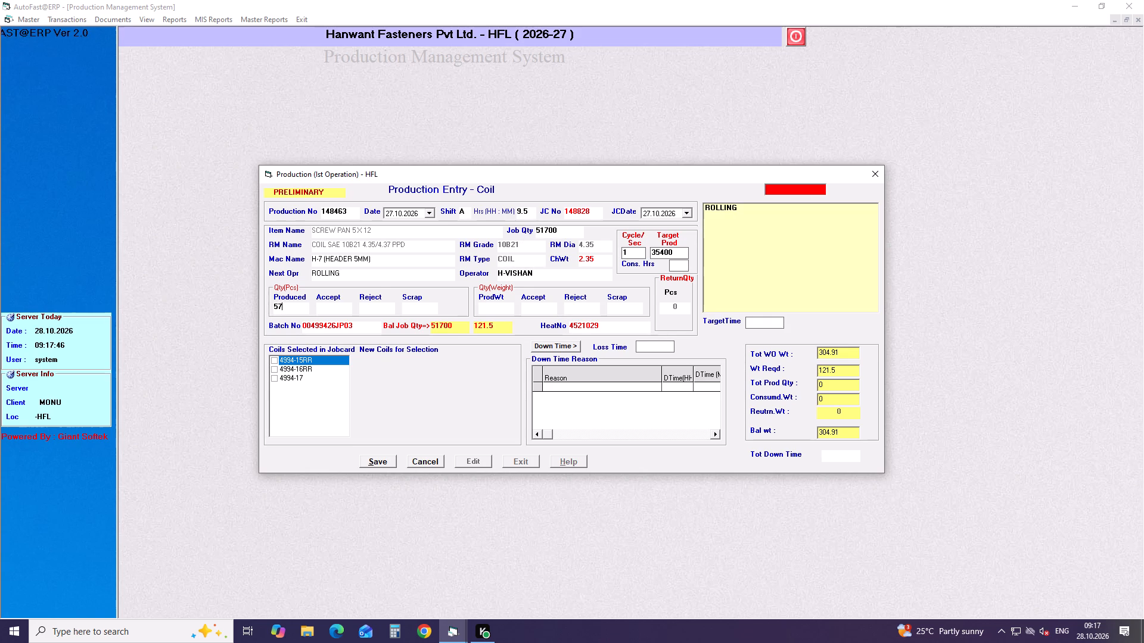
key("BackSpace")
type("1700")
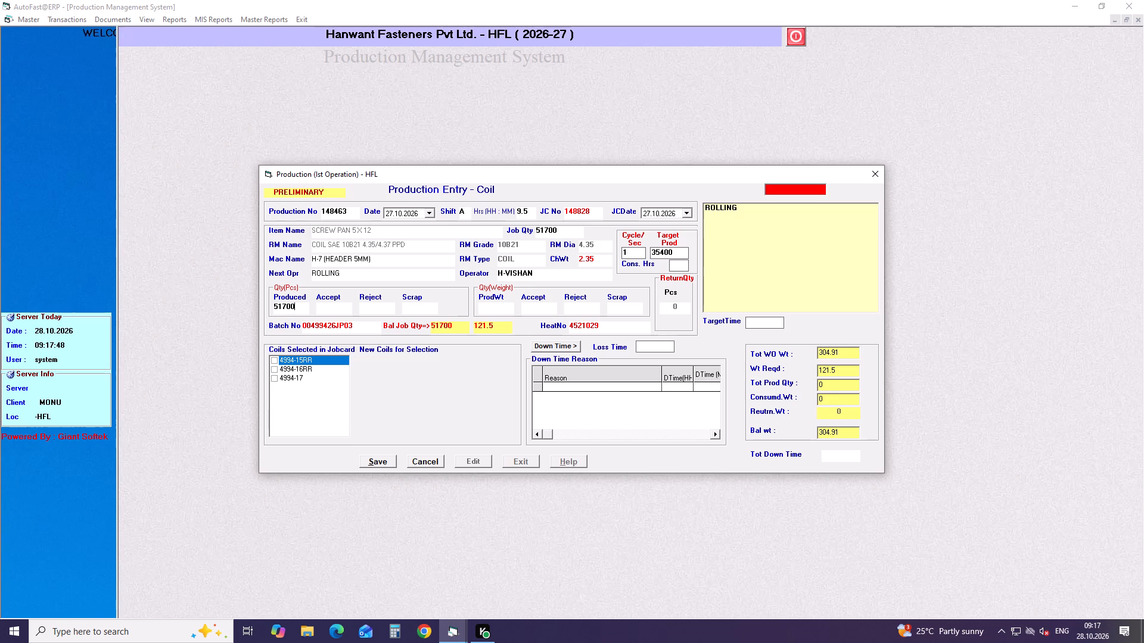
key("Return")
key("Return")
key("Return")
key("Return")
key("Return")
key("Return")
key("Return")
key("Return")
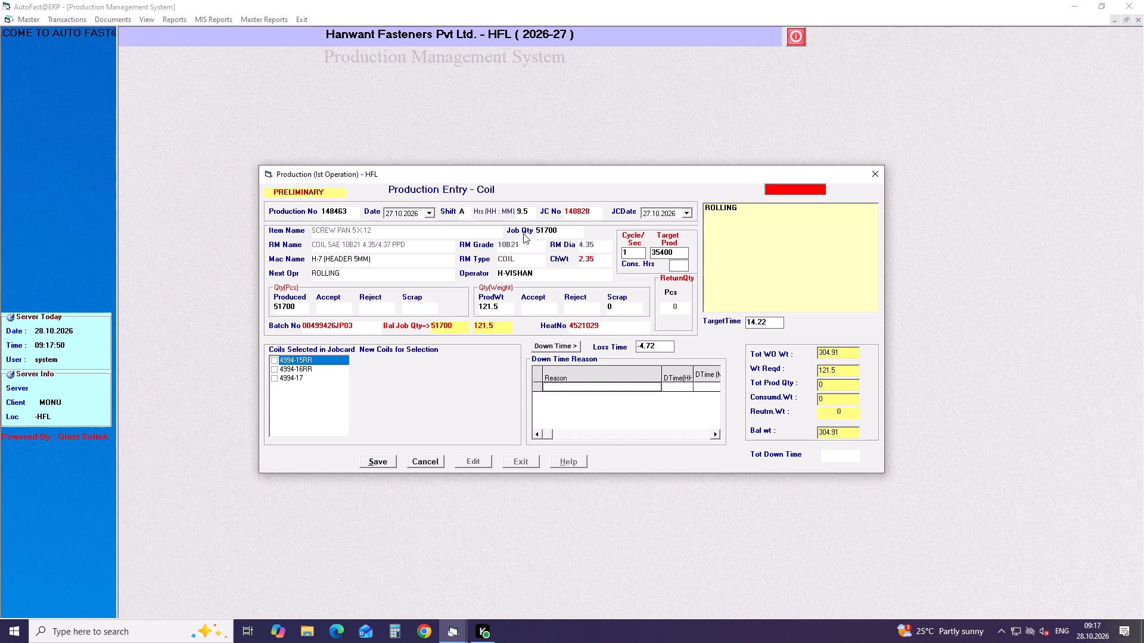
Set the cycle time of the production entry to 0.5 seconds.
left_click(631, 256)
key("BackSpace")
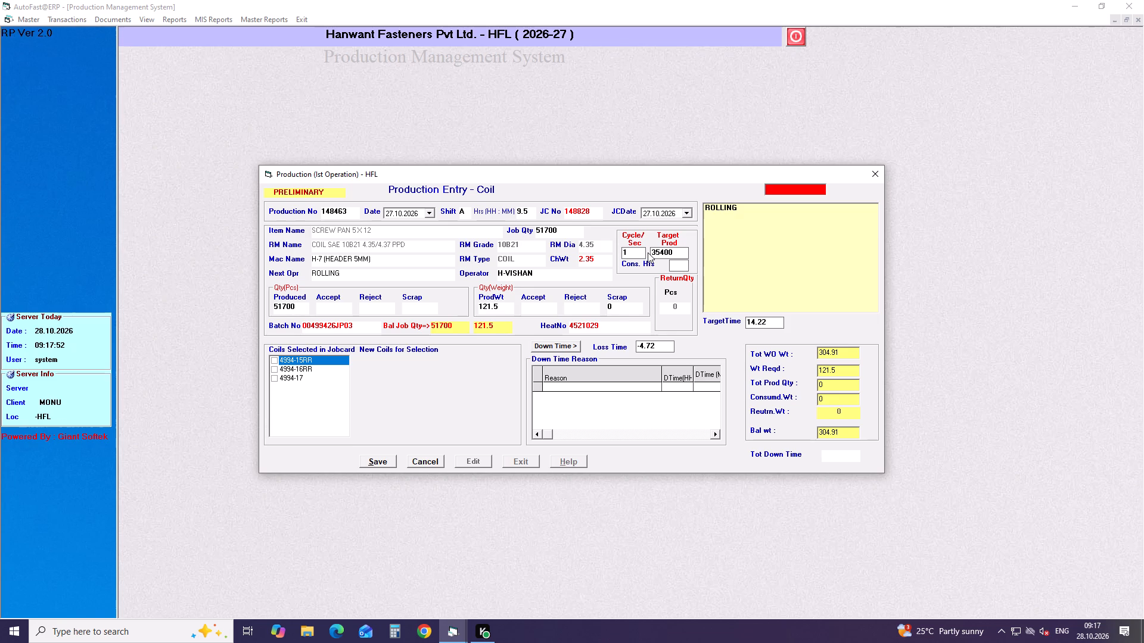
type("0.5")
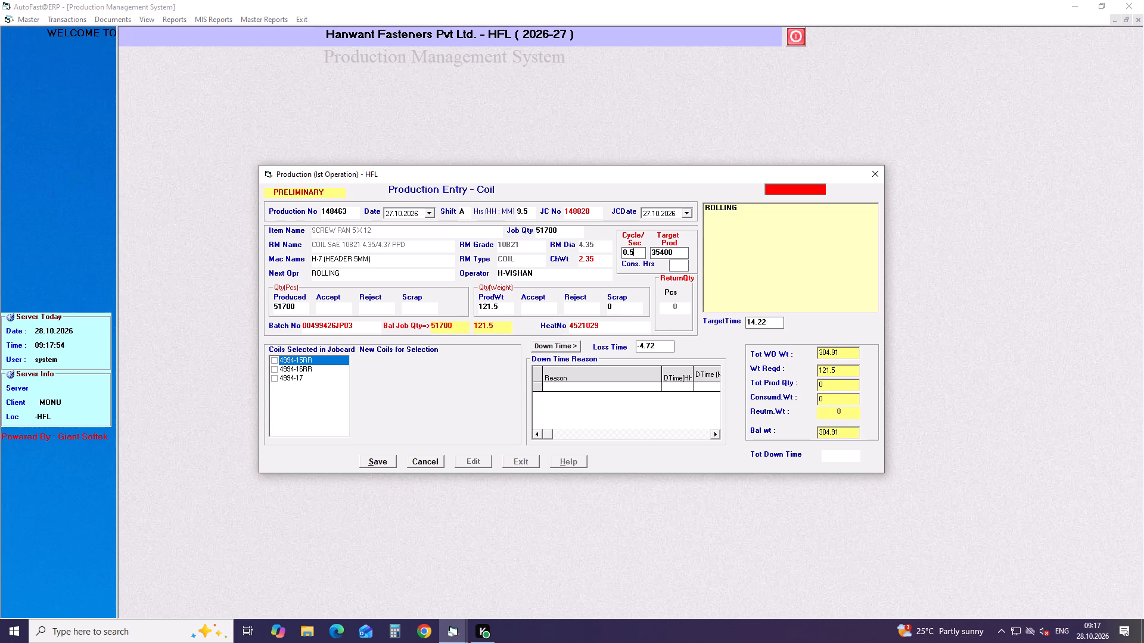
key("Return")
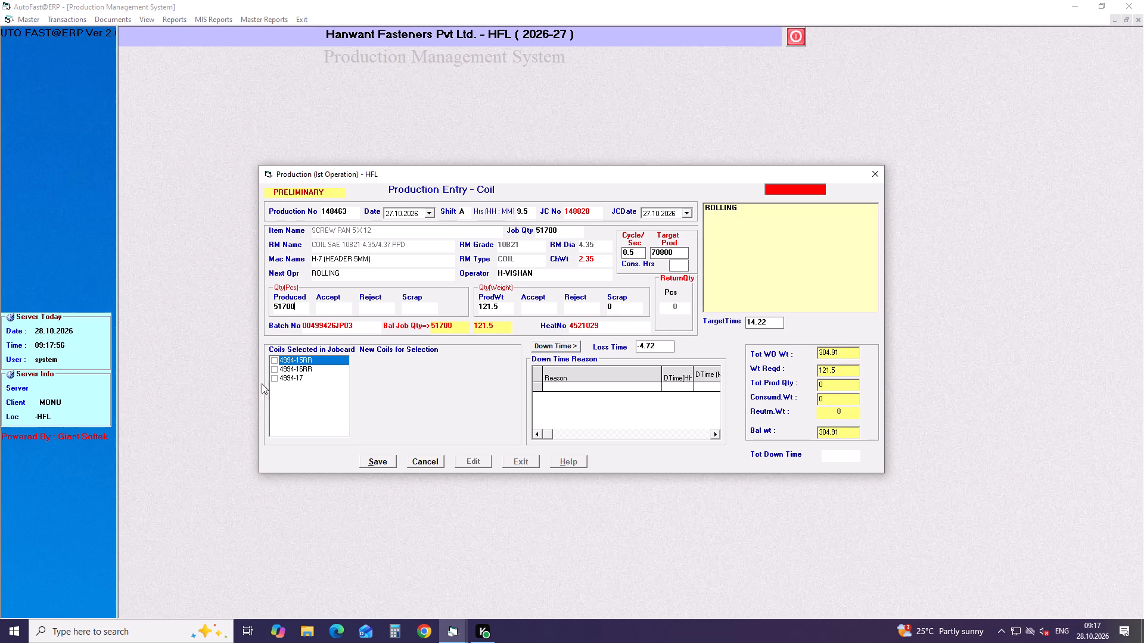
Select coils 4994-15RR, 4994-16RR and 4994-17 as consumed and save the production entry.
left_click(272, 363)
left_click(273, 367)
left_click(273, 376)
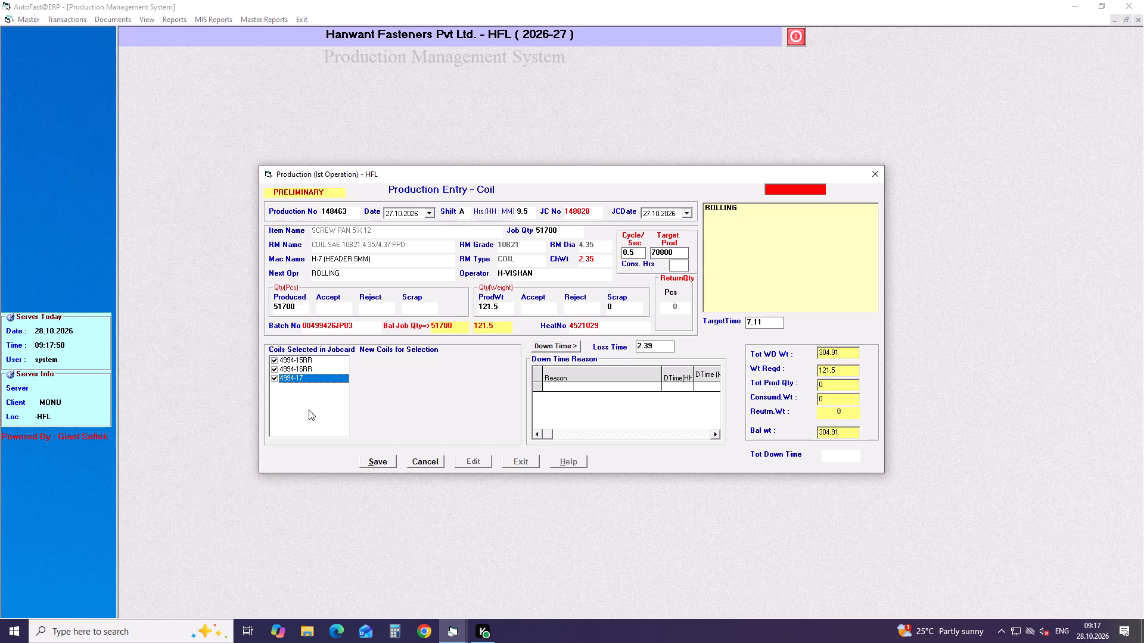
left_click(384, 463)
key("Return")
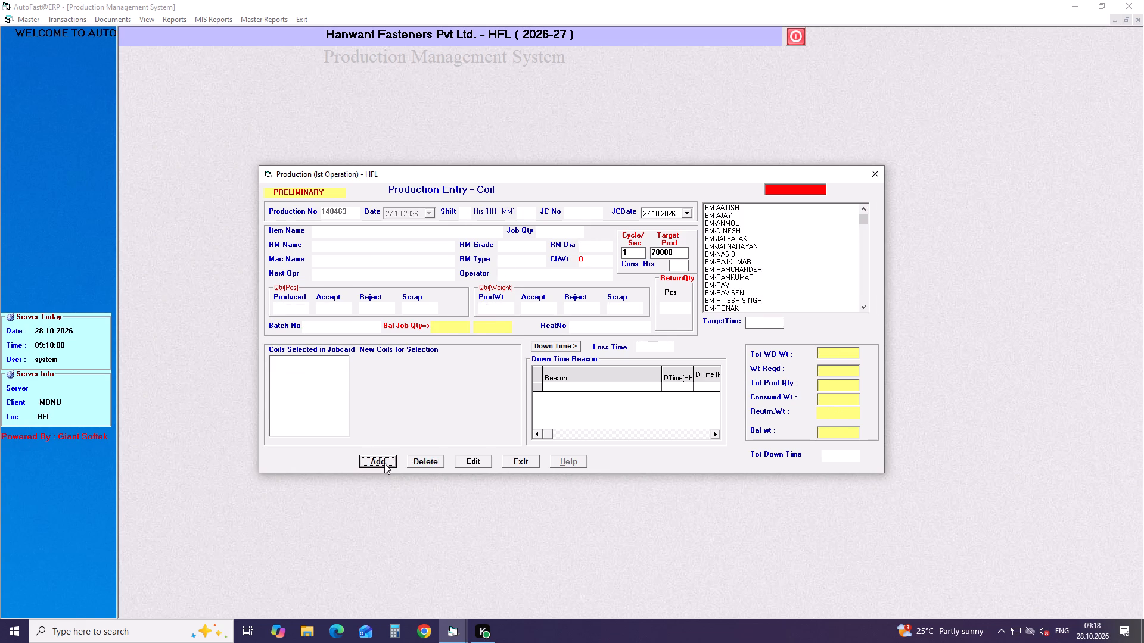
Add another preliminary coil production entry dated 27.10.2026 for shift A with 9.5 hours.
key("Return")
key("Down")
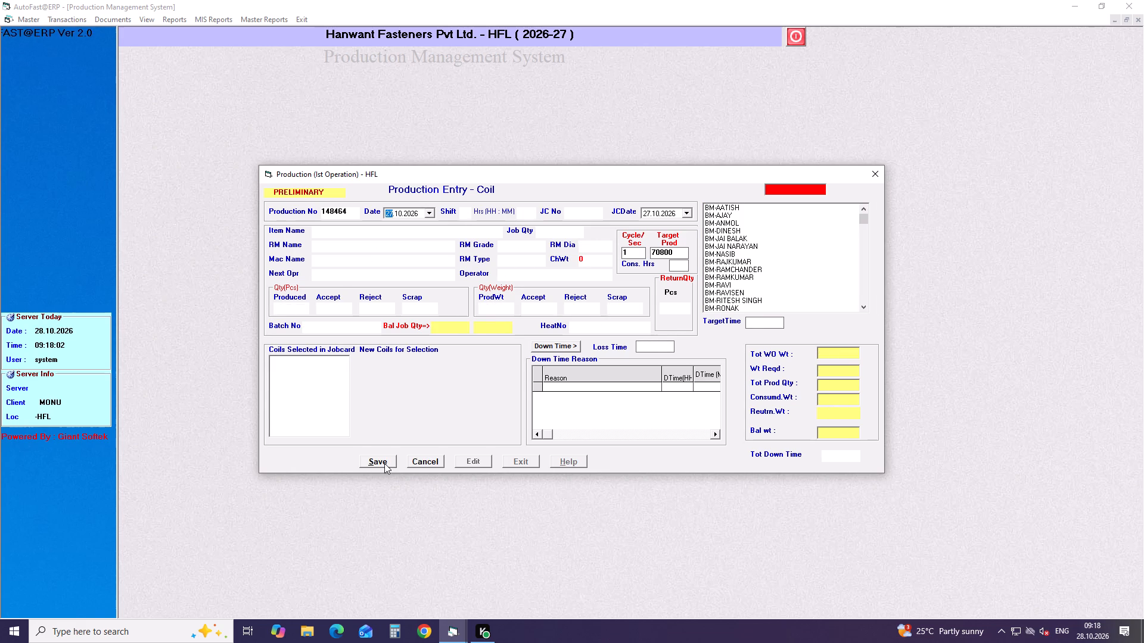
key("Return")
key("a")
key("Return")
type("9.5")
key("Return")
Load job card 148829 into the production entry and try to assign the operator listed under H-DEE.
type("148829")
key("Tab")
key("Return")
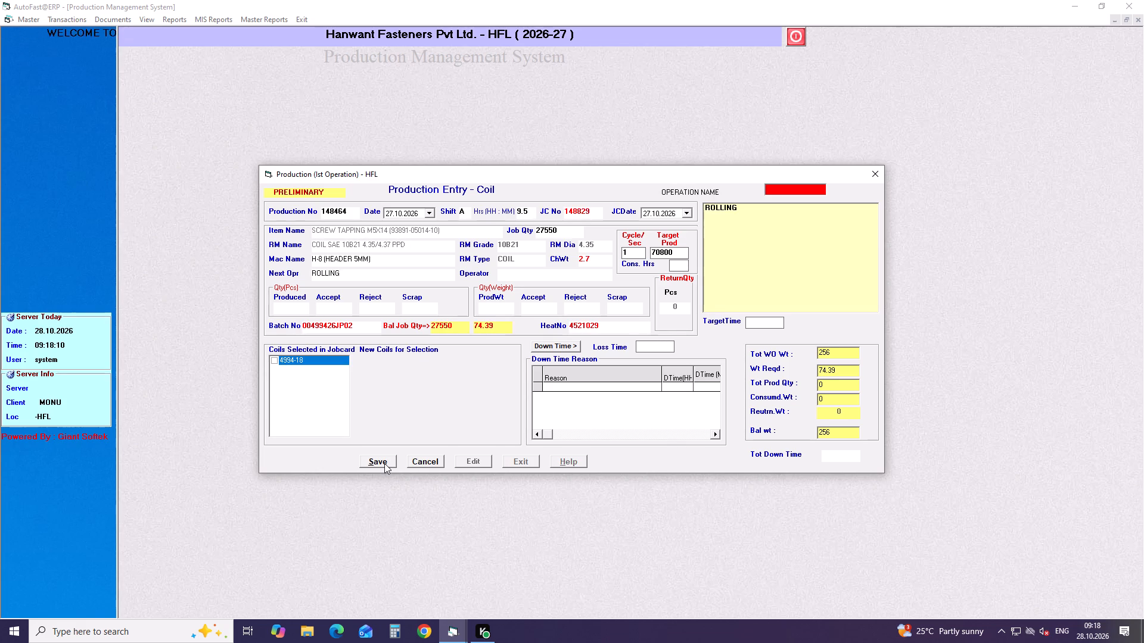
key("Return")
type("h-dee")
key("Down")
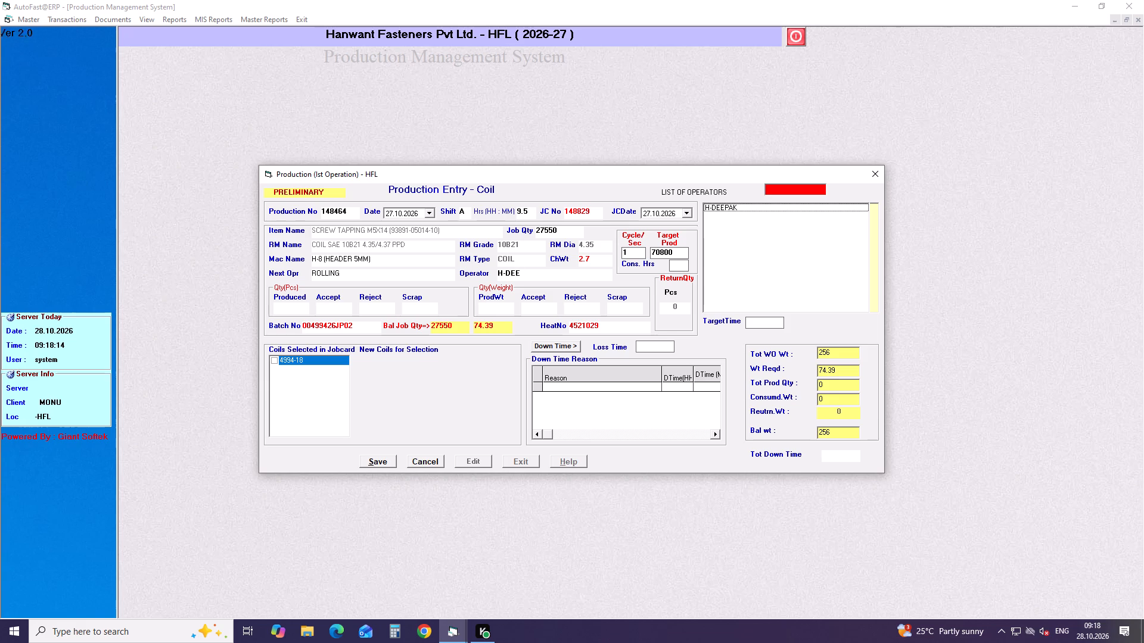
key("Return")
Record a produced quantity of 27550 pieces from coil 4994-18 and try to save the production entry.
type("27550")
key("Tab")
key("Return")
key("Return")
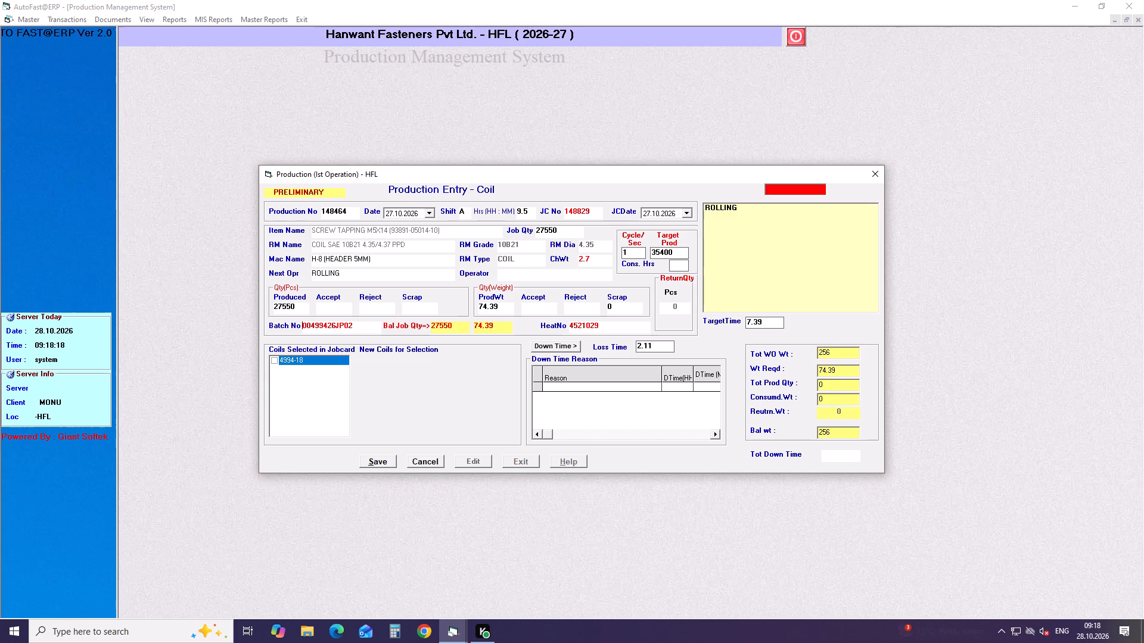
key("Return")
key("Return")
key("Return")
left_click(276, 364)
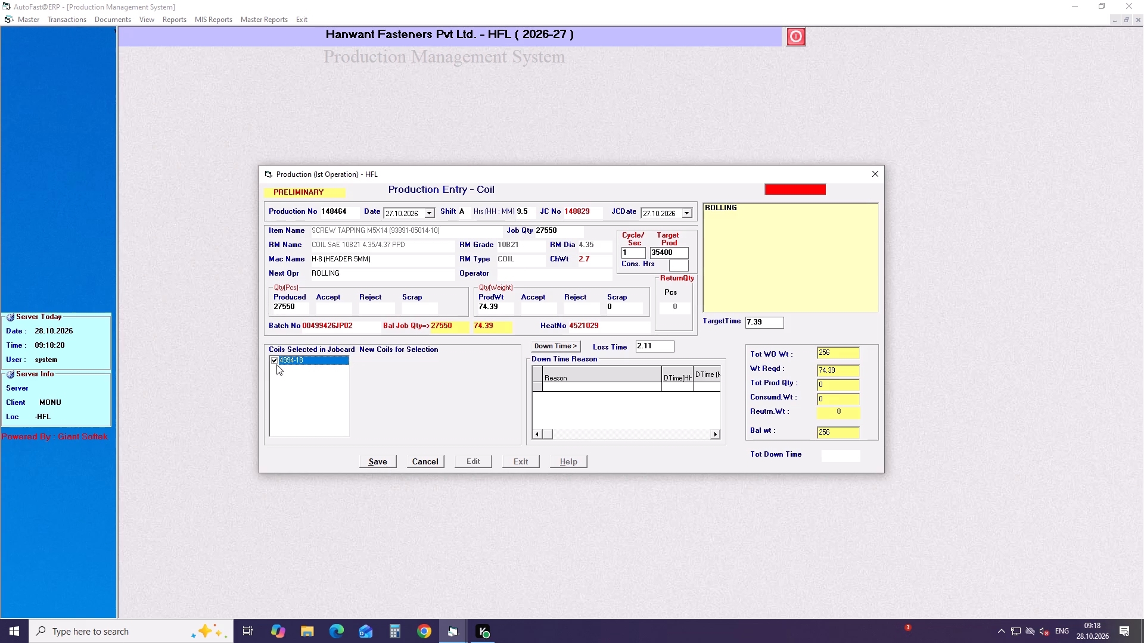
left_click(385, 462)
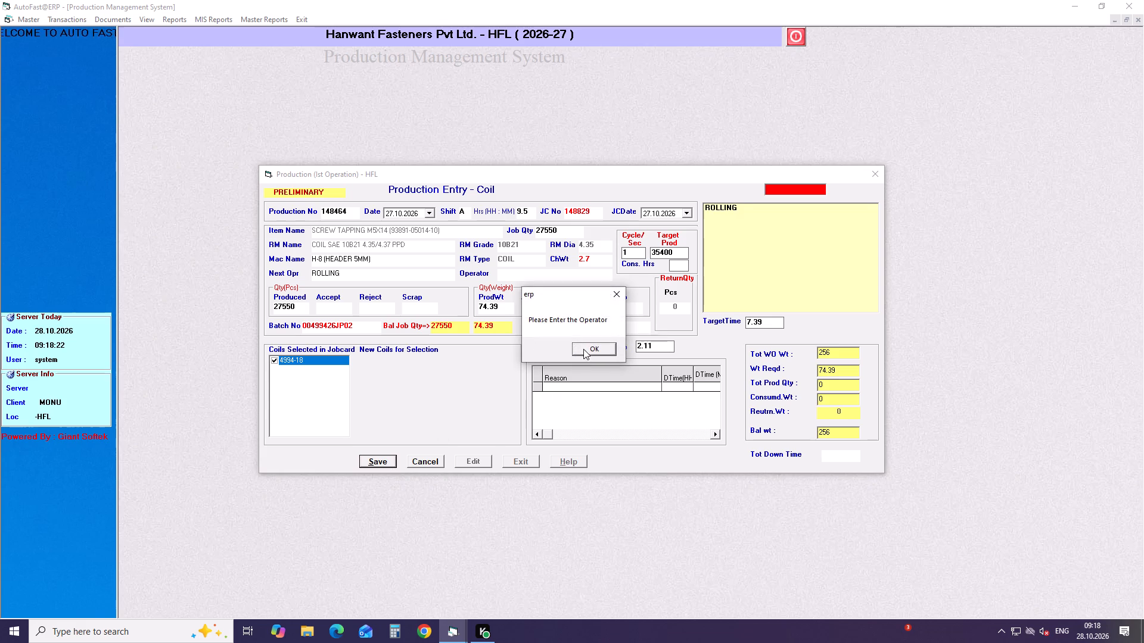
left_click(583, 349)
Assign the operator listed under H-DEE to the job card 148829 entry and save it.
key("g")
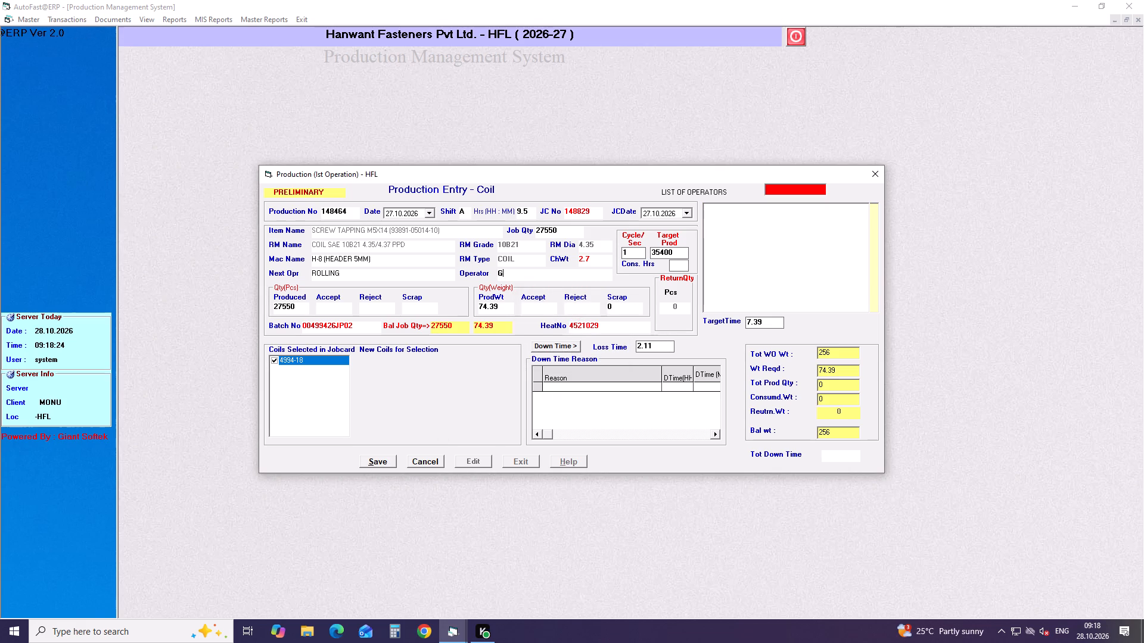
key("BackSpace")
type("h-dee")
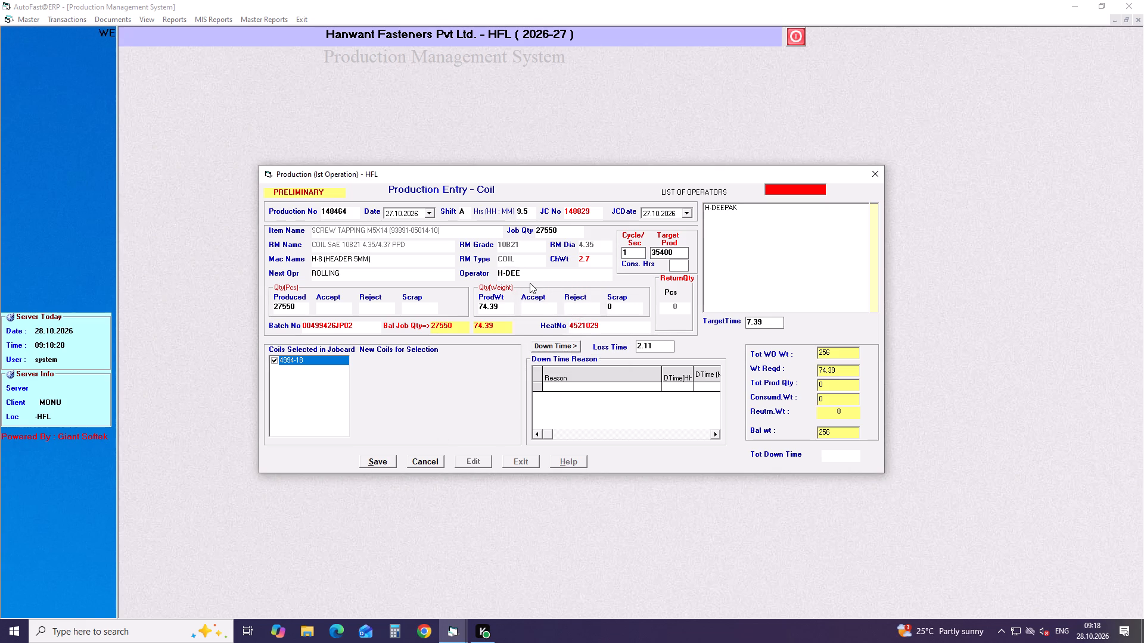
key("Down")
key("Down")
key("Return")
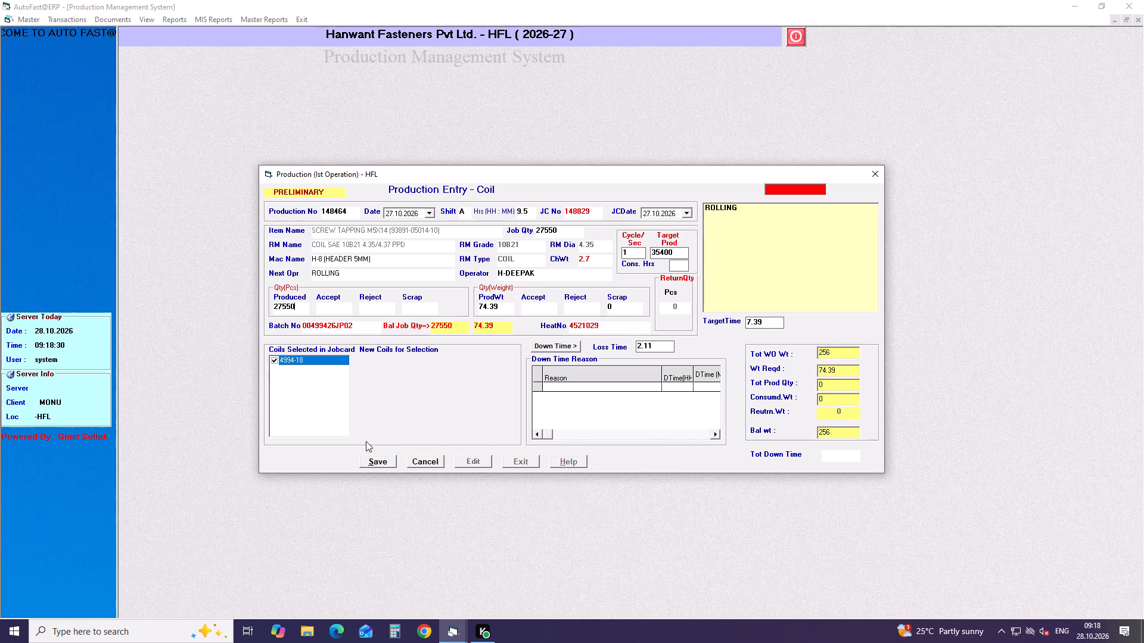
left_click(377, 466)
left_click(378, 462)
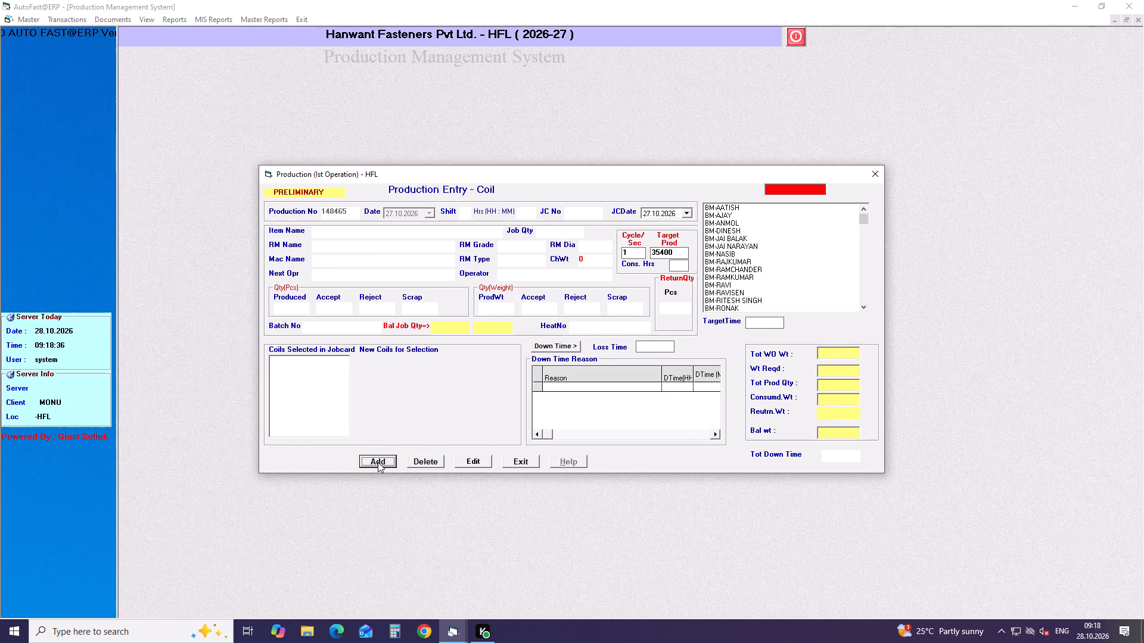
Add a preliminary coil production entry dated 27.10.2026 for shift B with 8 hours.
key("Return")
key("Return")
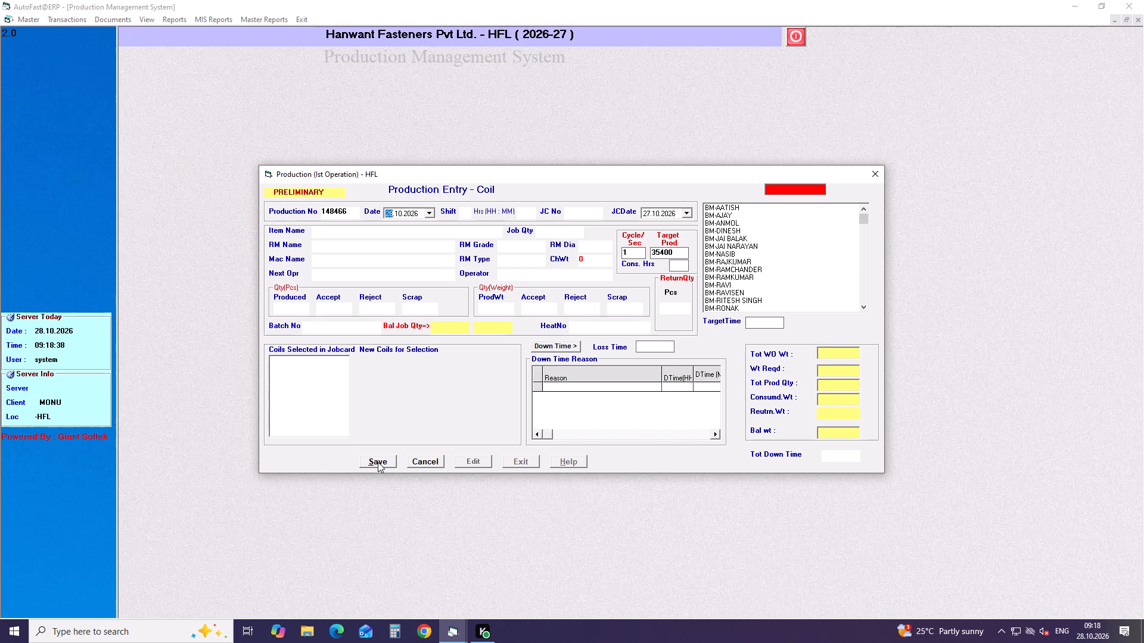
key("Down")
key("Return")
key("b")
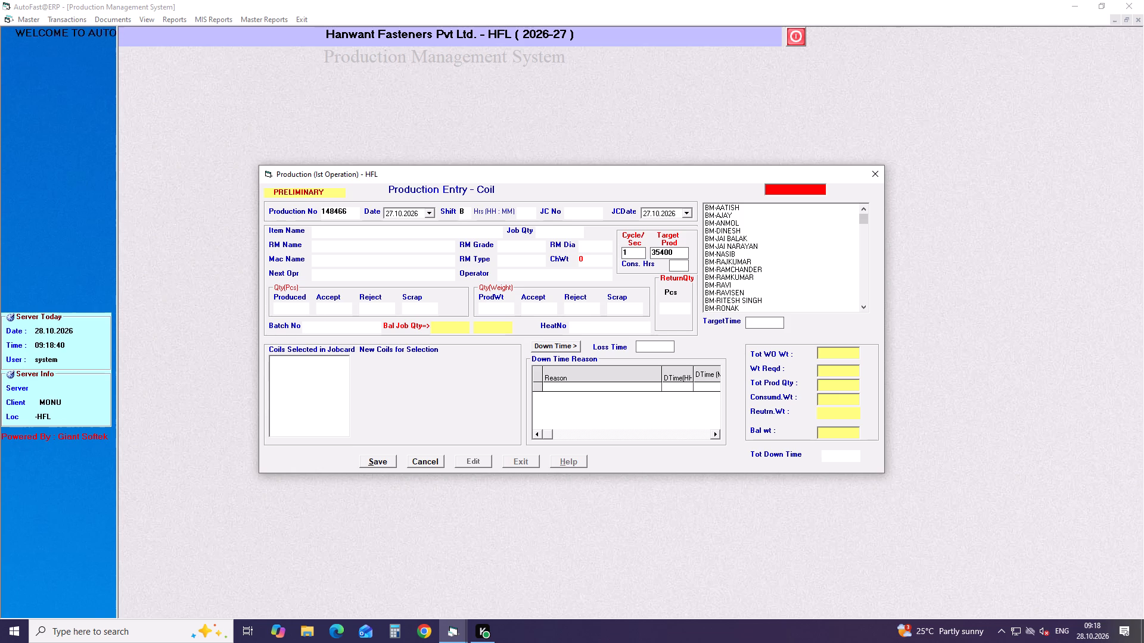
key("Return")
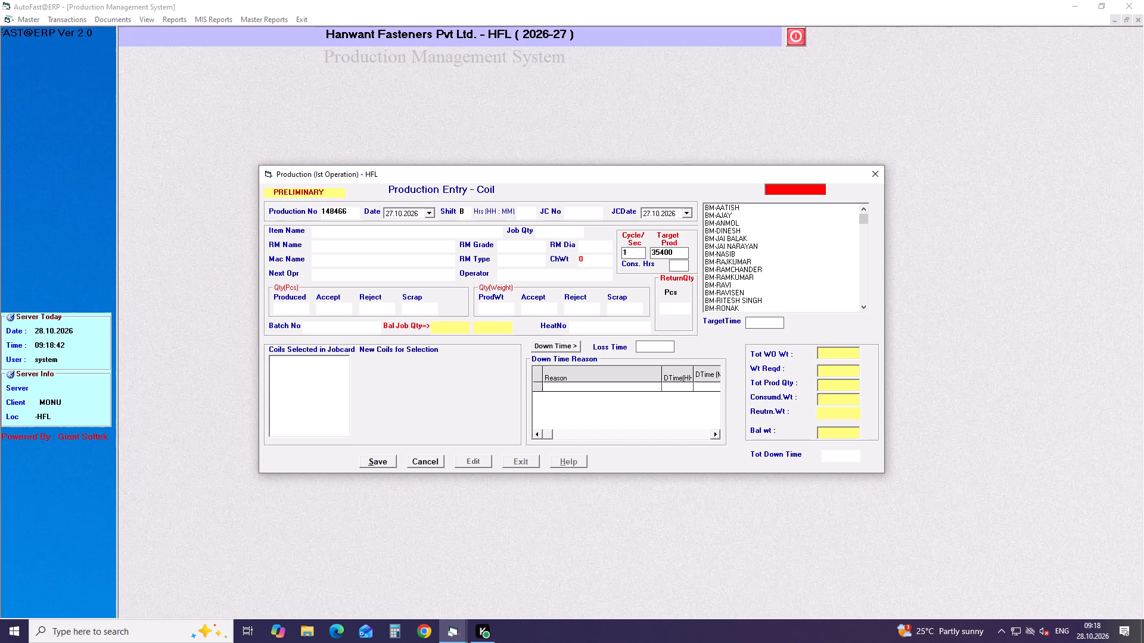
key("8")
key("Return")
Load job card 148825 into the production entry and assign the second operator listed under H-VI.
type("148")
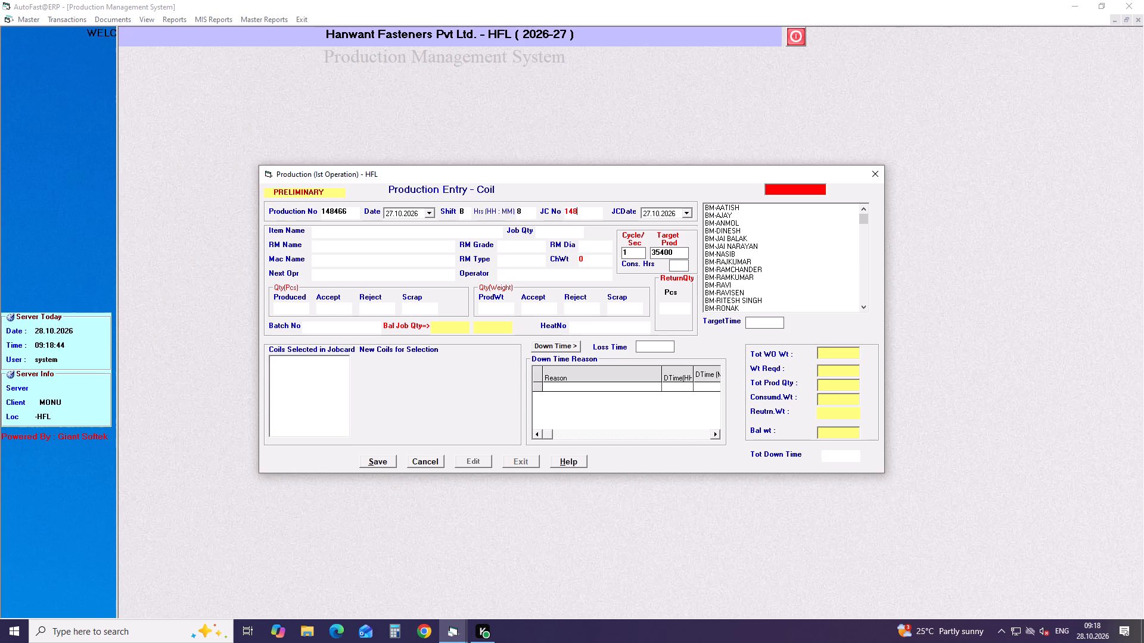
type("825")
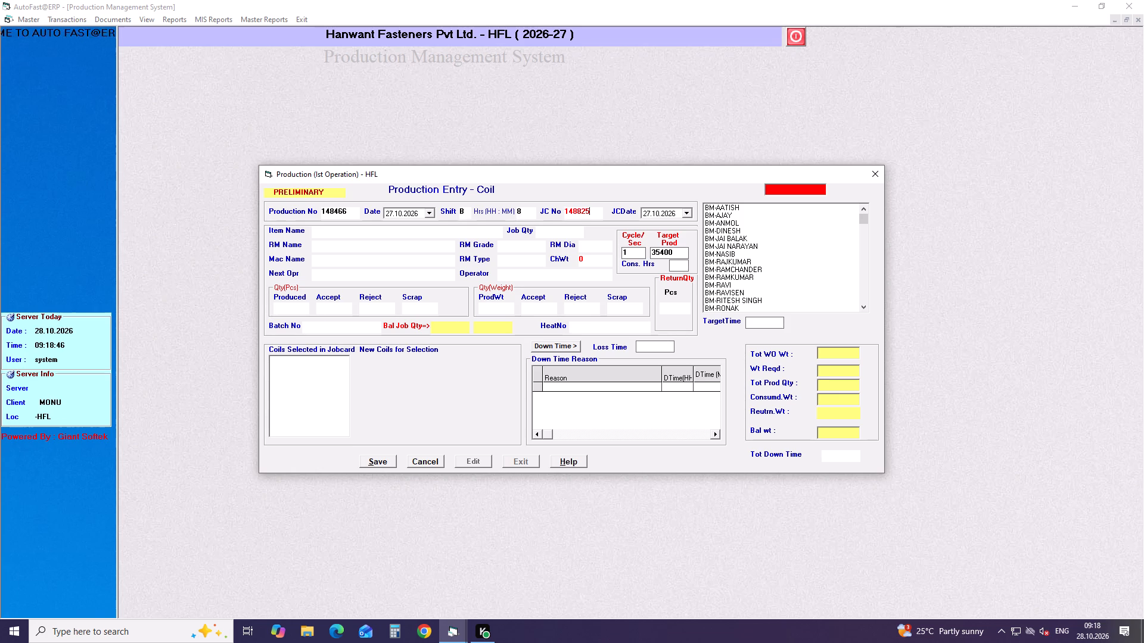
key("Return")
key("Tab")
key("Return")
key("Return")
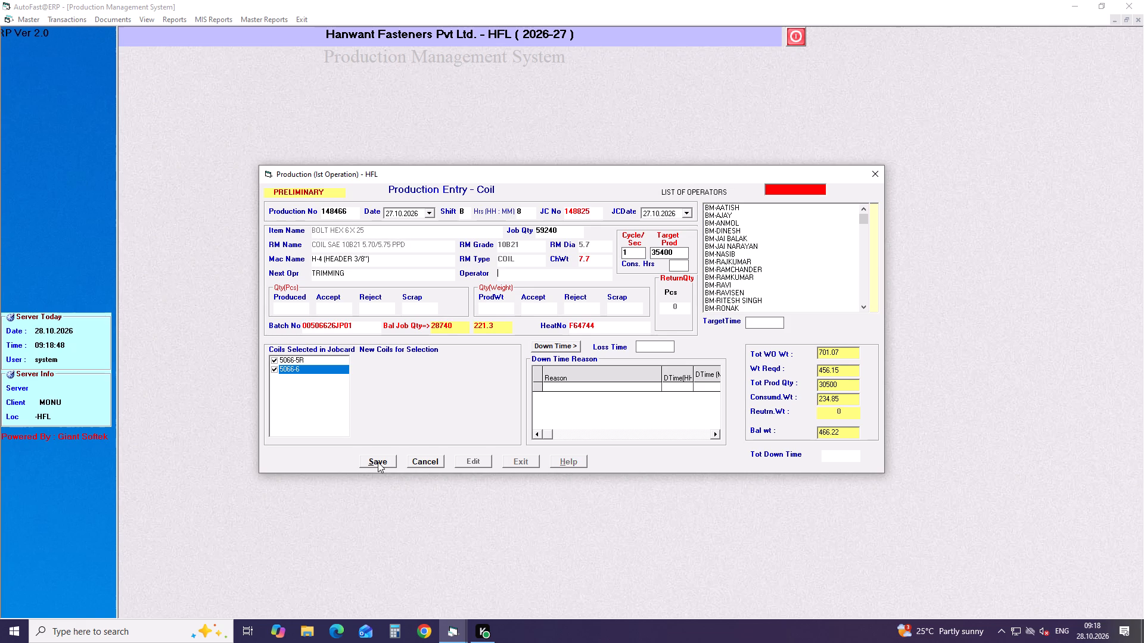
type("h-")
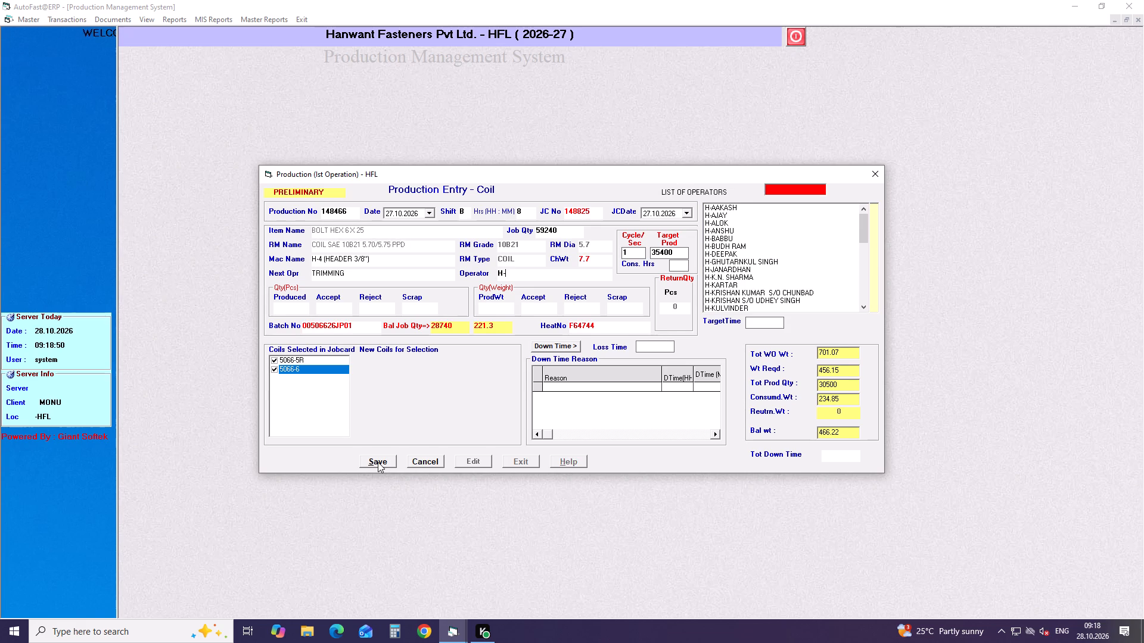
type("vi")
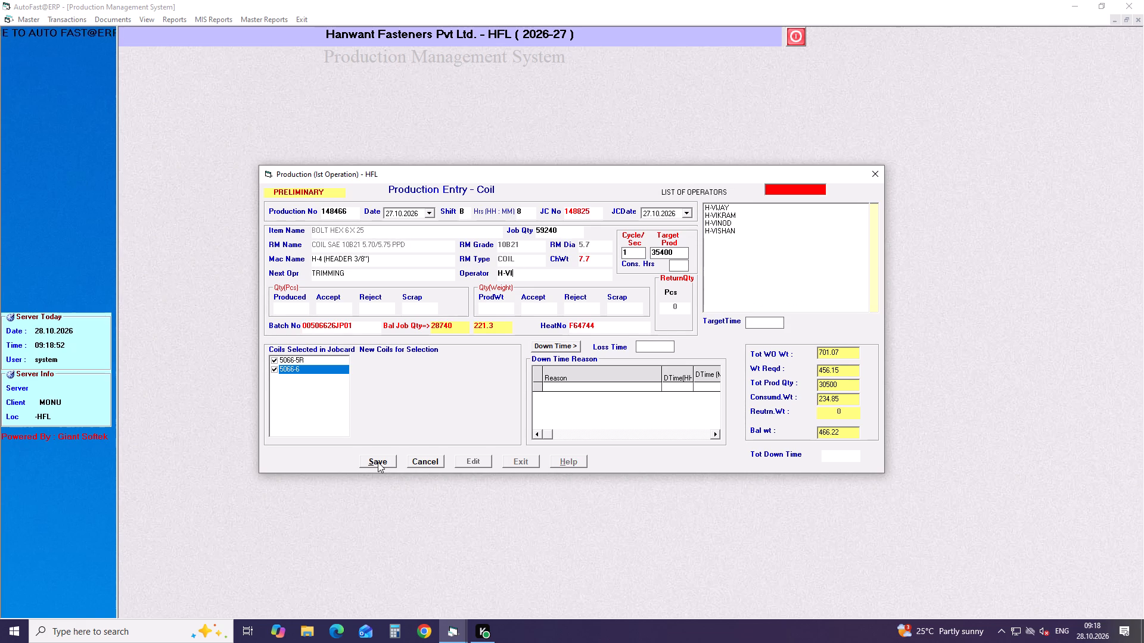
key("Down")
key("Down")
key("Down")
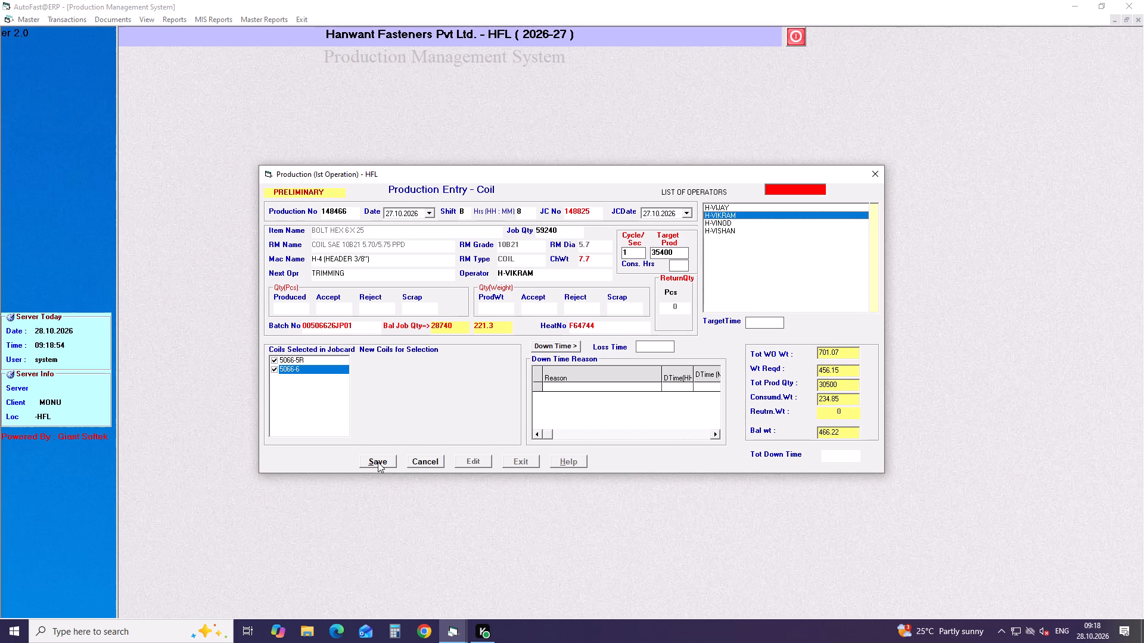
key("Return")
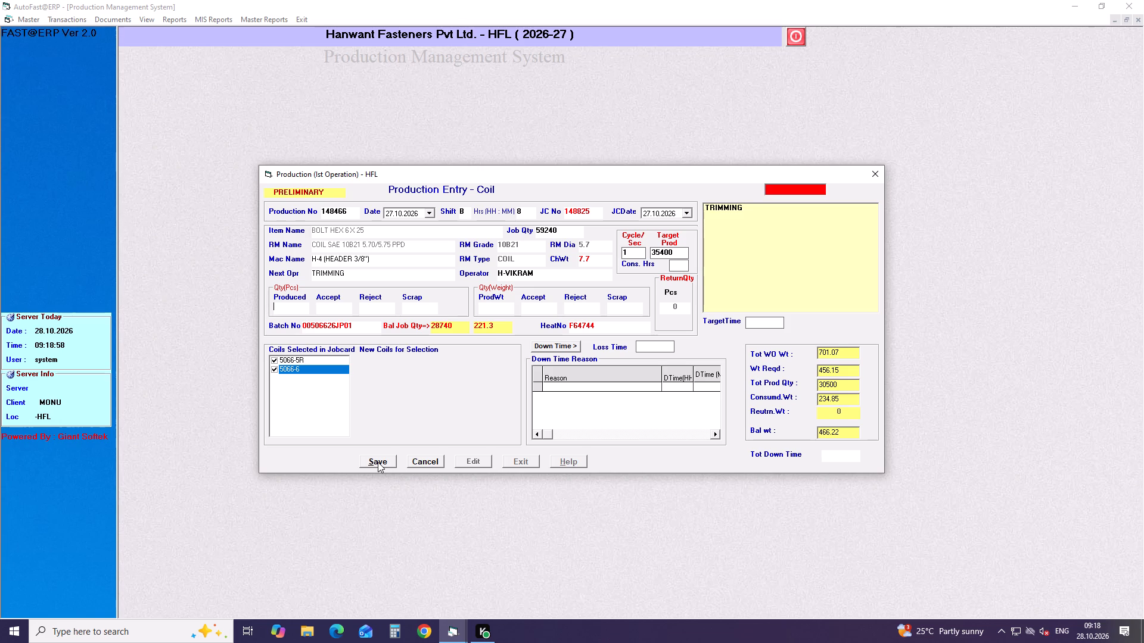
Record a produced quantity of 28740 pieces for job card 148825, save the preliminary entry, and close the production form.
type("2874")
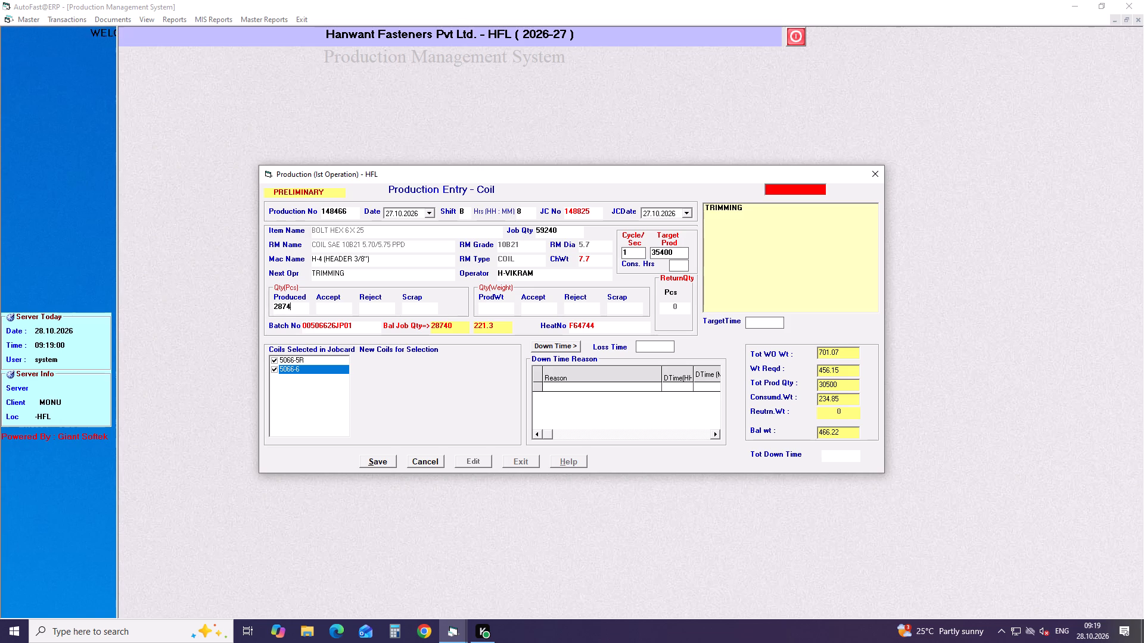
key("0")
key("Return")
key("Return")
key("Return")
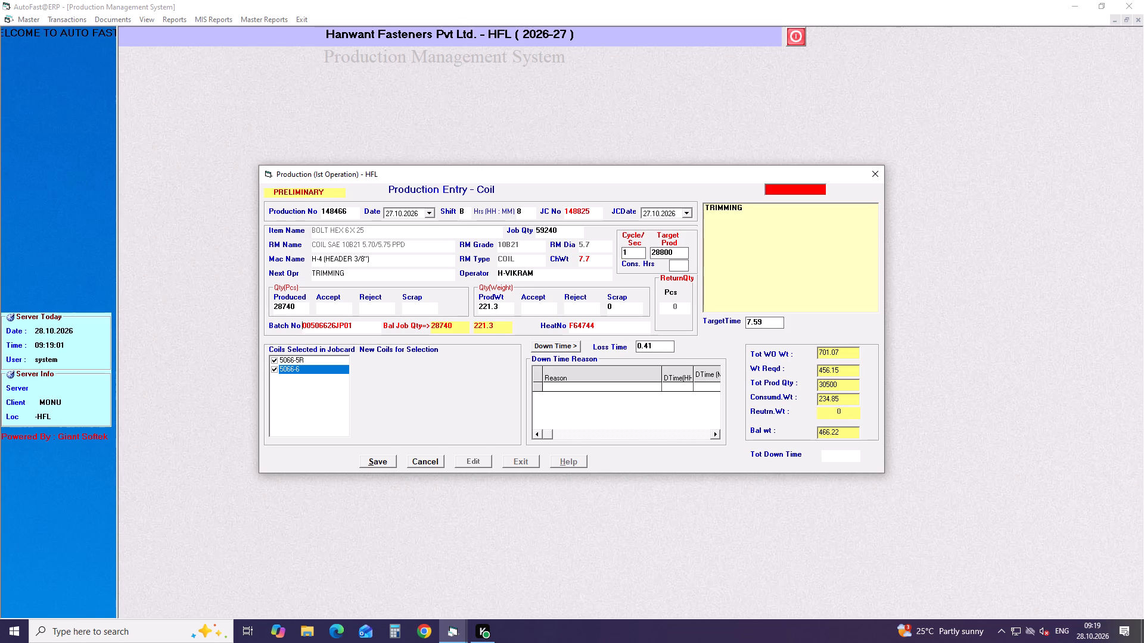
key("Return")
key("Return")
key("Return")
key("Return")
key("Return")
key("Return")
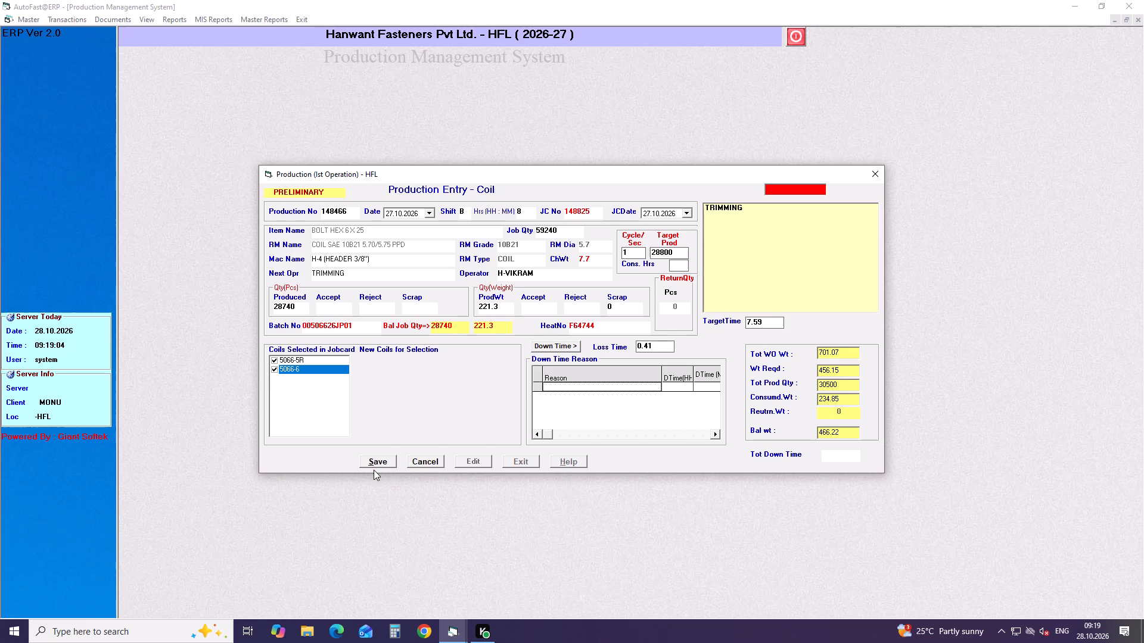
left_click(378, 465)
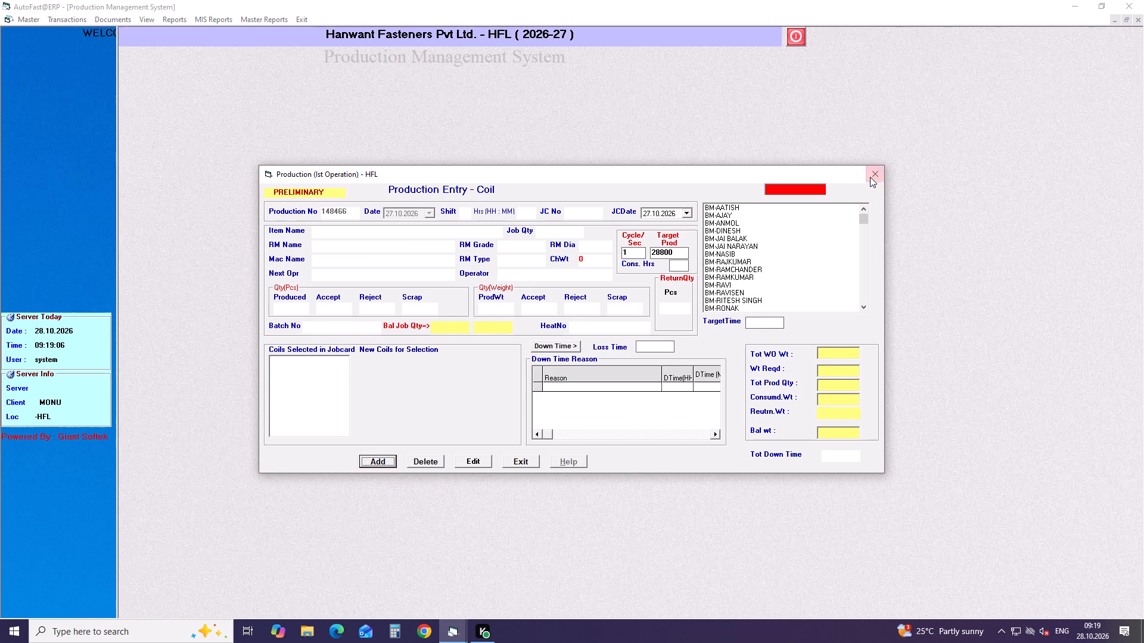
left_click(871, 176)
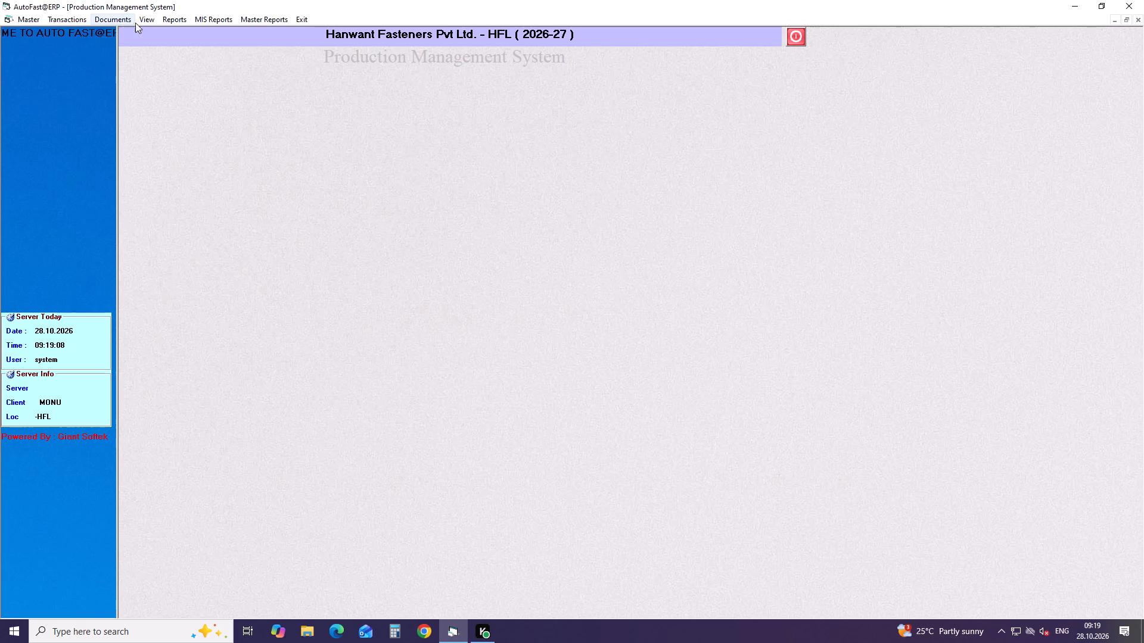
List all in-house production items pending inspection as on 28.10.2026, covering all operations.
left_click(147, 20)
left_click(152, 34)
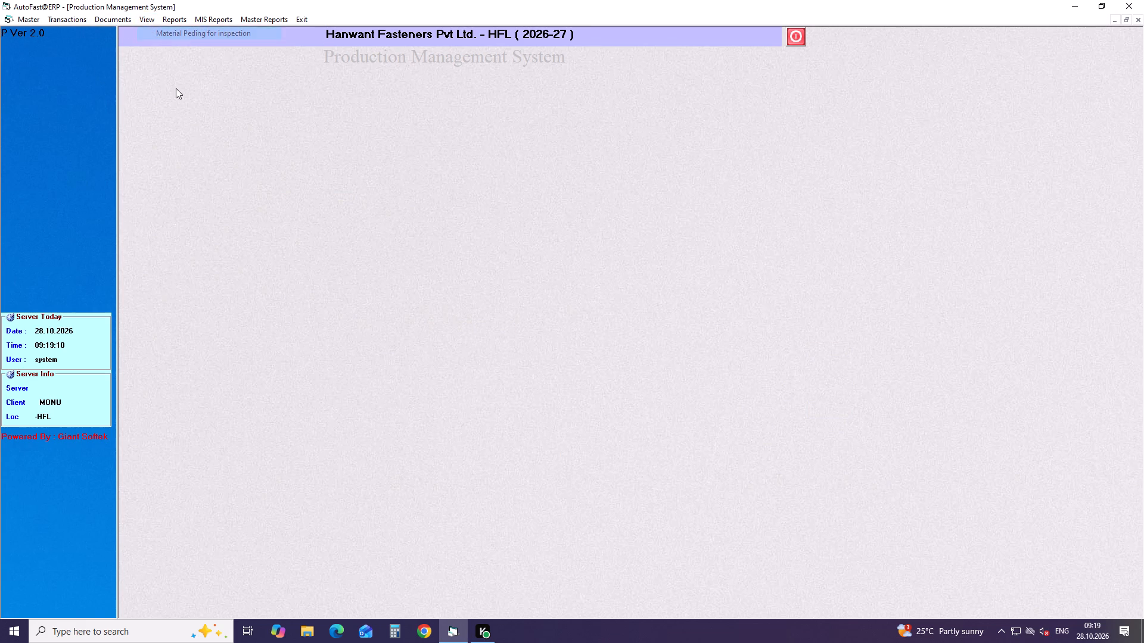
left_click(288, 240)
key("Return")
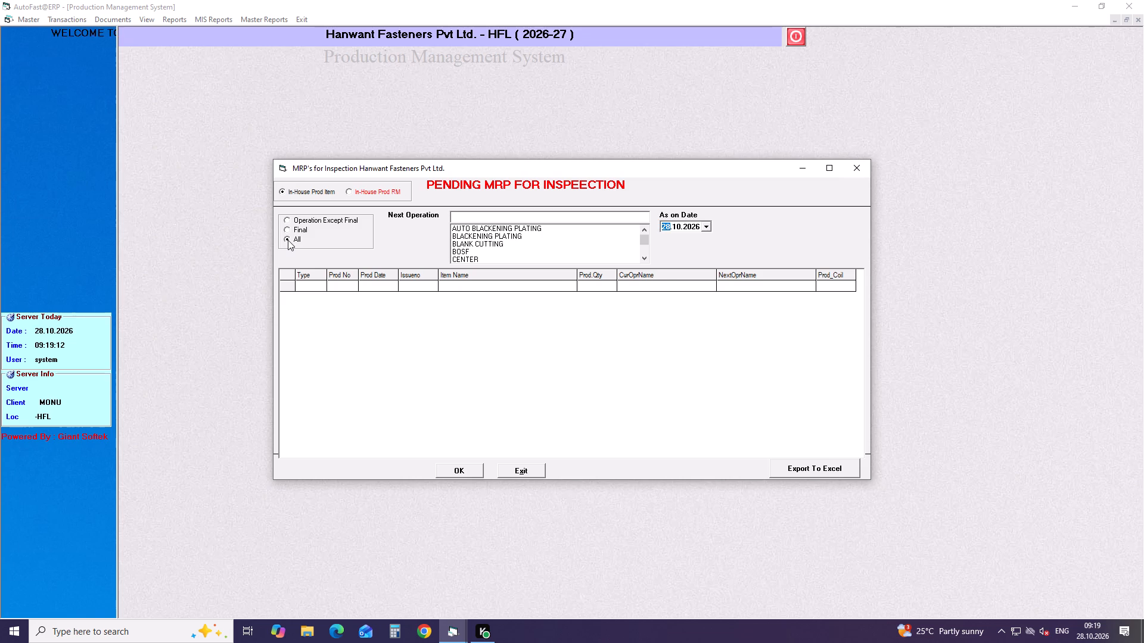
key("Return")
key("Return")
key("Return")
key("Return")
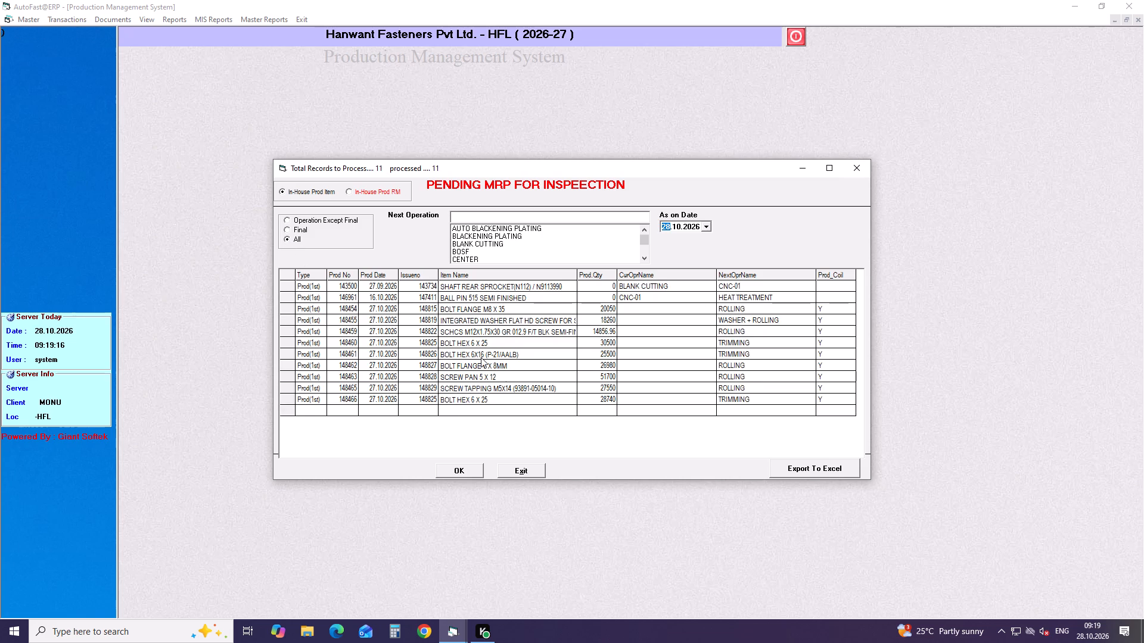
Open pending production 148454 for final entry and set its rework quantity to 0 and scrap quantity to 50.
left_click(431, 308)
key("Return")
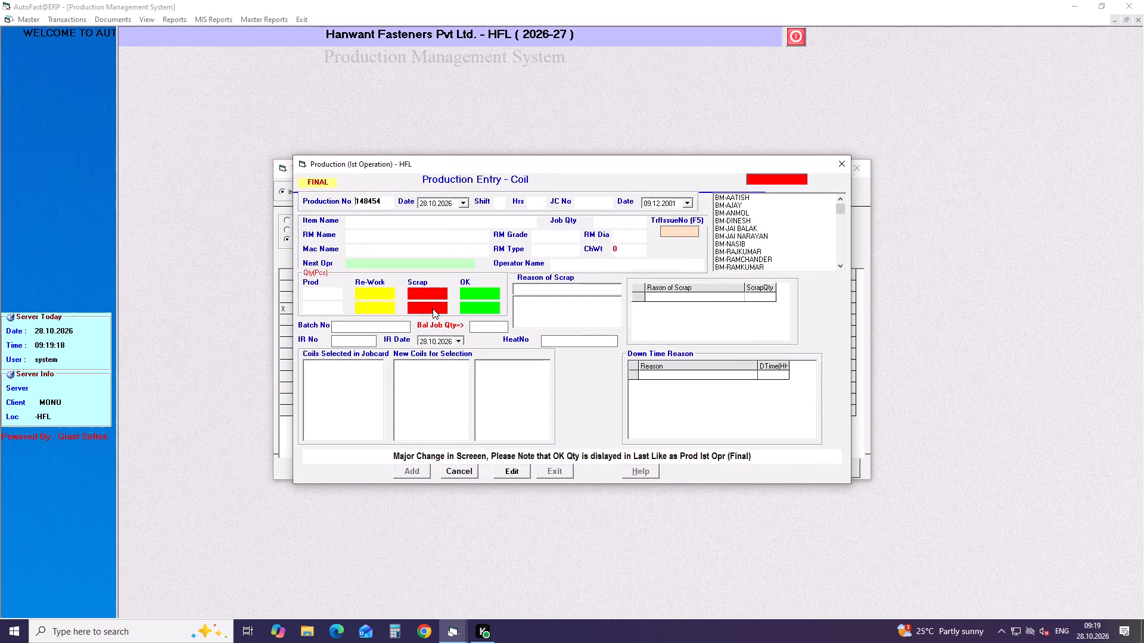
key("Return")
left_click(511, 468)
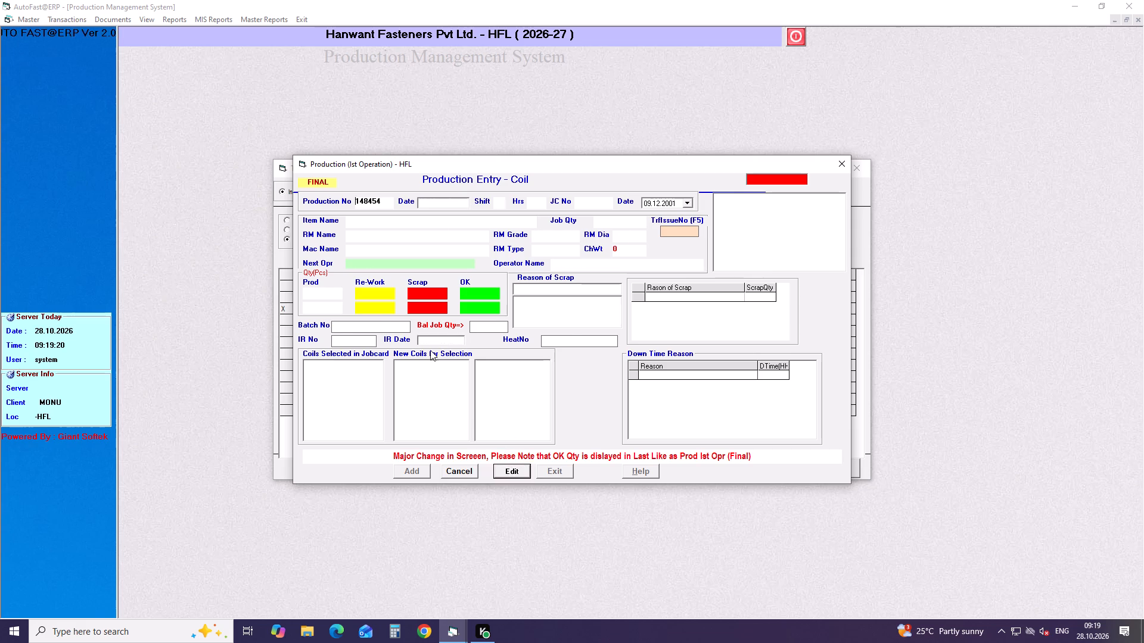
double_click(385, 290)
key("0")
key("Return")
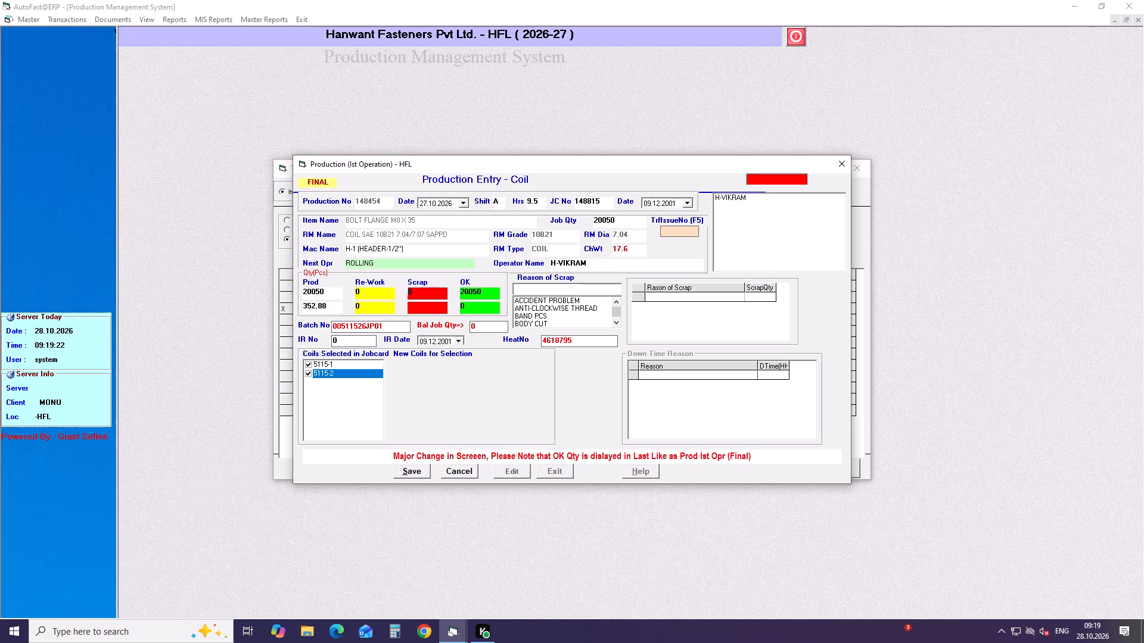
key("5")
key("Return")
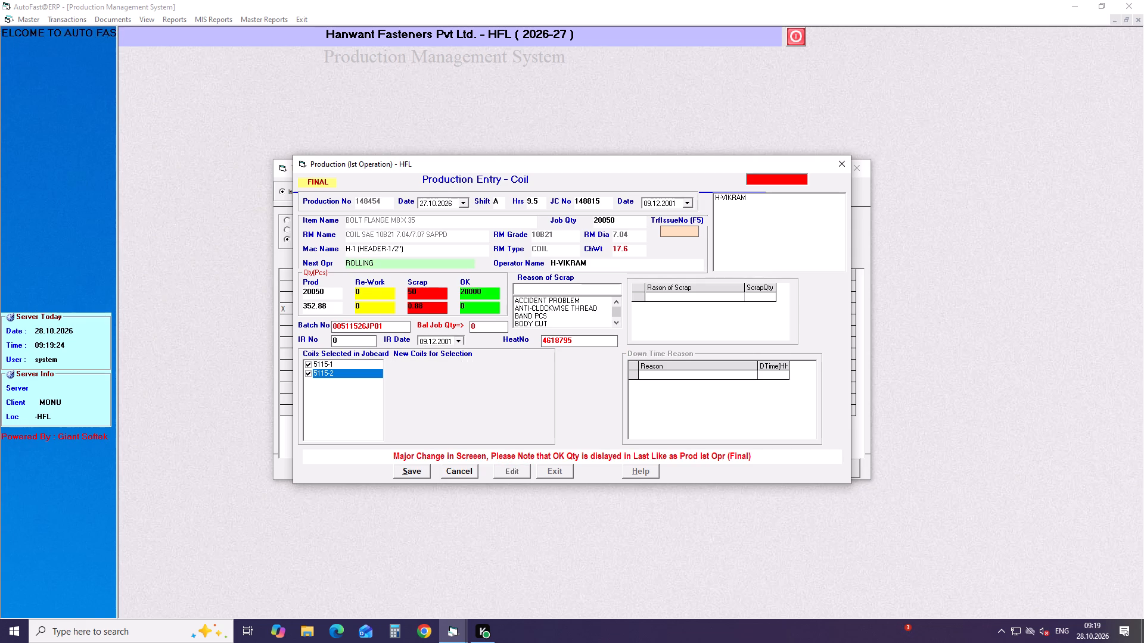
Add DIE BROKEN as the scrap reason for production 148454 with a scrap quantity of 50.
type("de")
key("BackSpace")
type("ie bro")
key("Down")
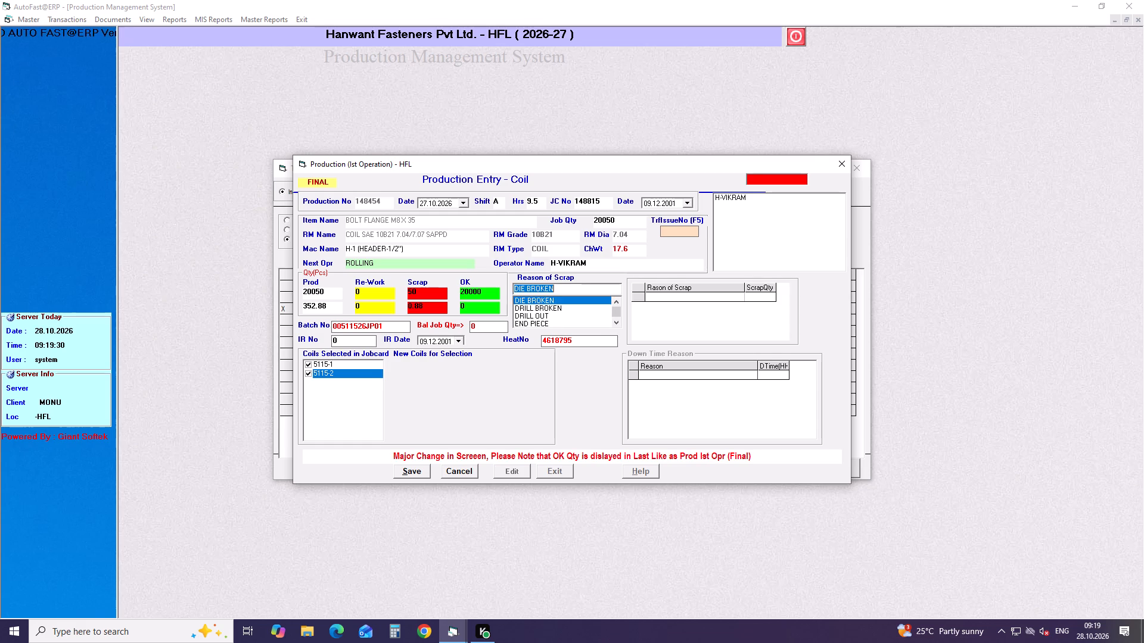
key("Down")
key("Up")
key("Return")
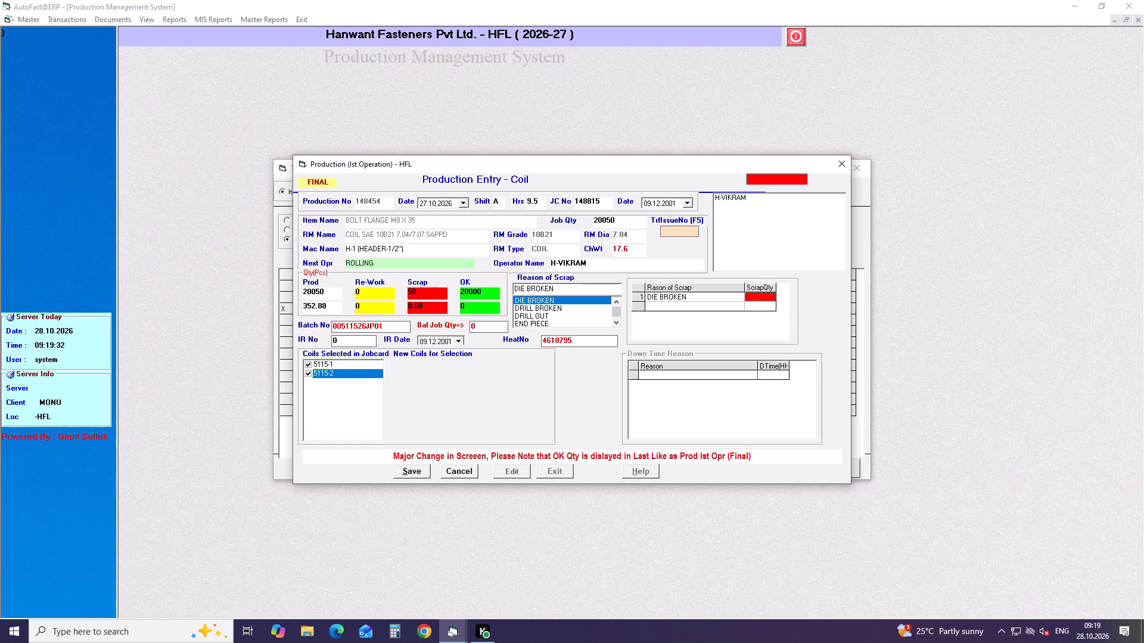
type("50")
key("Return")
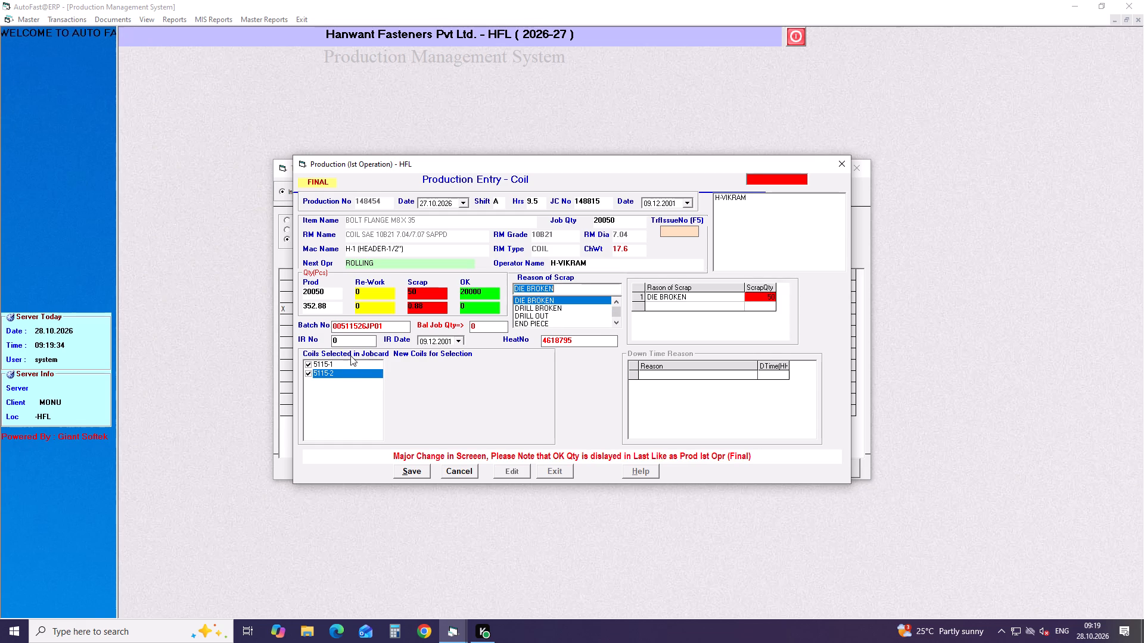
Set IR number 01 and IR date 28.10.2026 on production 148454, save the final entry, and return to the pending list.
left_click(357, 339)
key("1")
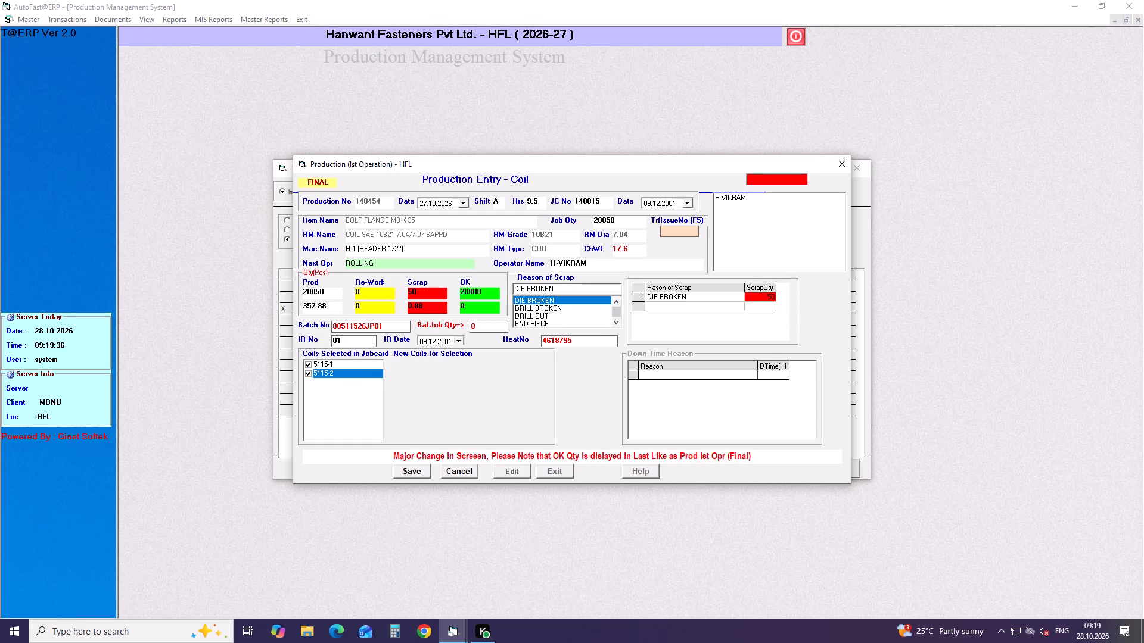
left_click(459, 342)
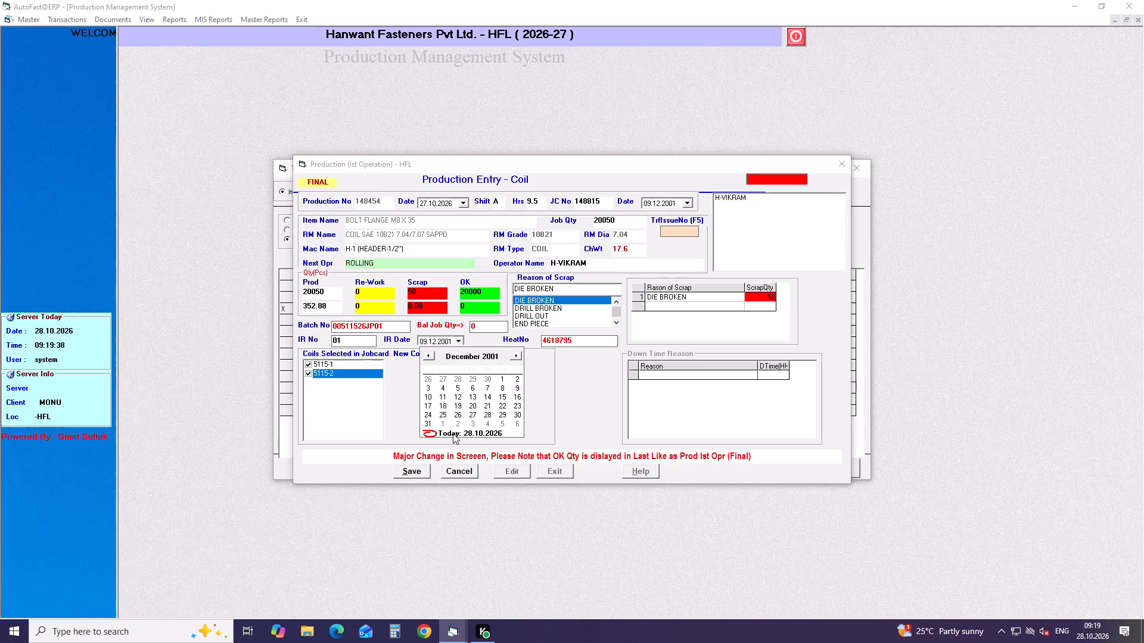
left_click(453, 433)
left_click(415, 474)
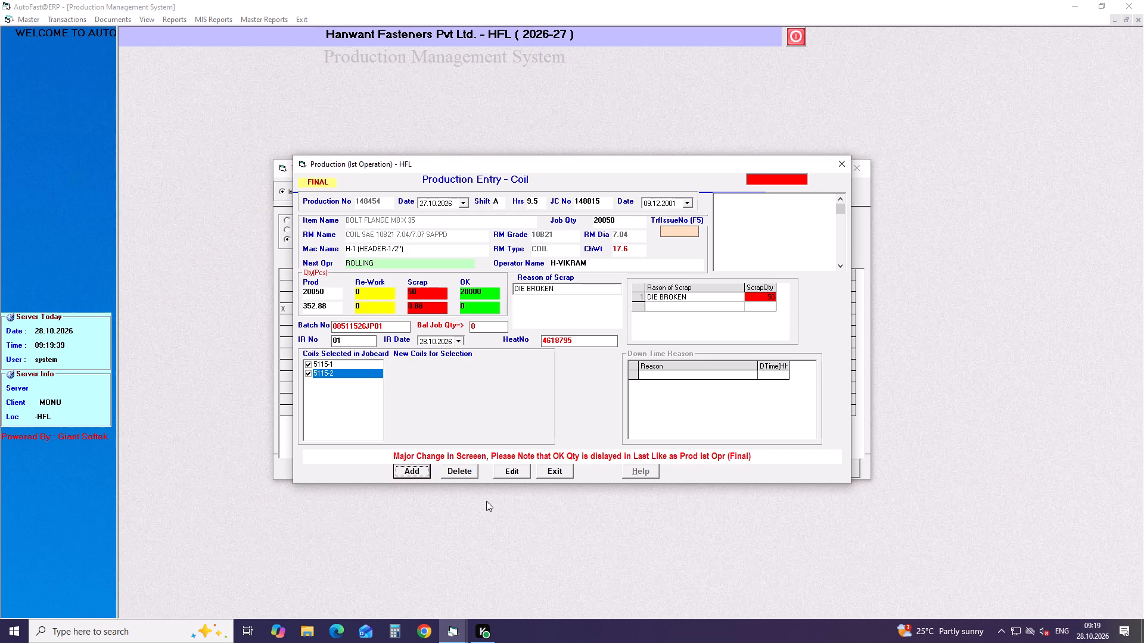
left_click(555, 471)
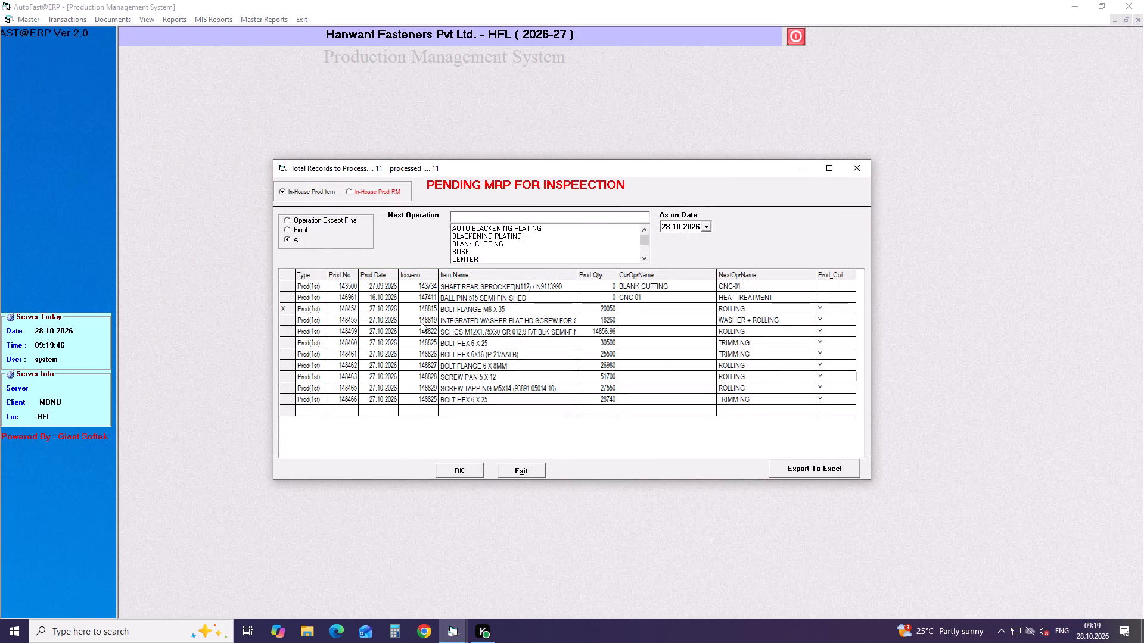
Open pending production 148455 for final entry and set its rework quantity to 0 and scrap quantity to 10.
left_click(421, 322)
key("Return")
key("Return")
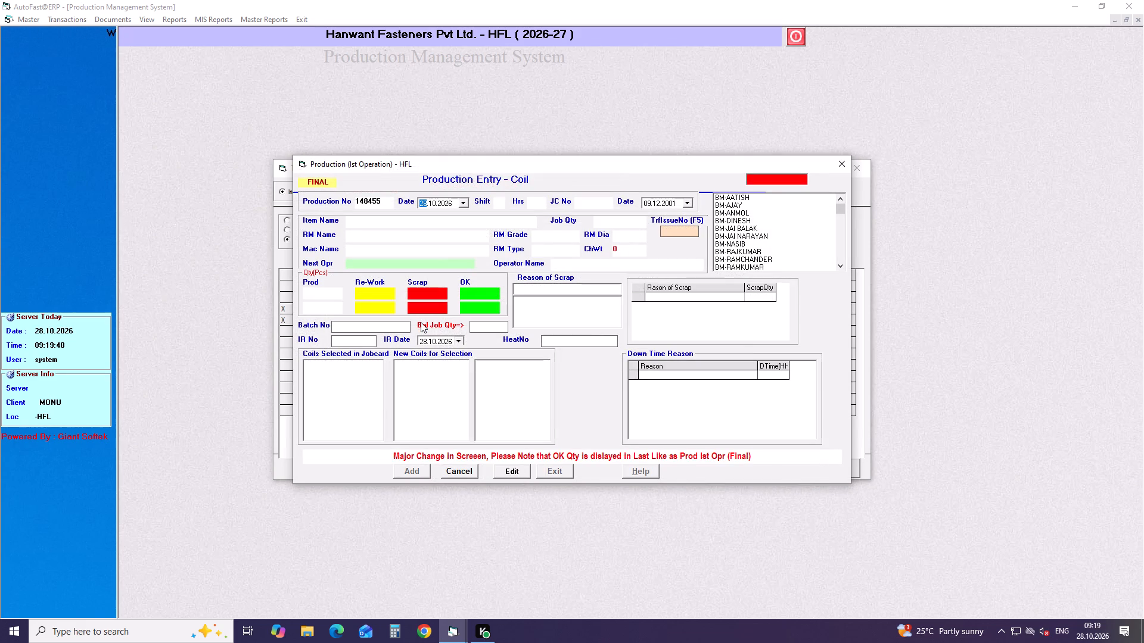
left_click(515, 470)
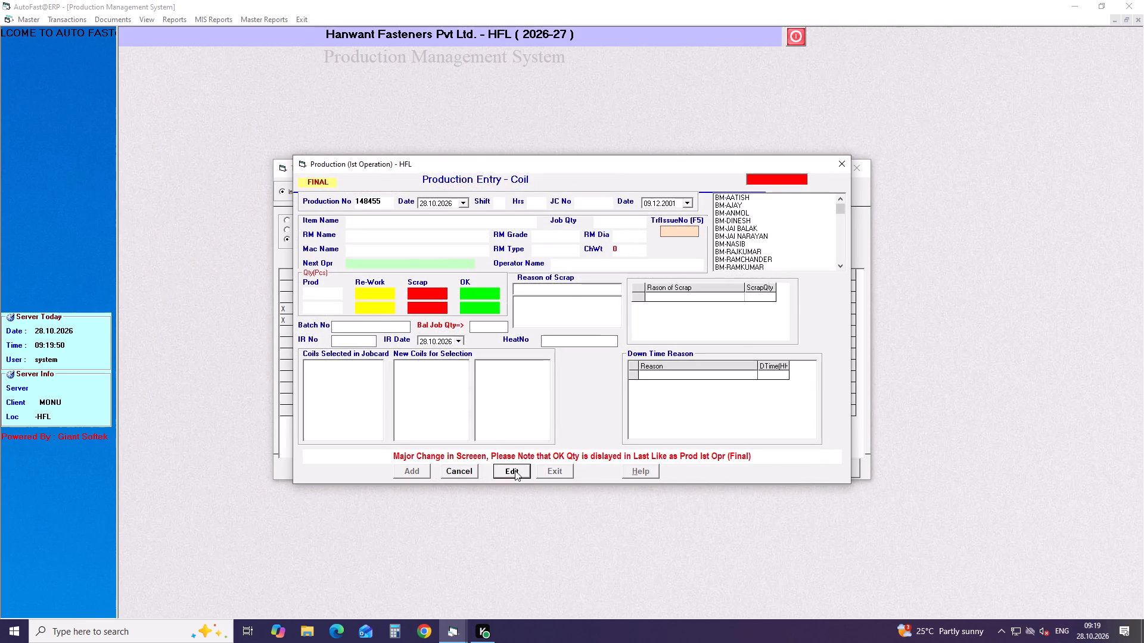
double_click(389, 295)
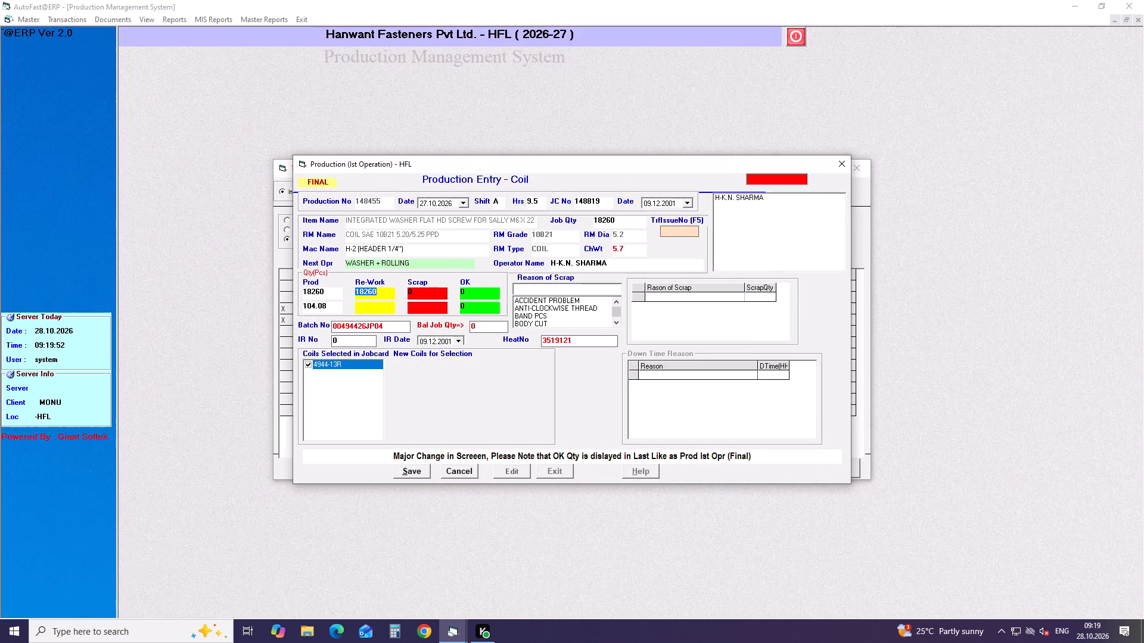
key("0")
key("Return")
key("2")
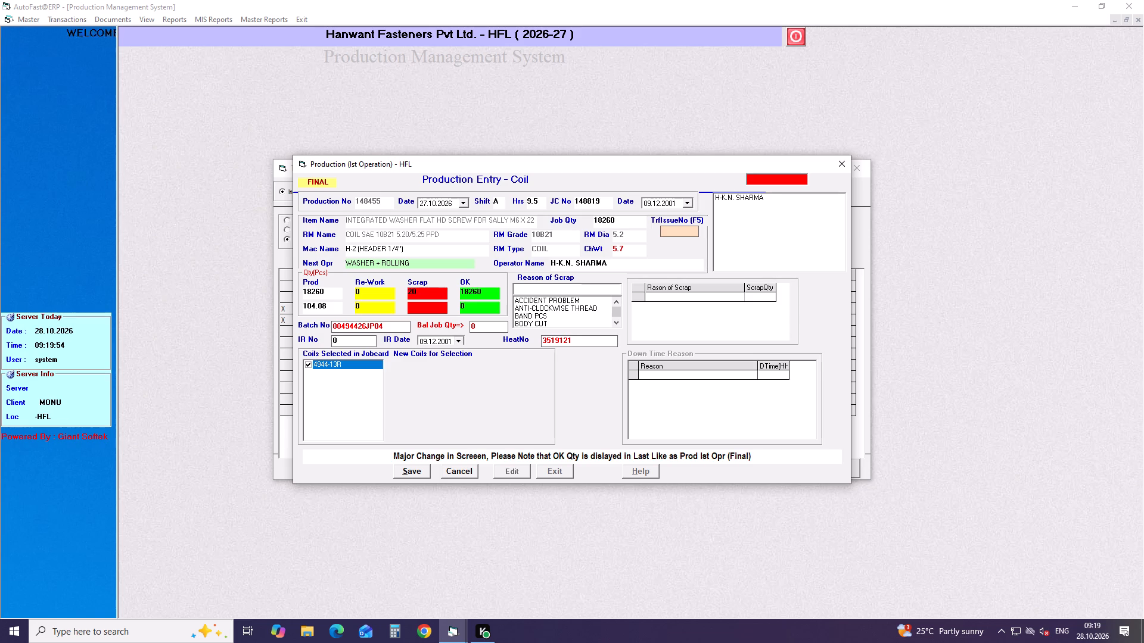
key("BackSpace")
key("1")
key("Return")
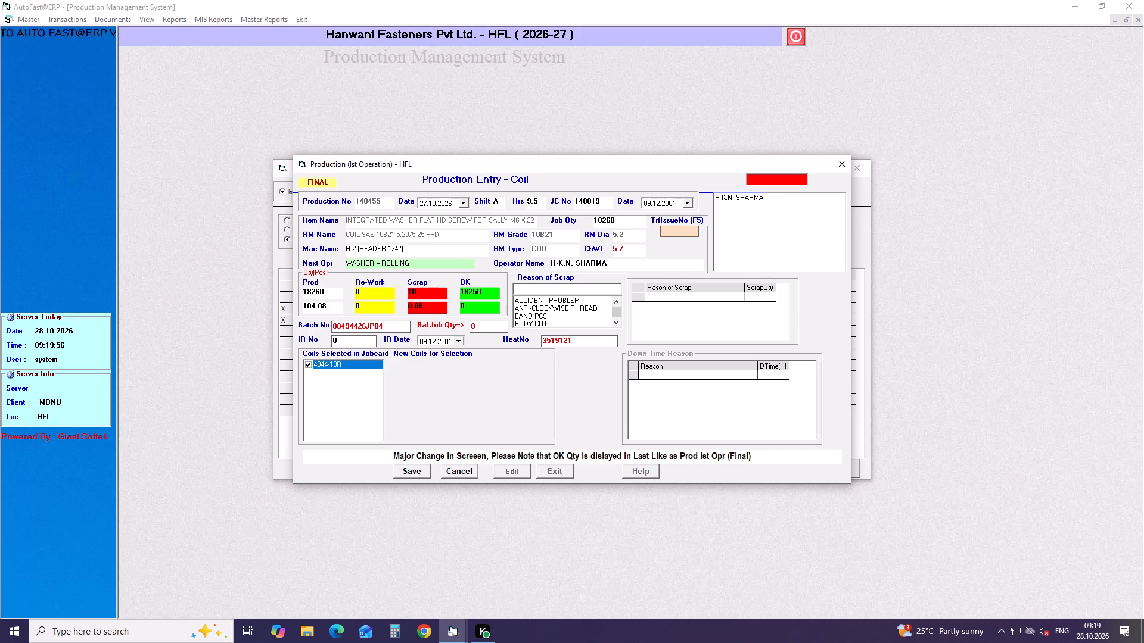
Add PUNCH BROKEN as the scrap reason for production 148455 with a scrap quantity of 10.
type("pun")
key("Down")
key("Return")
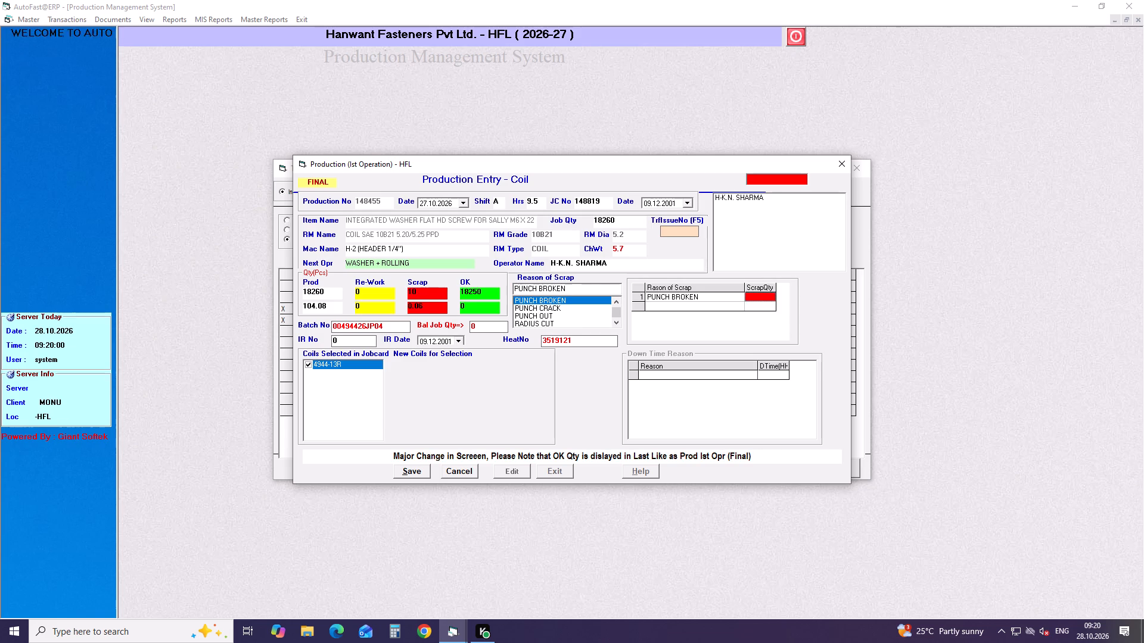
type("10")
key("Return")
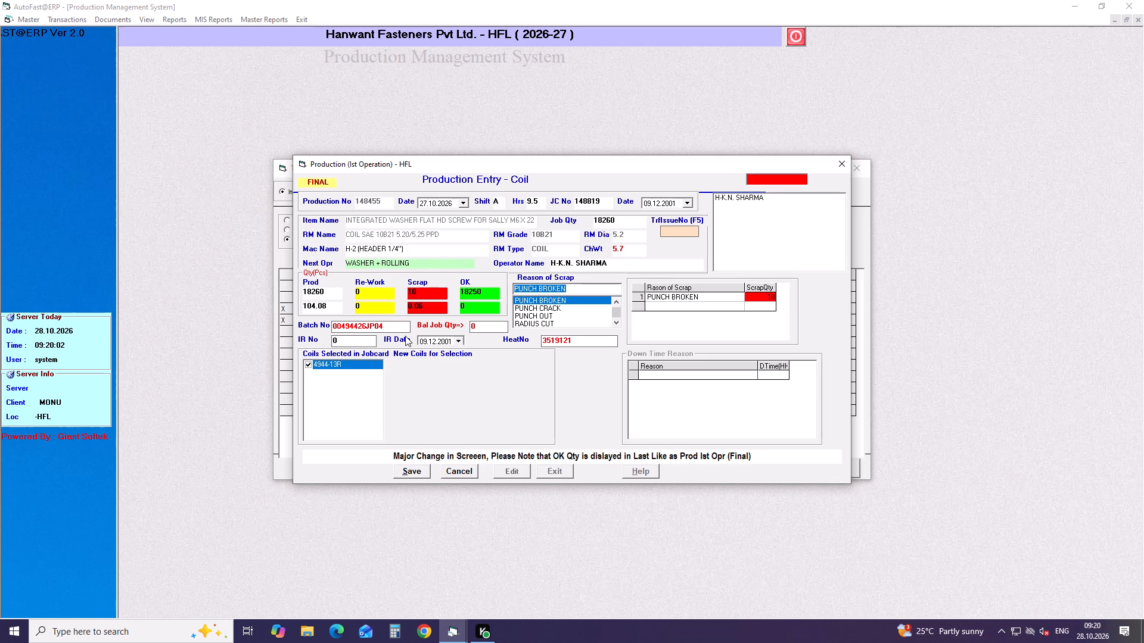
Set IR number 01 and IR date 28.10.2026 on production 148455, save the final entry, and return to the pending list.
left_click(369, 345)
key("1")
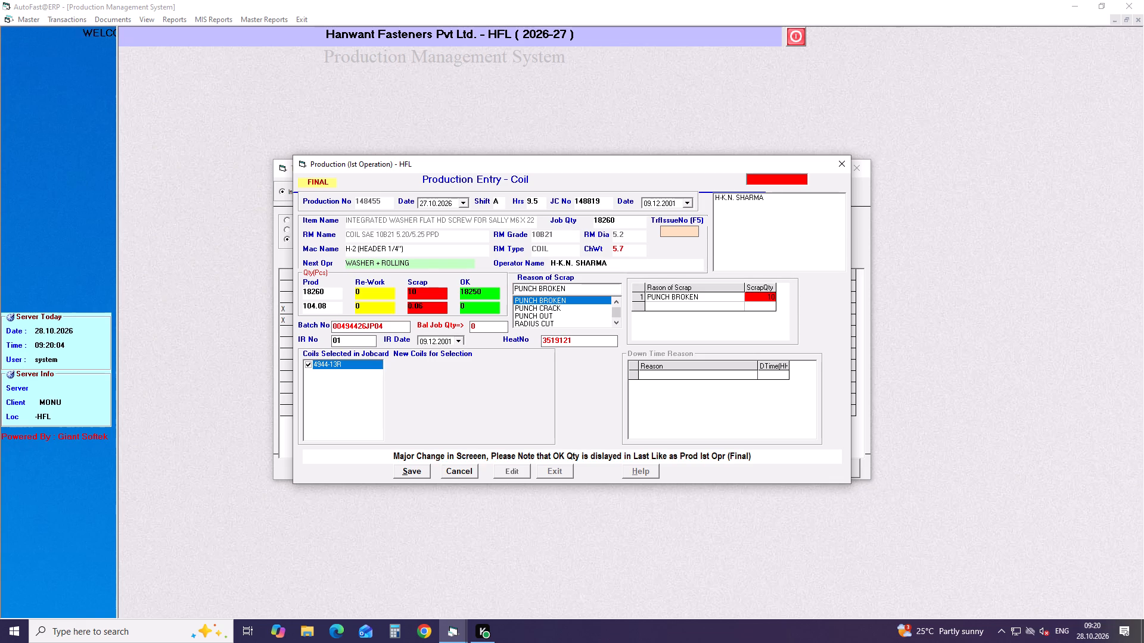
left_click(459, 342)
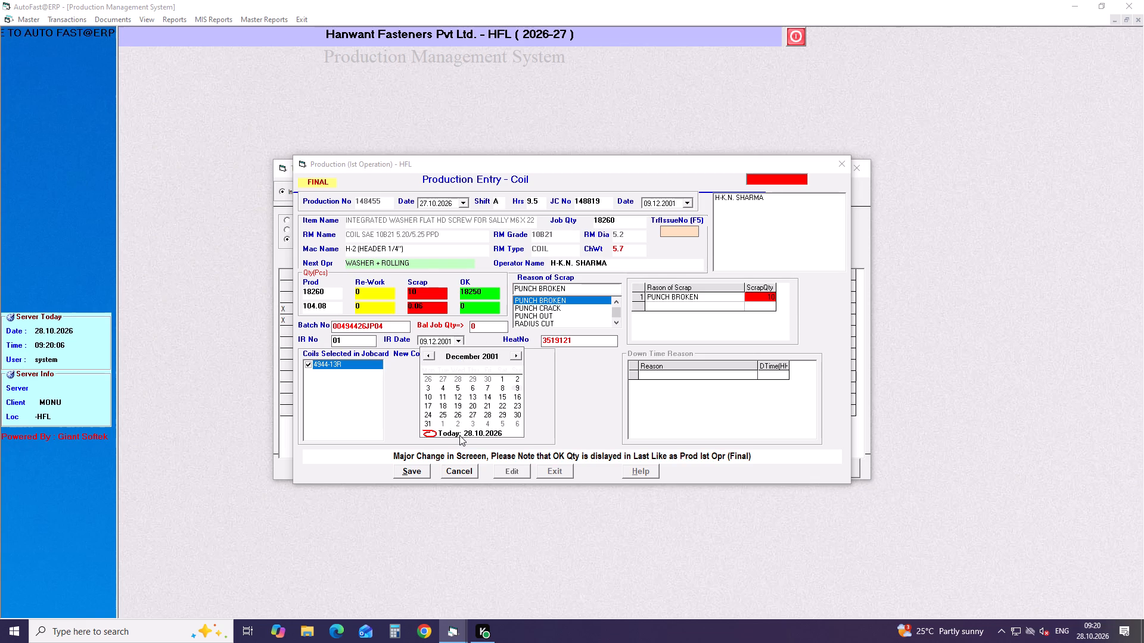
left_click(459, 435)
left_click(414, 467)
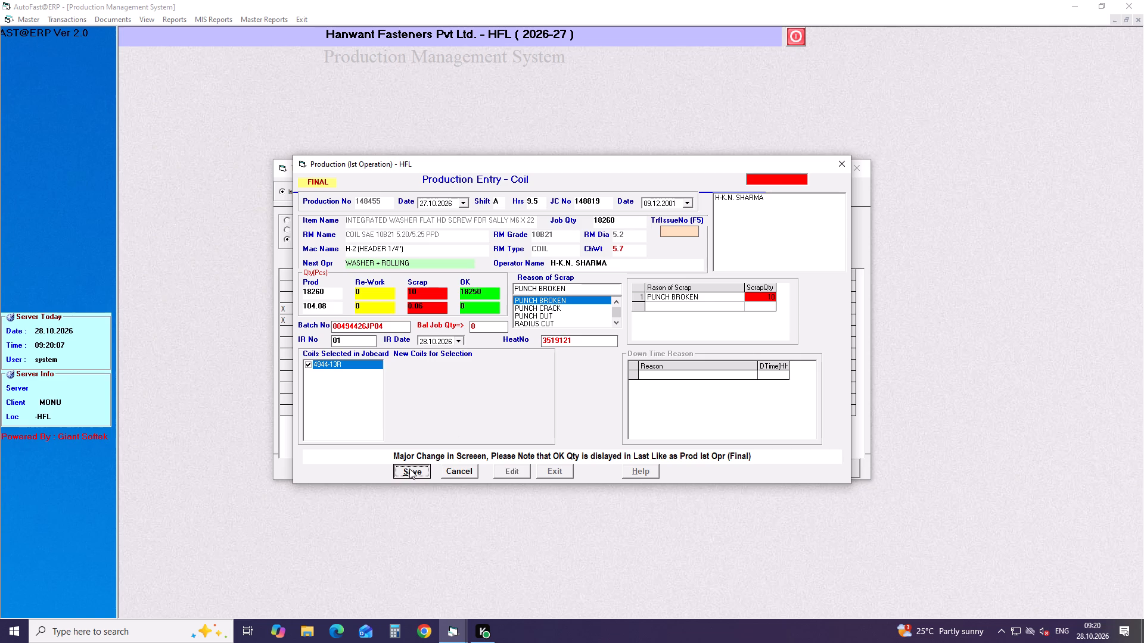
left_click(557, 469)
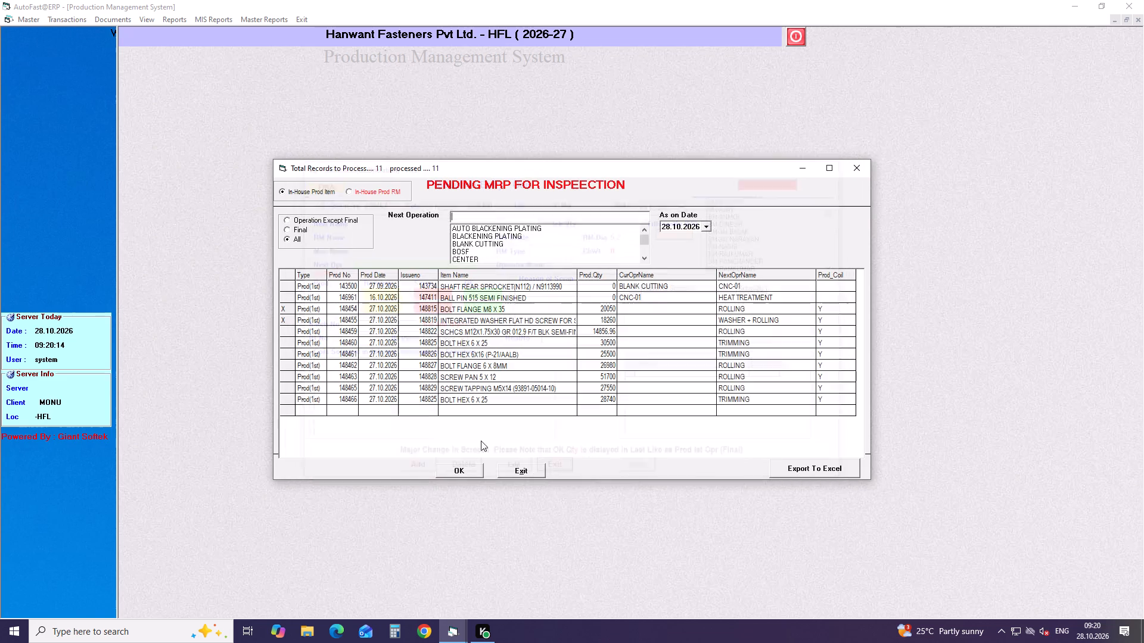
Open pending production 148459 for final entry and set its rework quantity to 0 and scrap quantity to 7.96.
left_click(415, 333)
key("Return")
key("Return")
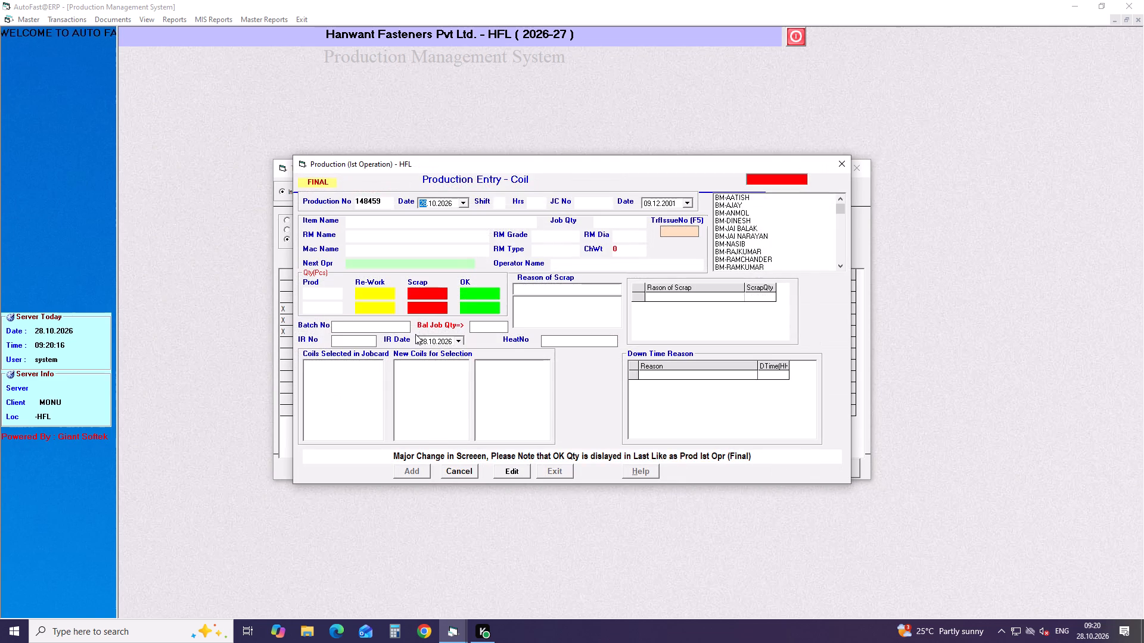
left_click(518, 468)
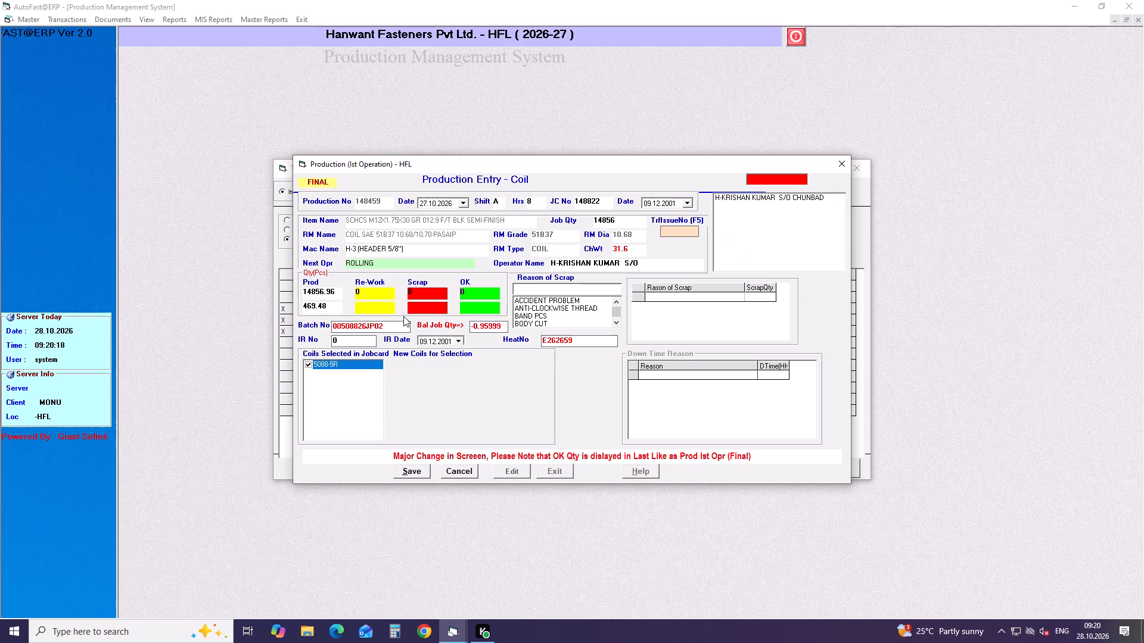
double_click(388, 293)
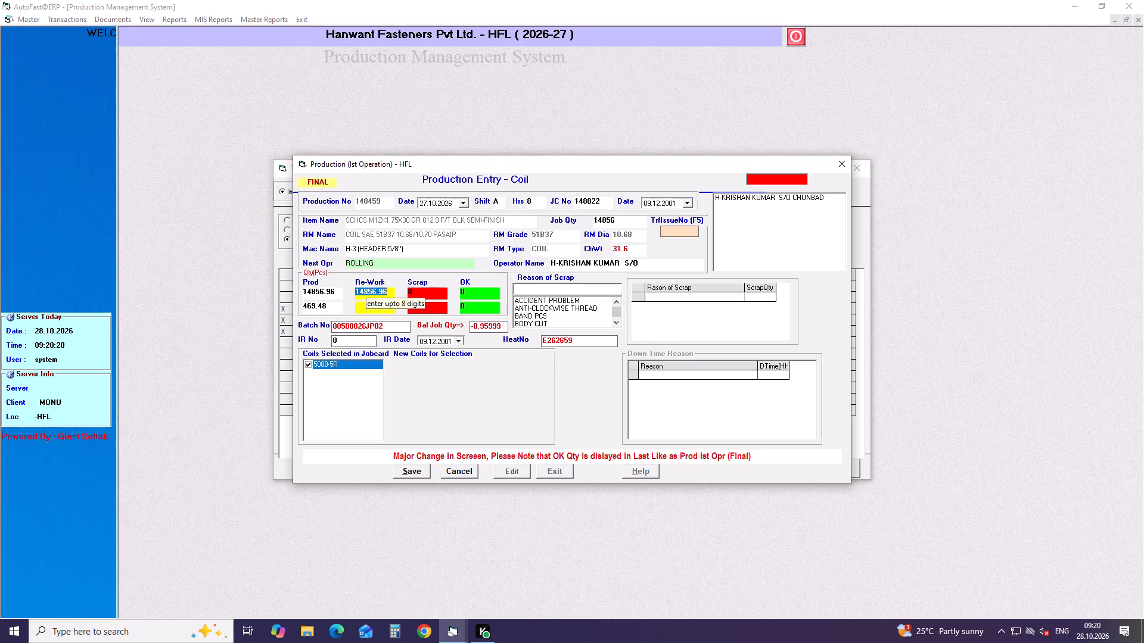
key("0")
key("Return")
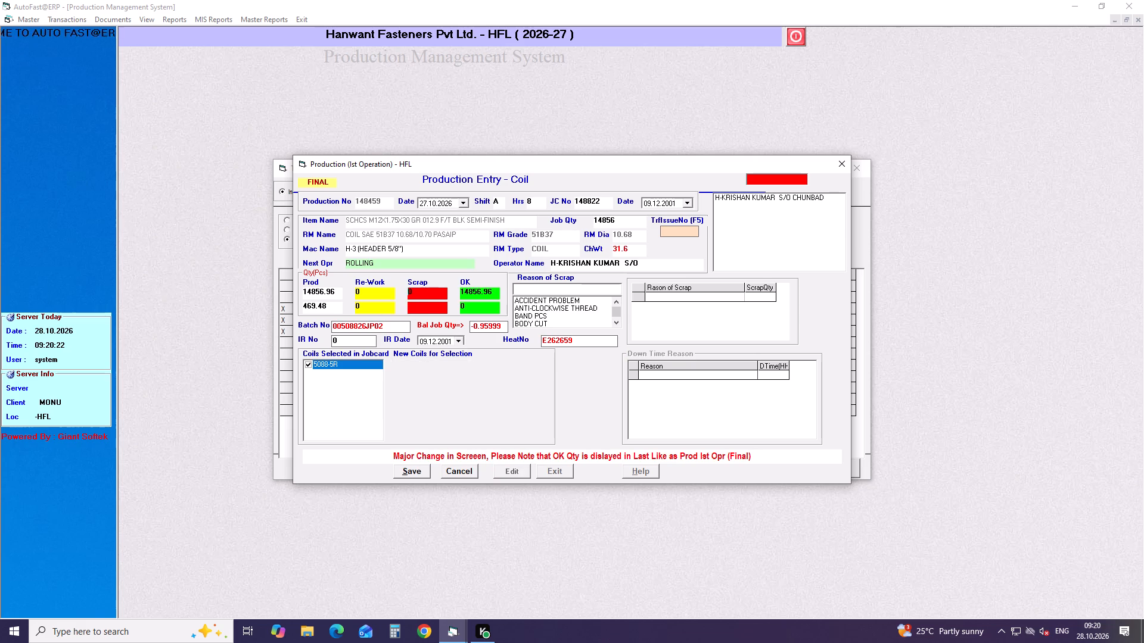
key("Right")
key("BackSpace")
key("7")
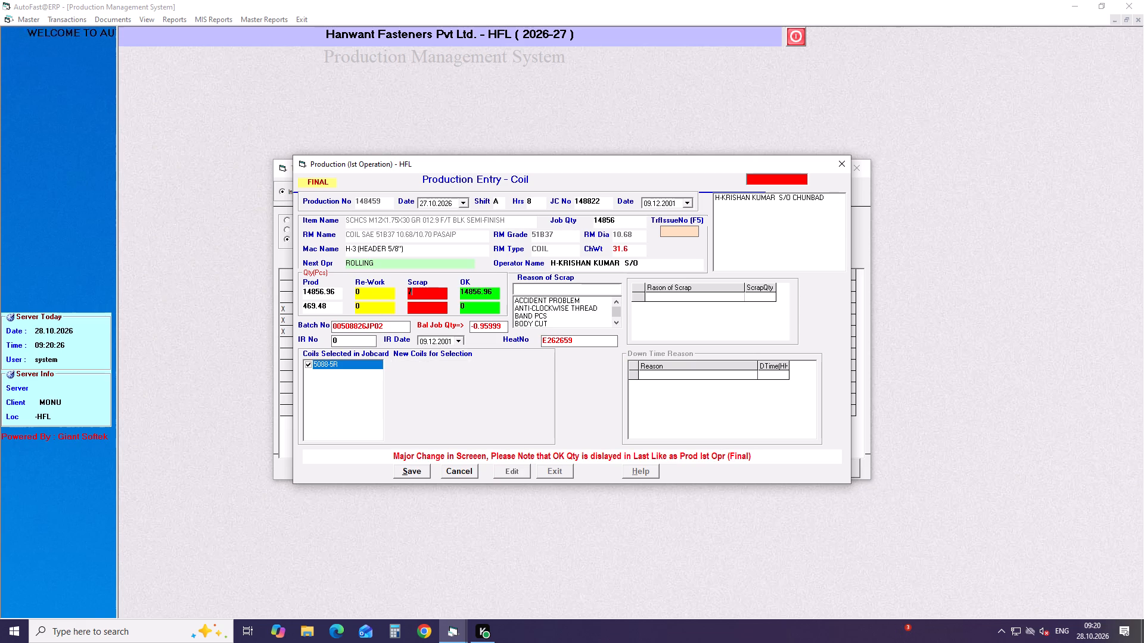
type(".96")
key("Return")
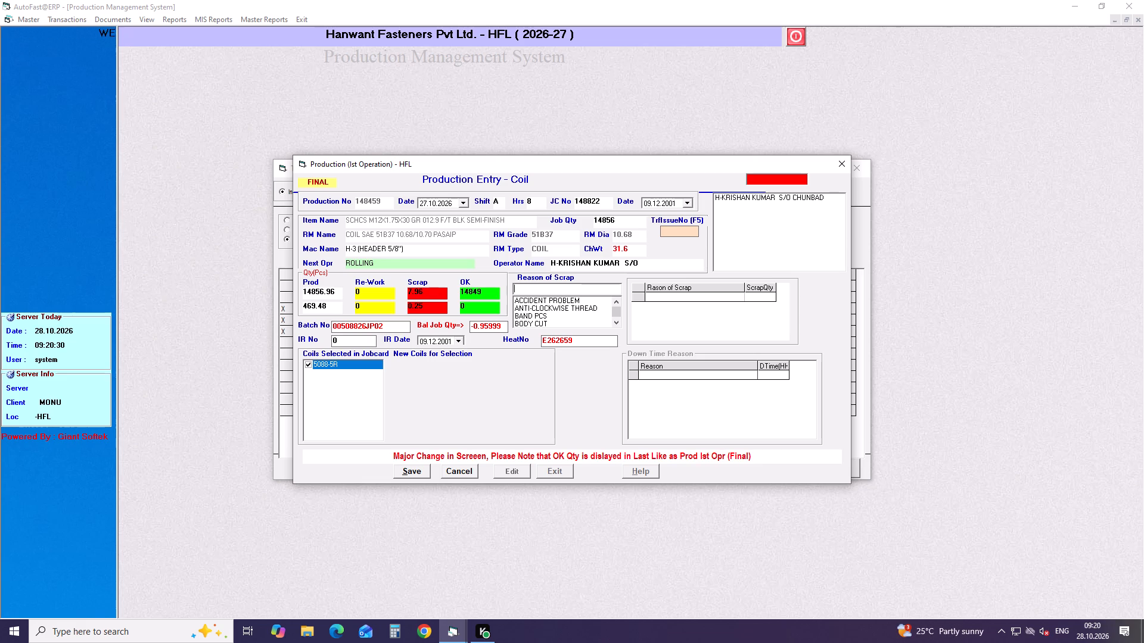
Add PUNCH BROKEN as the scrap reason for production 148459 with a scrap quantity of 7.96.
type("pun")
key("Down")
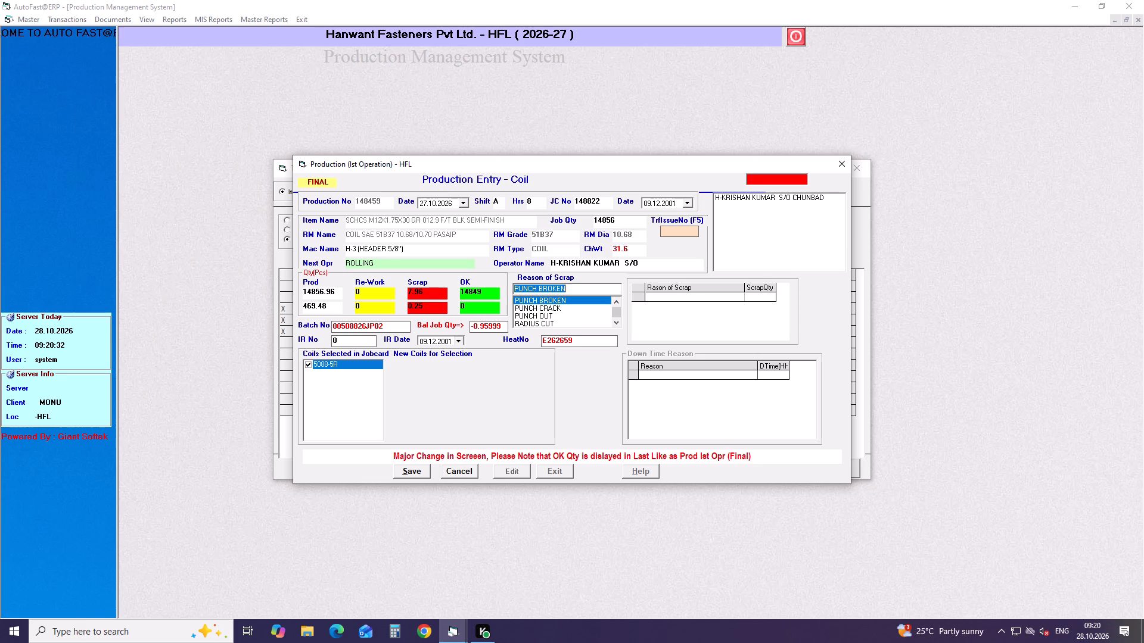
key("Return")
type("7.96")
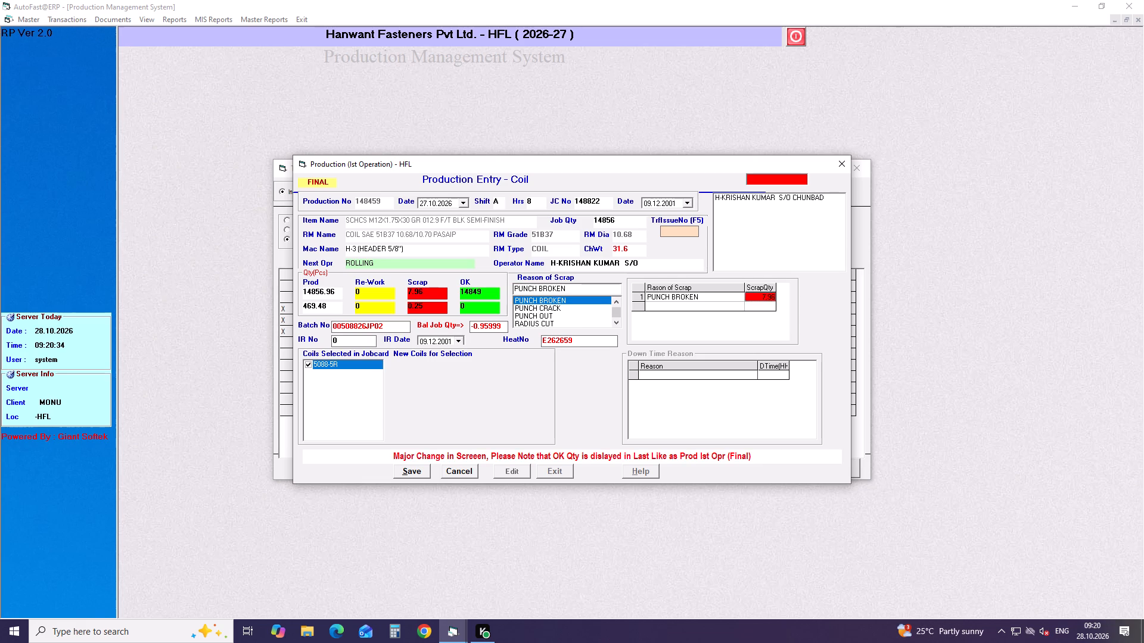
key("Return")
Set IR number 01 and IR date 28.10.2026 on production 148459, save the final entry, and return to the pending list.
left_click(361, 340)
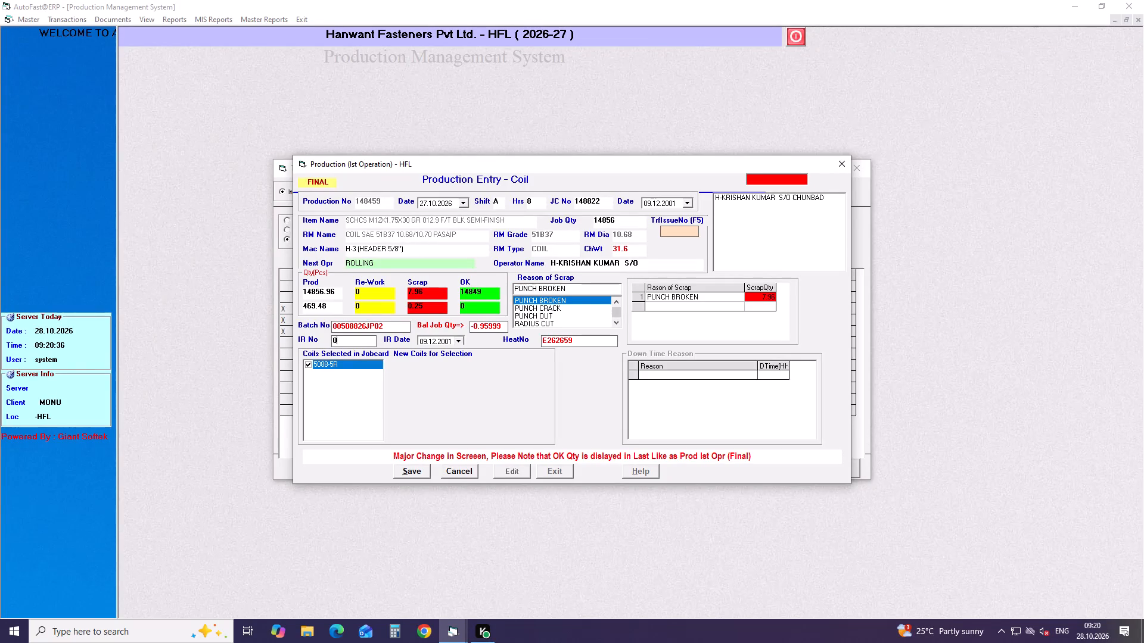
key("1")
key("Return")
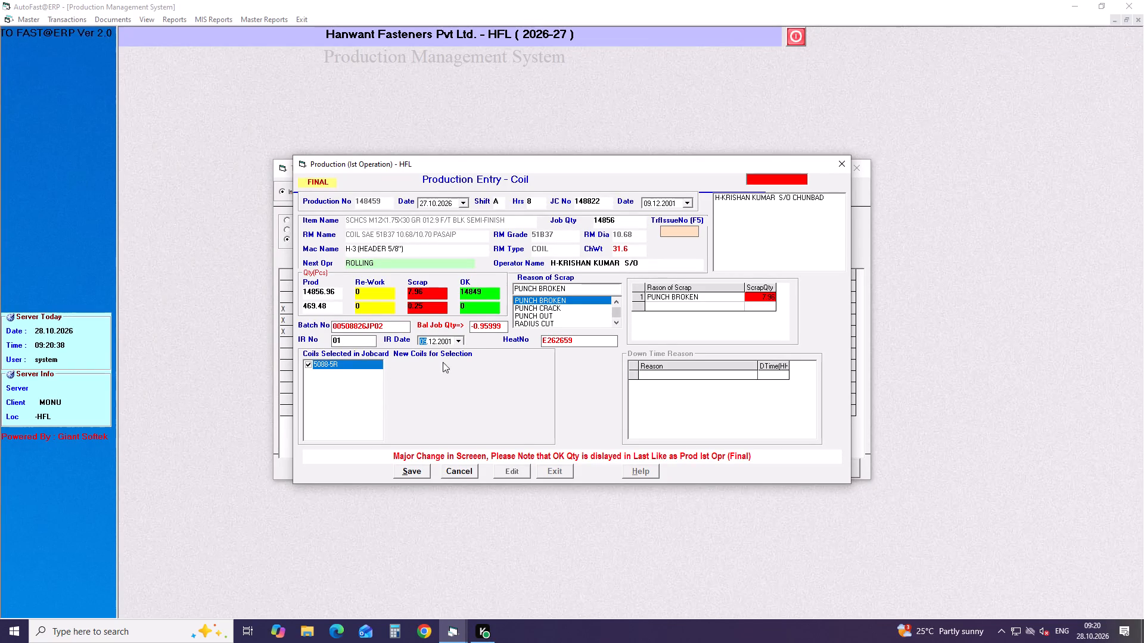
left_click(458, 340)
left_click(458, 430)
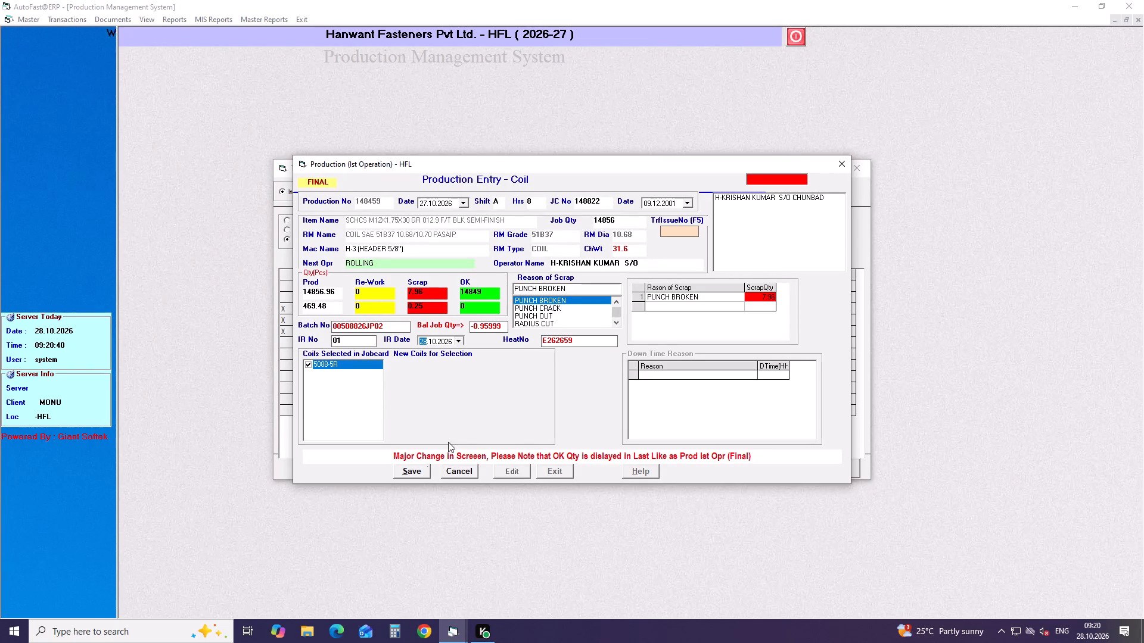
left_click(409, 470)
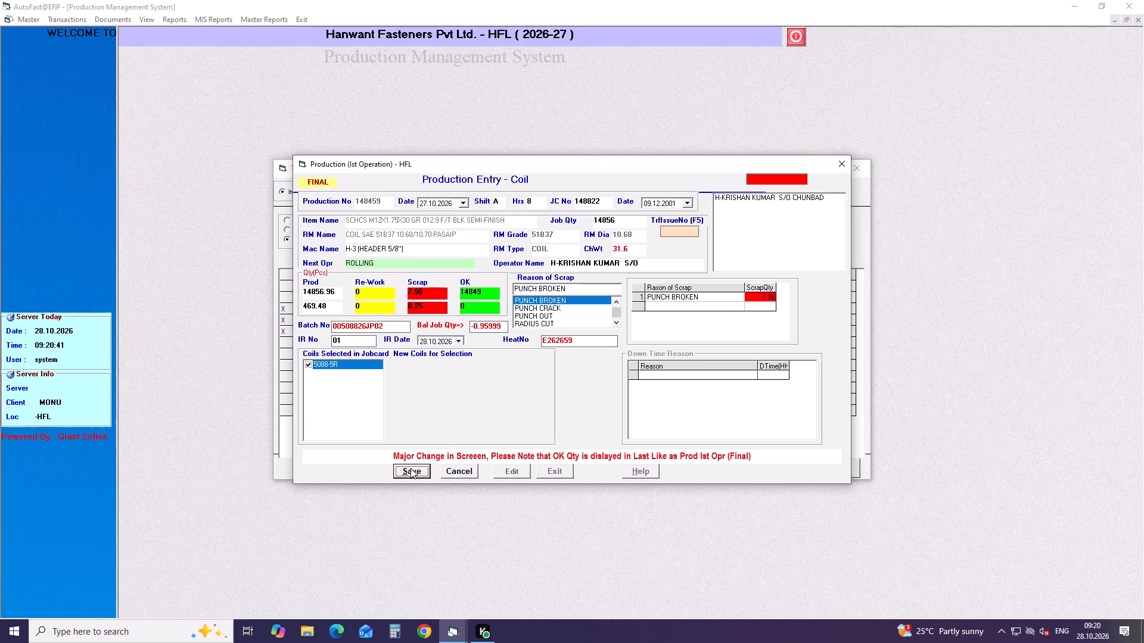
left_click(553, 474)
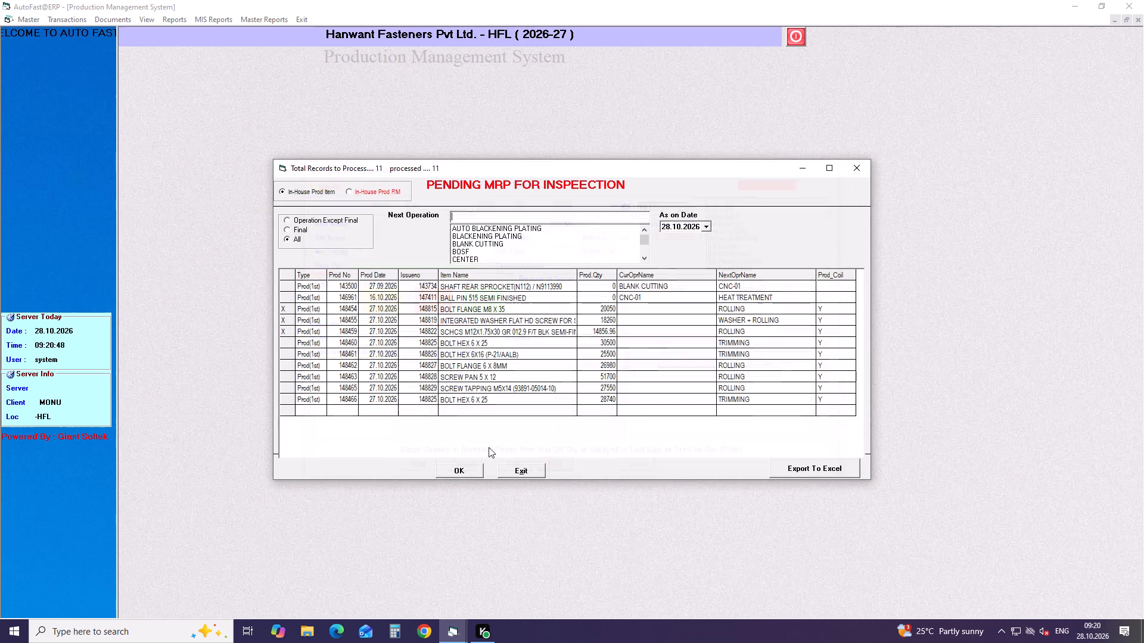
Open pending production 148460 for final entry, set its rework quantity to 0, and leave the scrap quantity at 0.
left_click(418, 345)
key("Return")
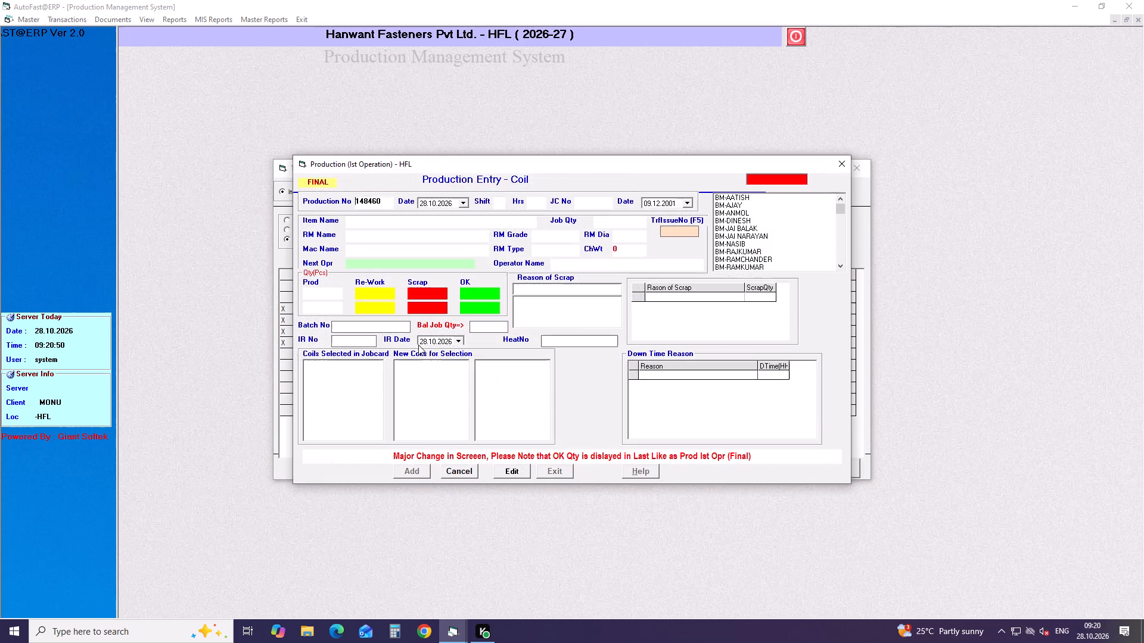
key("Return")
left_click(511, 470)
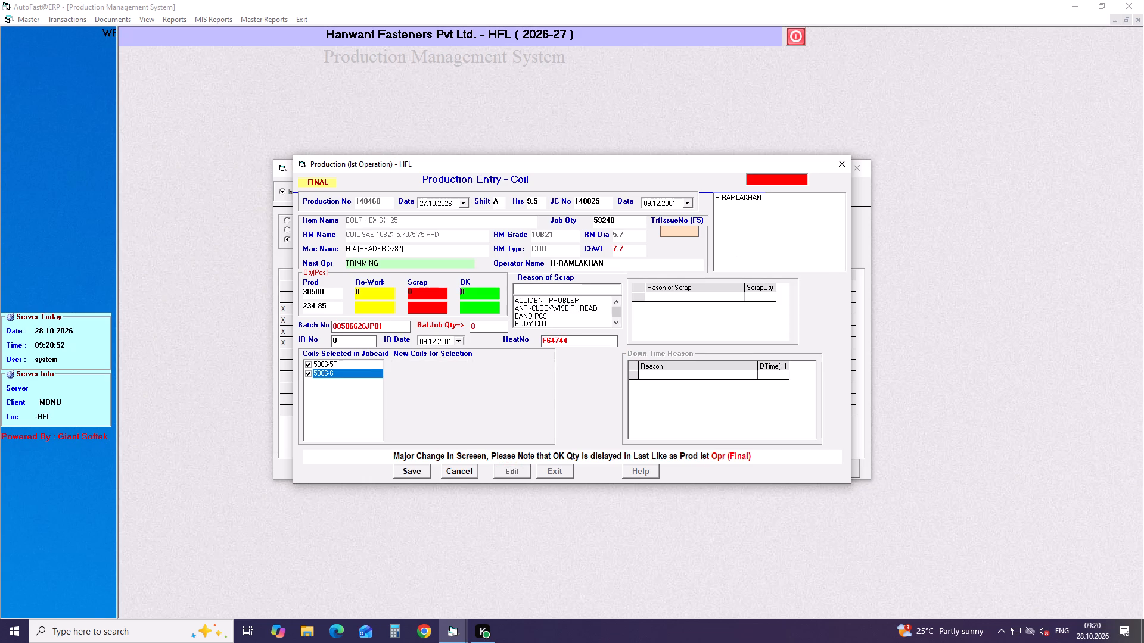
double_click(383, 296)
key("0")
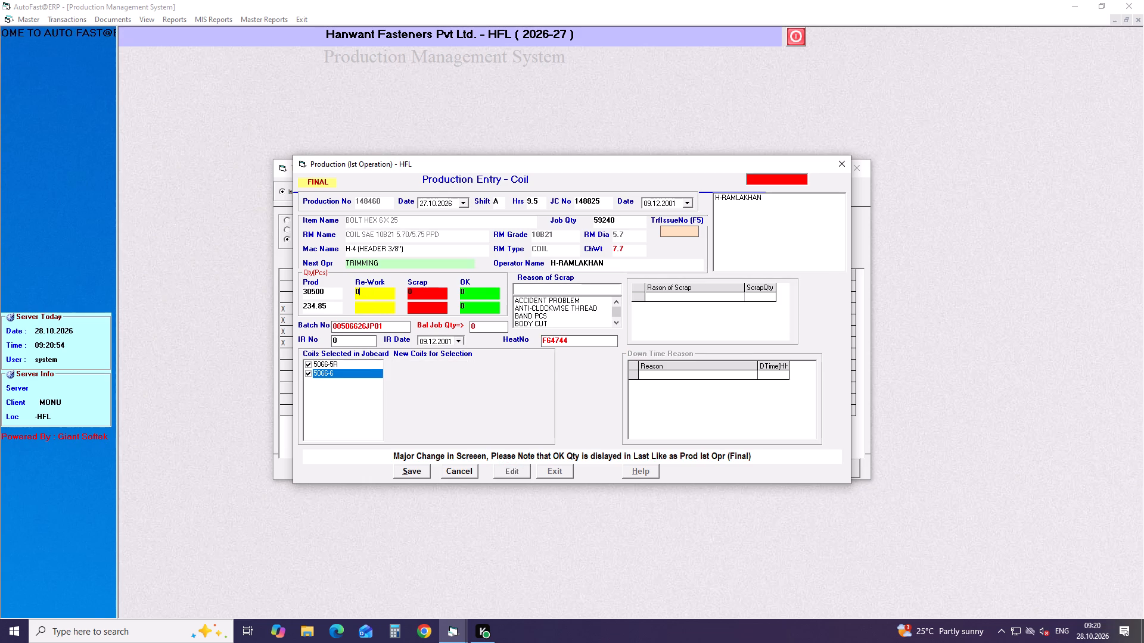
key("Return")
key("Return")
key("Return")
key("Return")
key("Return")
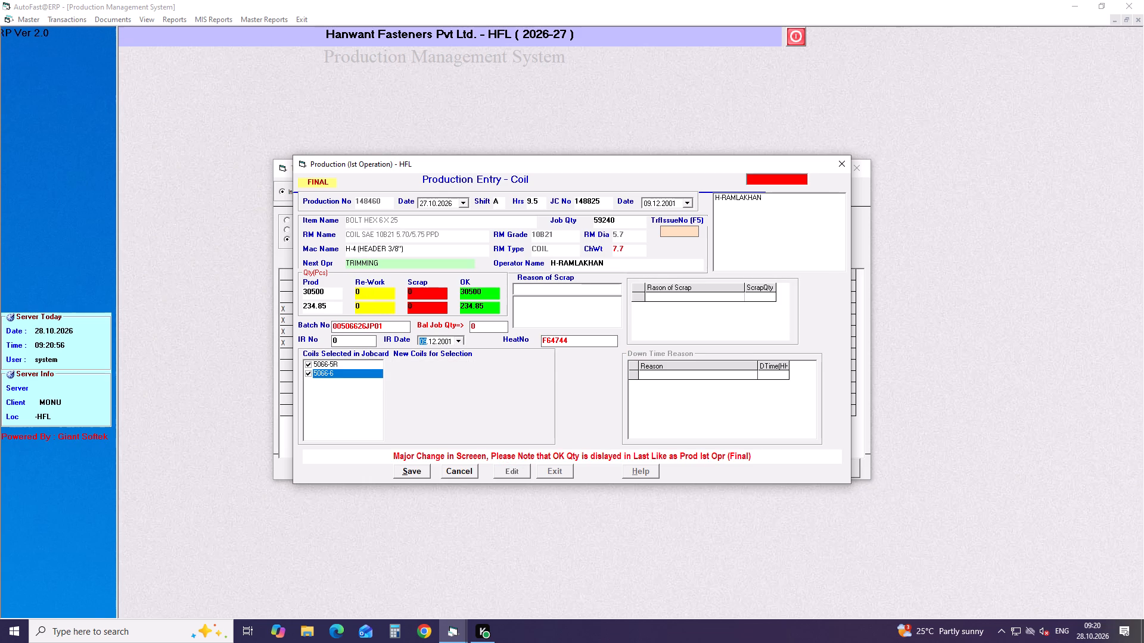
Set IR number 01 and IR date 28.10.2026 on production 148460, save the final entry, and return to the pending list.
left_click(354, 346)
key("1")
key("Return")
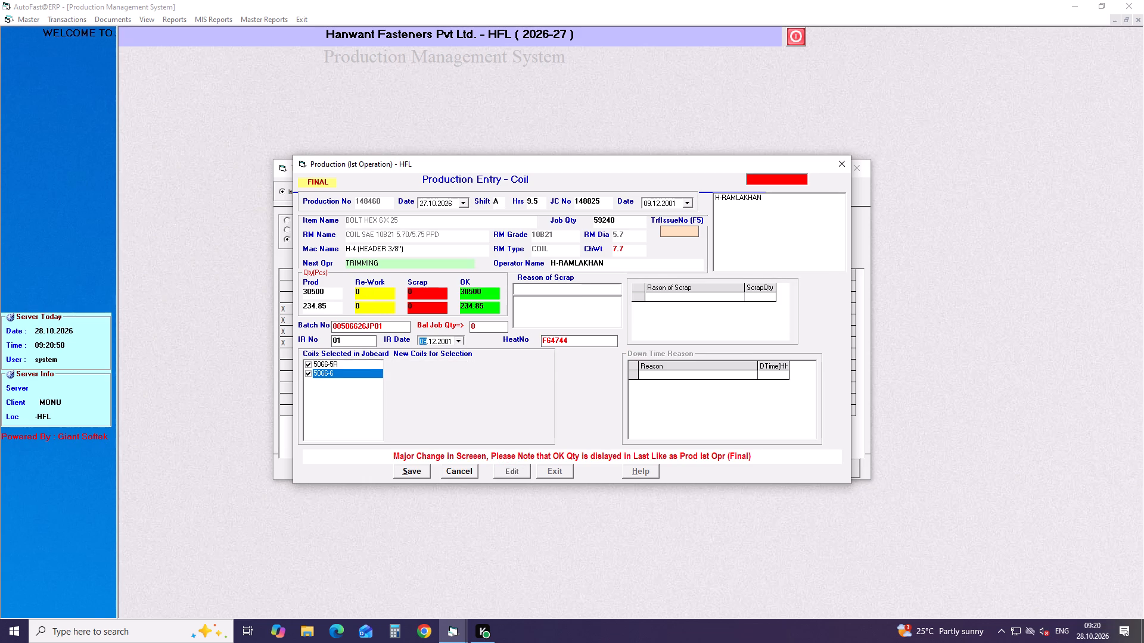
left_click(456, 341)
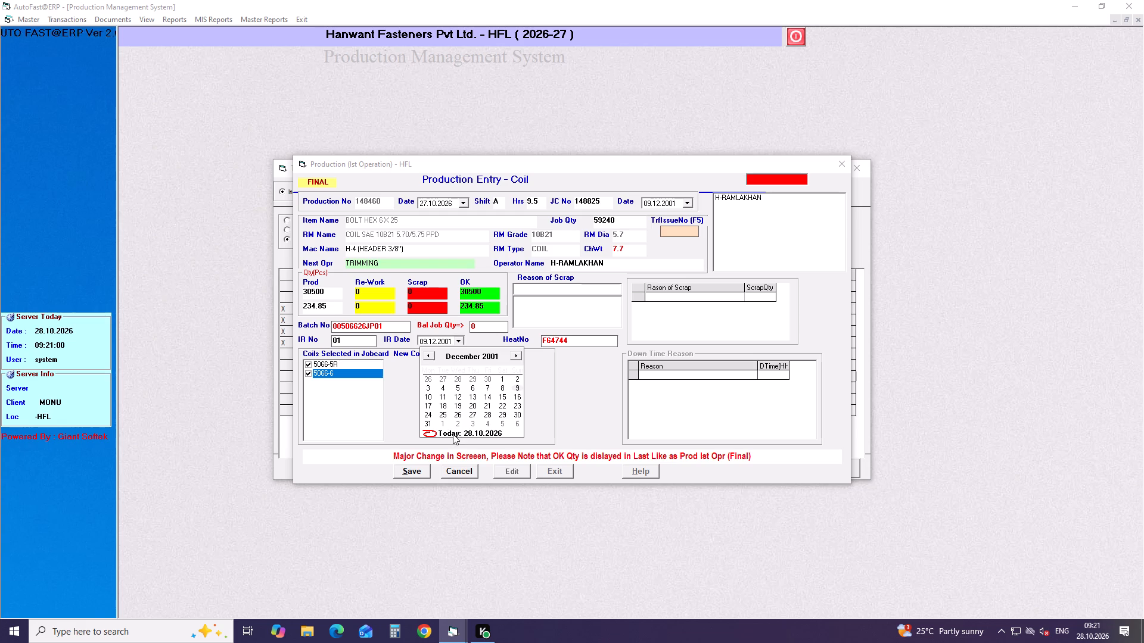
left_click(453, 434)
left_click(418, 473)
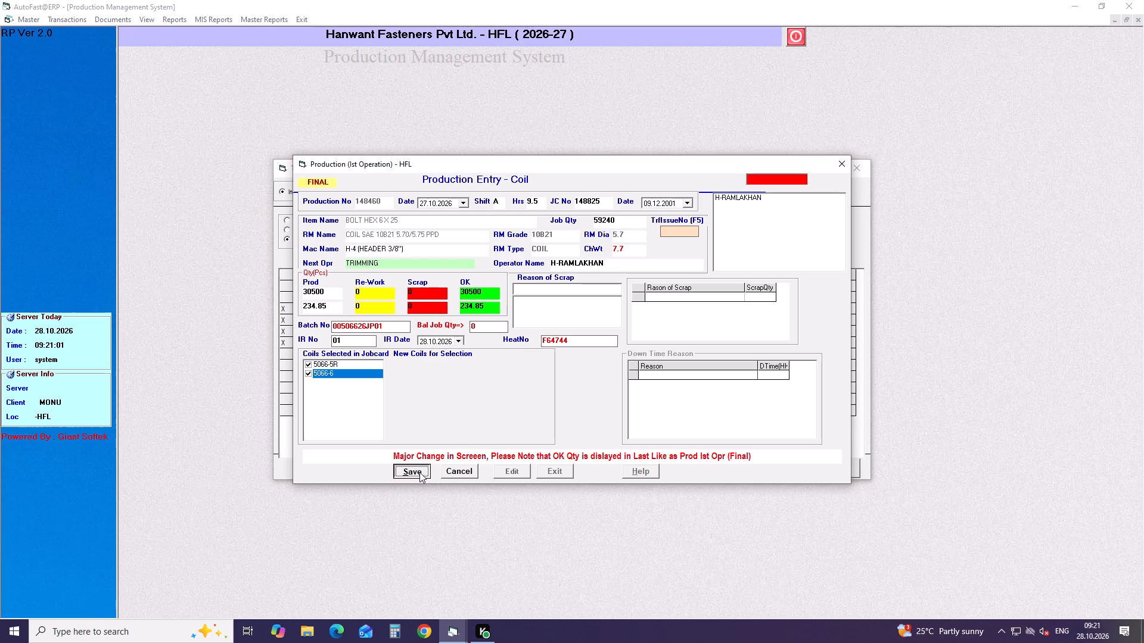
left_click(552, 472)
Open pending production 148461 for final entry, set its rework quantity to 0, and leave the scrap quantity at 0.
left_click(433, 358)
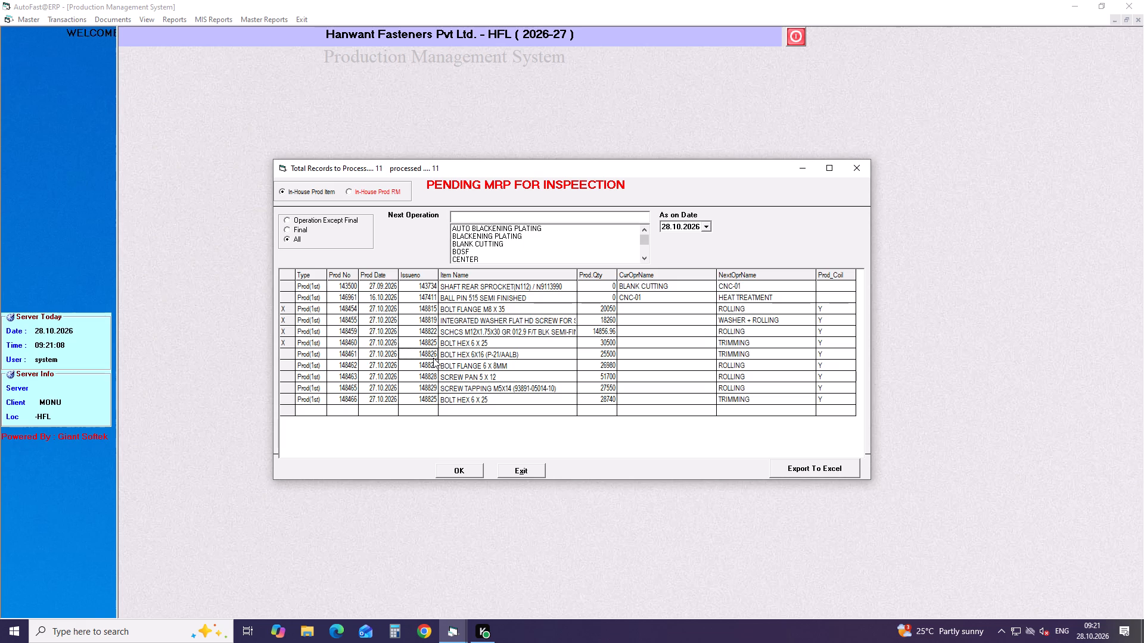
key("Return")
key("Return")
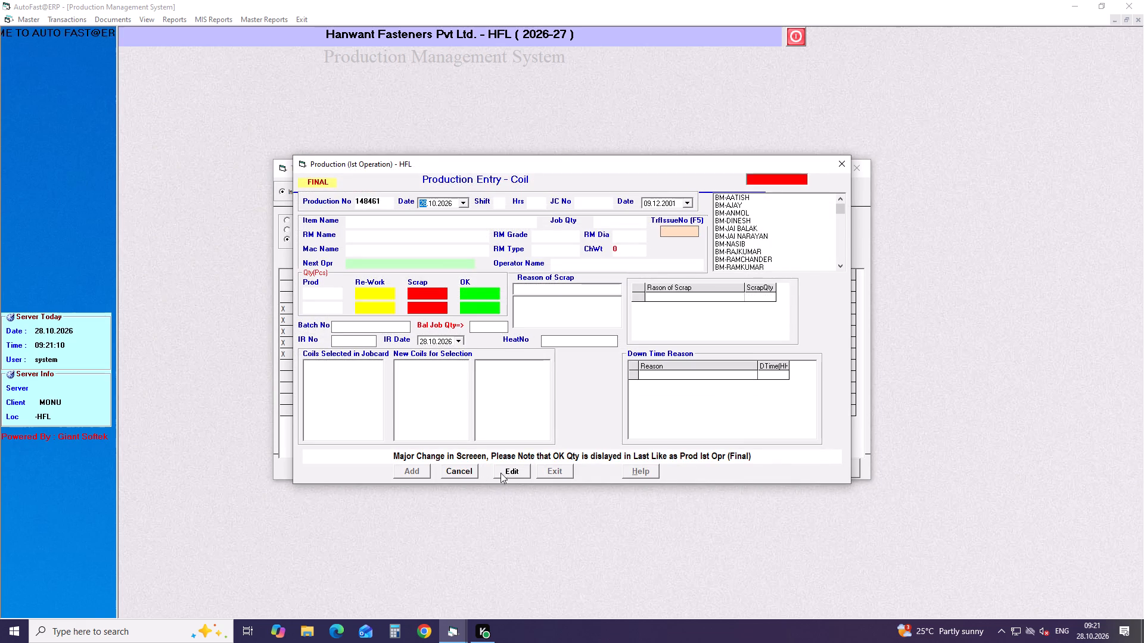
left_click(509, 472)
double_click(393, 294)
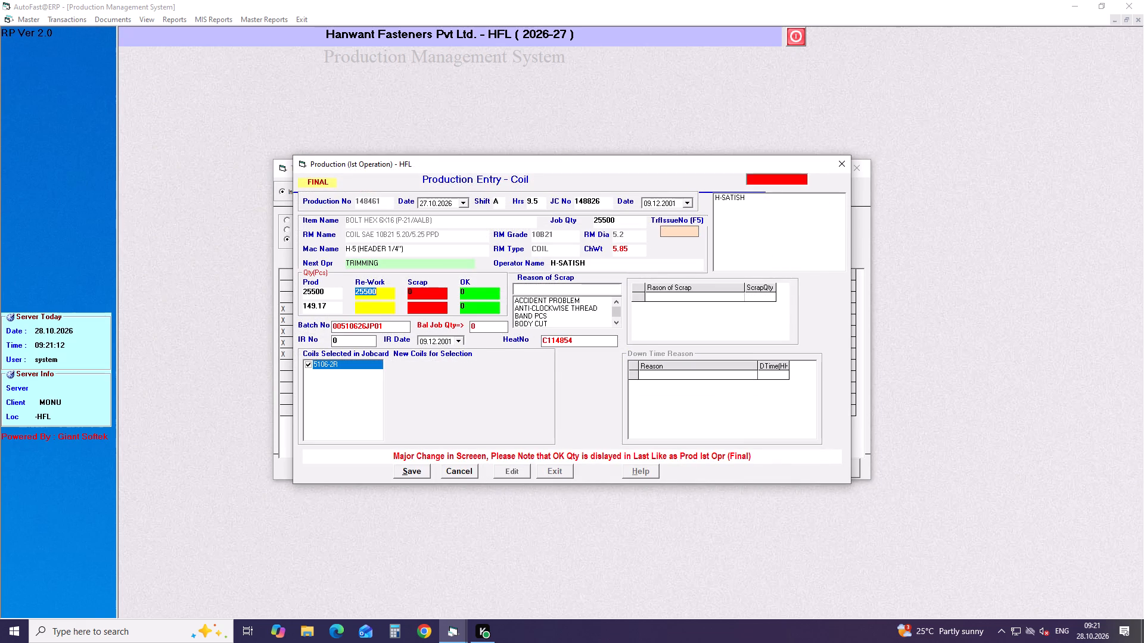
key("0")
key("Return")
key("Return")
key("Return")
key("Return")
Set IR number 01 and IR date 28.10.2026 on production 148461, save the final entry, and return to the pending list.
key("Right")
key("1")
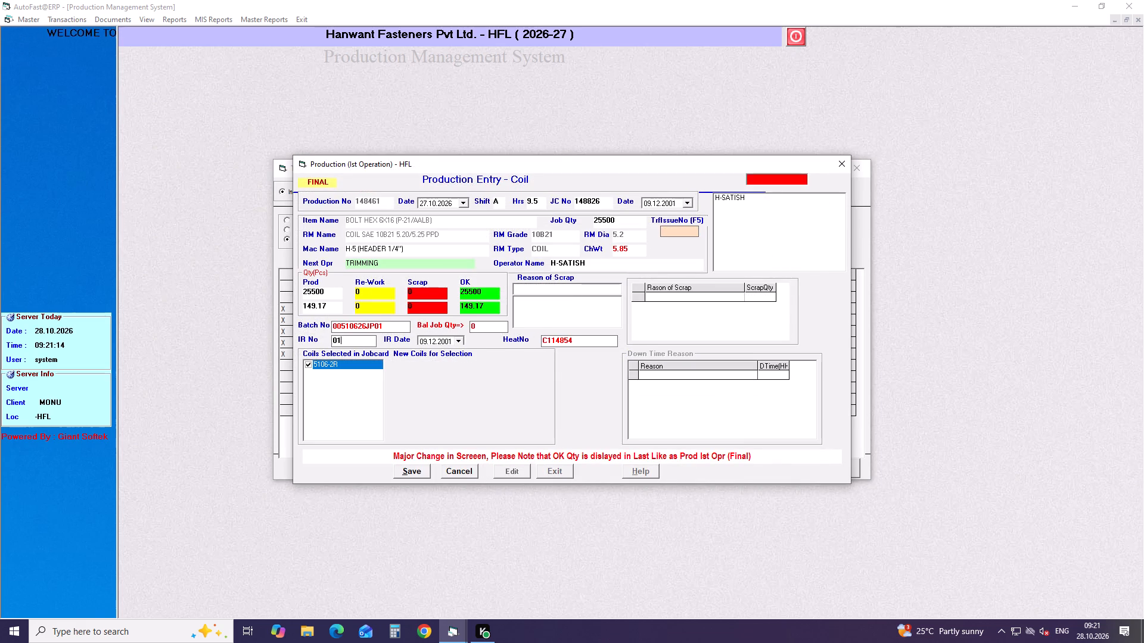
key("Return")
left_click(457, 341)
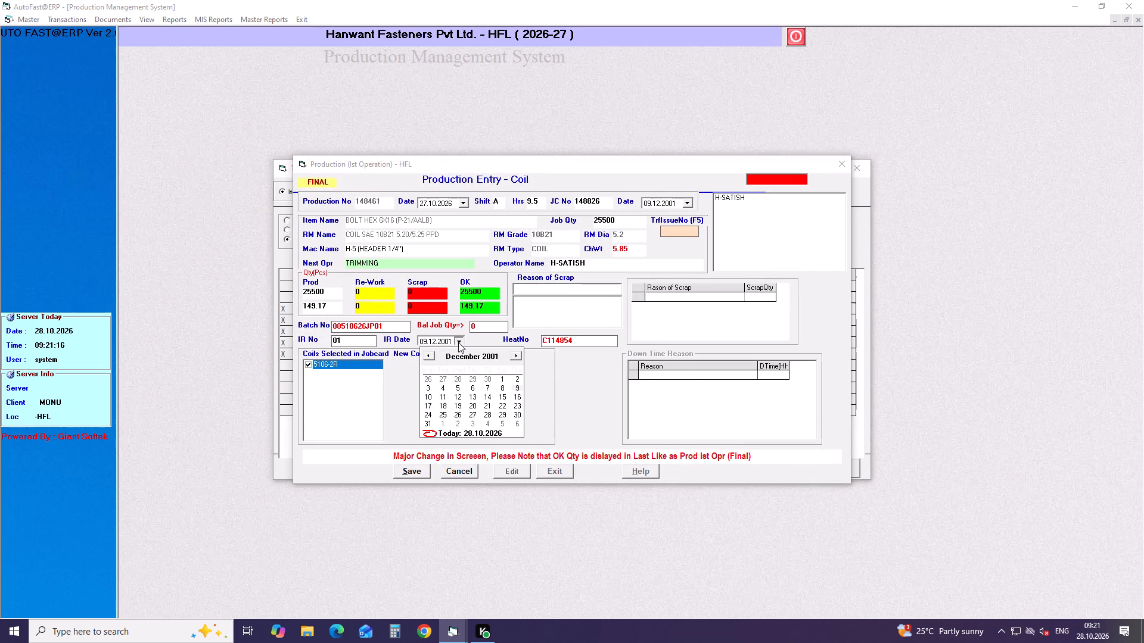
left_click(447, 433)
left_click(414, 474)
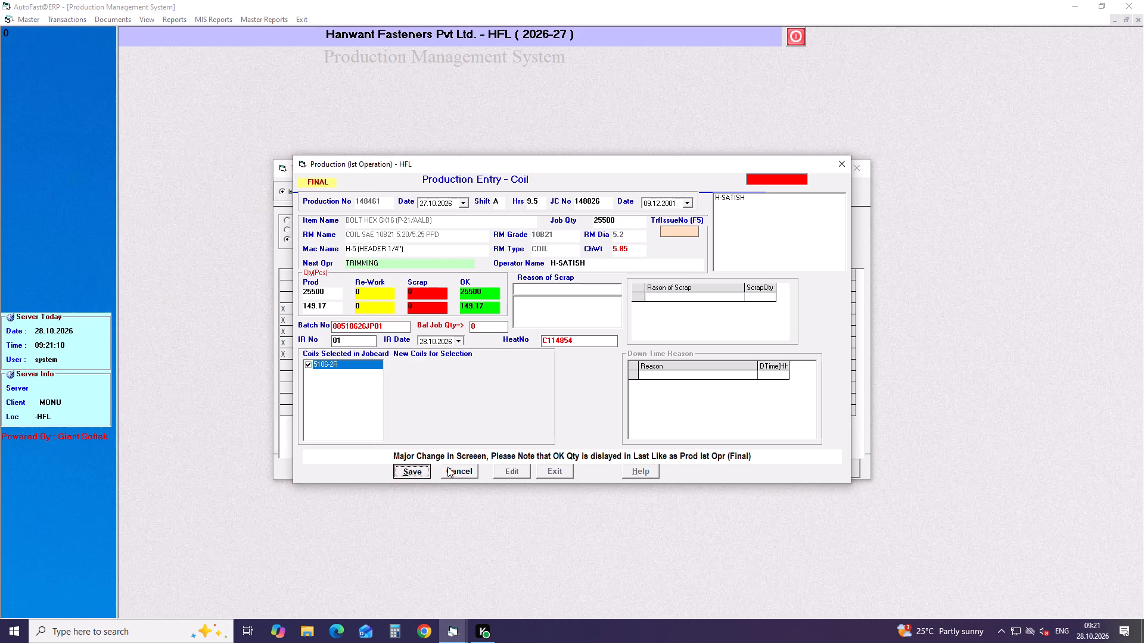
left_click(555, 472)
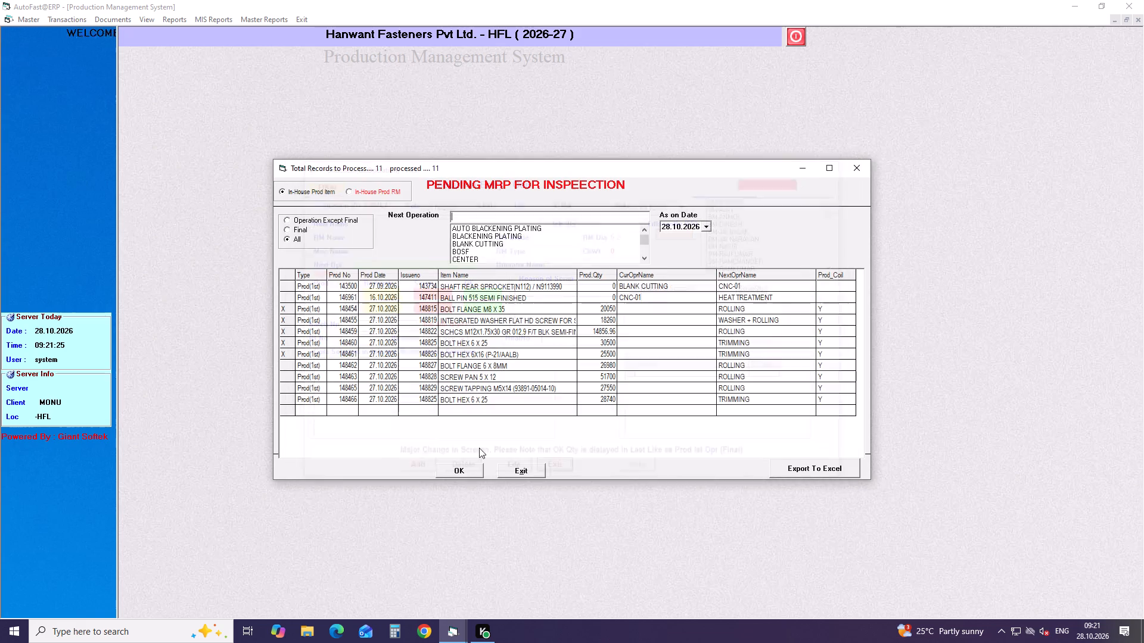
Open pending production 148462 for final entry, set its rework quantity to 0, and leave the scrap quantity at 0.
left_click(416, 368)
key("Return")
key("Return")
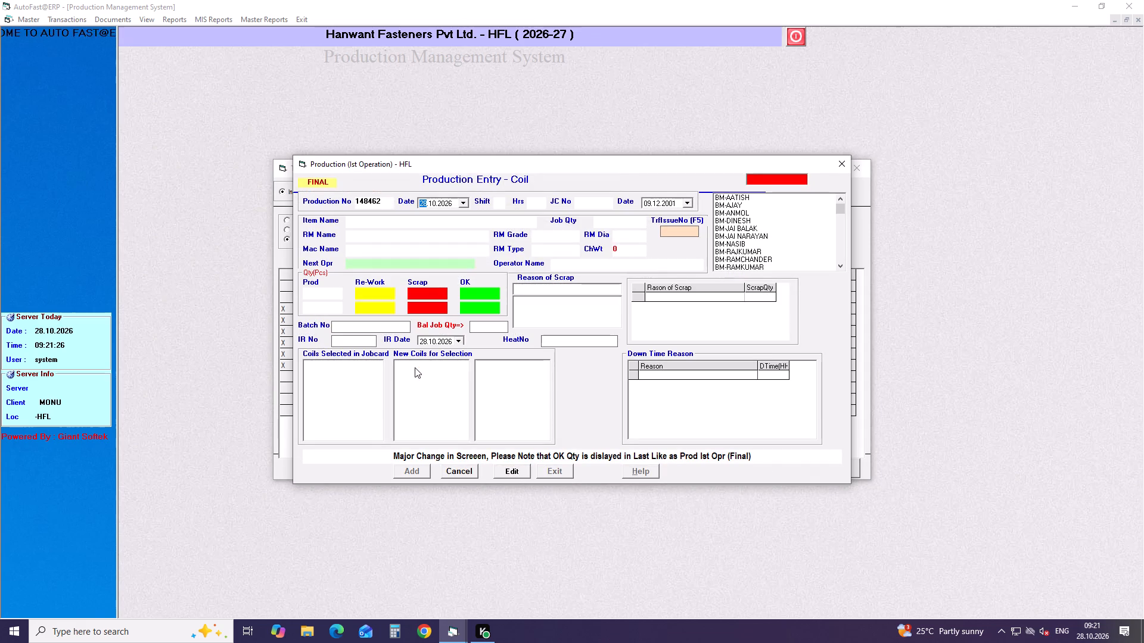
left_click(518, 470)
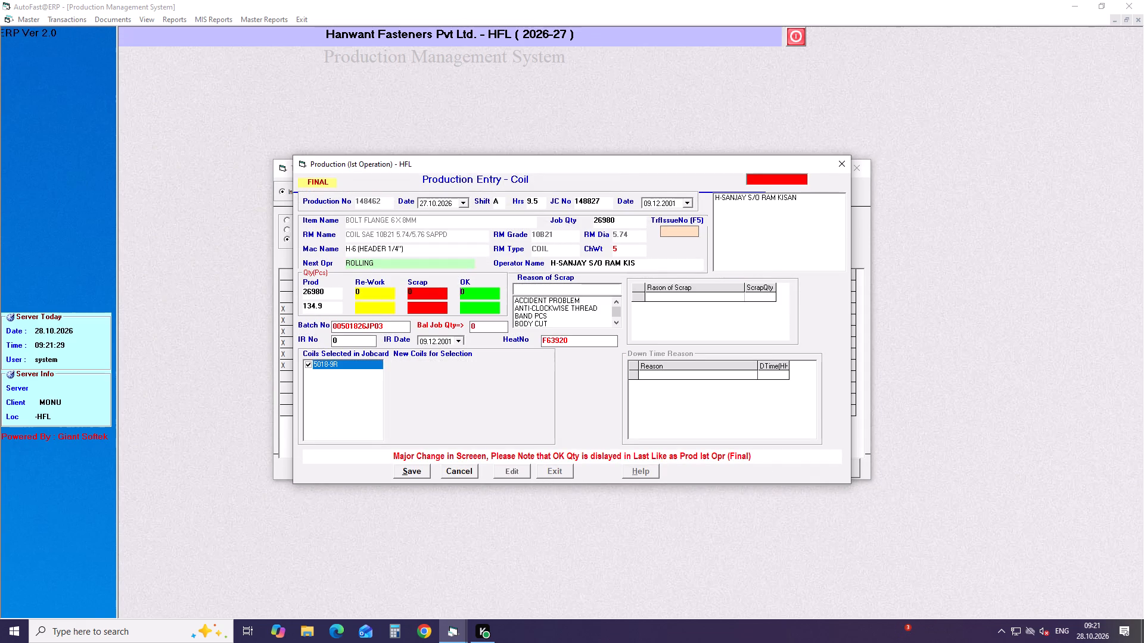
double_click(378, 288)
key("0")
key("Return")
key("Return")
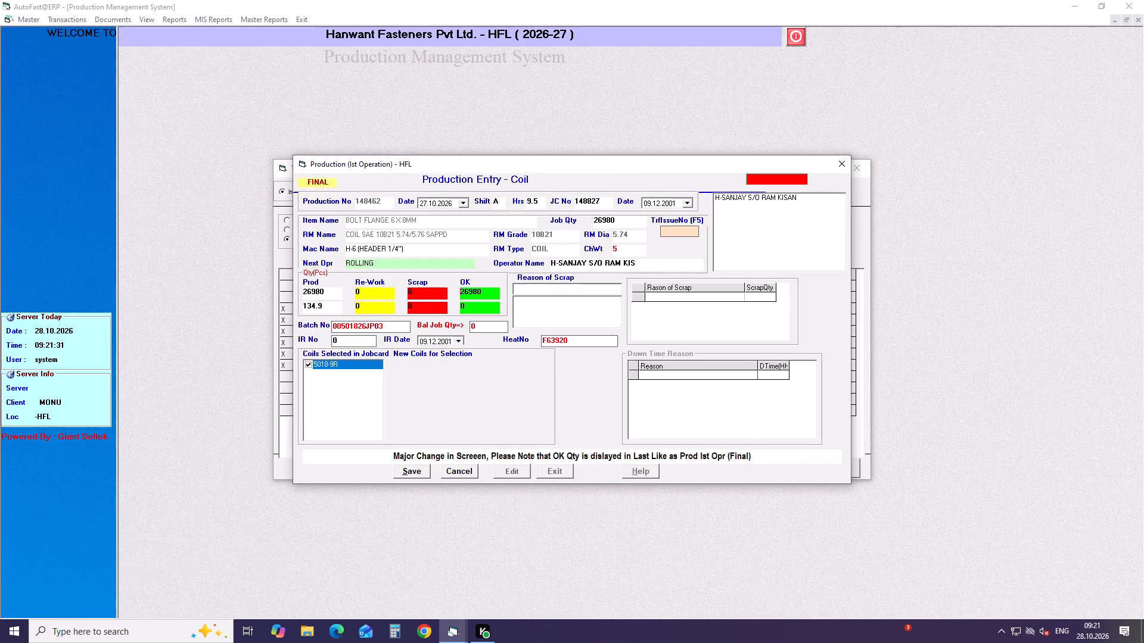
key("Return")
key("Return")
Set IR number 01 and IR date 28.10.2026 on production 148462 and save the final entry.
key("Right")
key("1")
key("Return")
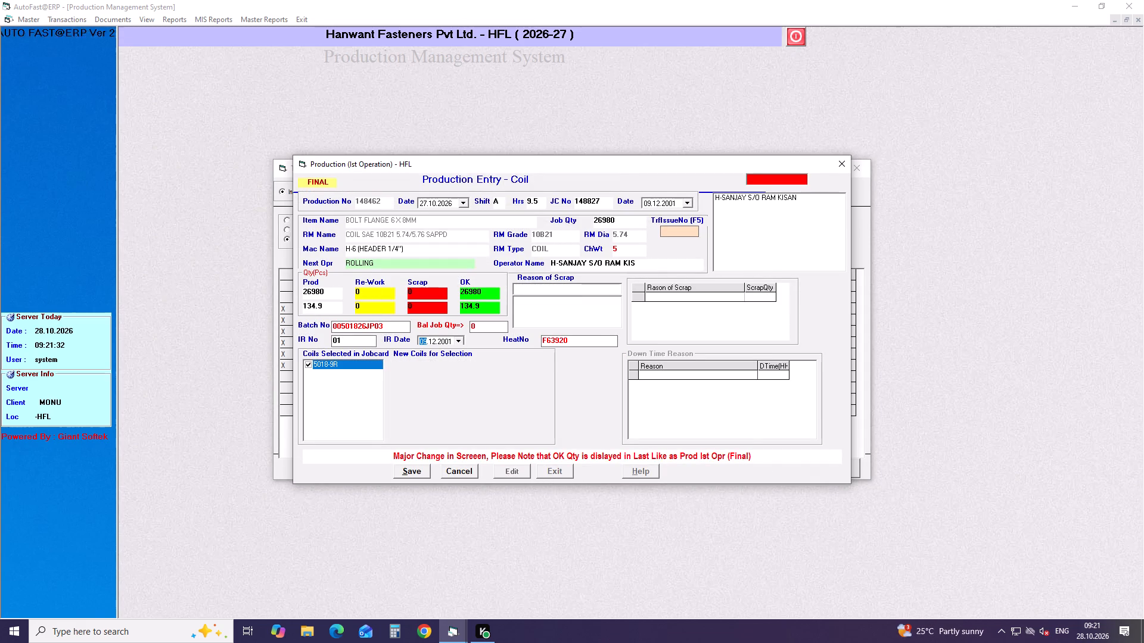
left_click(461, 343)
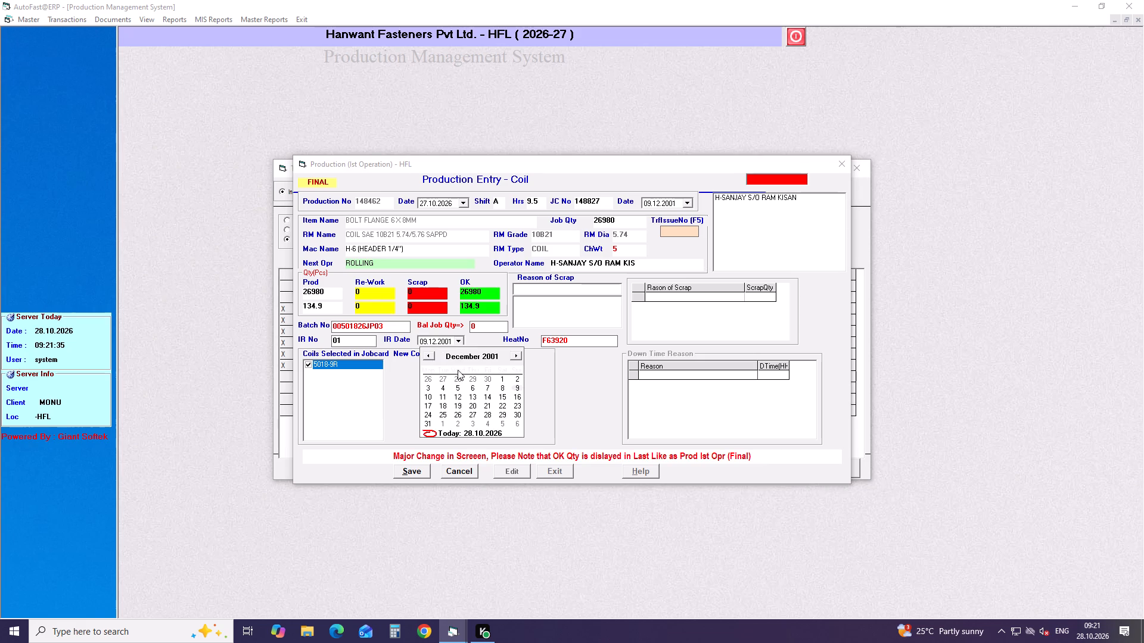
left_click(456, 433)
left_click(413, 472)
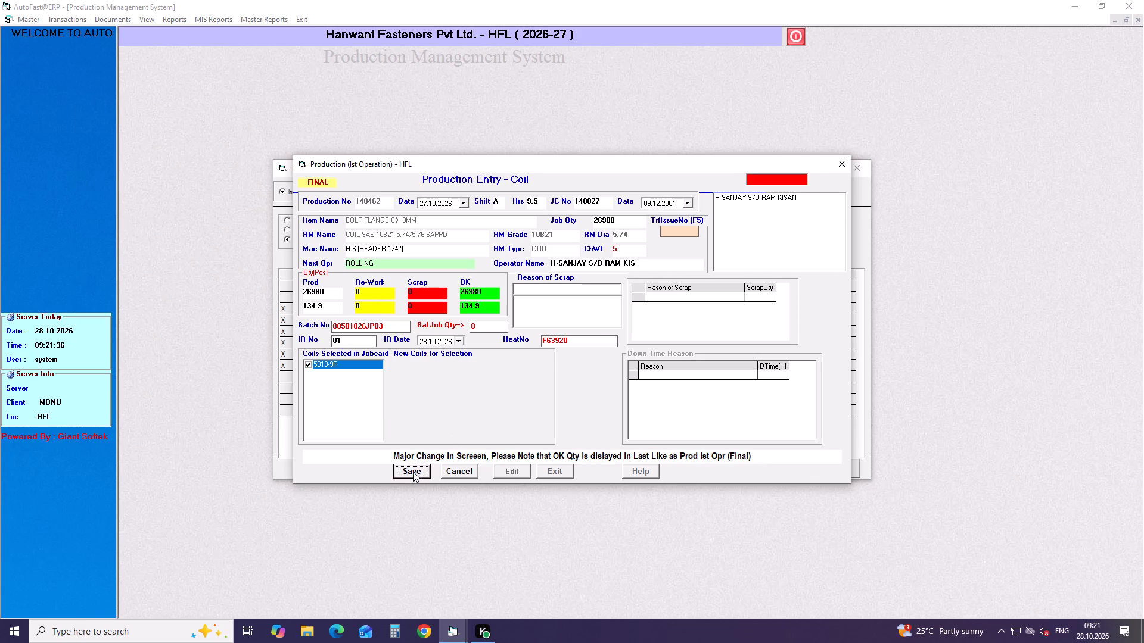
Leave the coil production entry form without editing another record and return to the pending inspection list.
left_click(507, 472)
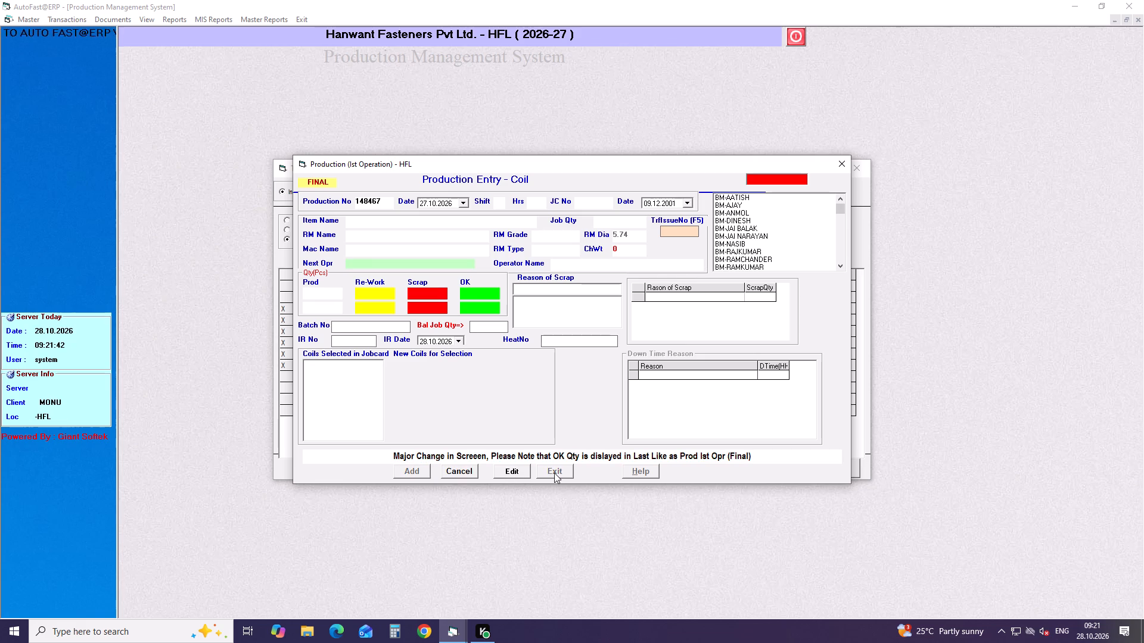
left_click(554, 473)
left_click(554, 471)
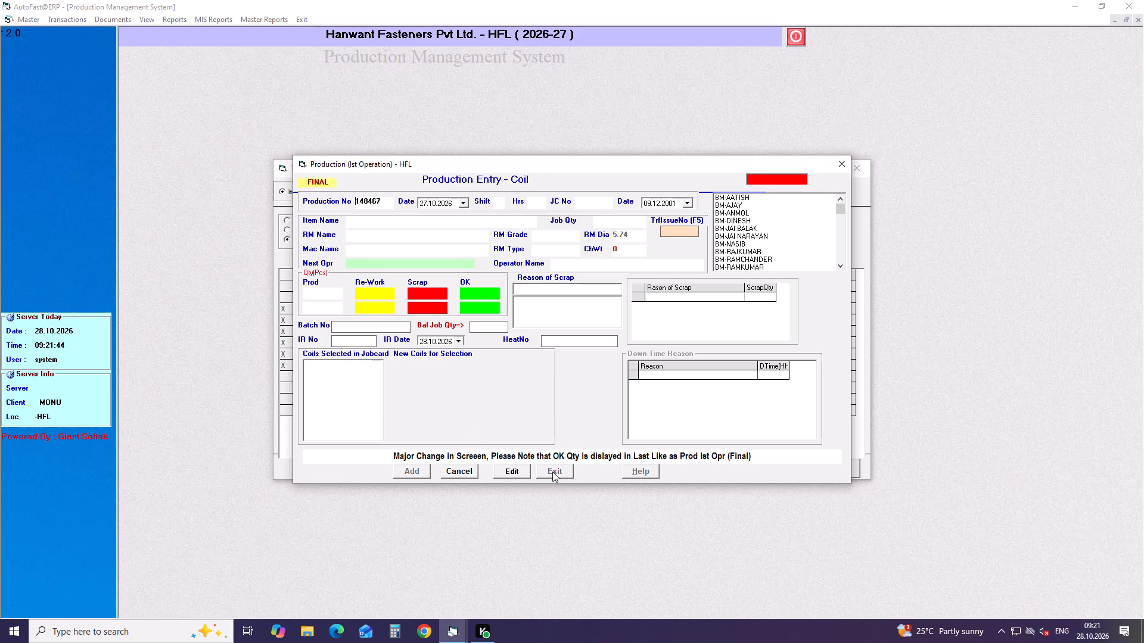
left_click(455, 470)
left_click(548, 473)
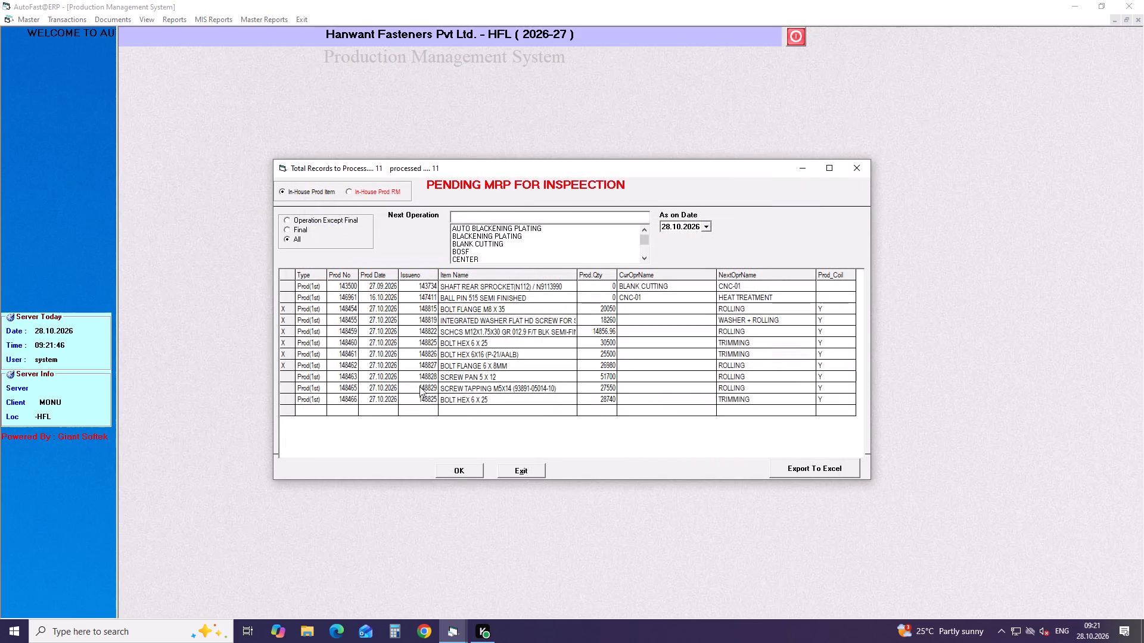
Open pending production 148463 for final entry, set its rework quantity to 0, and leave the scrap quantity at 0.
left_click(425, 378)
key("Return")
key("Return")
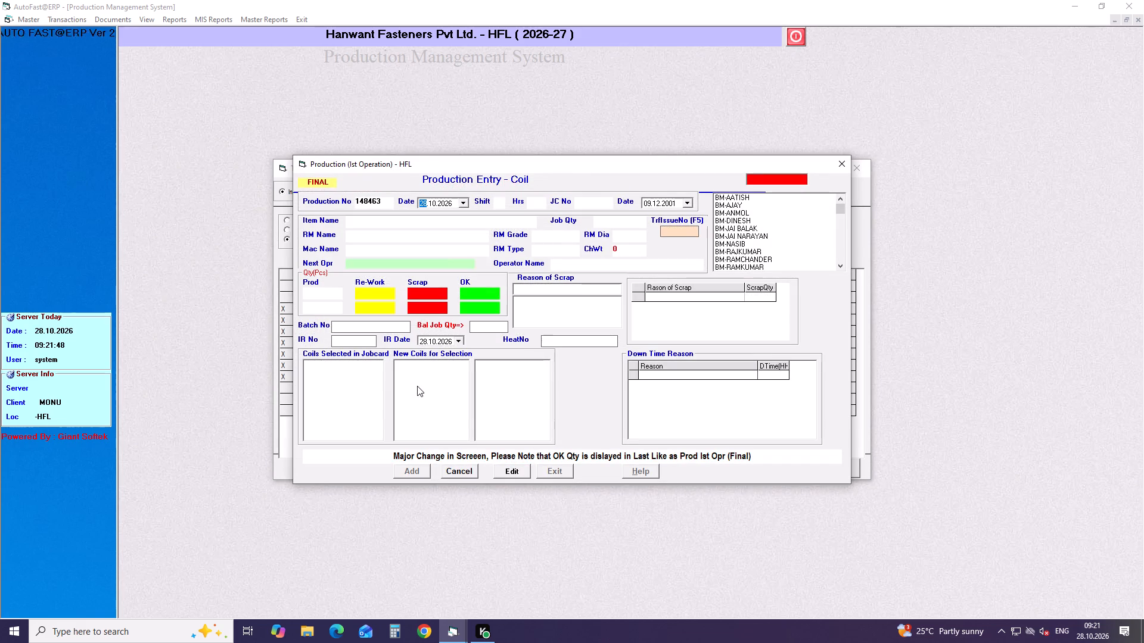
left_click(520, 470)
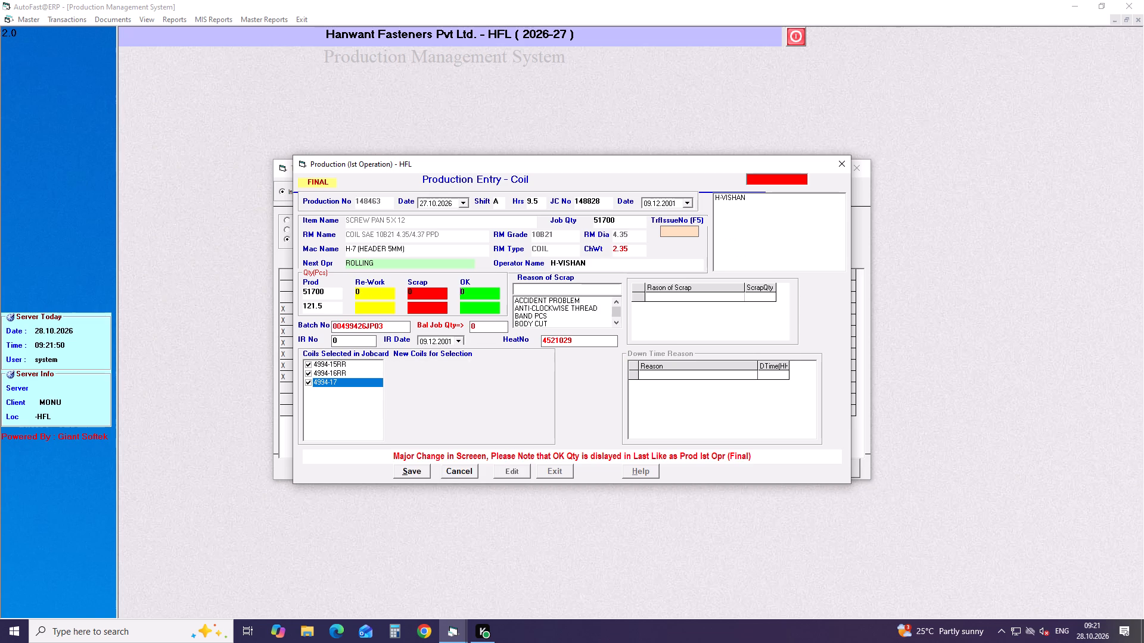
double_click(388, 296)
key("0")
key("Return")
key("Return")
key("Return")
key("Return")
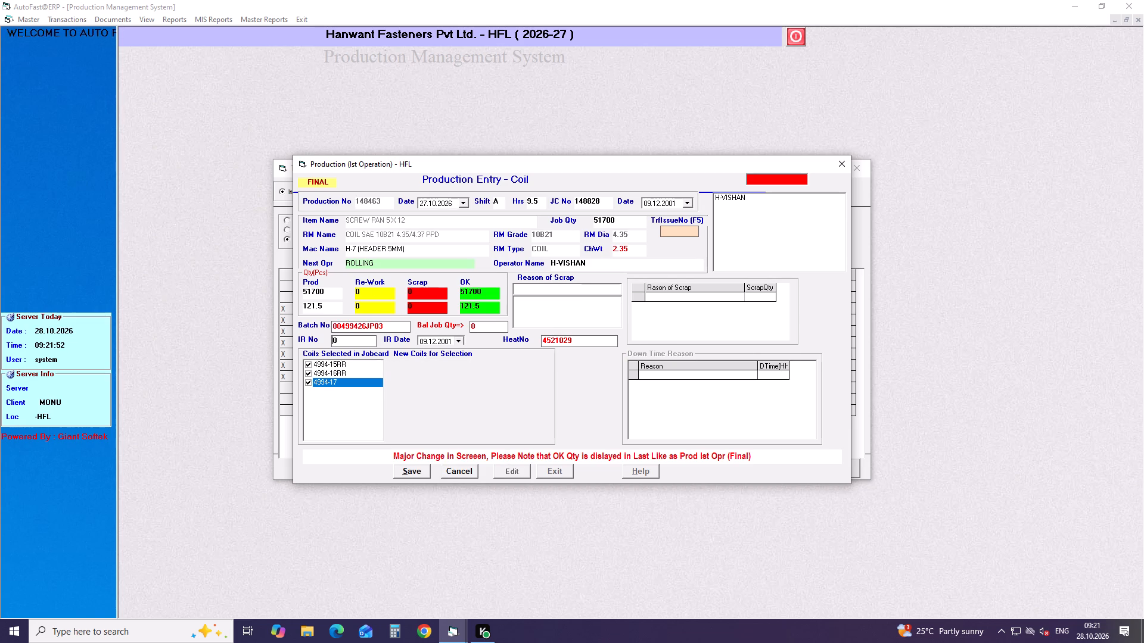
Set IR number 01 and IR date 28.10.2026 on production 148463, save the final entry, and return to the pending list.
key("Right")
key("1")
key("Return")
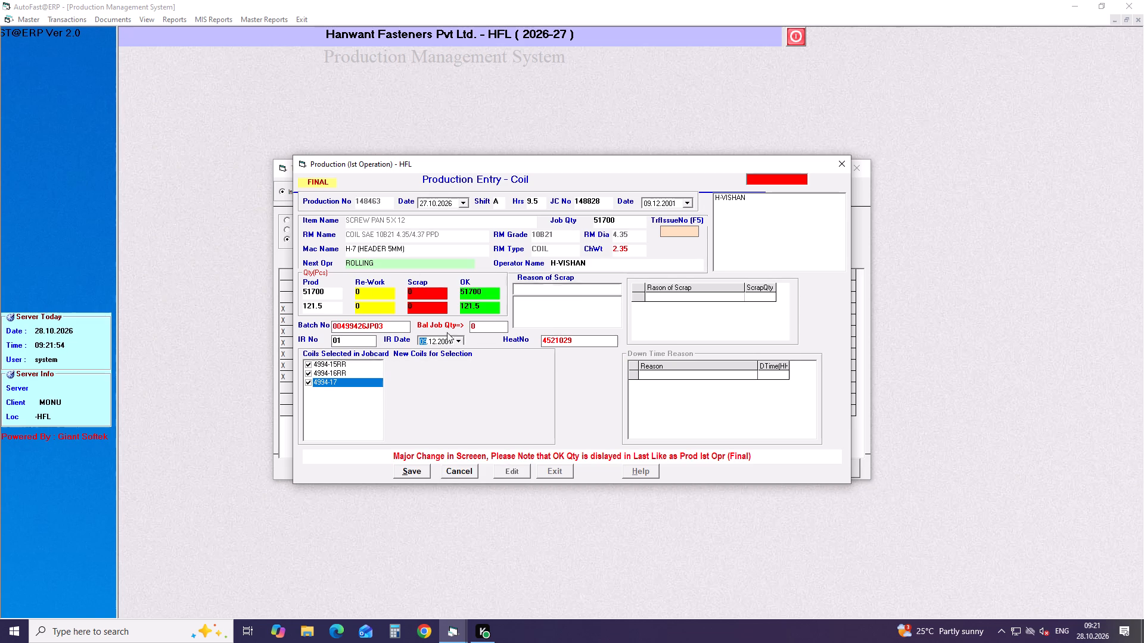
left_click(458, 338)
left_click(461, 433)
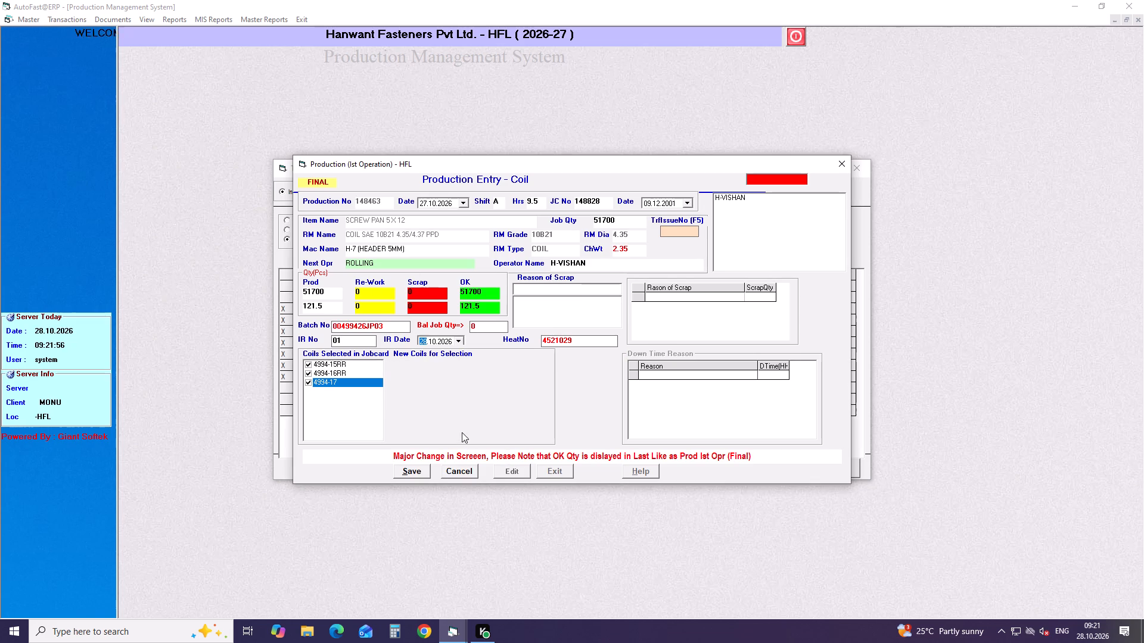
left_click(418, 470)
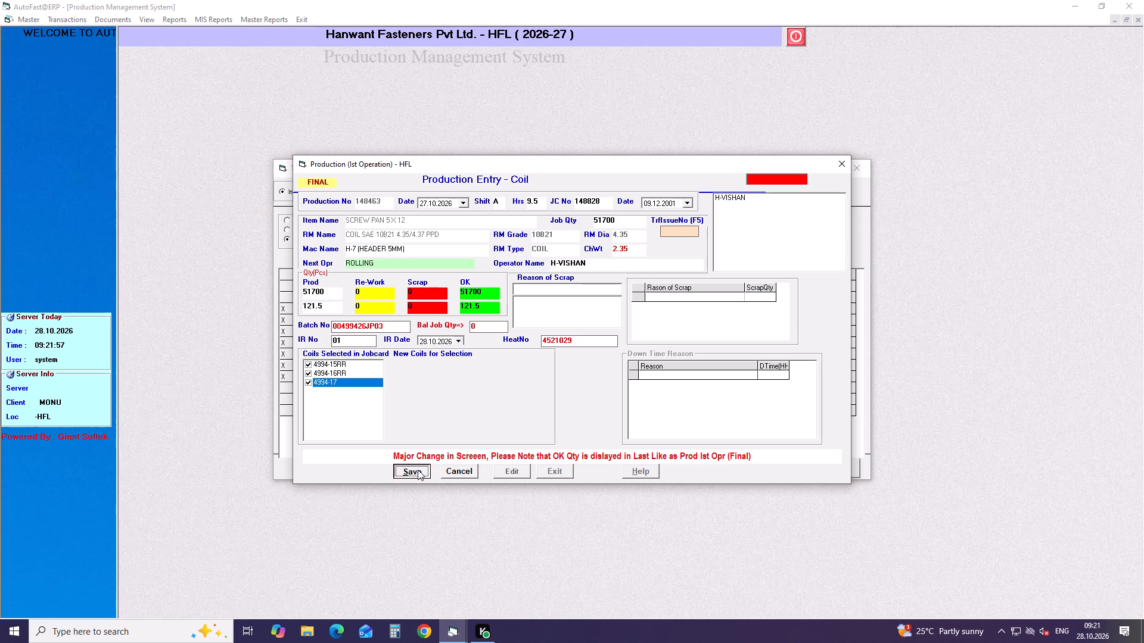
left_click(557, 470)
Open pending production 148465 for final entry, set its rework quantity to 0, and leave the scrap quantity at 0.
left_click(426, 391)
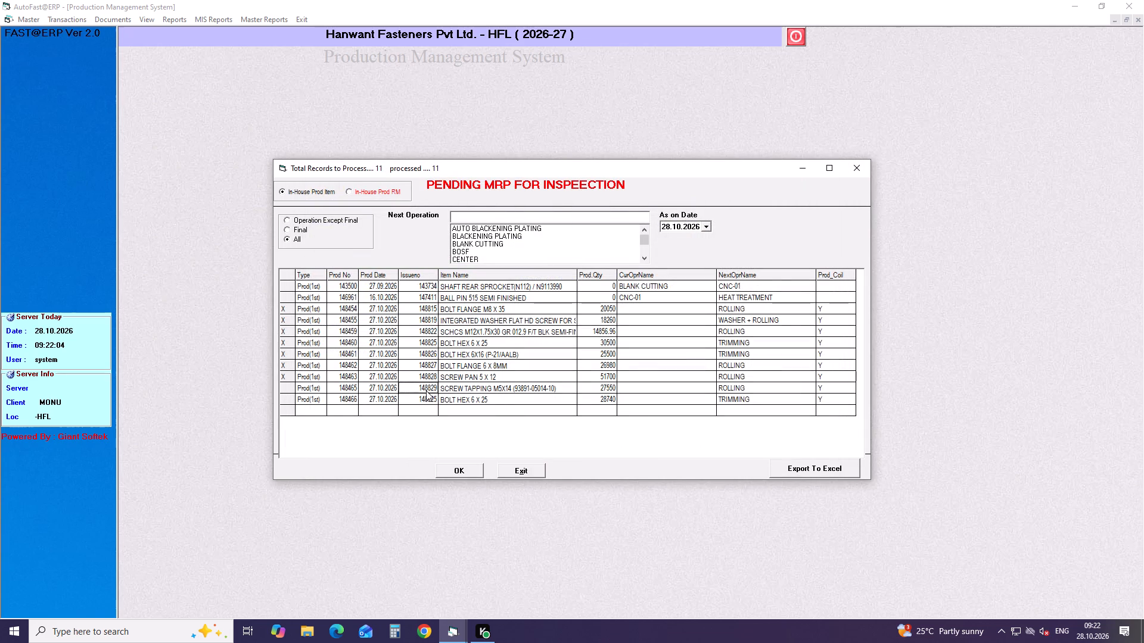
key("Return")
key("Return")
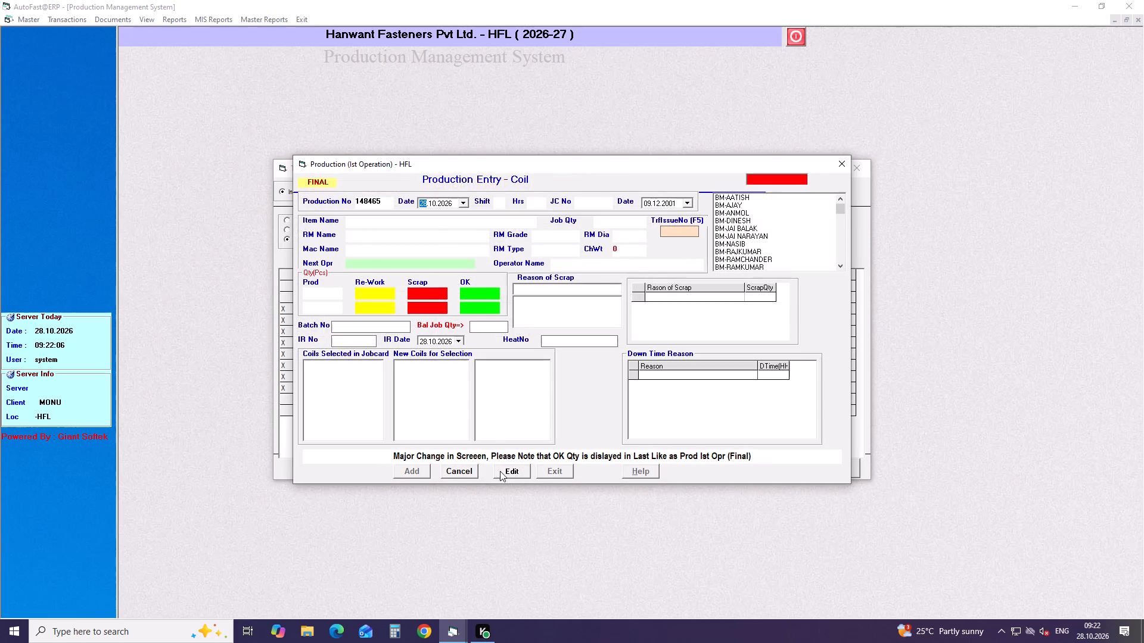
left_click(507, 467)
double_click(391, 294)
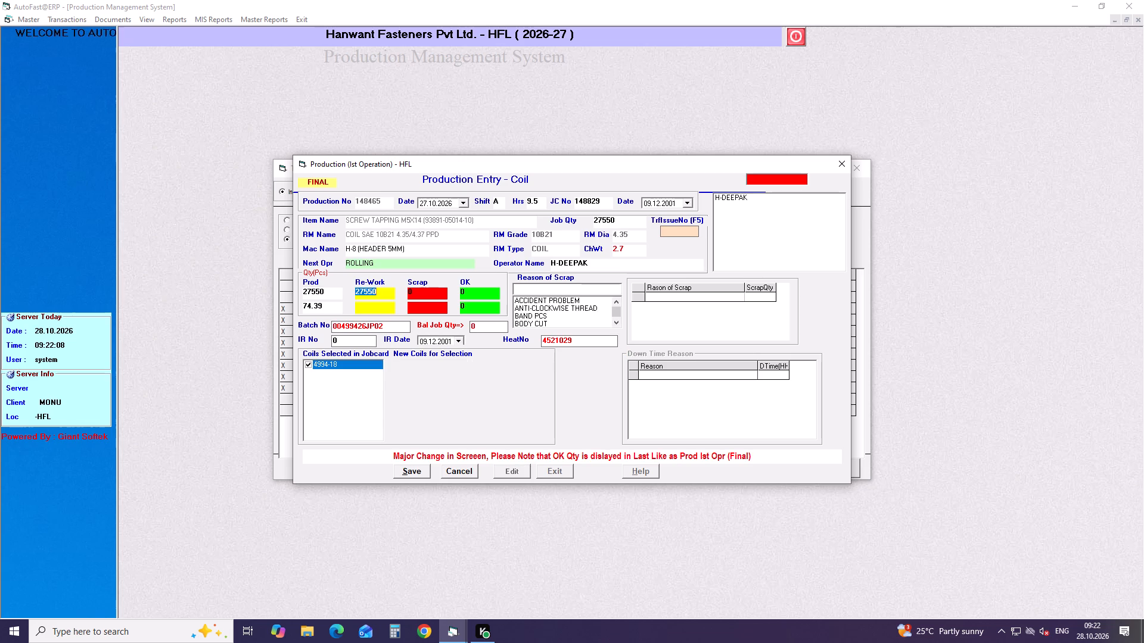
key("0")
key("Return")
key("Return")
key("Return")
key("Return")
Set IR number 01 and IR date 28.10.2026 on production 148465, save the final entry, and return to the pending list.
key("Right")
key("1")
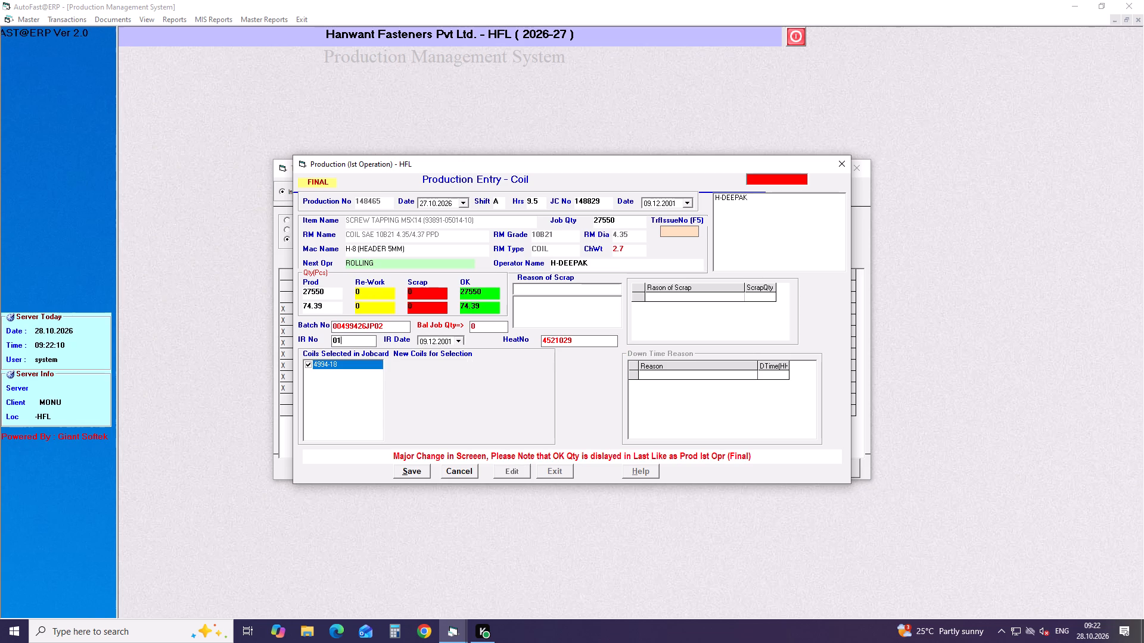
key("Return")
left_click(456, 337)
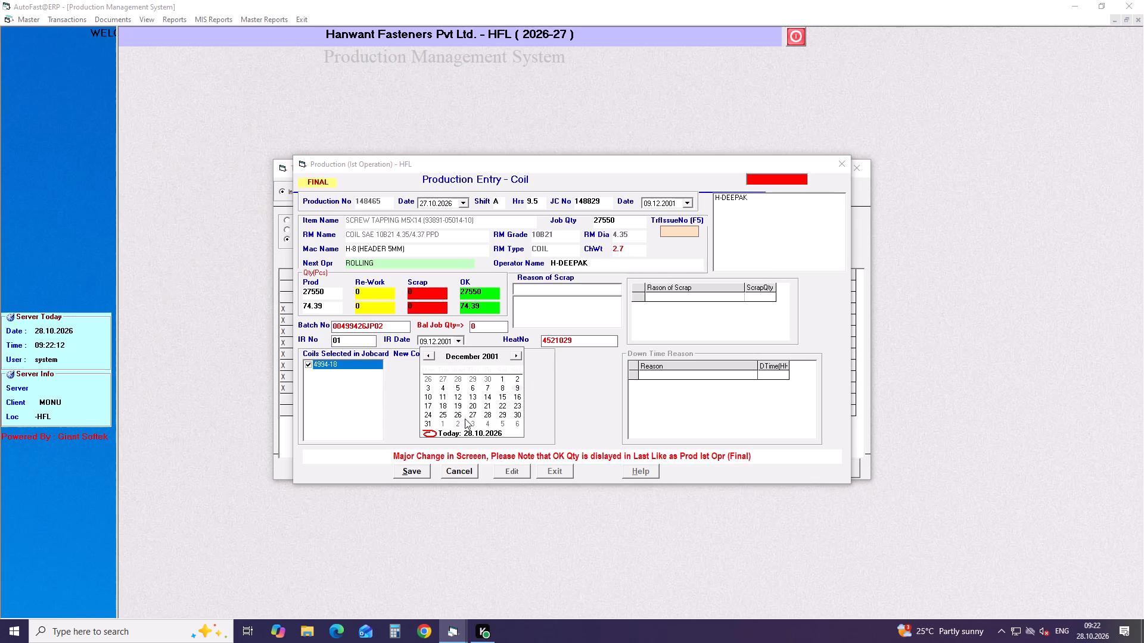
left_click(465, 432)
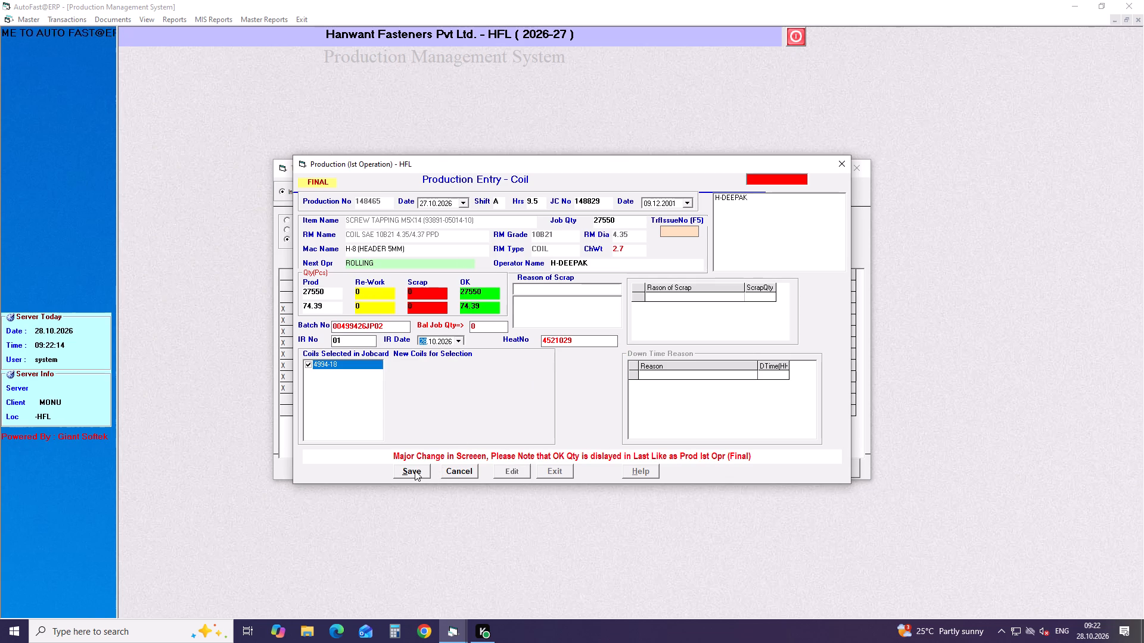
left_click(415, 470)
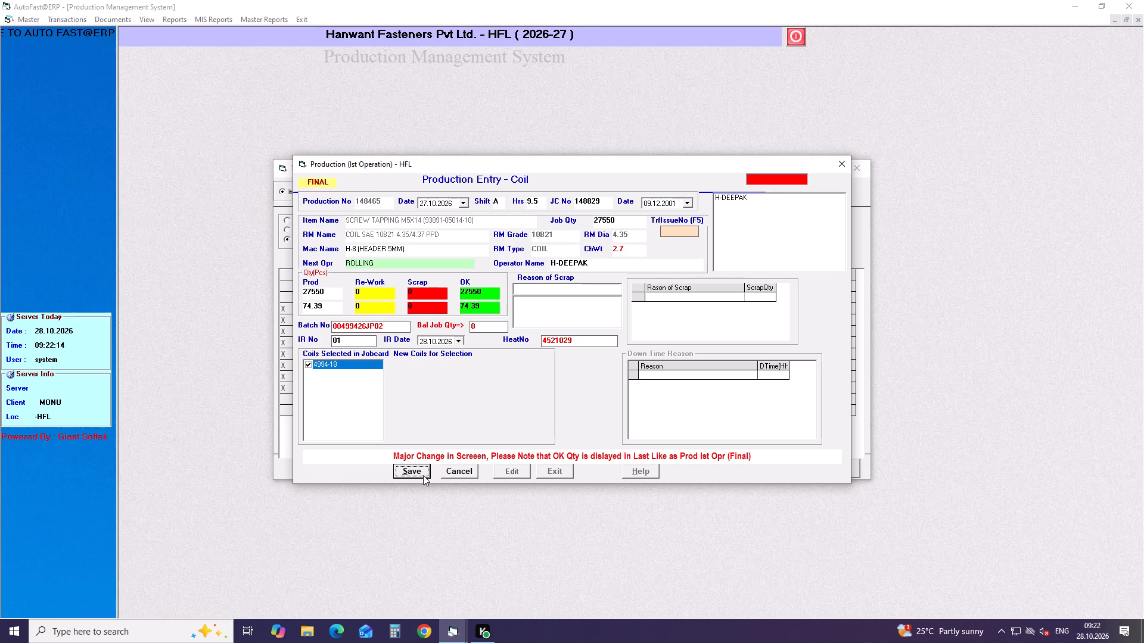
left_click(556, 473)
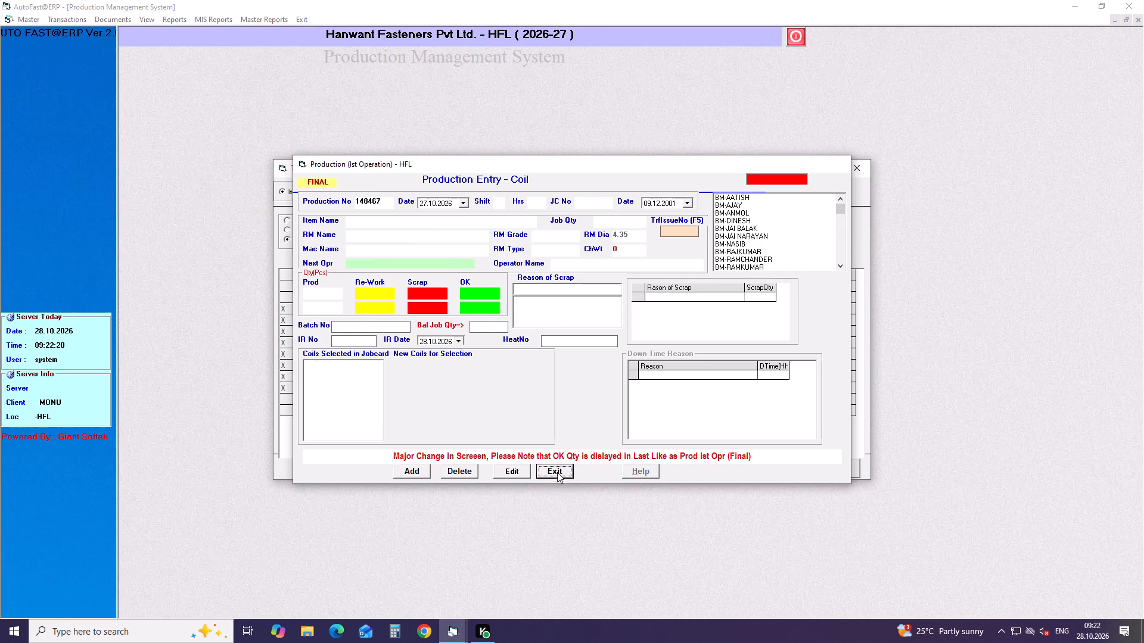
Open pending production 148466 for final entry, set its rework quantity to 0, and leave the scrap quantity at 0.
left_click(428, 400)
key("Return")
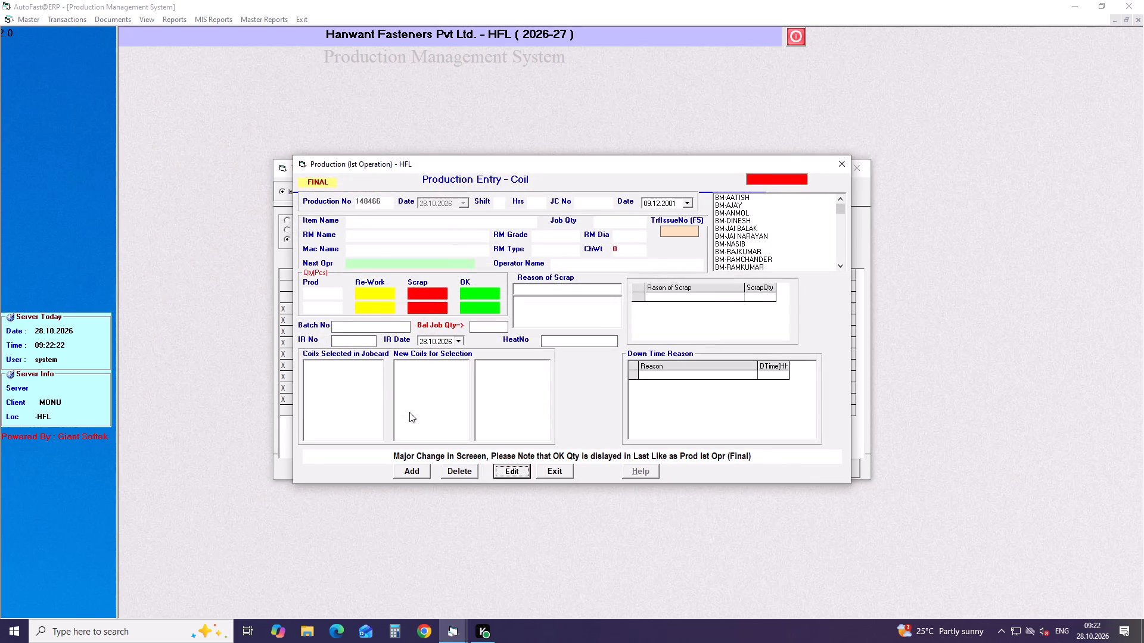
key("Return")
left_click(508, 473)
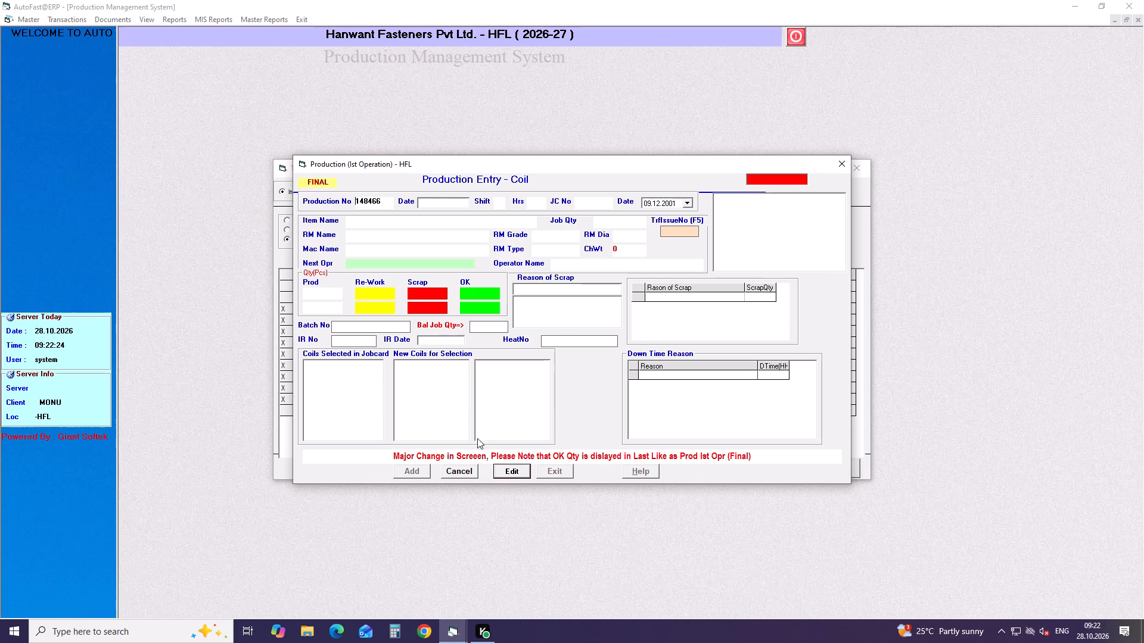
double_click(391, 295)
key("0")
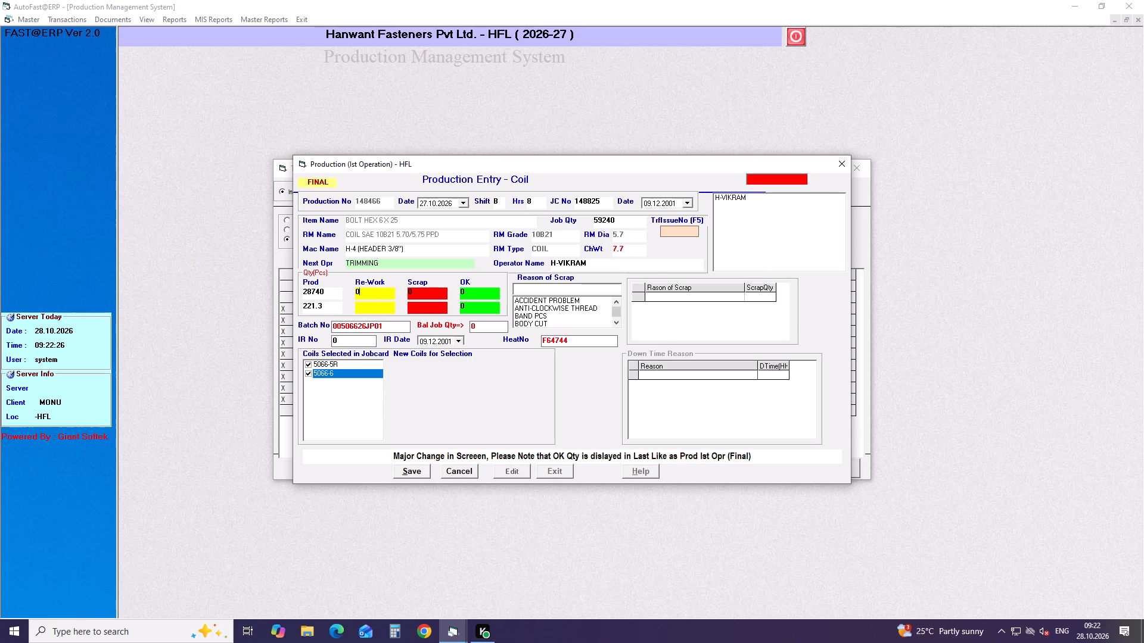
key("Return")
key("Return")
key("Return")
key("Return")
Set IR number 01 and IR date 28.10.2026 on production 148466, save the final entry, and close the form and pending list.
key("Right")
key("1")
key("Return")
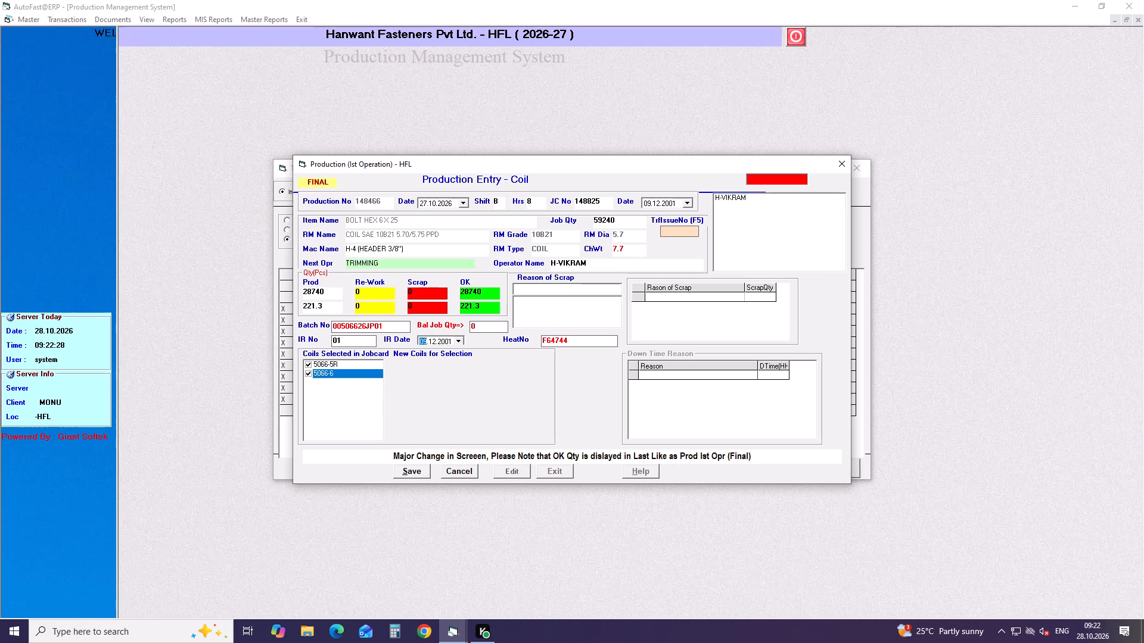
left_click(458, 344)
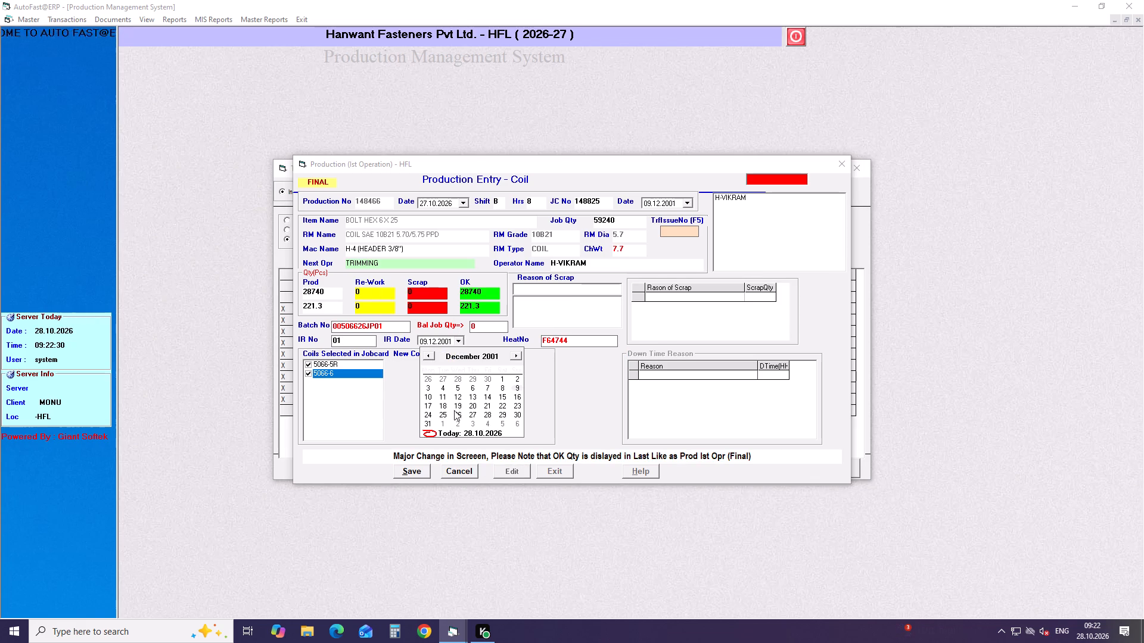
left_click(451, 432)
left_click(413, 472)
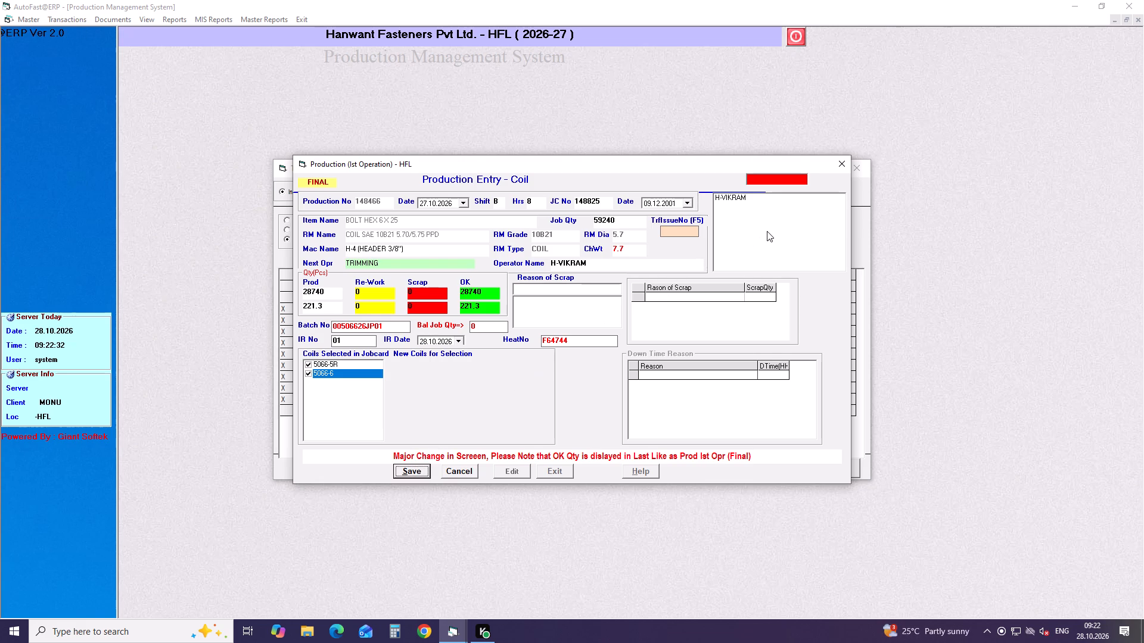
left_click(839, 166)
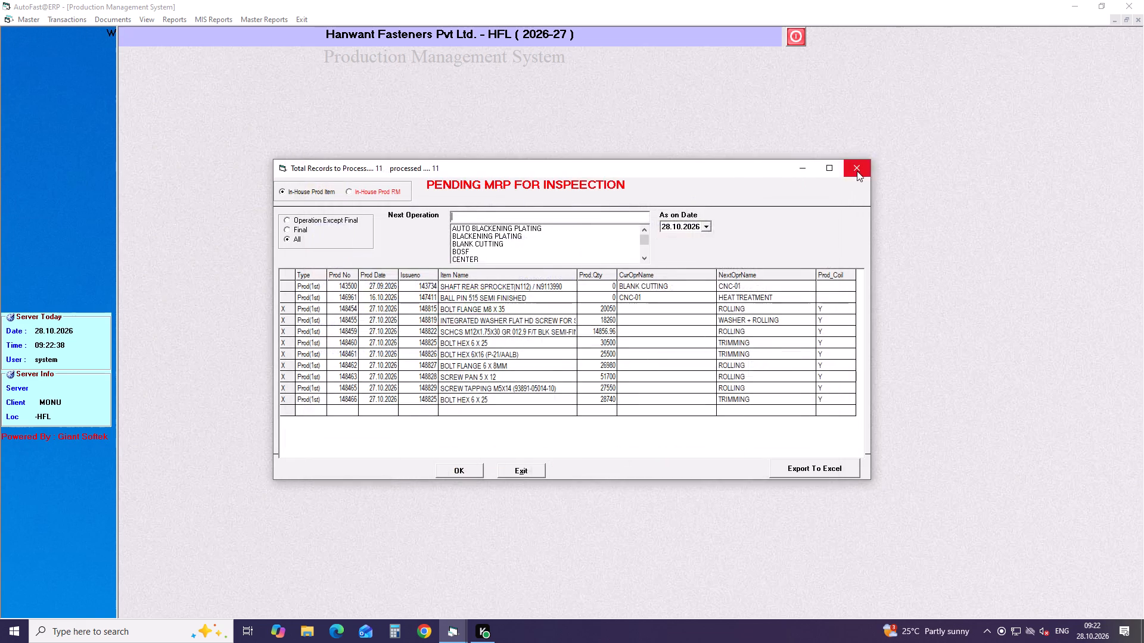
left_click(857, 170)
Open the first-operation coil job card form and load job card 148815 for closing with the reason Planning Changed.
left_click(80, 23)
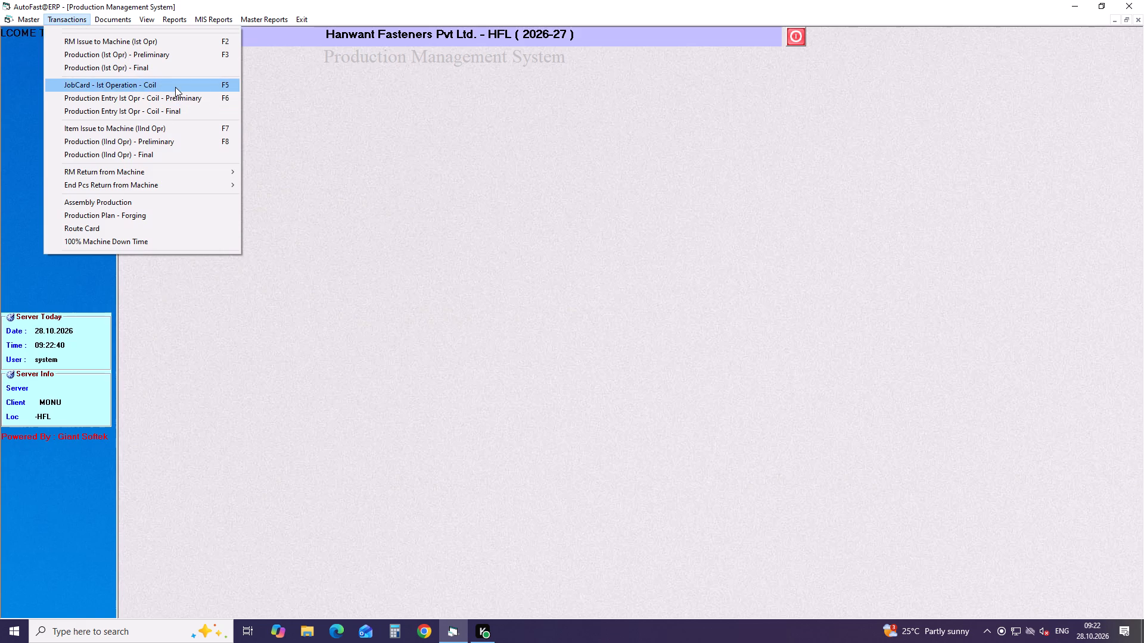
left_click(176, 86)
left_click(536, 482)
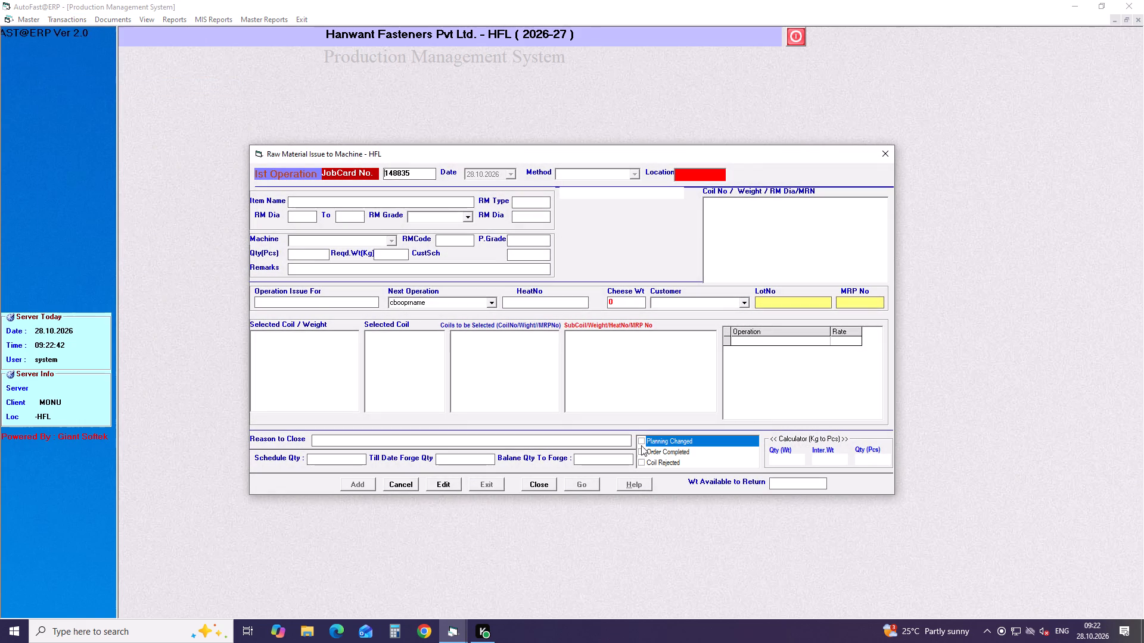
left_click(647, 435)
left_click(643, 440)
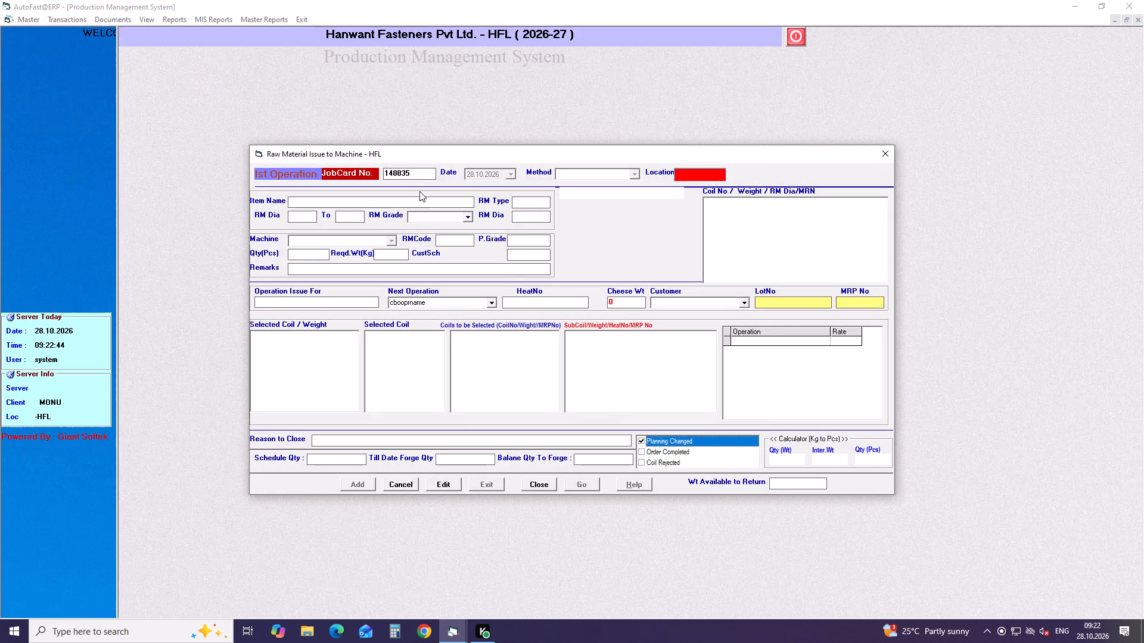
left_click(416, 176)
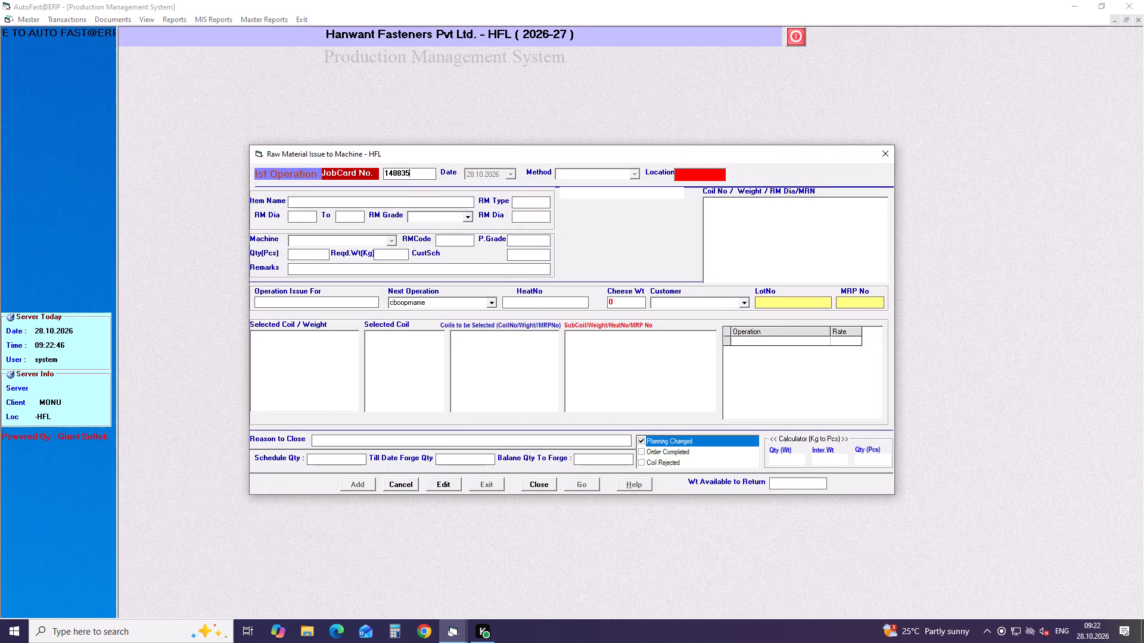
key("BackSpace")
key("BackSpace")
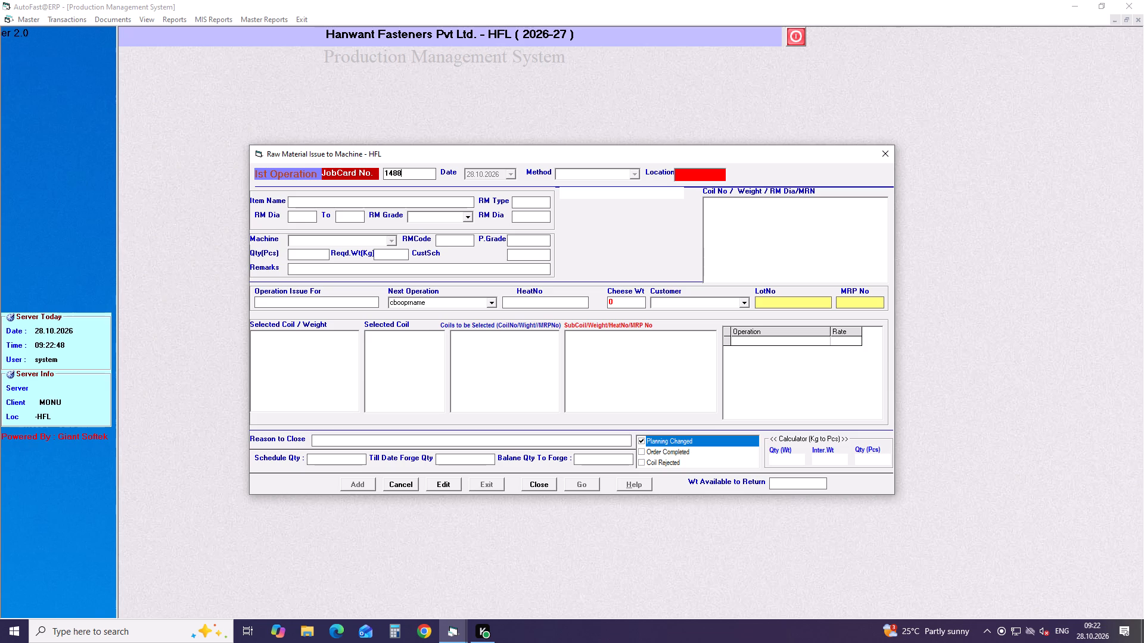
type("15")
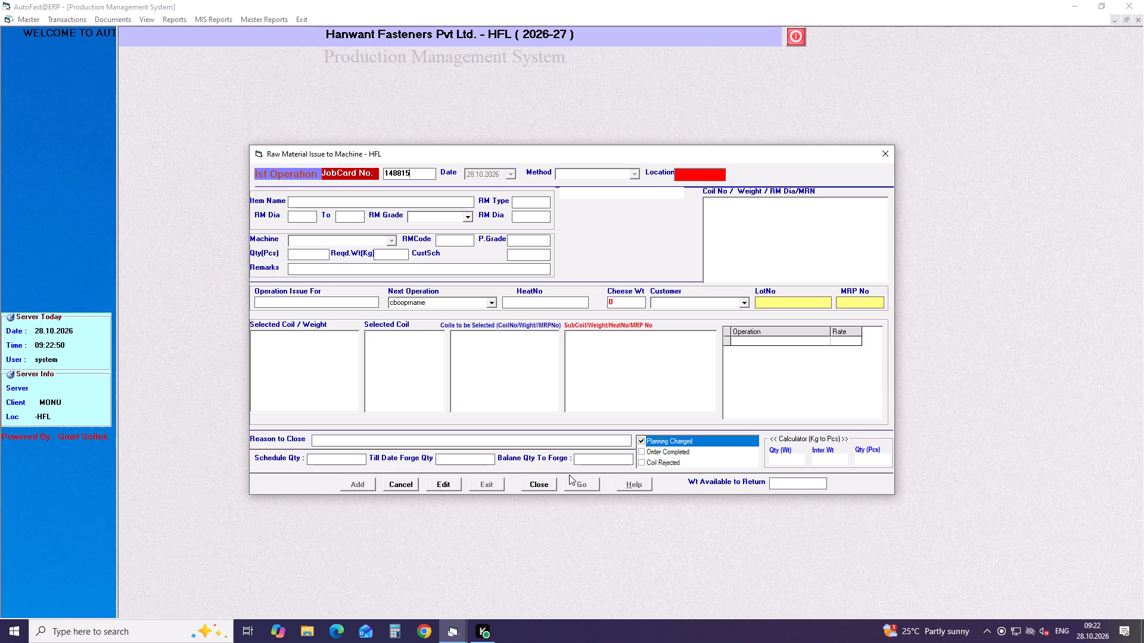
left_click(543, 483)
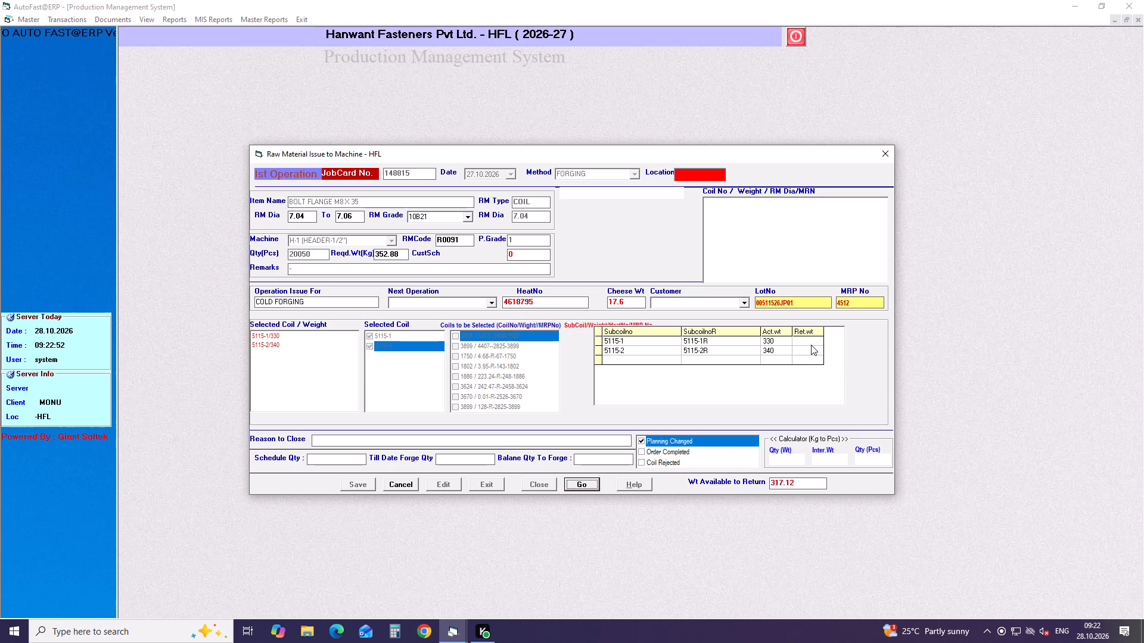
Enter a return weight of 317.12 for subcoil 5115-2 and process the closure of job card 148815.
left_click(810, 348)
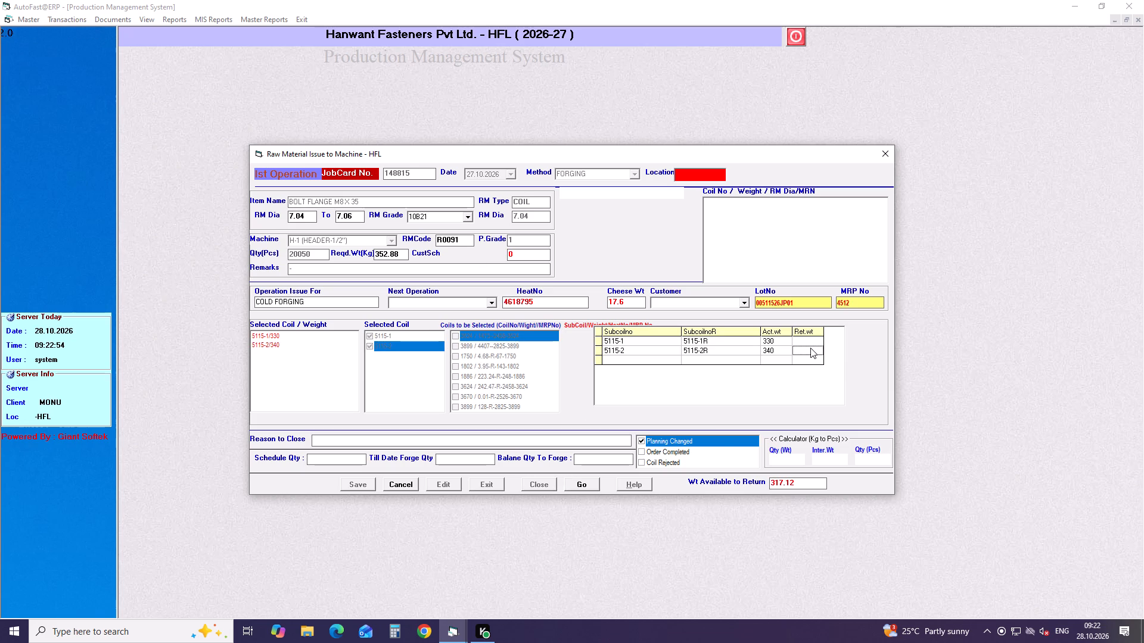
type("317")
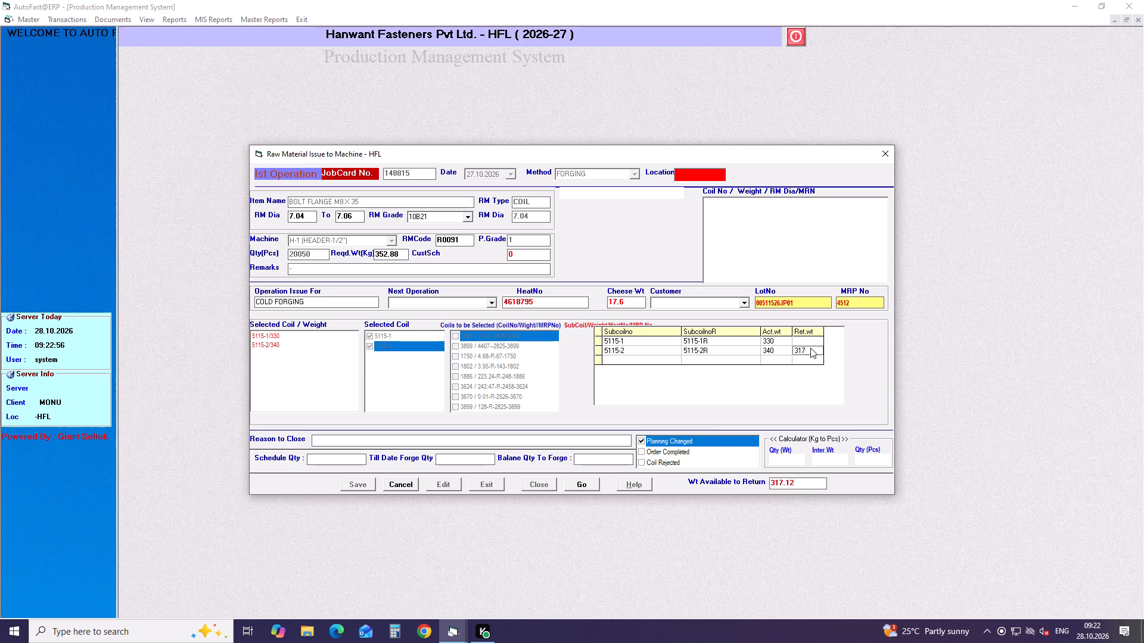
type(".12")
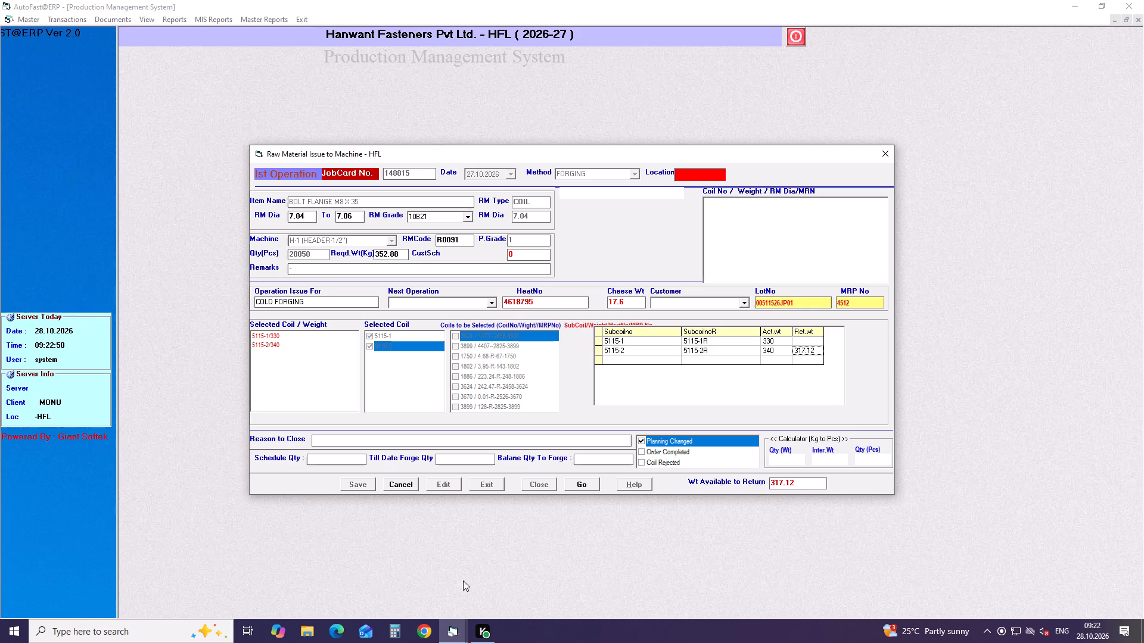
left_click(574, 483)
left_click(553, 344)
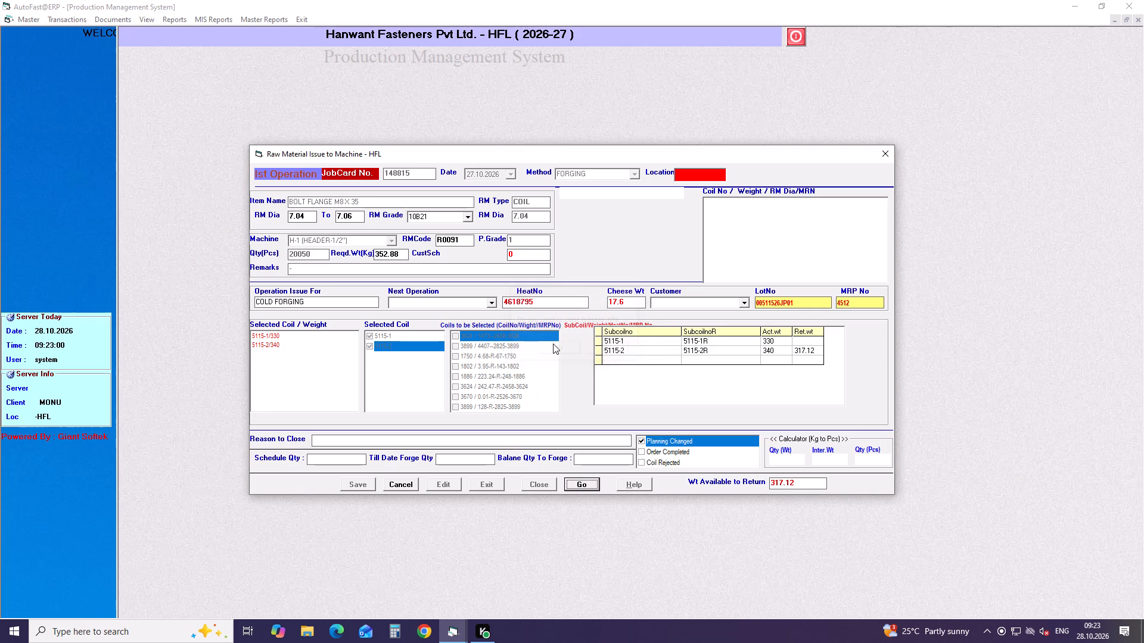
Close job card 148819 for reason Planning Changed with a return weight of 219.51 for subcoil 4944-13R, and clear the form.
left_click(407, 486)
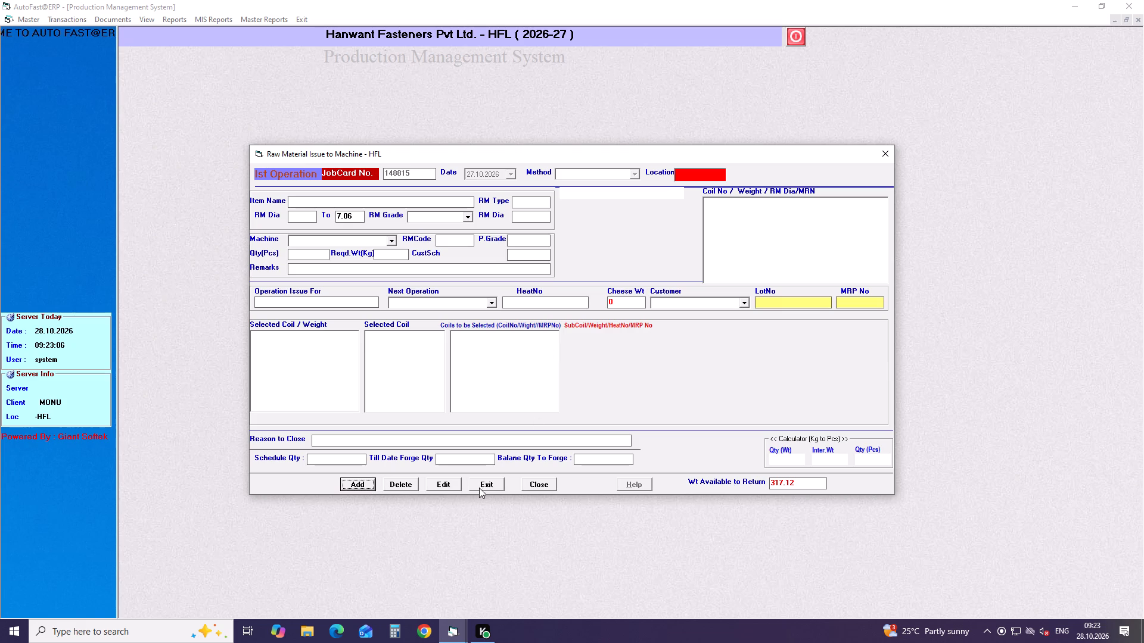
left_click(526, 486)
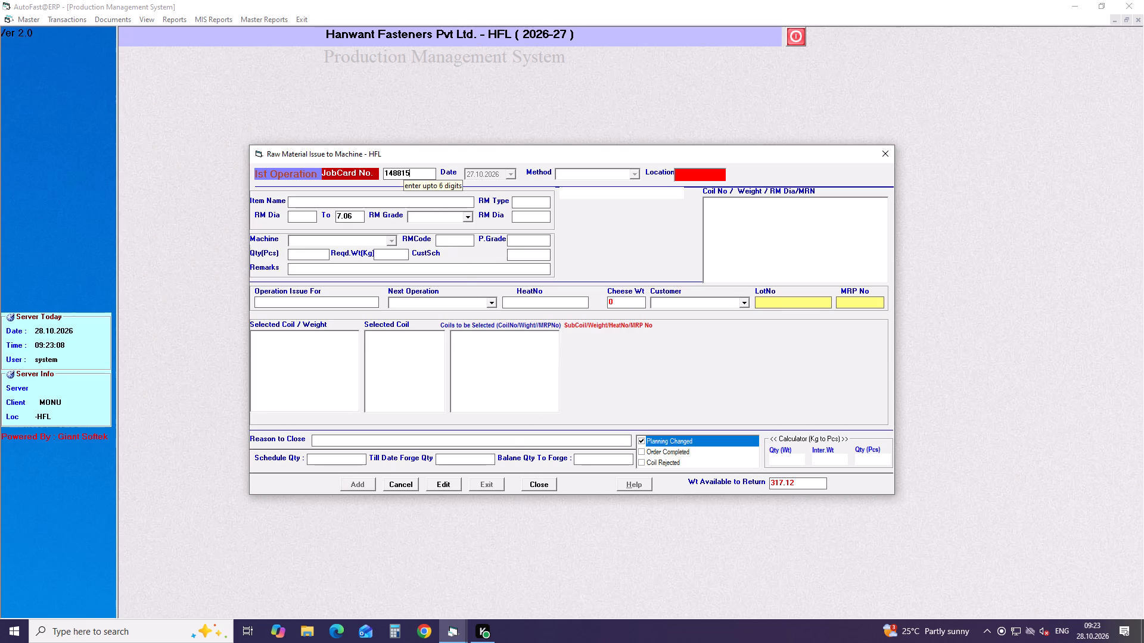
key("BackSpace")
key("9")
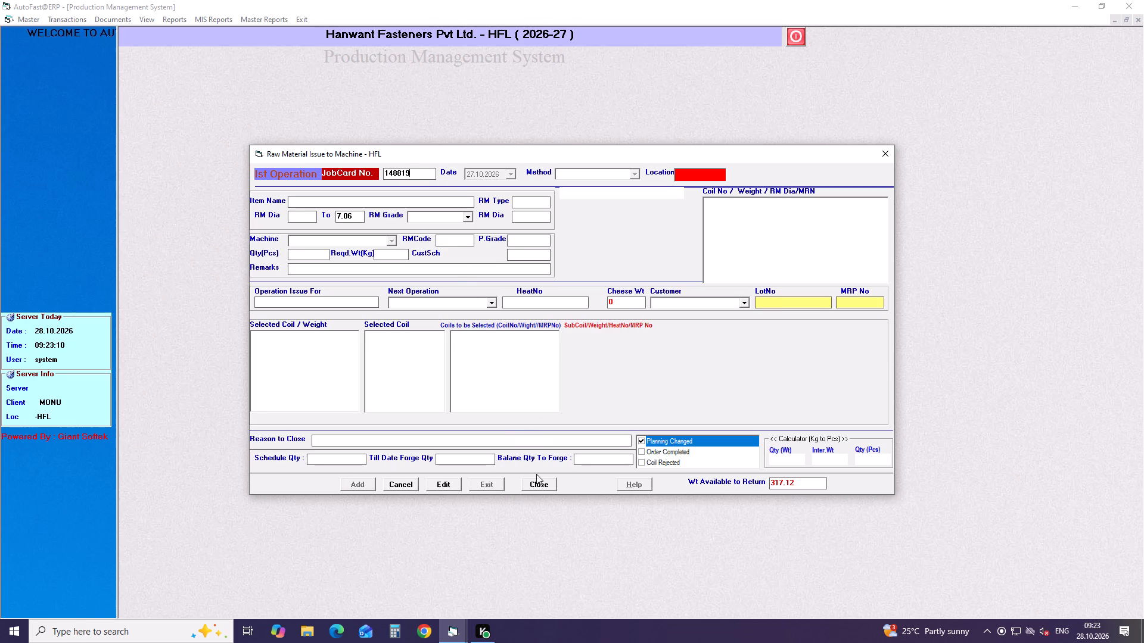
left_click(539, 483)
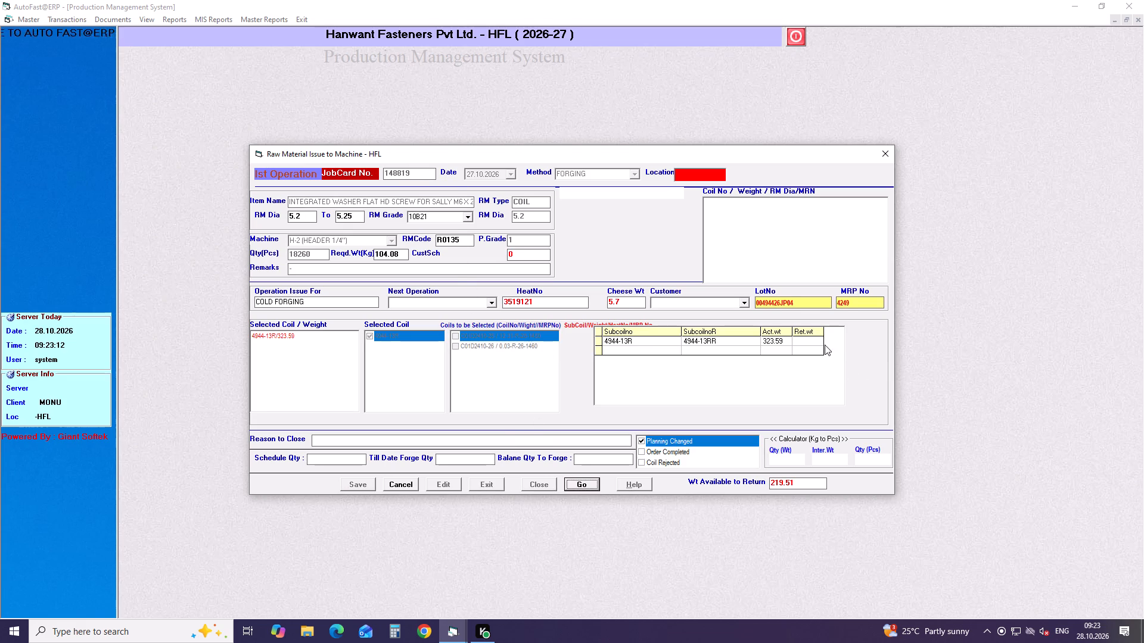
left_click(816, 342)
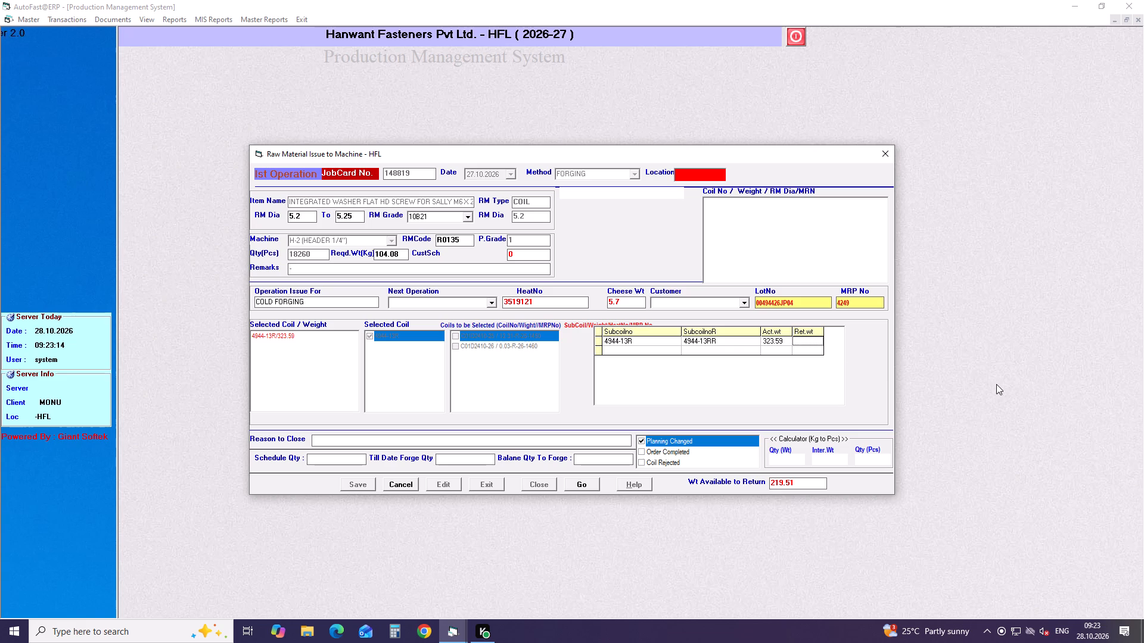
type("219.")
type("51")
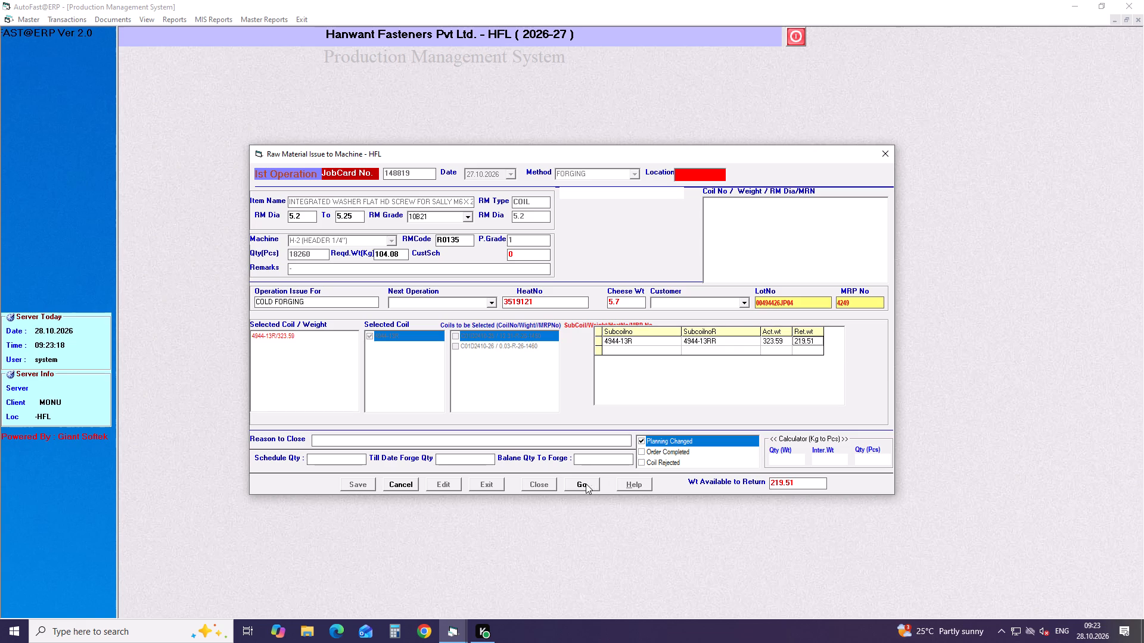
left_click(586, 483)
left_click(553, 349)
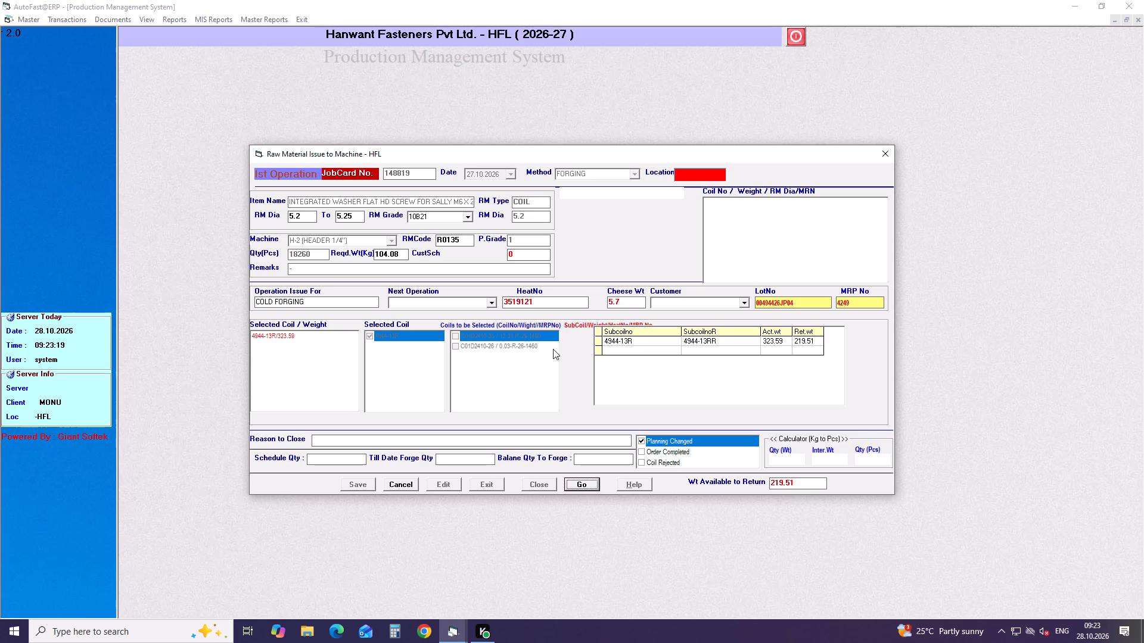
left_click(400, 485)
Load job card 148822 for closing, check its weight available to return, and cancel without closing it.
left_click(542, 485)
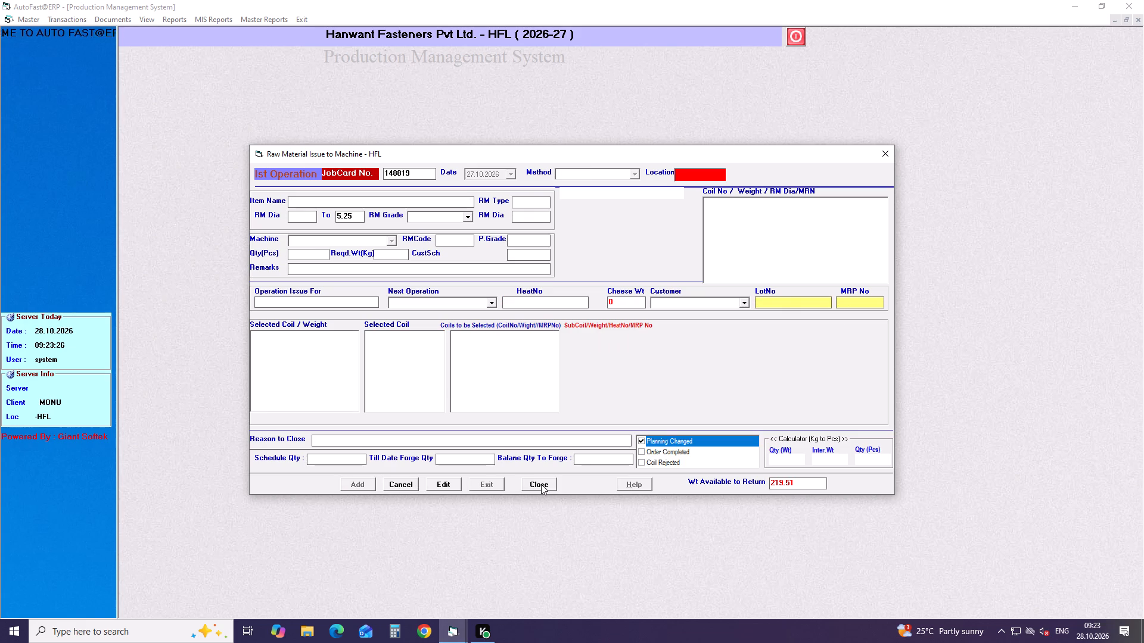
key("BackSpace")
key("BackSpace")
type("22")
left_click(546, 482)
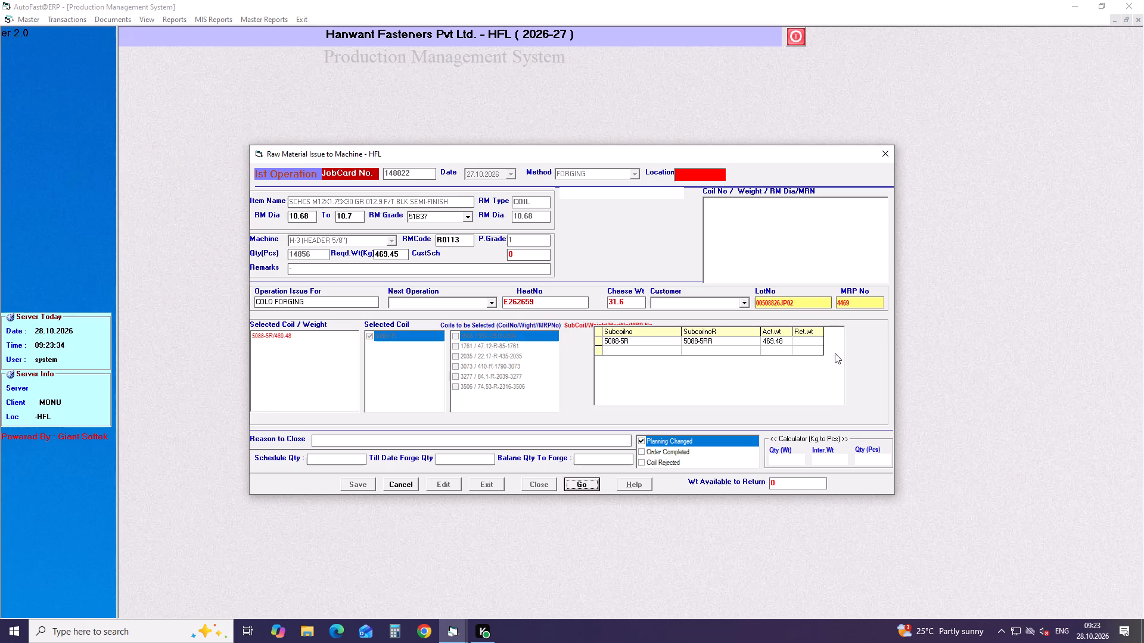
left_click(402, 482)
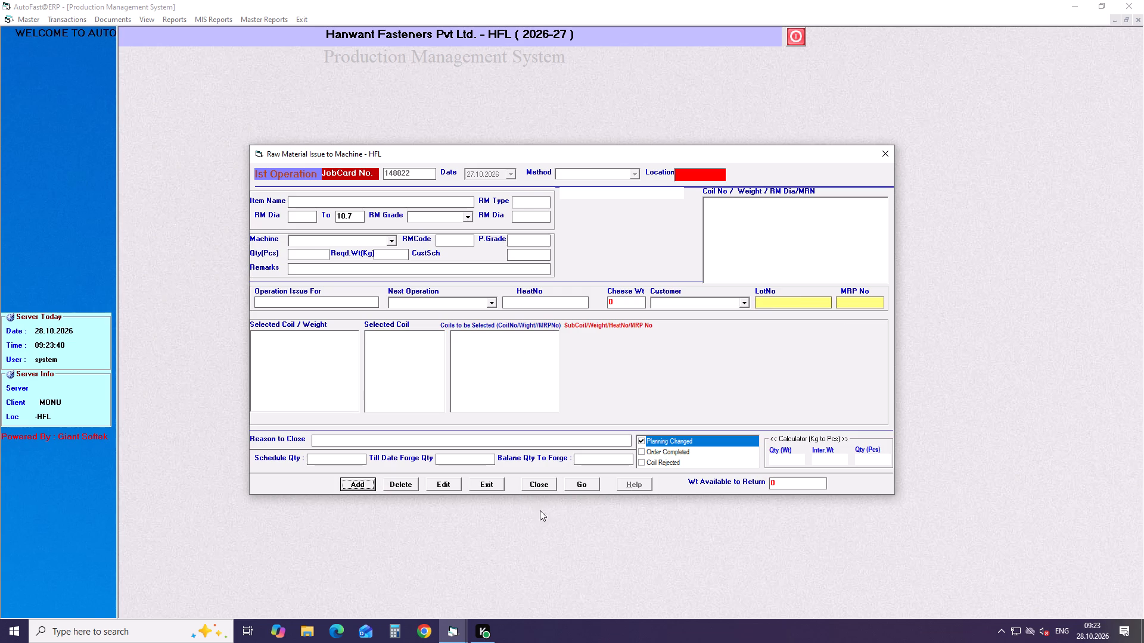
Close job card 148825 for reason Planning Changed with a return weight of 244.92 for subcoil 5066-6, and clear the form.
left_click(536, 486)
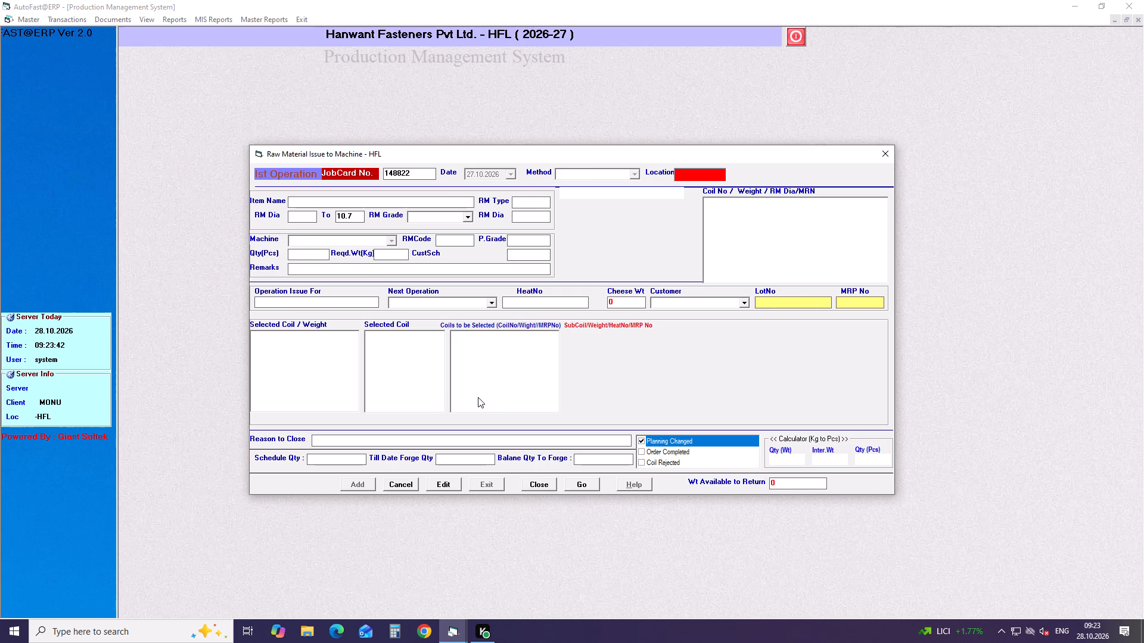
key("BackSpace")
key("5")
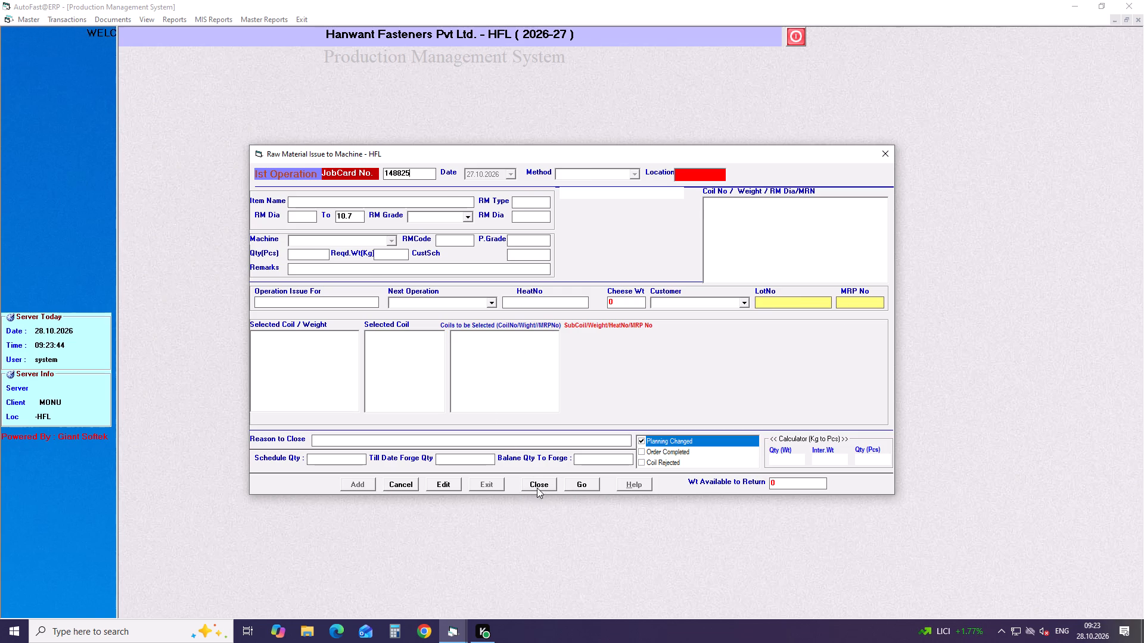
left_click(540, 485)
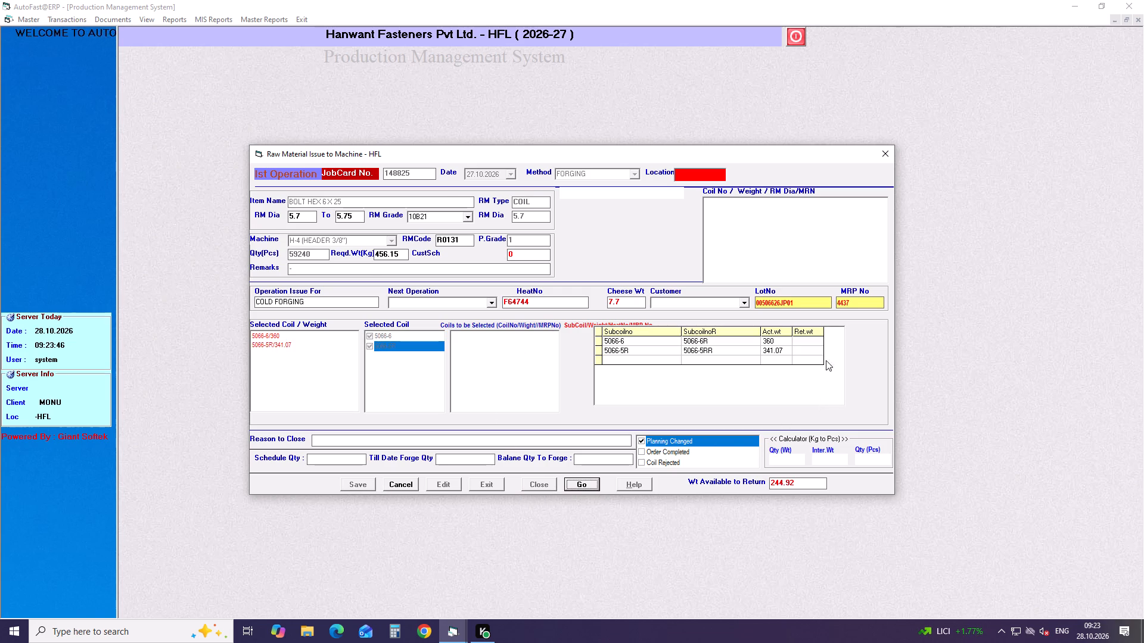
left_click(811, 354)
left_click(809, 343)
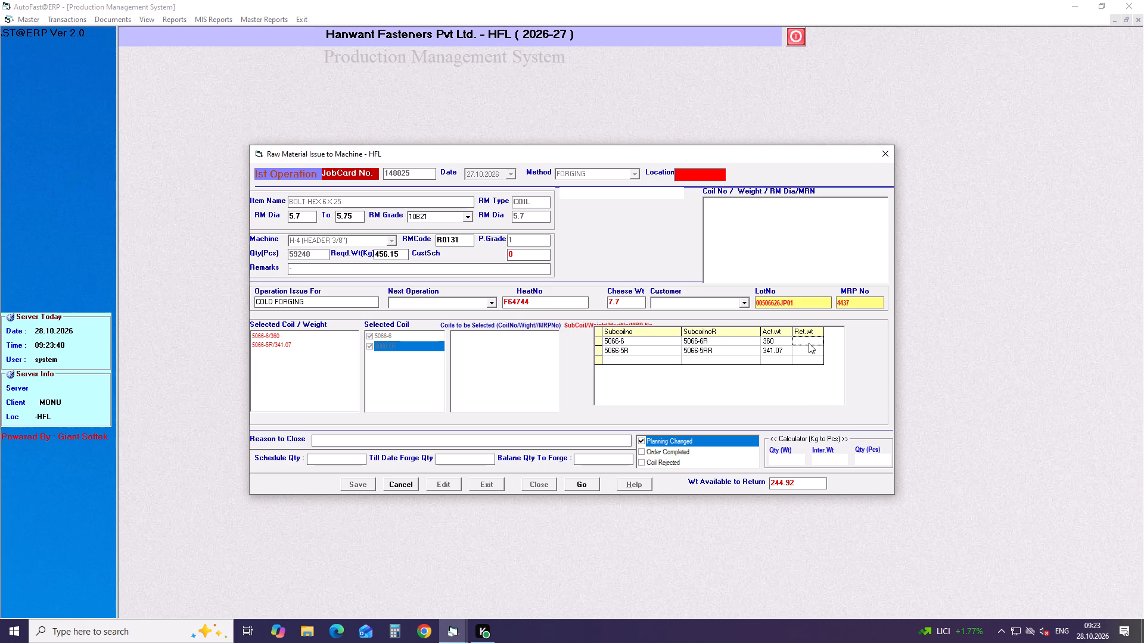
type("244")
type(".92")
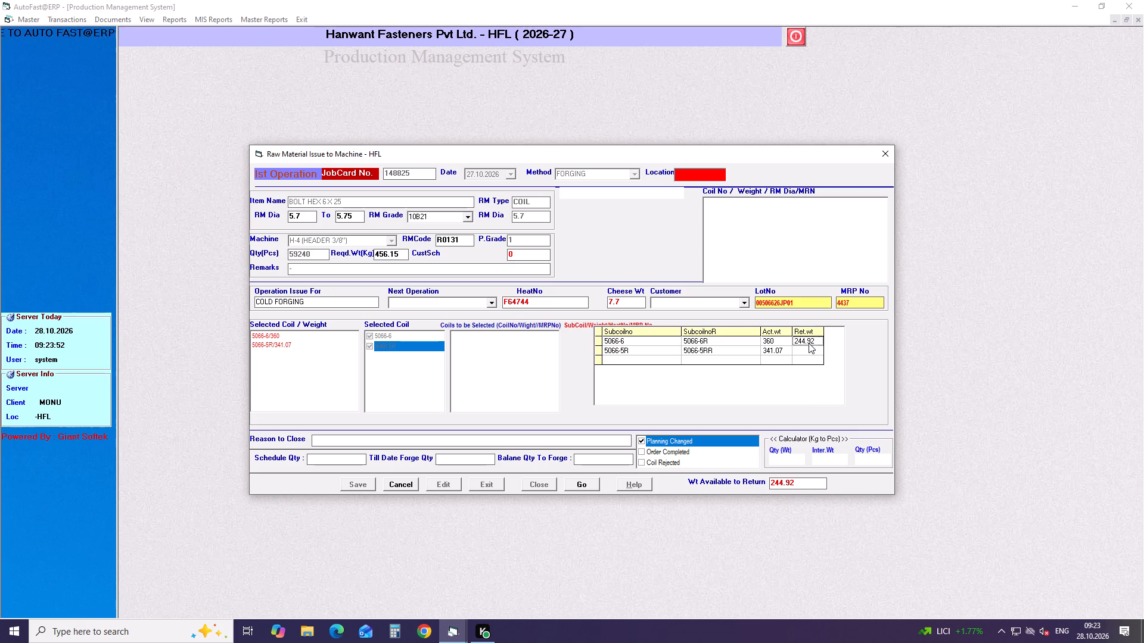
left_click(580, 489)
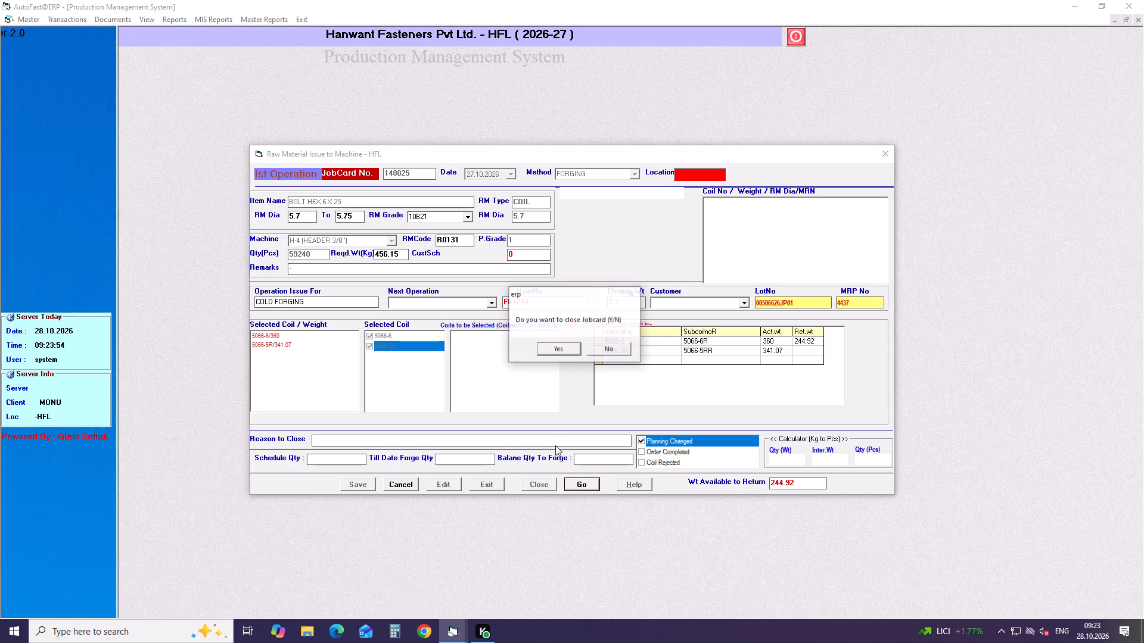
left_click(558, 353)
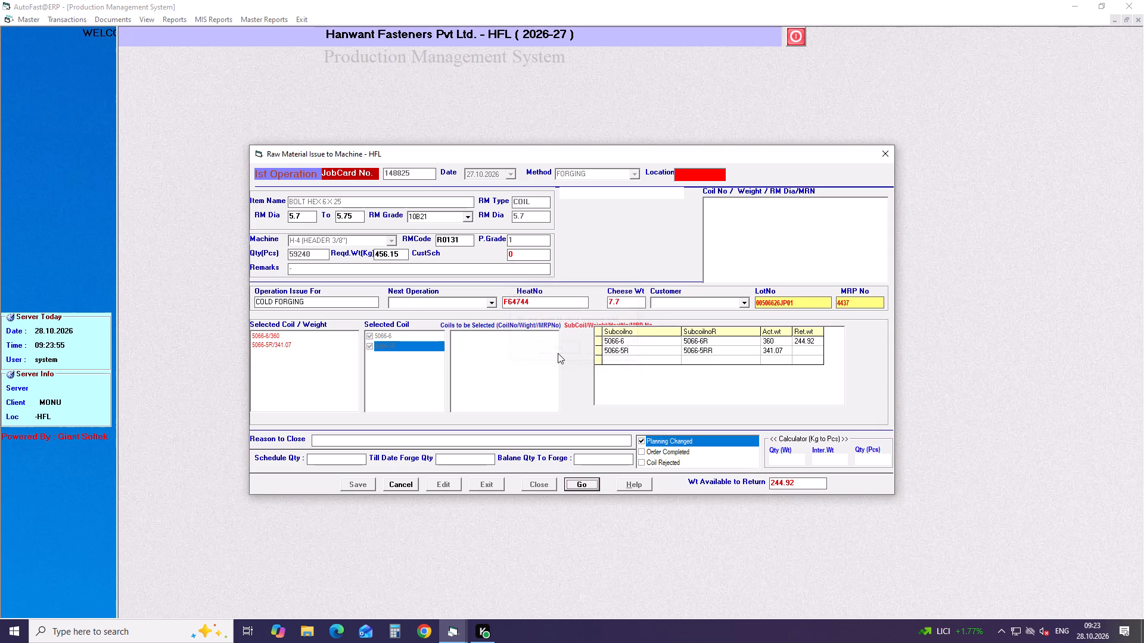
left_click(396, 482)
Close job card 148826 for reason Planning Changed with a return weight of 182.08 for subcoil 5106-2R, and clear the form.
left_click(538, 482)
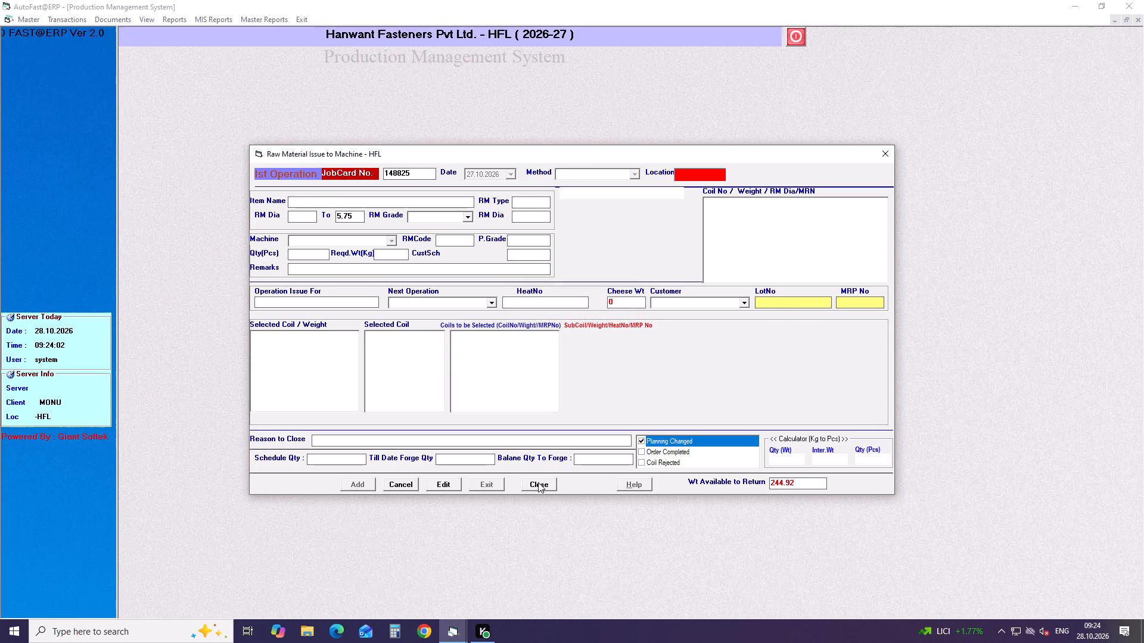
key("BackSpace")
key("6")
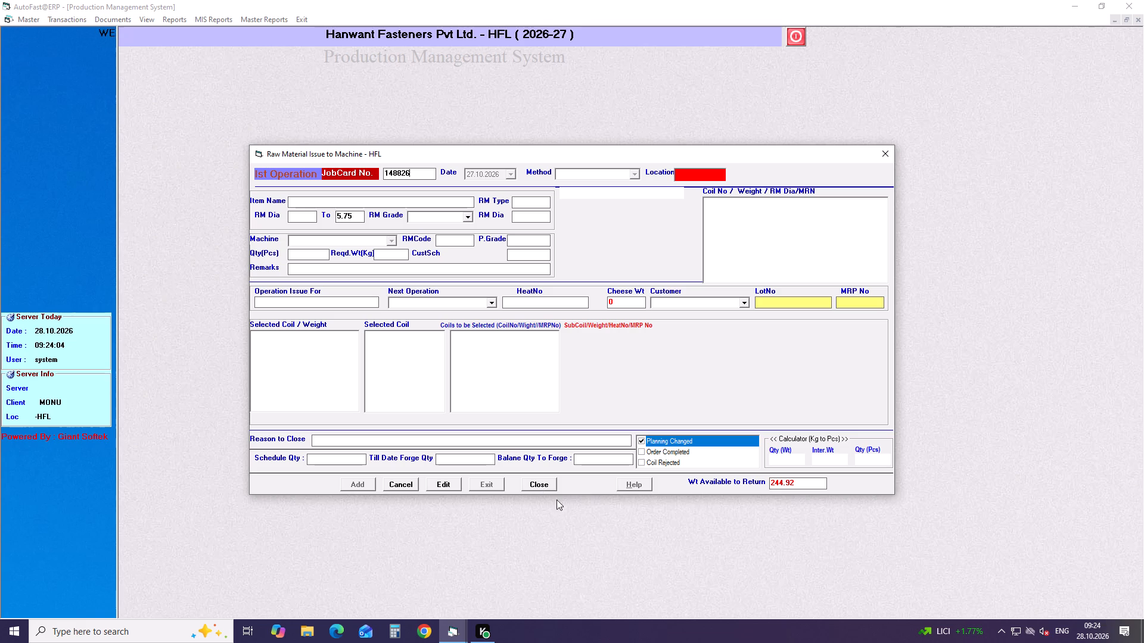
left_click(548, 486)
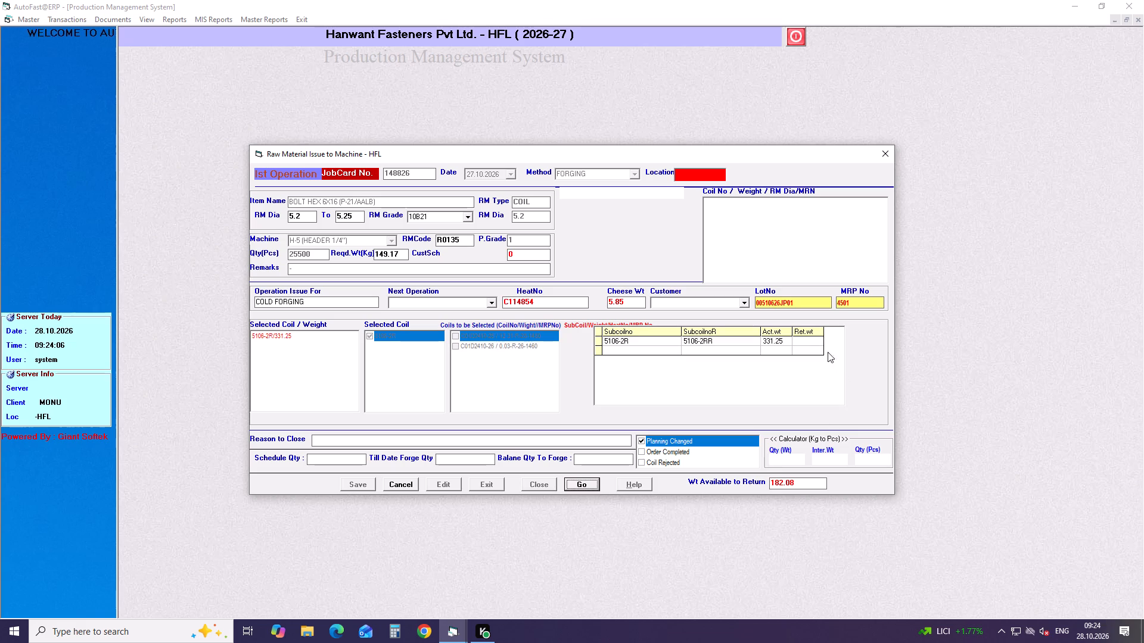
left_click(813, 344)
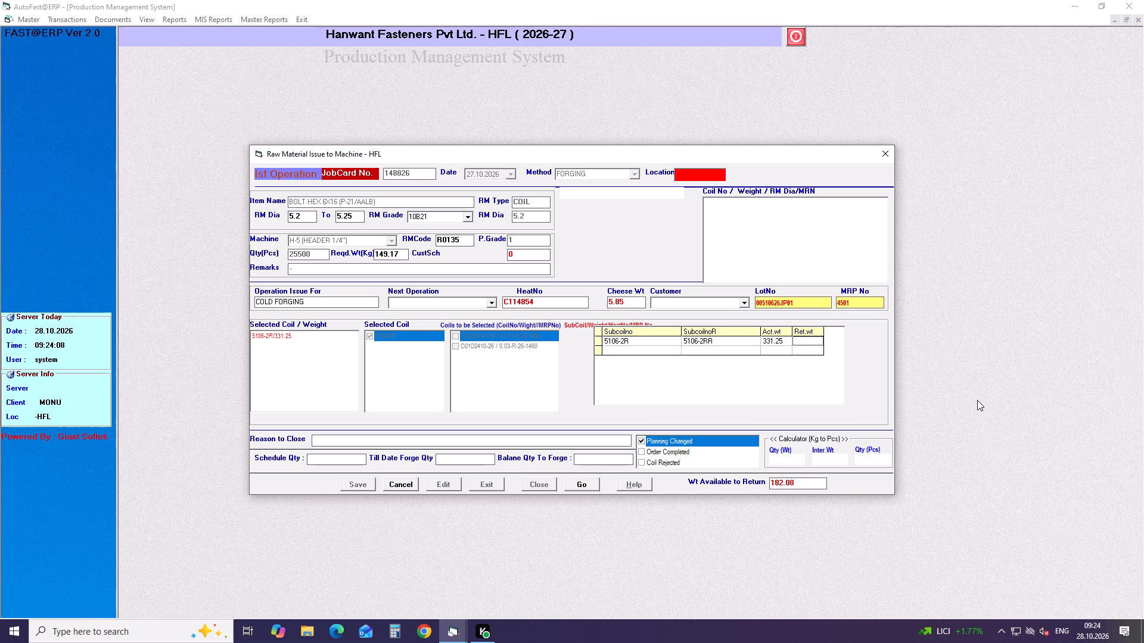
type("182.0")
key("8")
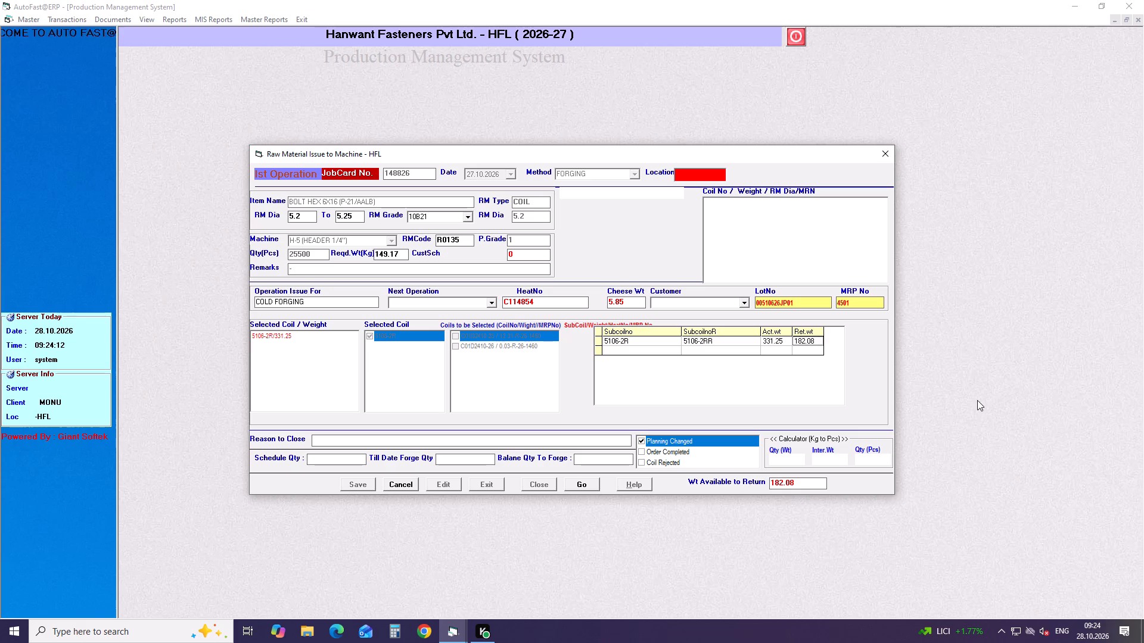
left_click(576, 488)
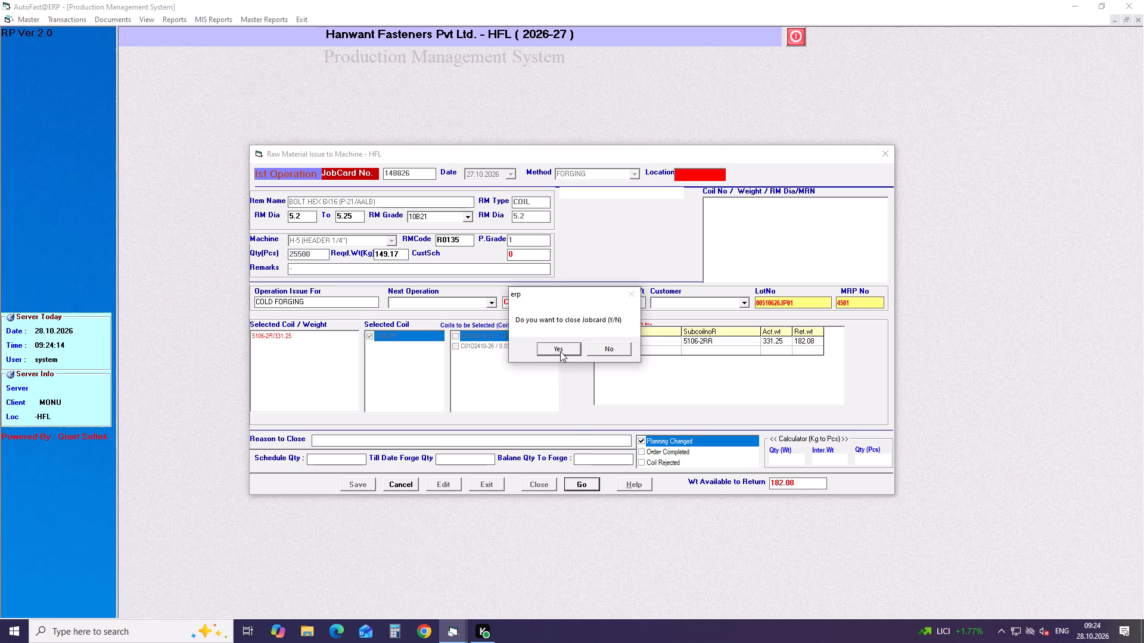
left_click(560, 348)
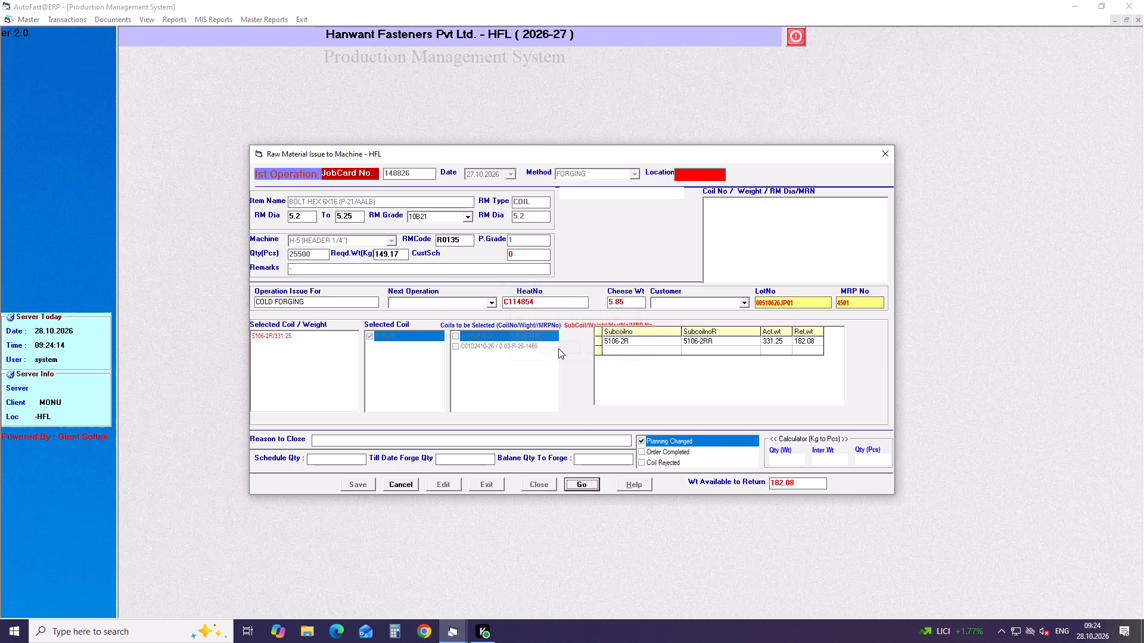
left_click(391, 485)
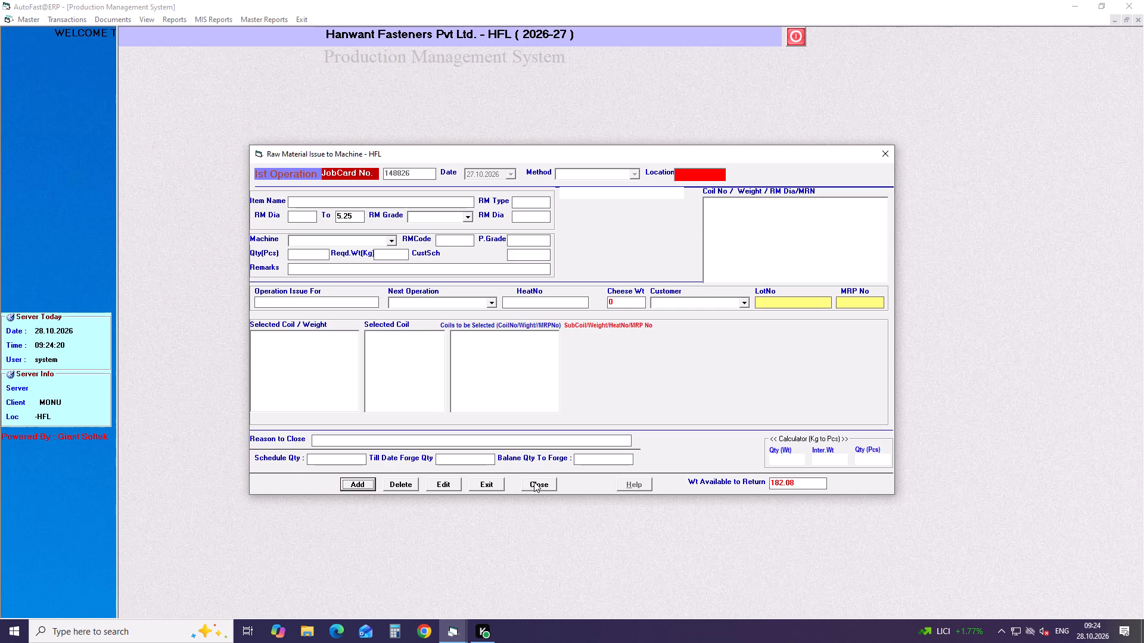
Close job card 148827 for reason Planning Changed with a return weight of 51.66 for subcoil 5018-9R, and clear the form.
left_click(534, 482)
key("BackSpace")
key("7")
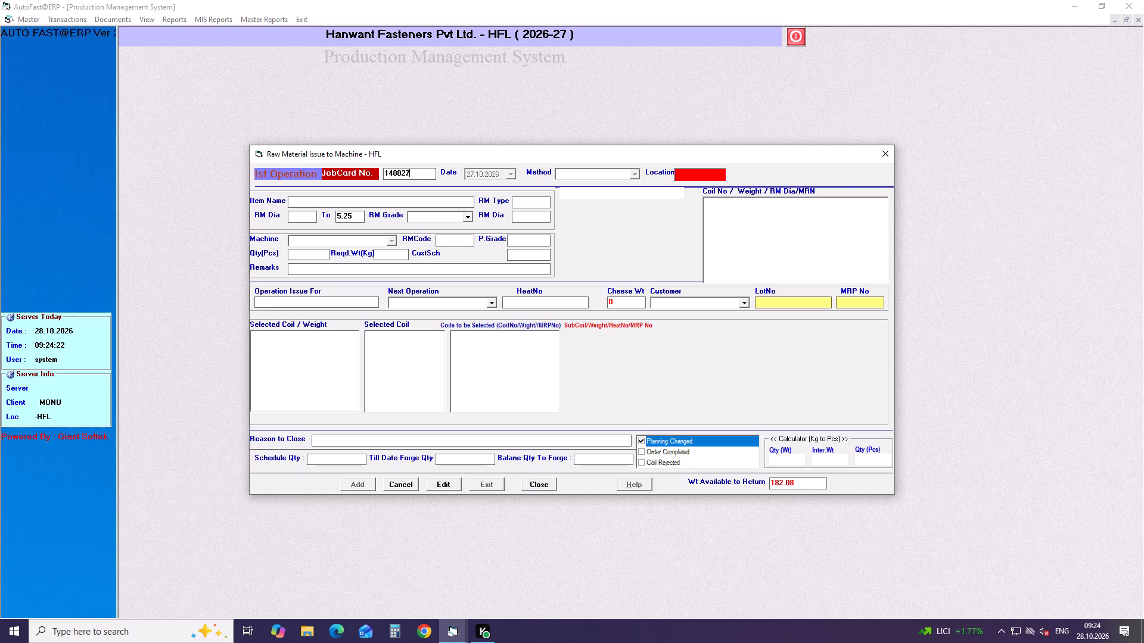
left_click(549, 487)
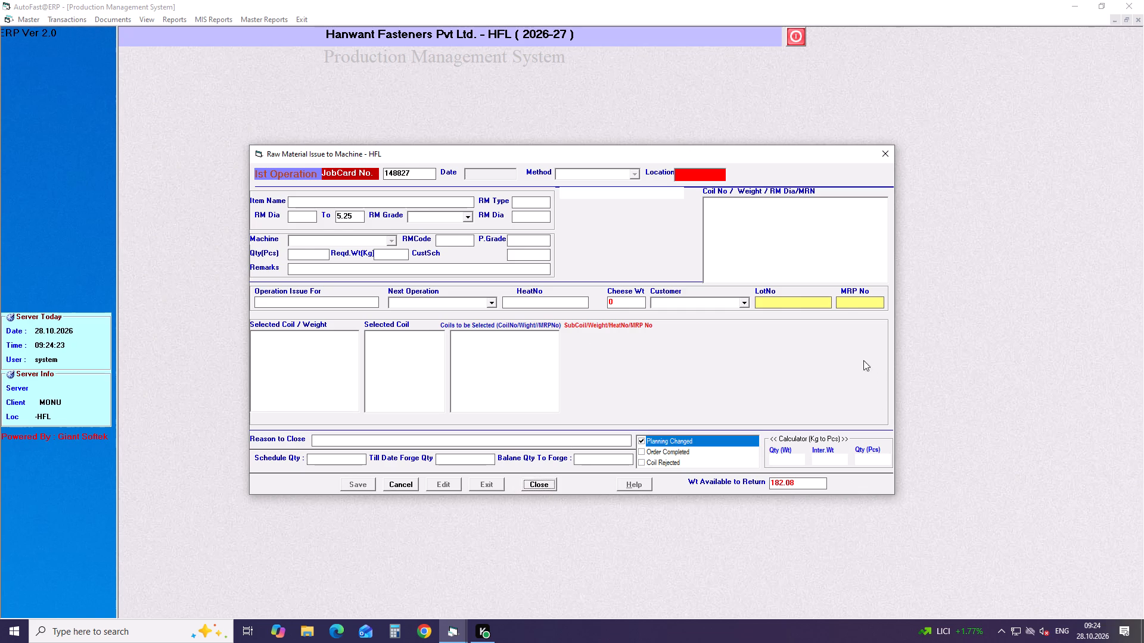
left_click(815, 344)
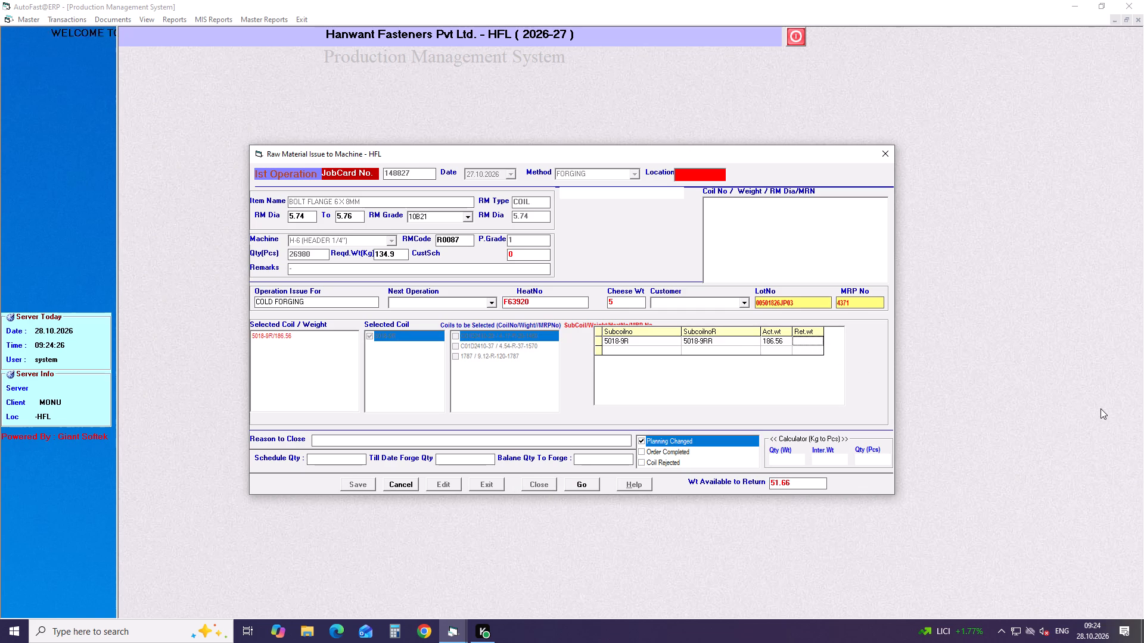
type("51.66")
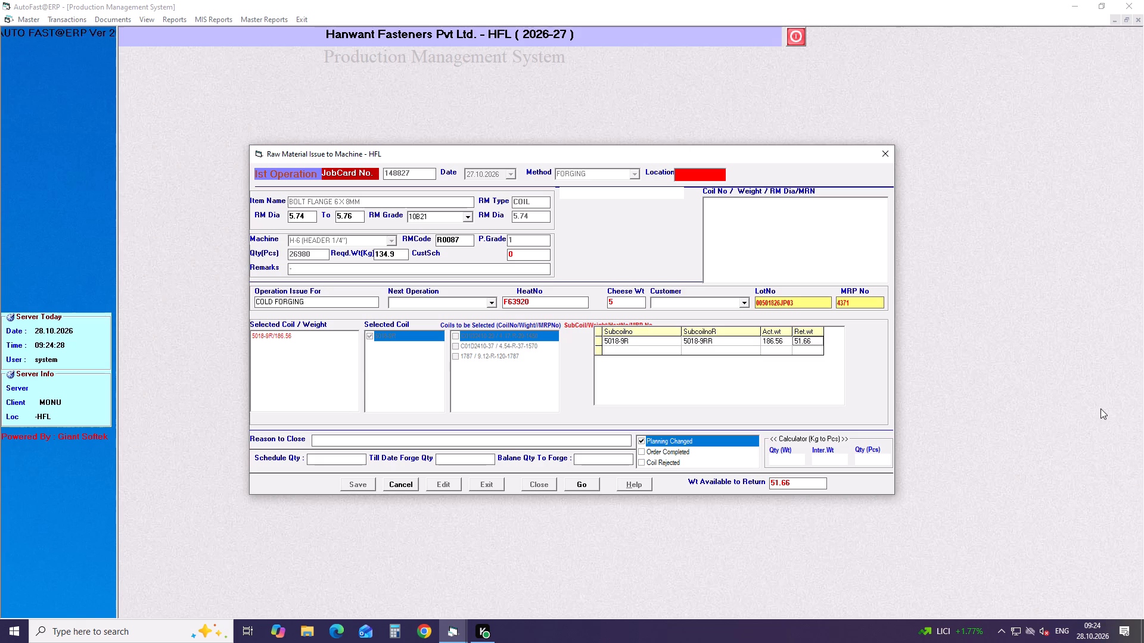
left_click(590, 479)
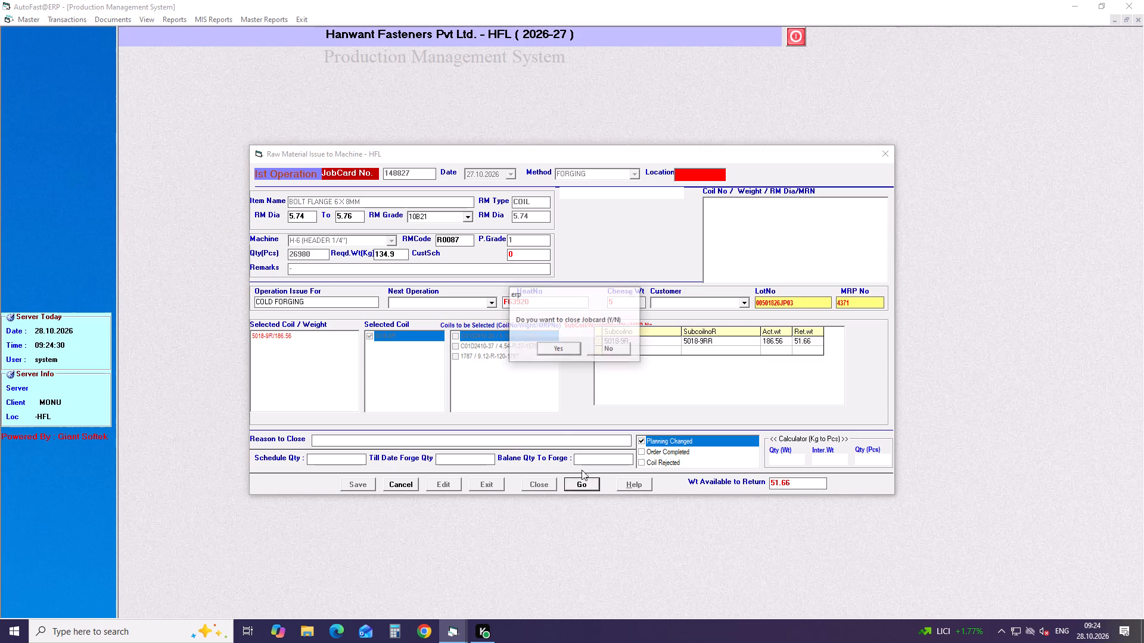
left_click(564, 351)
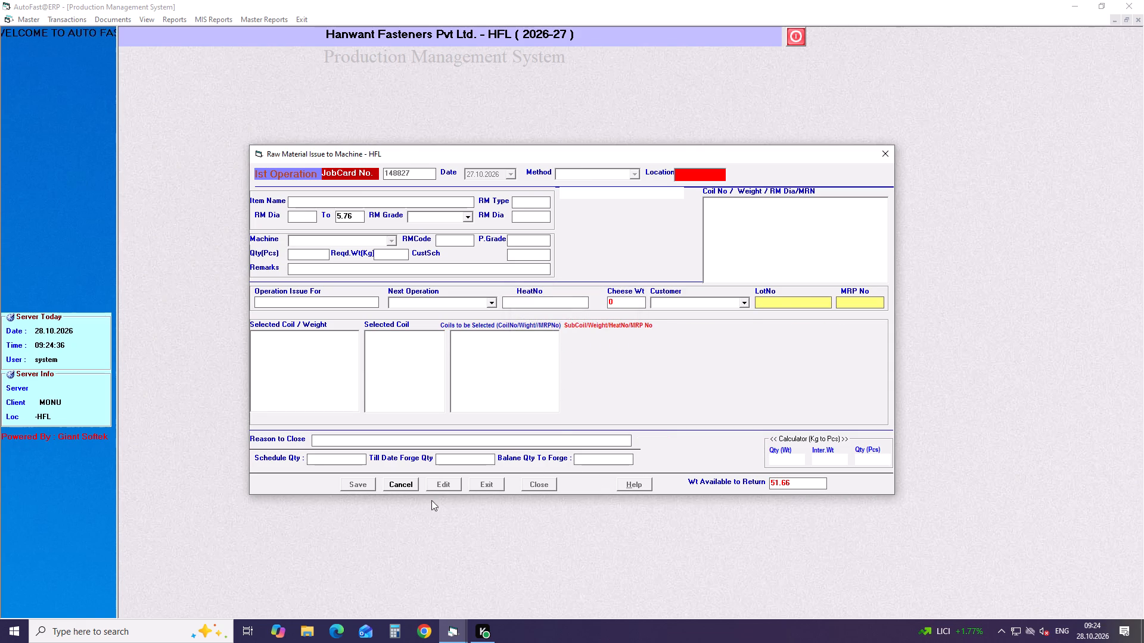
left_click(403, 480)
Close job card 148828 for reason Planning Changed with a return weight of 183.41 for subcoil 4994-17, and clear the form.
left_click(546, 483)
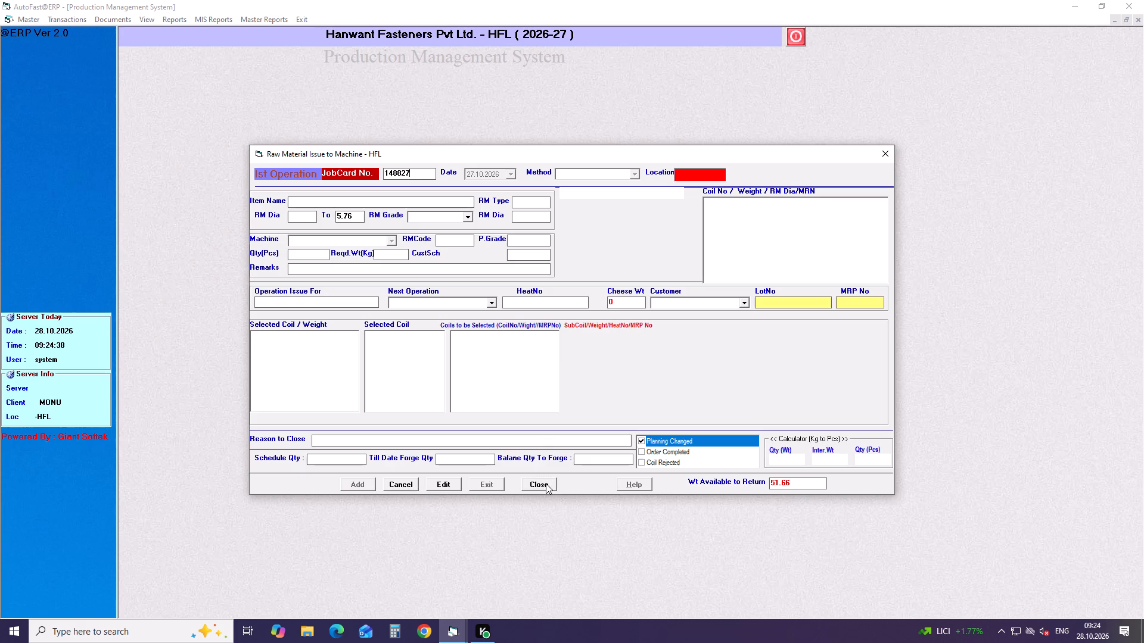
key("BackSpace")
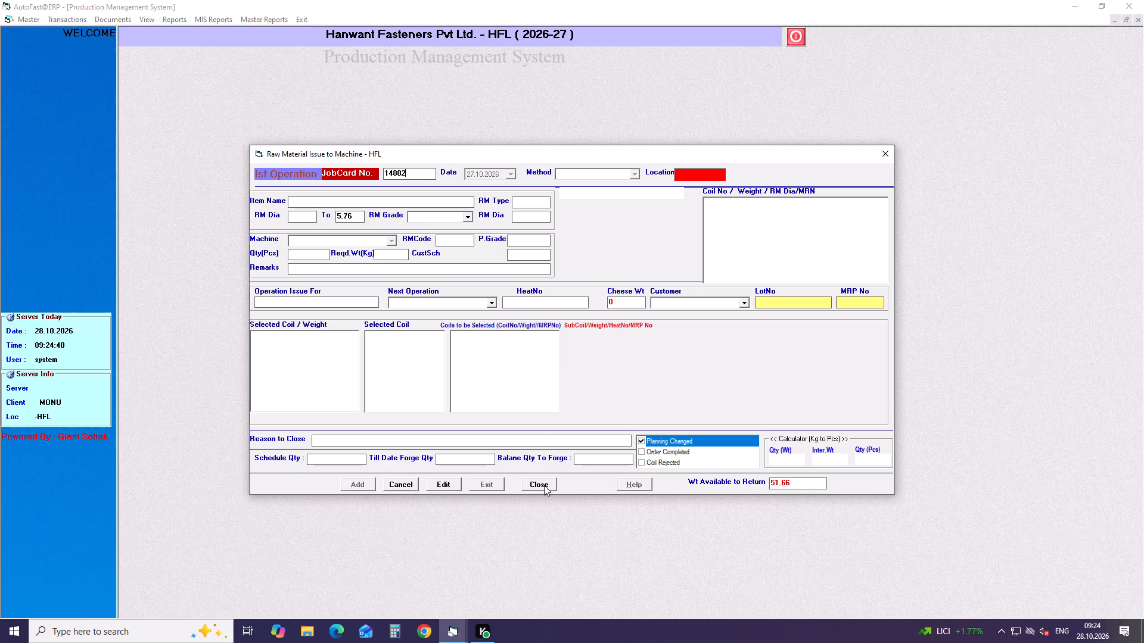
type("28")
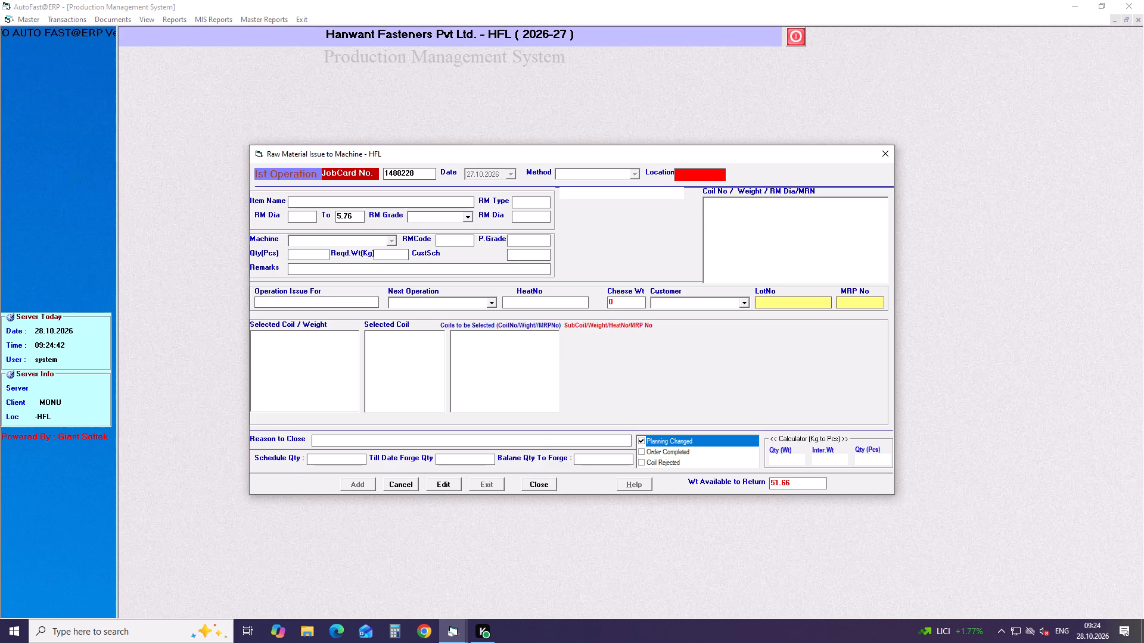
key("BackSpace")
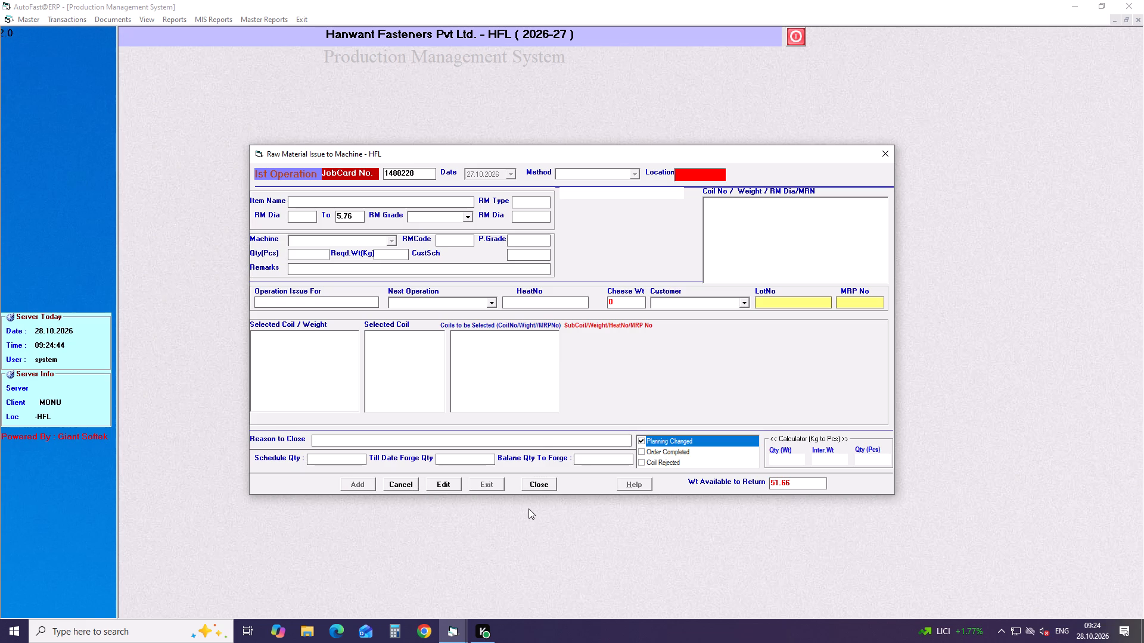
key("BackSpace")
key("8")
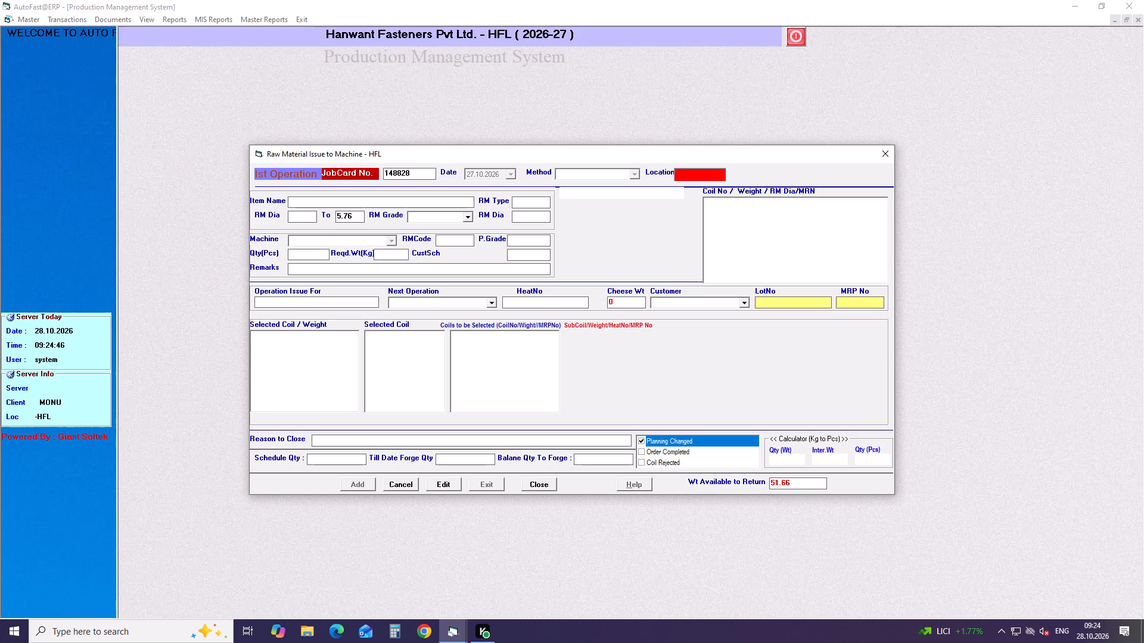
left_click(534, 485)
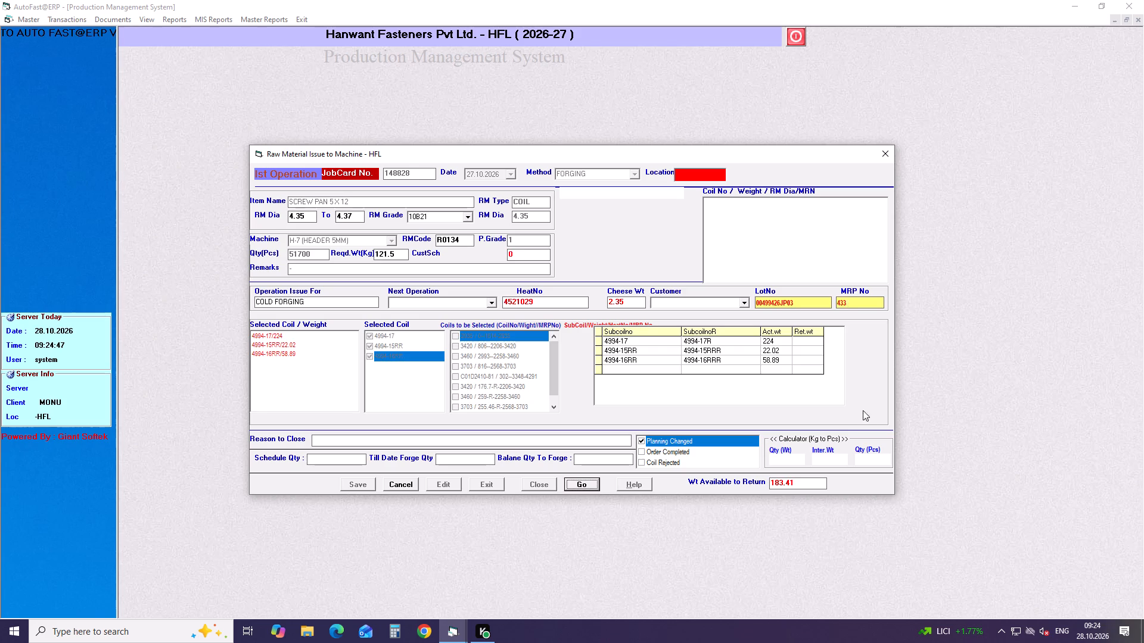
left_click(812, 361)
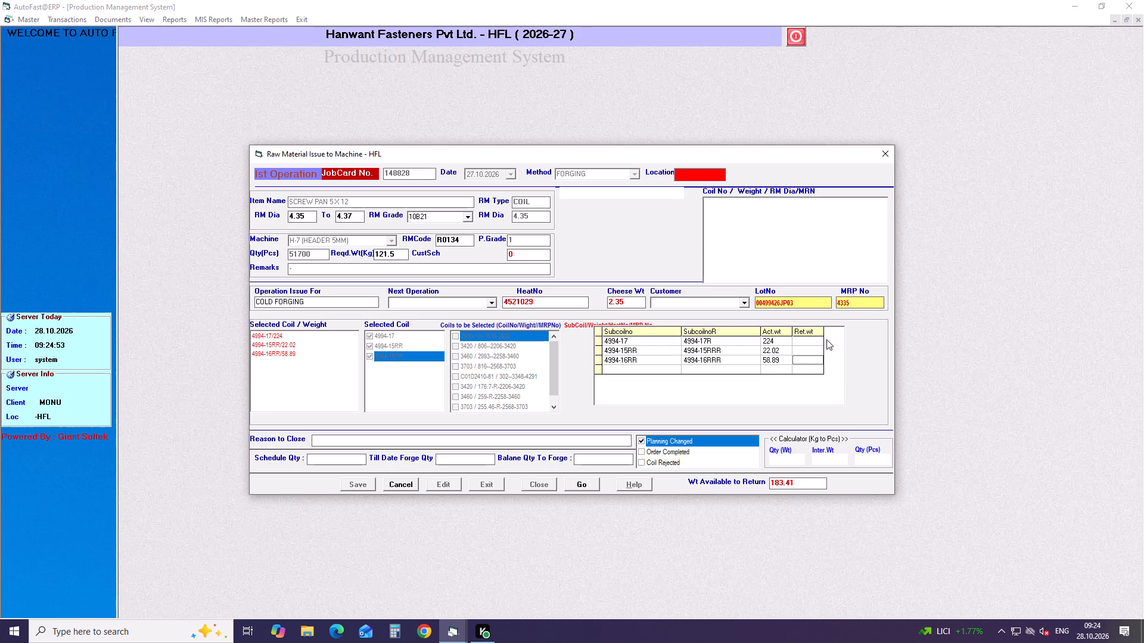
left_click(810, 337)
type("183.41")
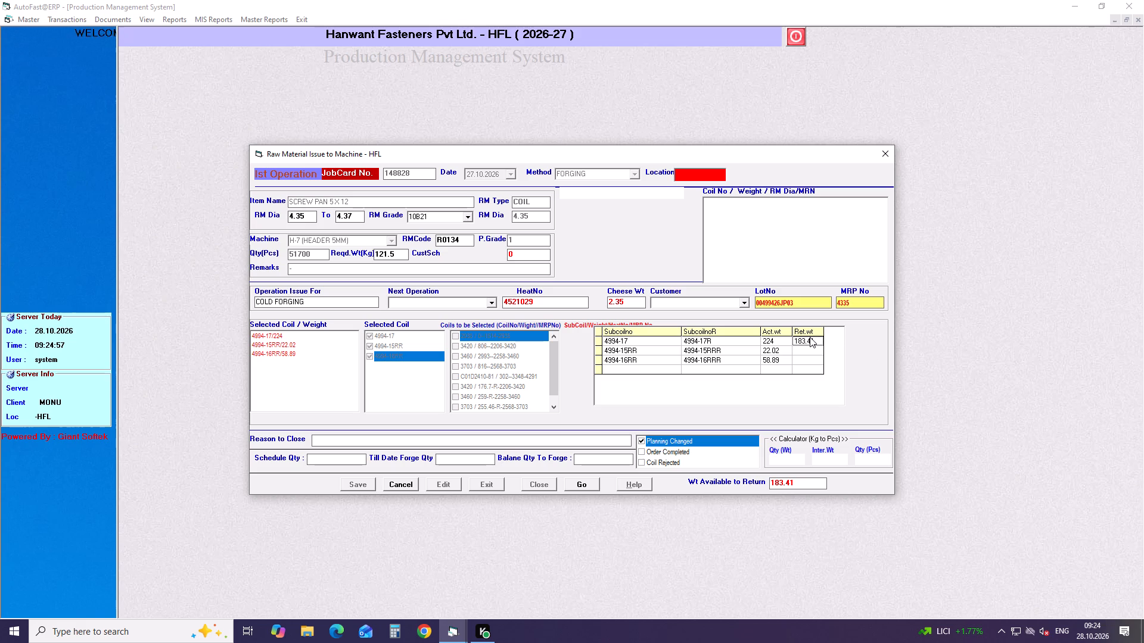
left_click(576, 486)
left_click(563, 349)
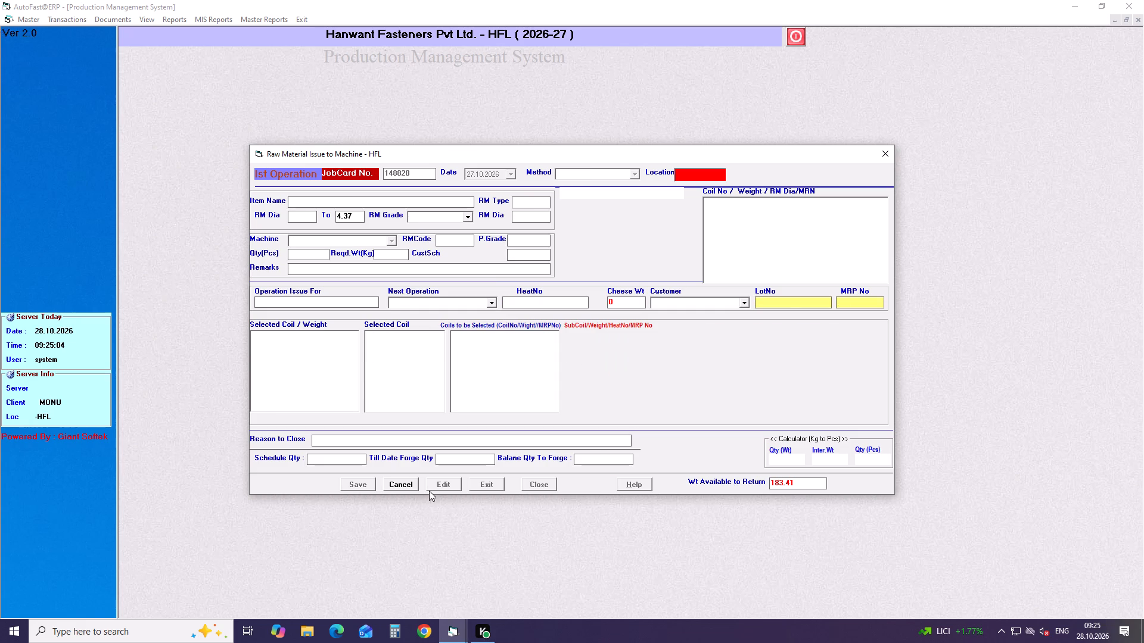
left_click(404, 485)
Close job card 148829 for reason Planning Changed with a return weight of 181.61 for subcoil 4994-18, and exit the form.
left_click(545, 485)
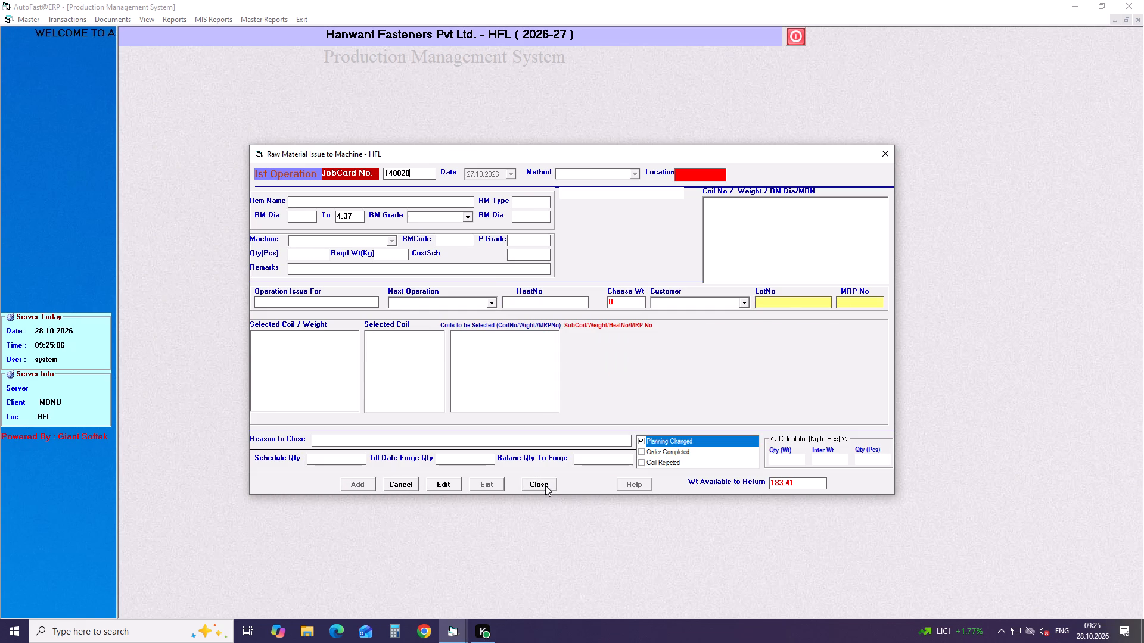
key("BackSpace")
key("9")
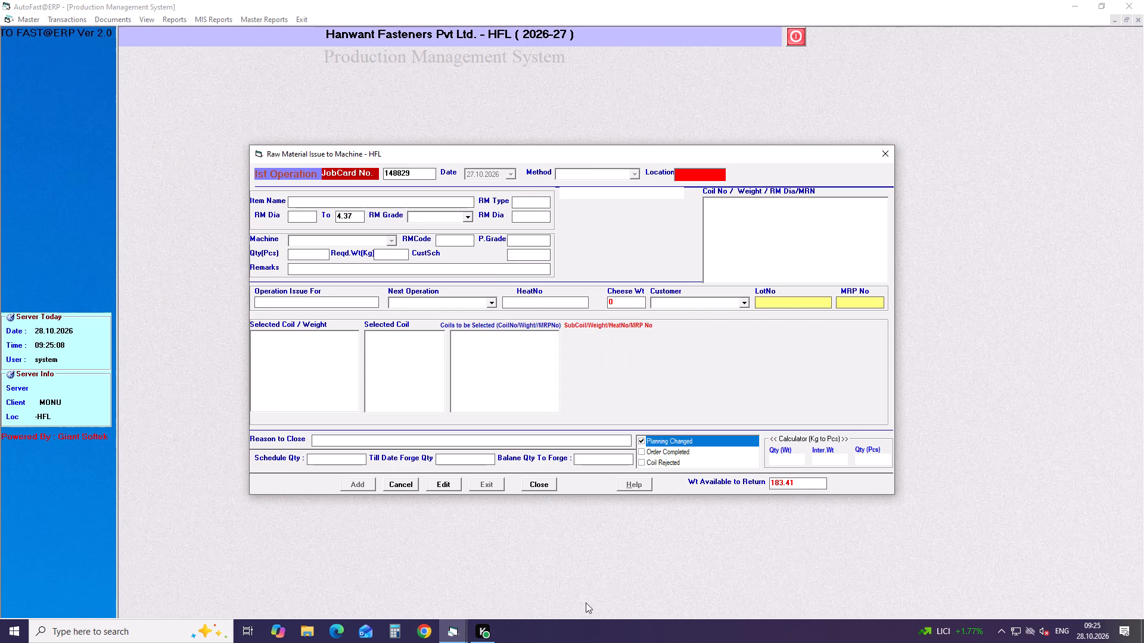
left_click(531, 483)
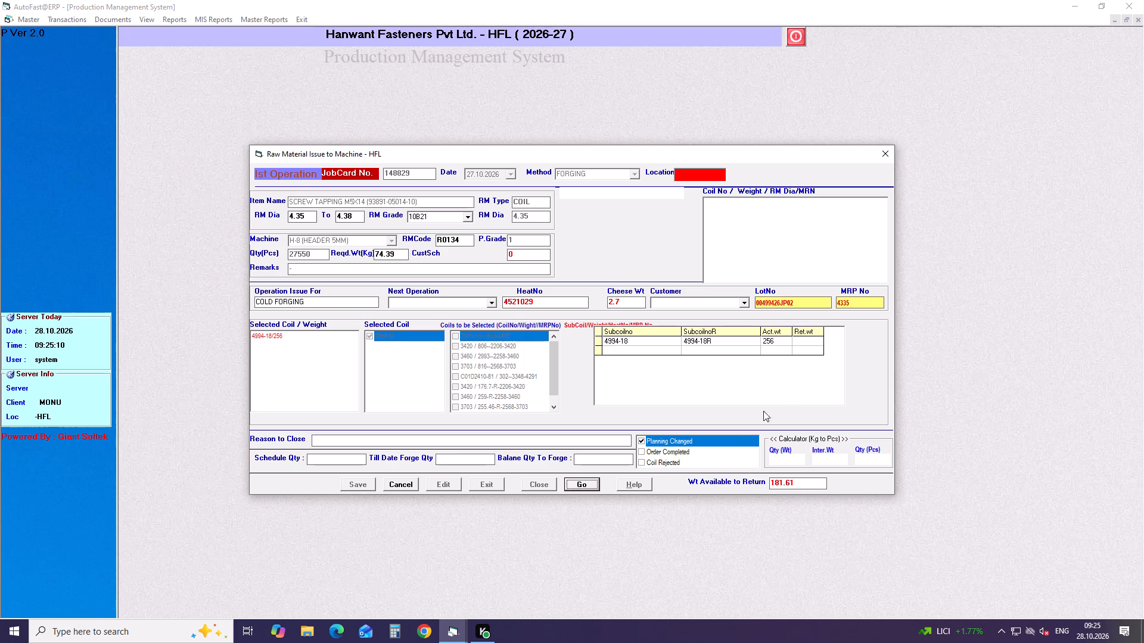
left_click(810, 339)
type("181")
type(".61")
left_click(580, 481)
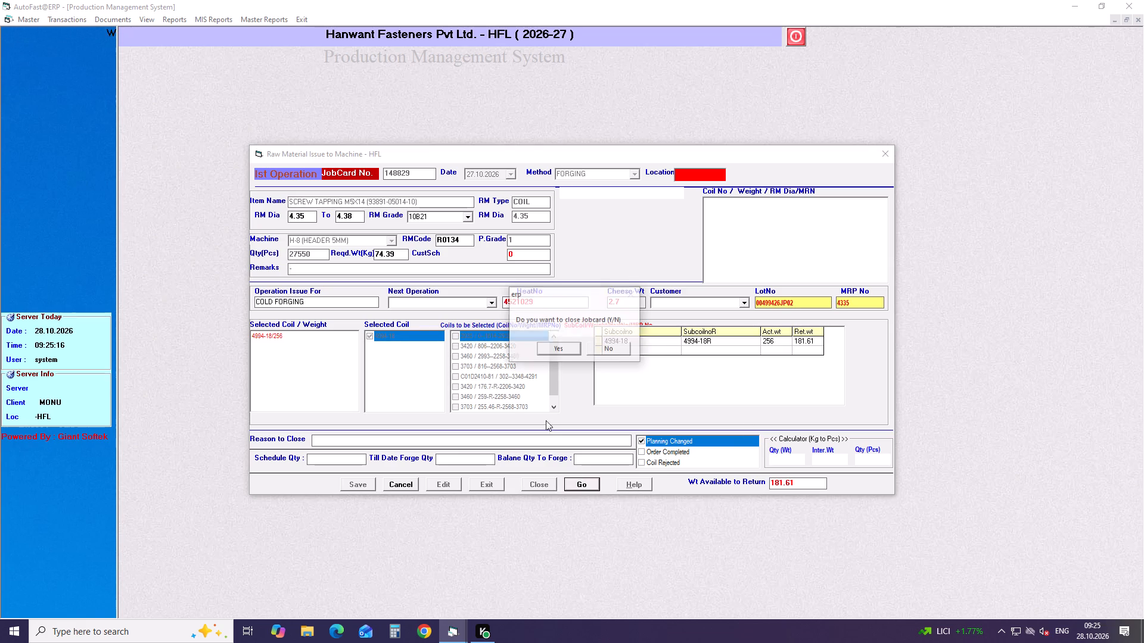
left_click(558, 352)
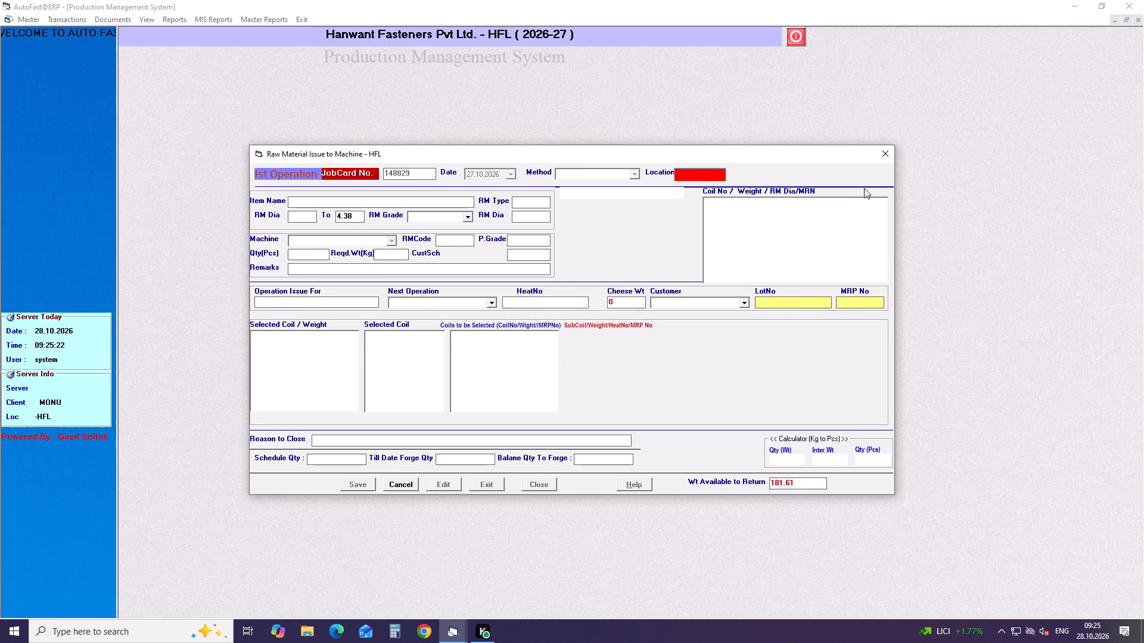
left_click(879, 154)
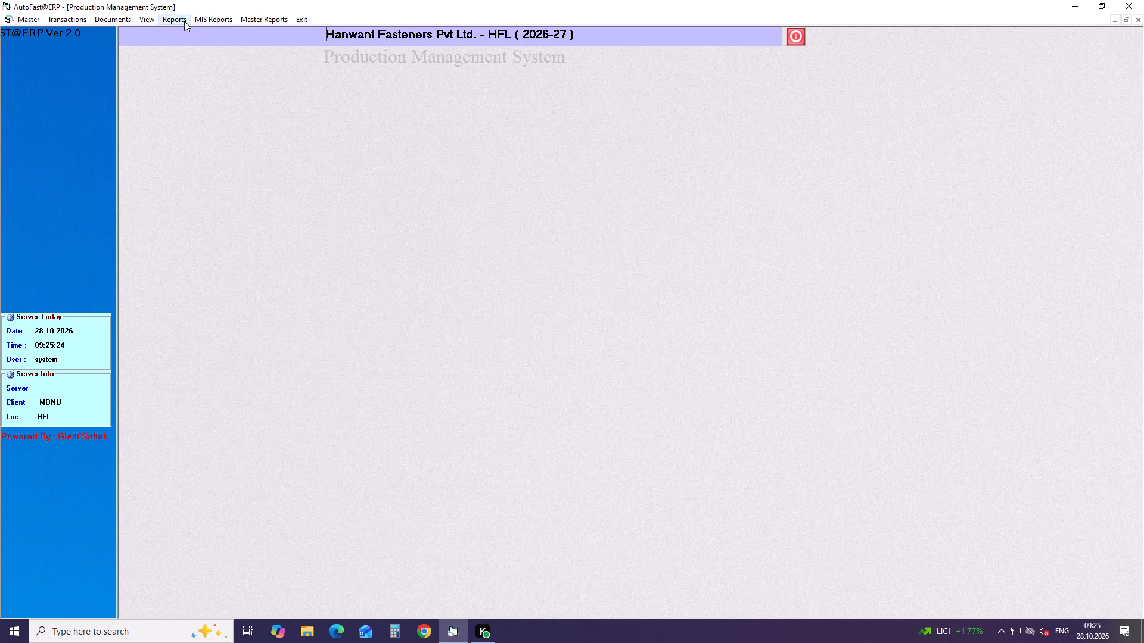
View the concise first-operation job card status report for pending cards from 27.10.2026 to 28.10.2026, and close it.
left_click(184, 21)
left_click(253, 105)
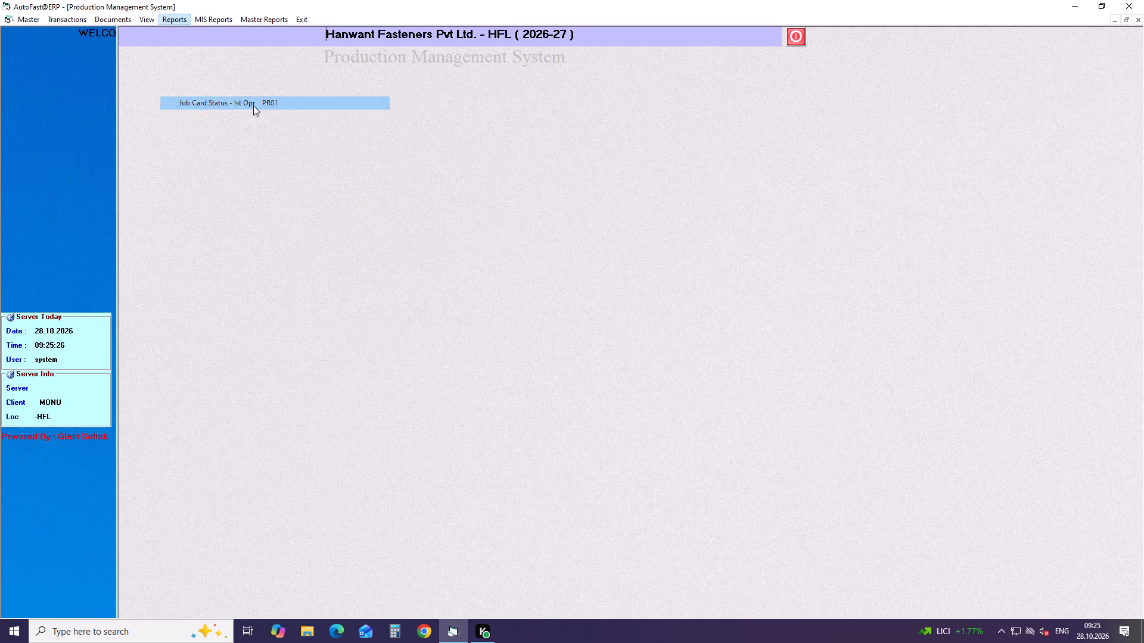
left_click(465, 369)
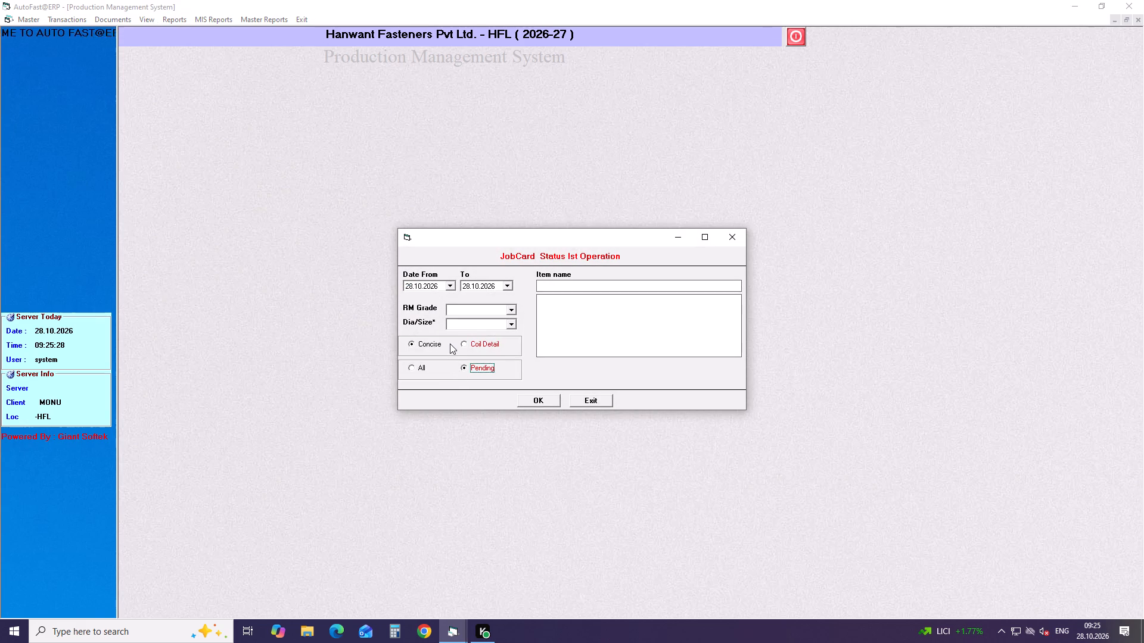
left_click(406, 286)
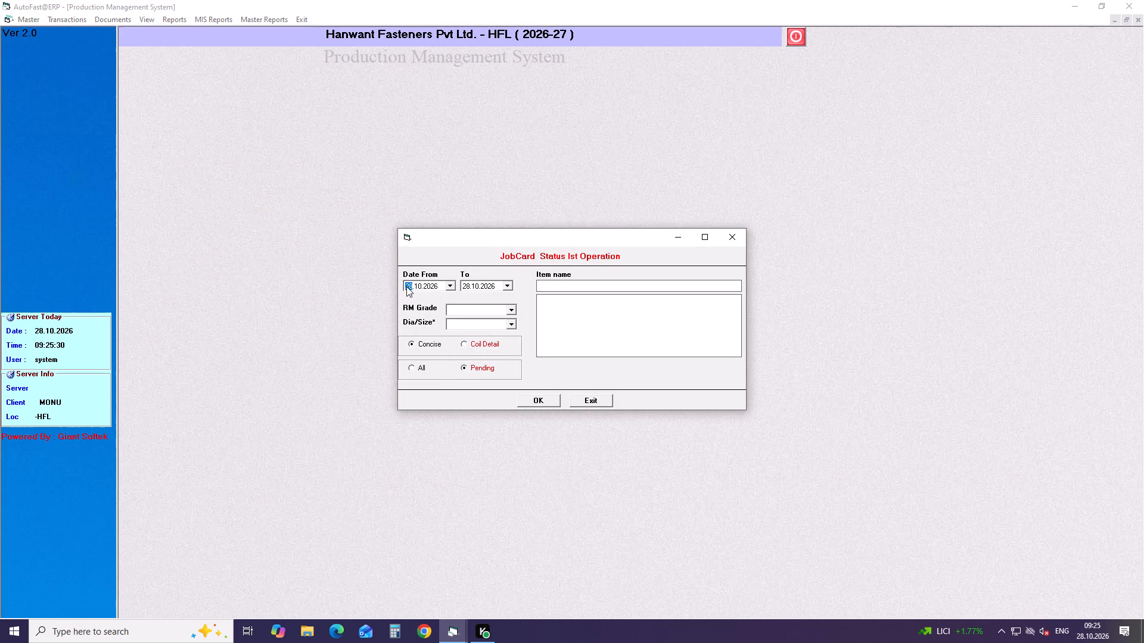
key("Down")
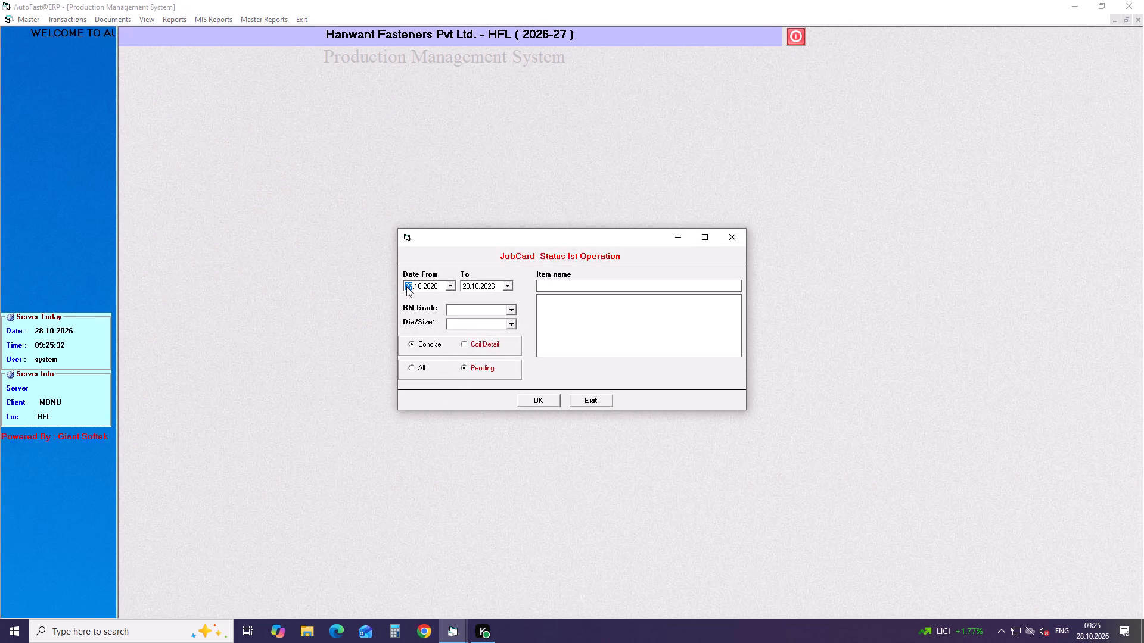
left_click(538, 398)
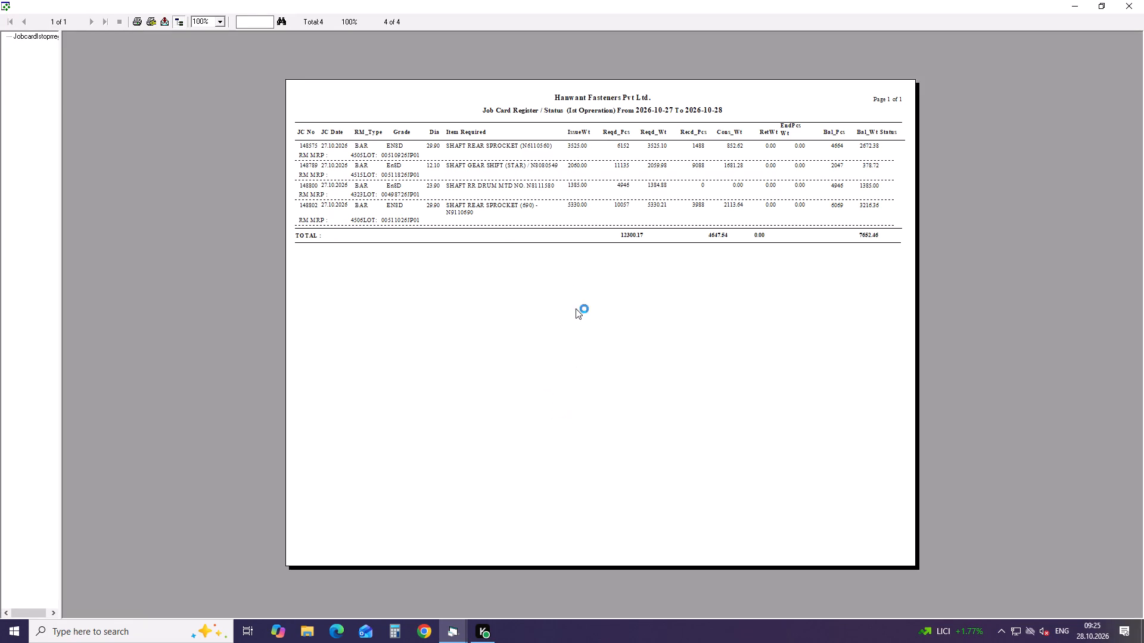
left_click(1131, 3)
left_click(730, 235)
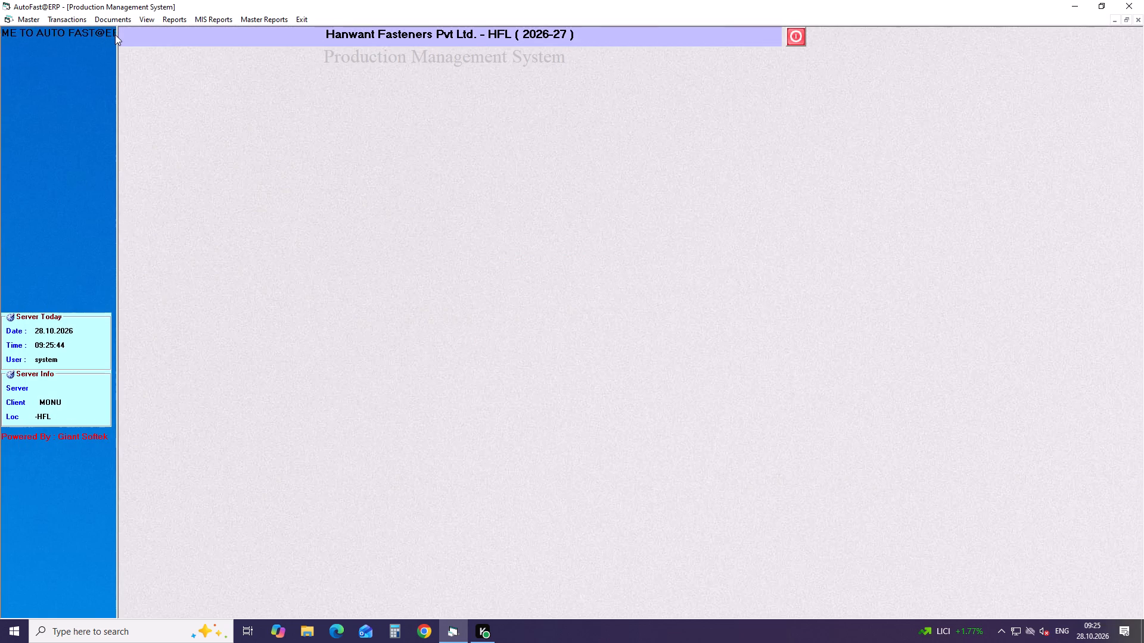
Start a second-operation item issue for BOLT HEX 6 X 25/I0204, operation TRIMMING, and select lot 00506626JP01 with heat F64744.
left_click(56, 21)
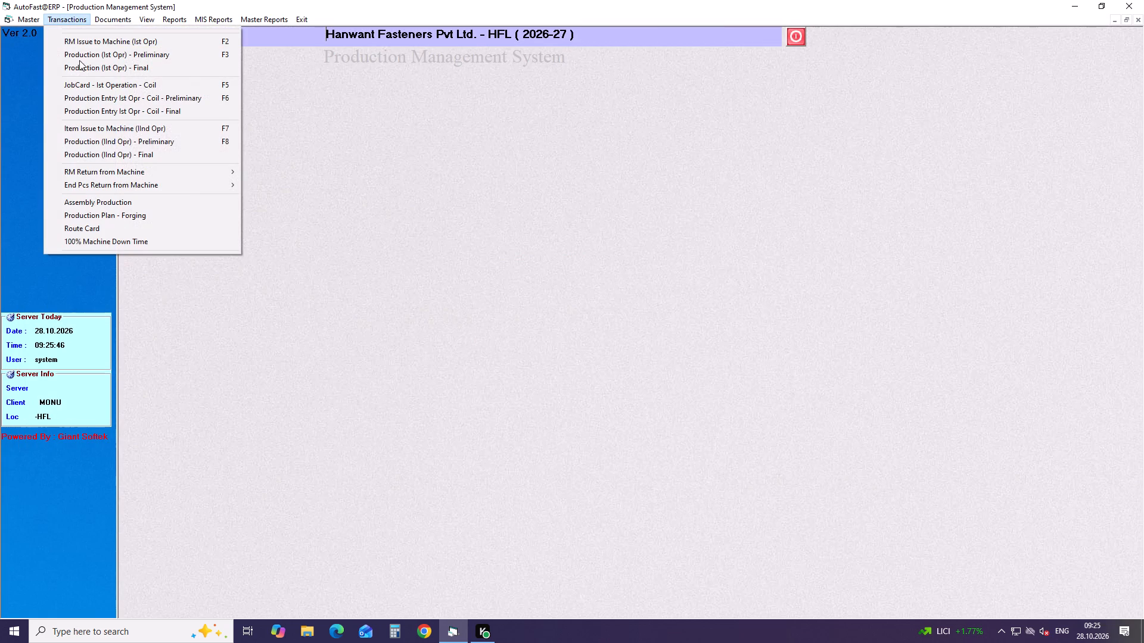
left_click(151, 124)
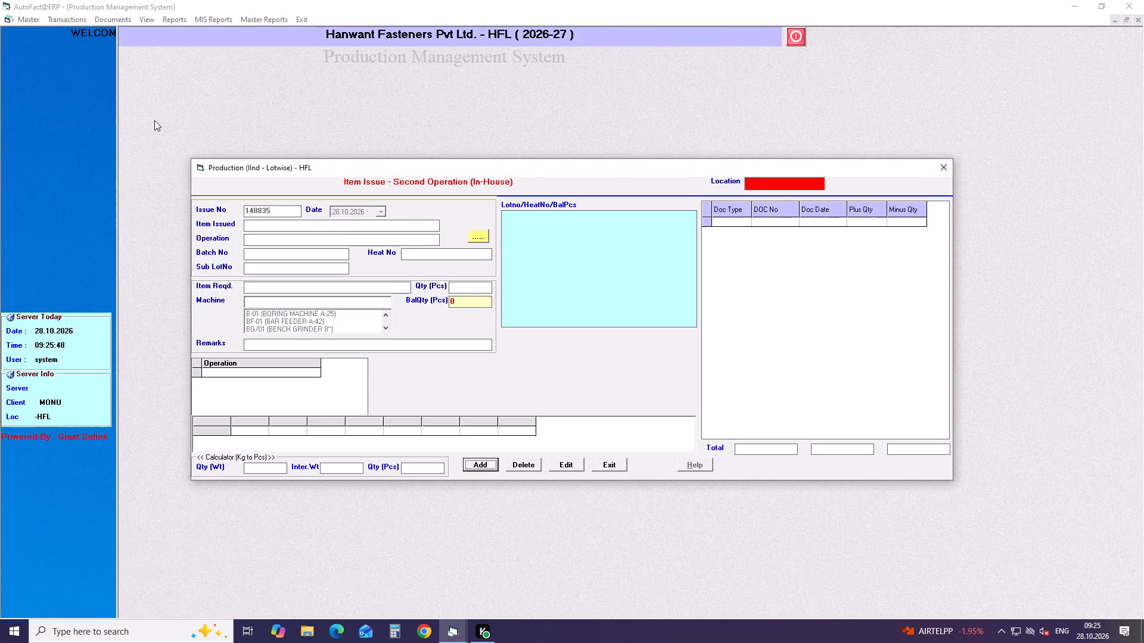
key("Return")
key("Return")
key("Return")
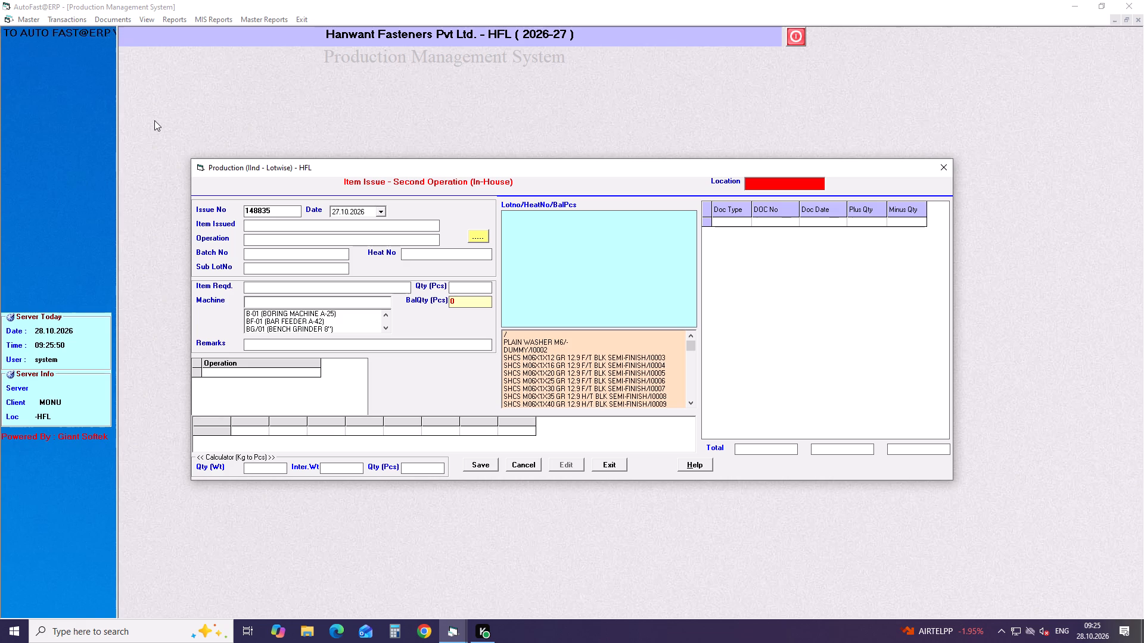
type("bolt hex 6")
key("Down")
key("Down")
key("Return")
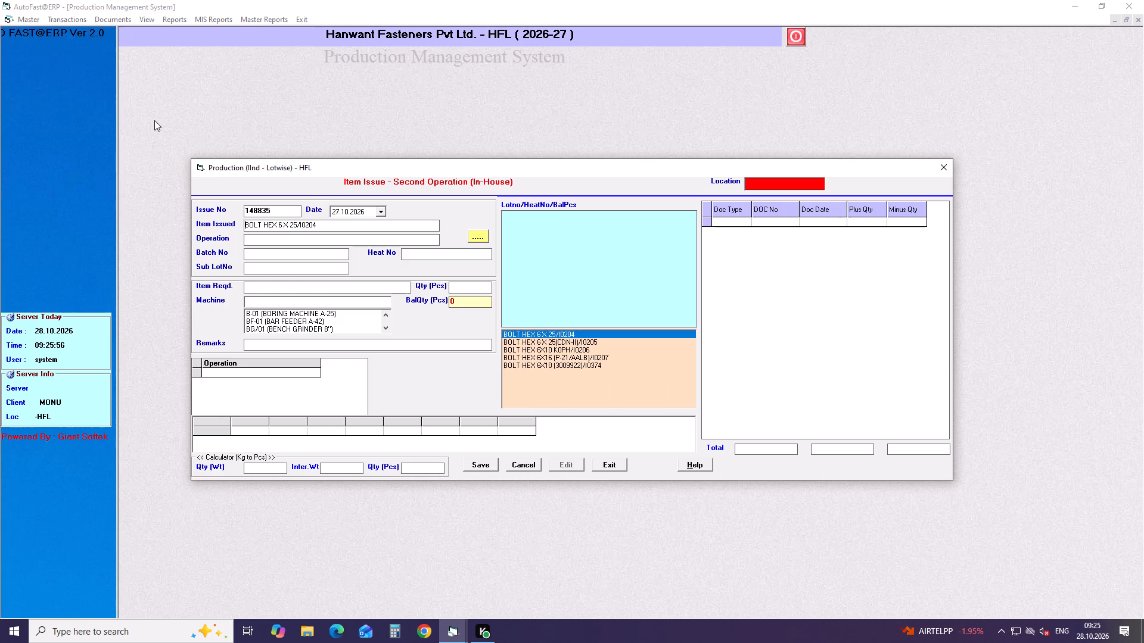
key("Return")
key("Down")
key("Down")
key("Down")
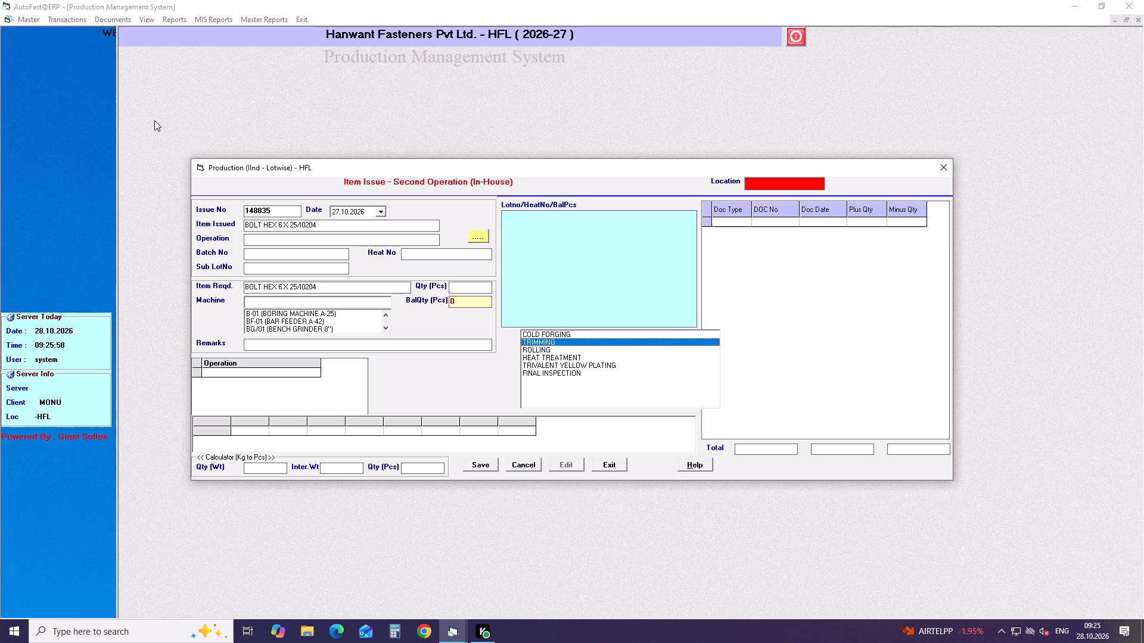
key("Return")
left_click(506, 217)
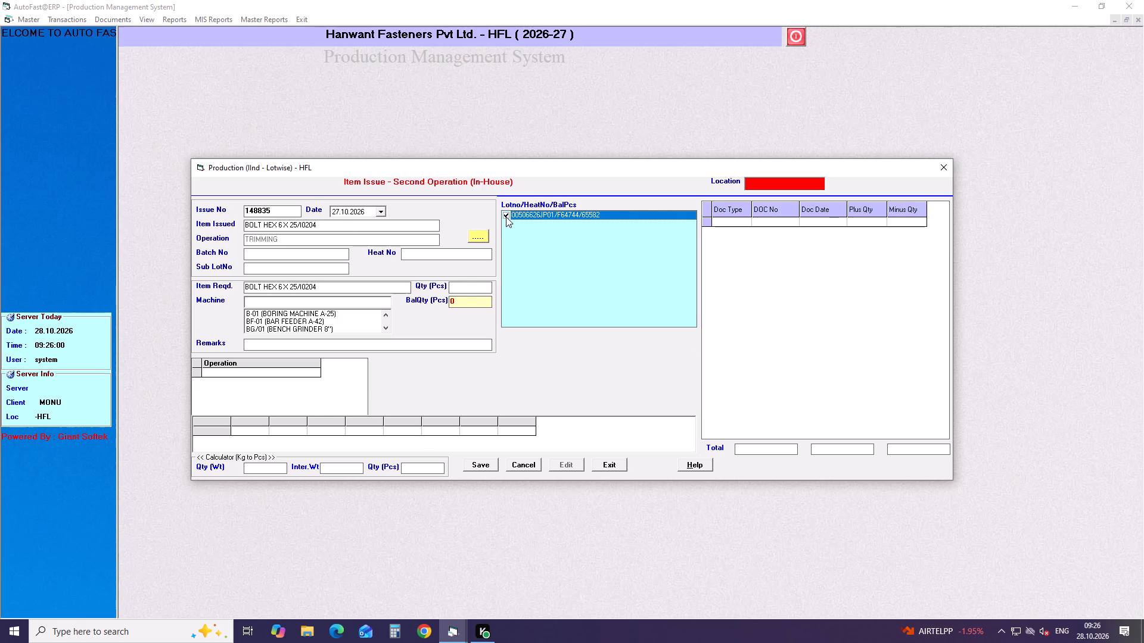
Set the issue quantity to 7100 pcs on machine TM-4 (TRIMMING 3/8"), save the item issue, and exit the form.
left_click_drag(474, 290, 369, 289)
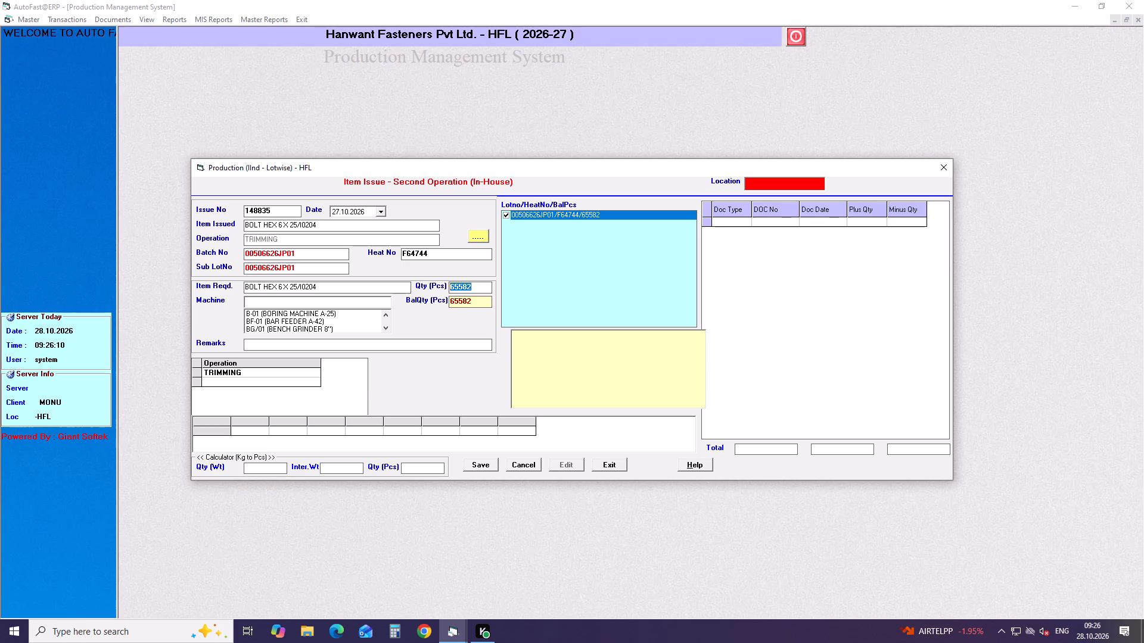
type("7100")
key("Return")
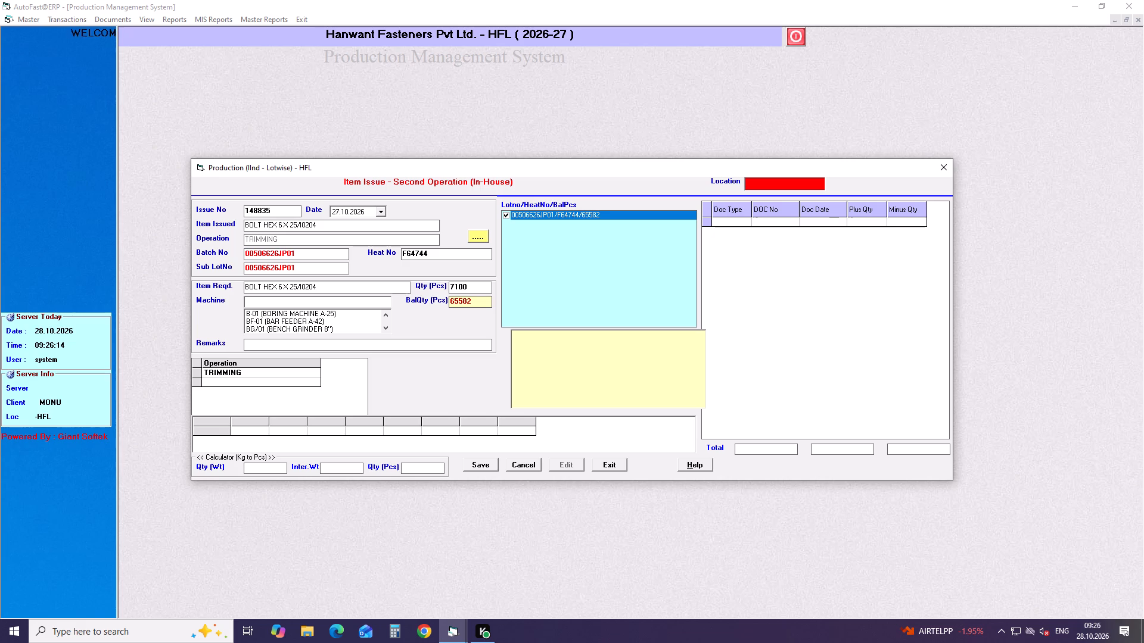
type("tm")
key("Down")
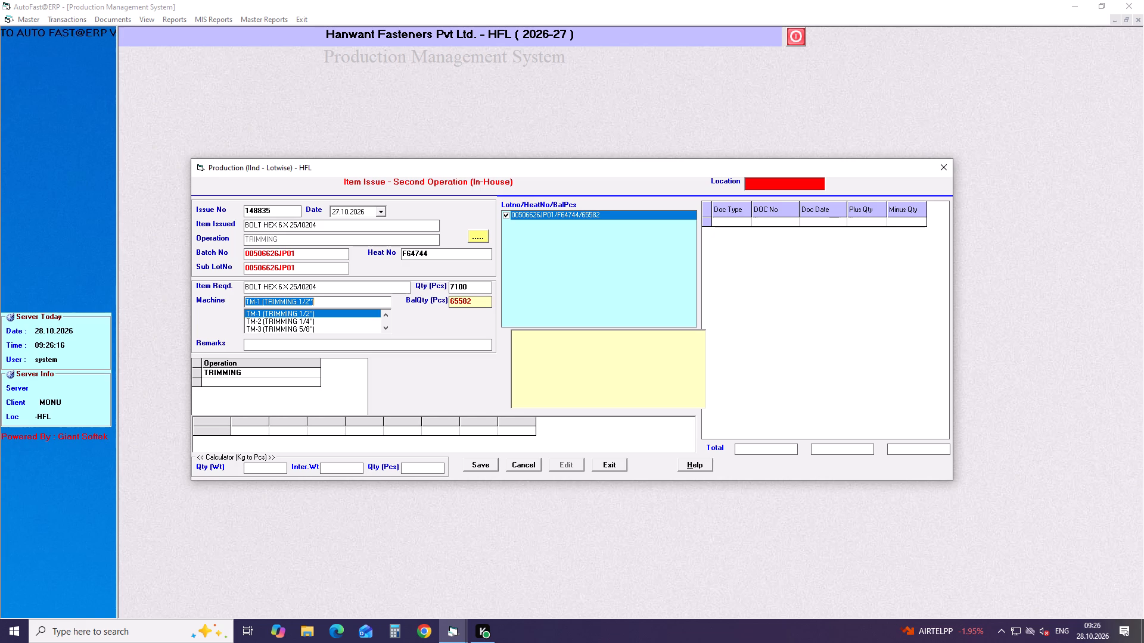
key("Down")
key("Down")
key("Down")
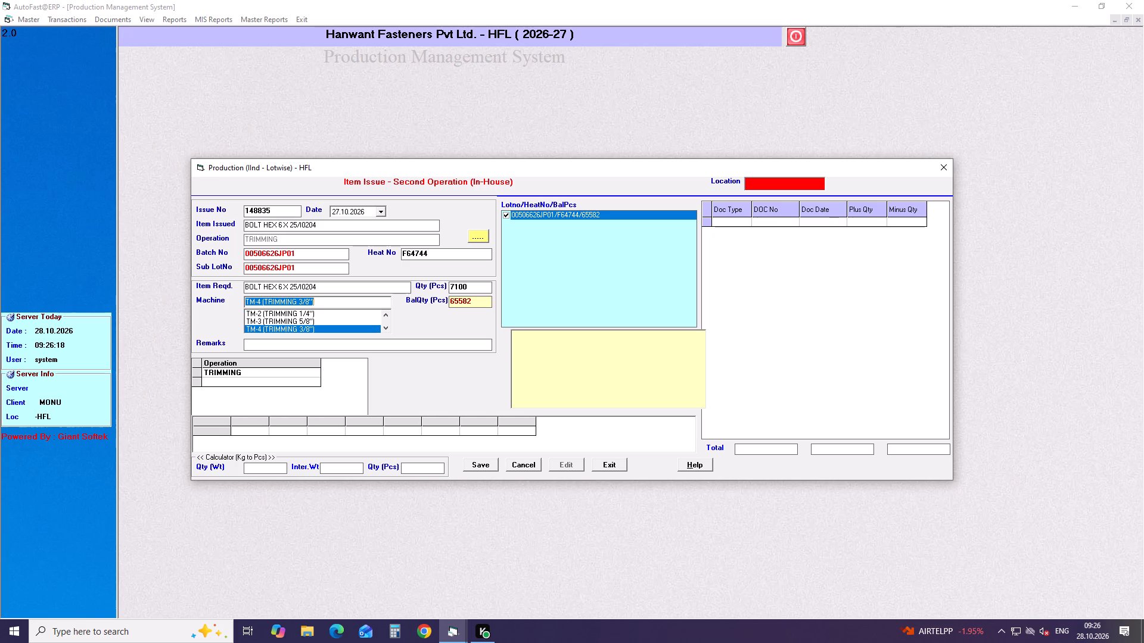
key("Return")
key("Return")
key("Return")
key("Return")
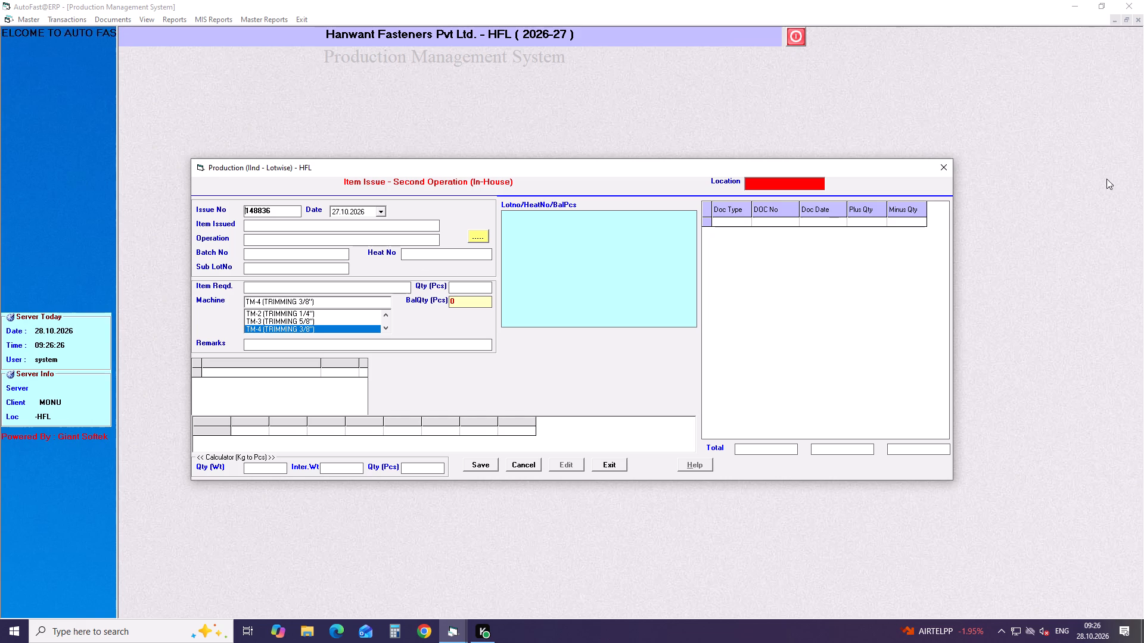
left_click(943, 170)
Start a preliminary second-operation production entry dated 27.10.2026, shift A, total hours 9.5, for issue number 148835.
left_click(76, 21)
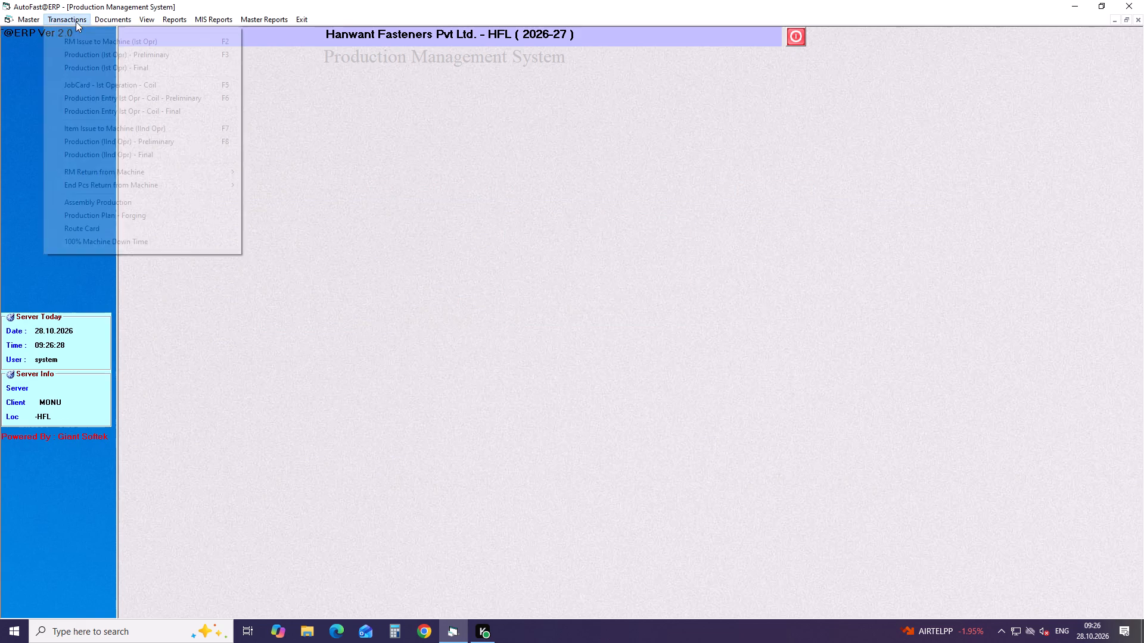
left_click(182, 142)
key("Return")
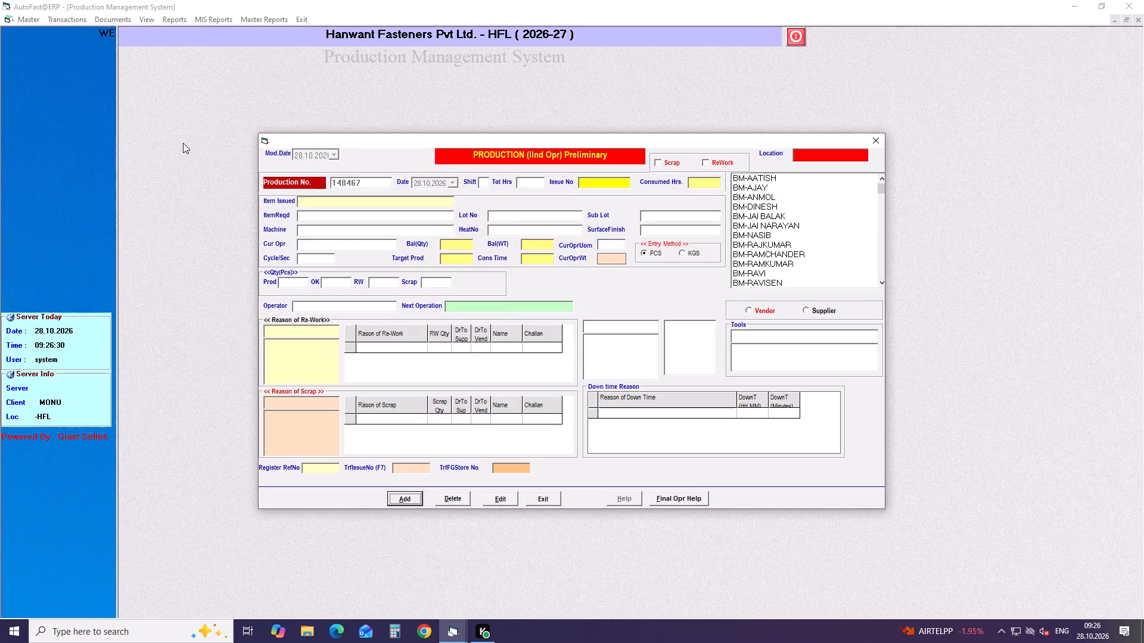
key("Return")
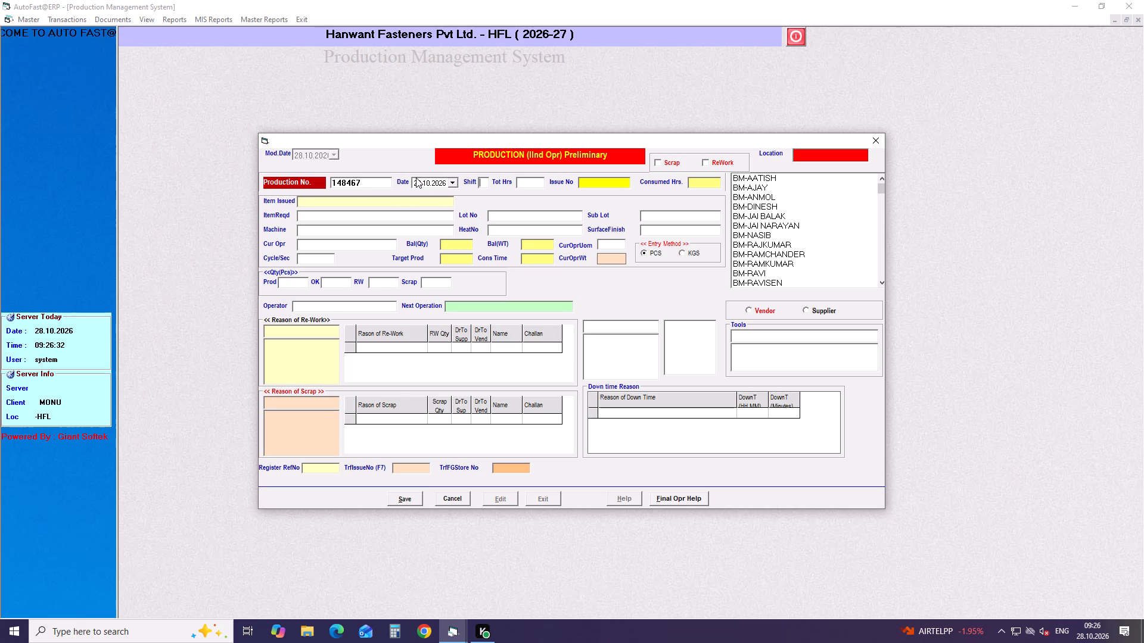
left_click(416, 177)
left_click(416, 183)
key("Down")
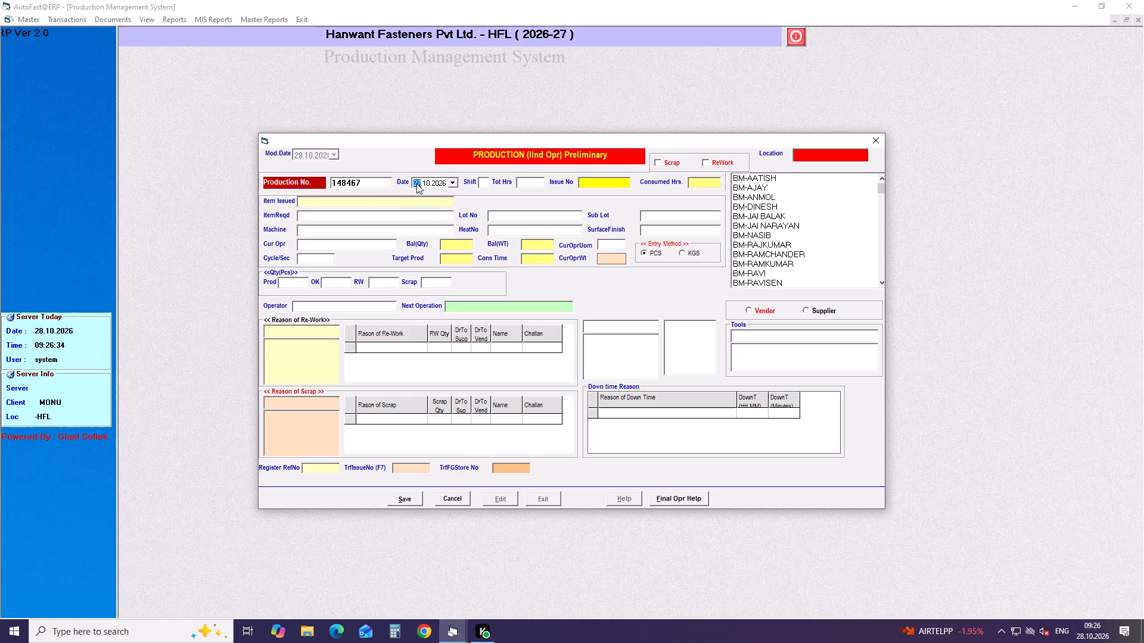
key("Return")
key("a")
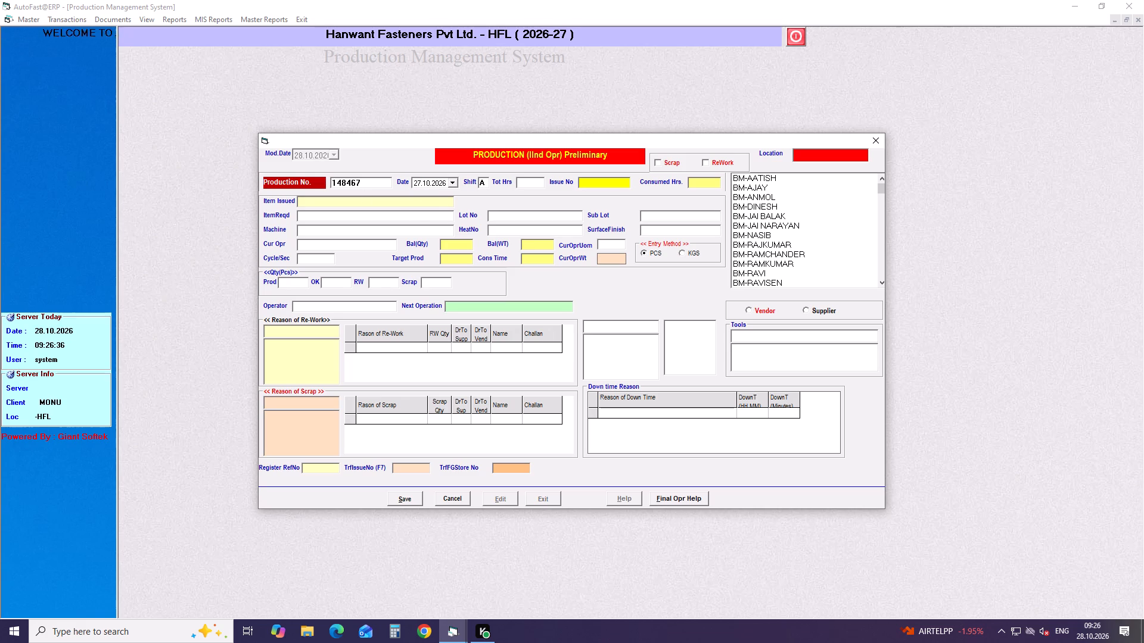
key("Return")
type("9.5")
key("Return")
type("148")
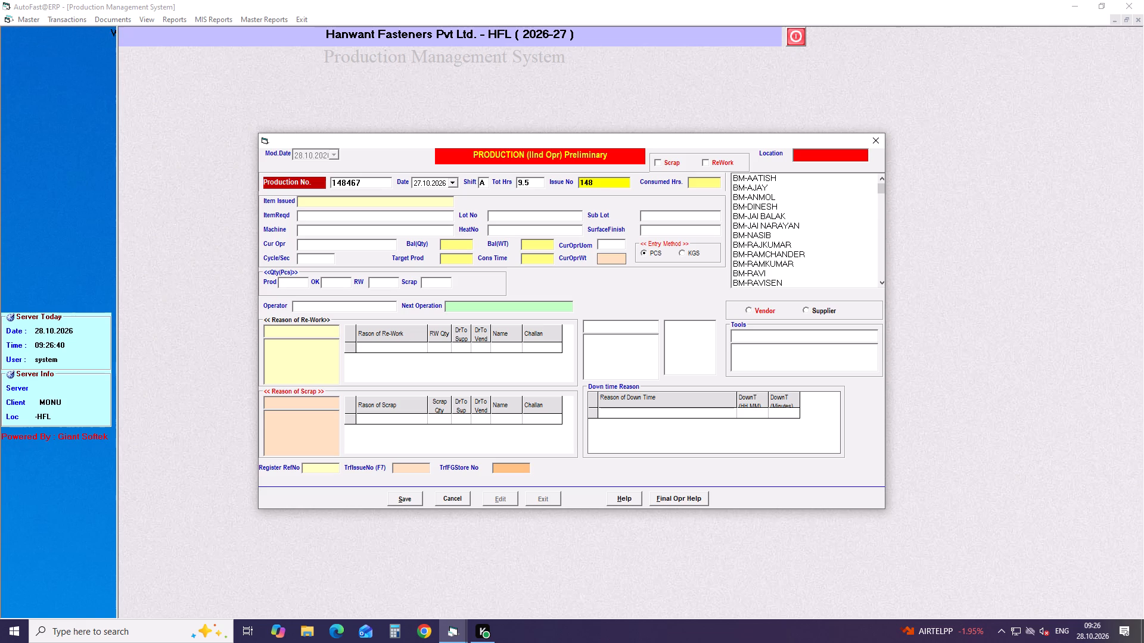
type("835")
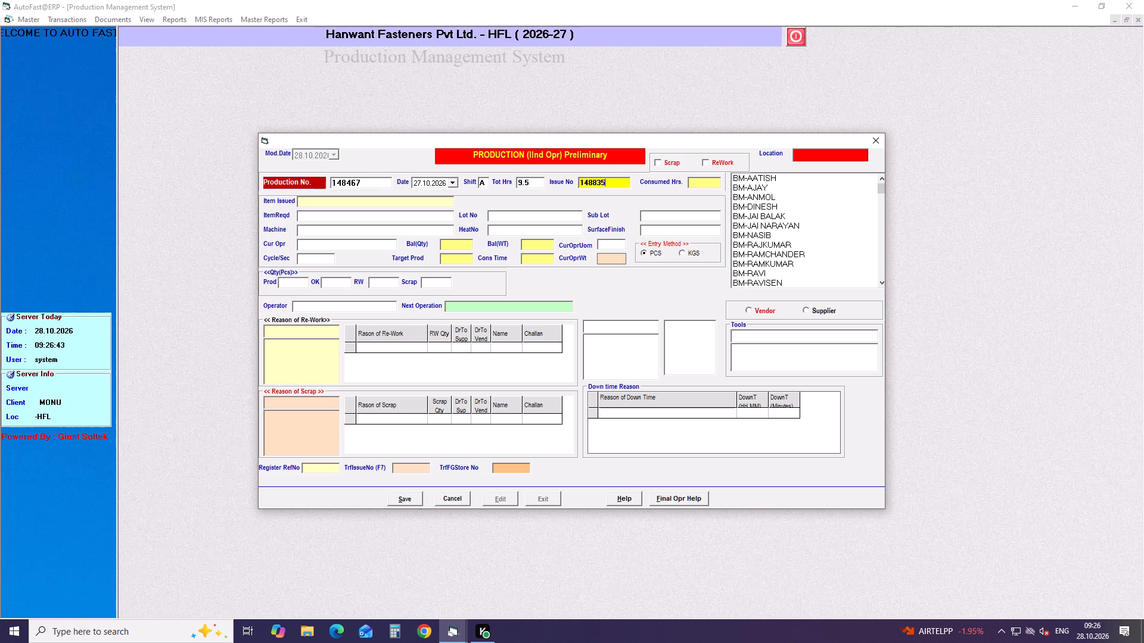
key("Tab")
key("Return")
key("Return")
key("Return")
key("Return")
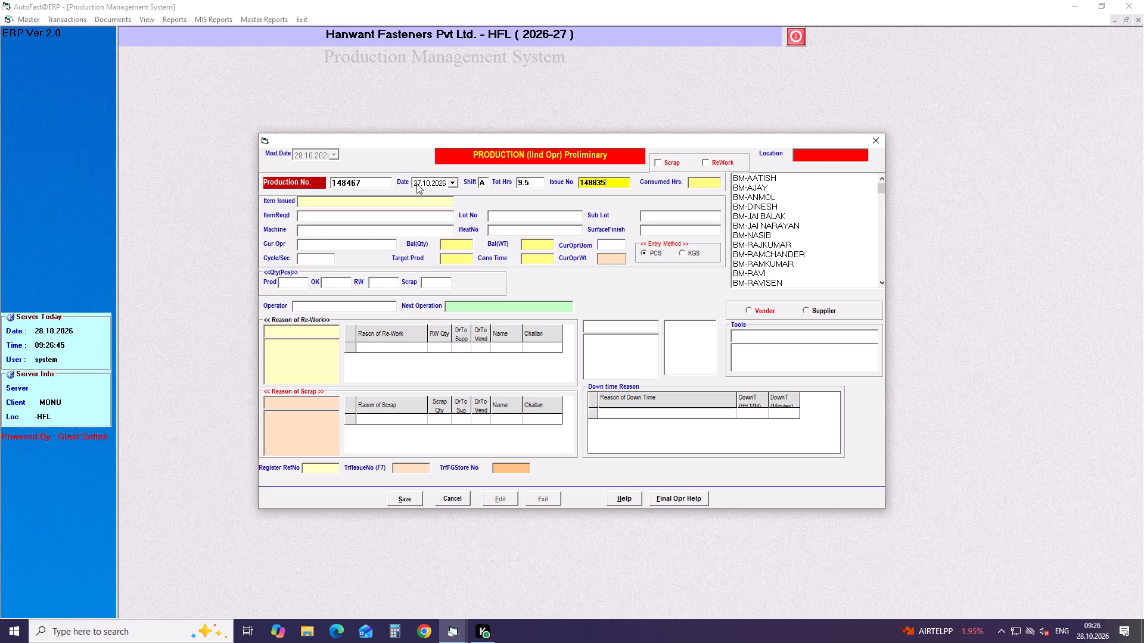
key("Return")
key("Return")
Set the cycle time to 01 seconds, assign operator H-ROHTASH, save the preliminary production entry and close the form.
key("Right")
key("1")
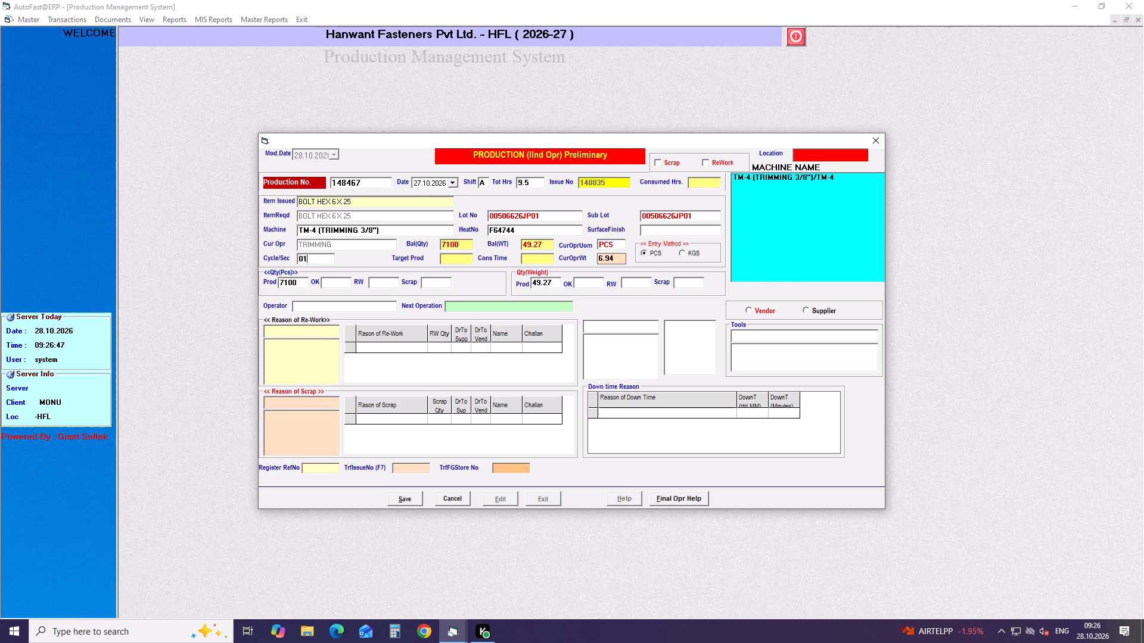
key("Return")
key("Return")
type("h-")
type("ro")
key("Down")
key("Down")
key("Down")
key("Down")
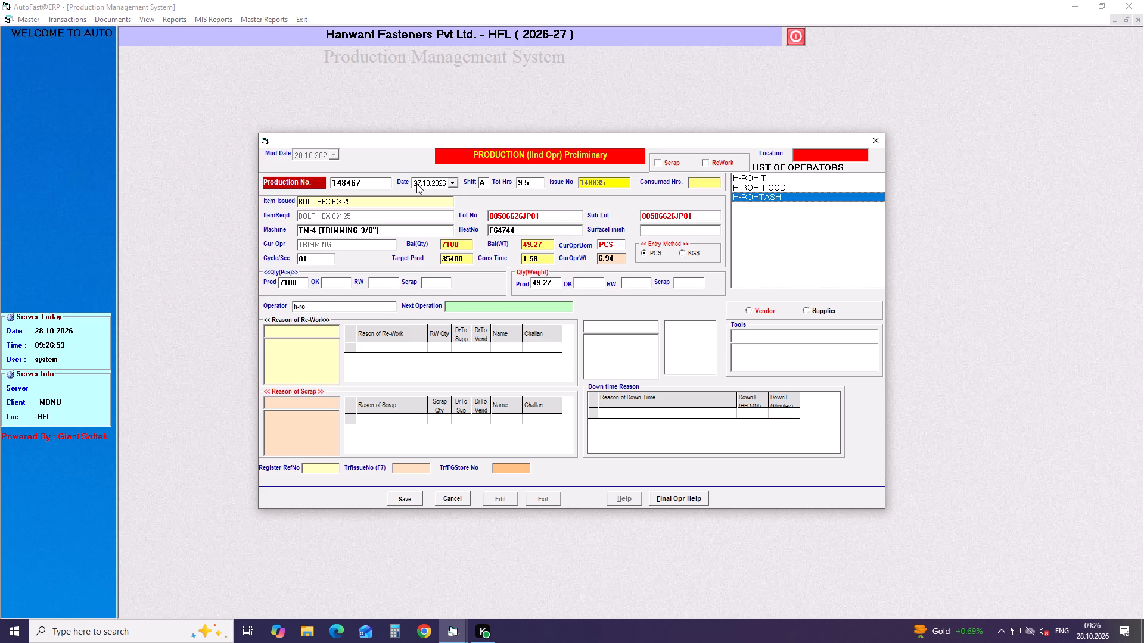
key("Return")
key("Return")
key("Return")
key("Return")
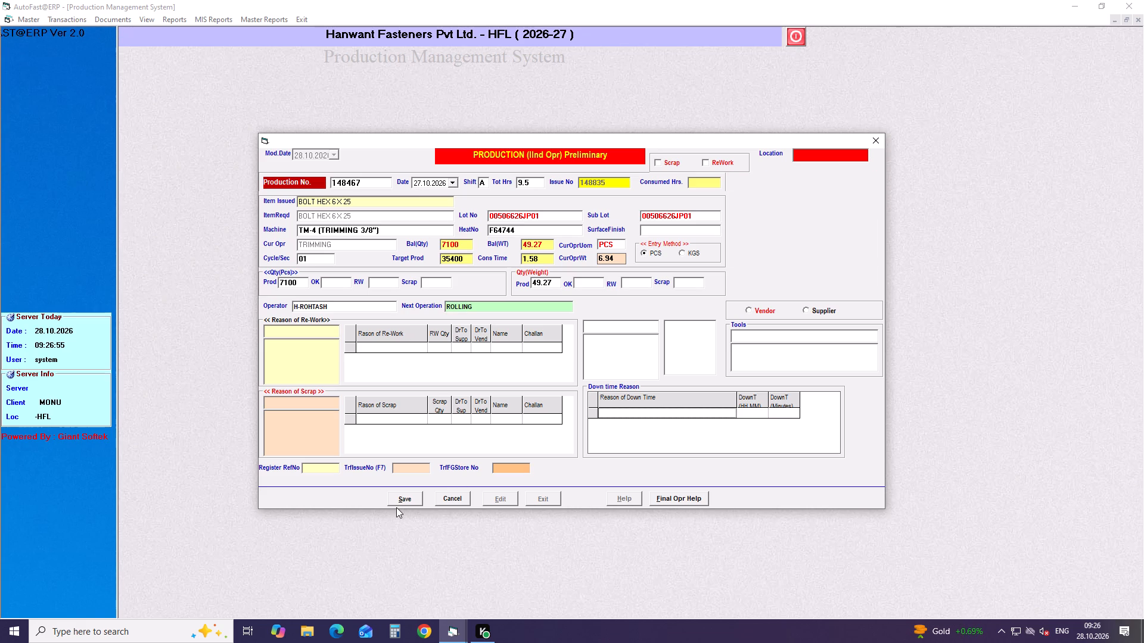
left_click(399, 500)
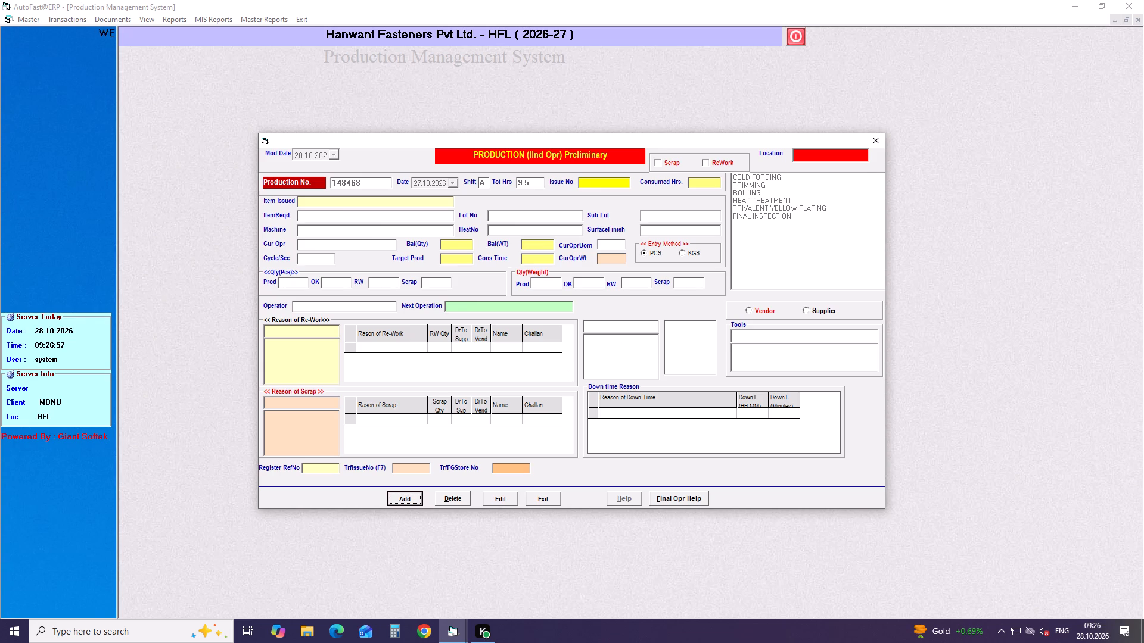
left_click(869, 139)
View the material pending for inspection list and open the BOLT HEX 6 X 25 TRIMMING record for issue 148835.
left_click(154, 18)
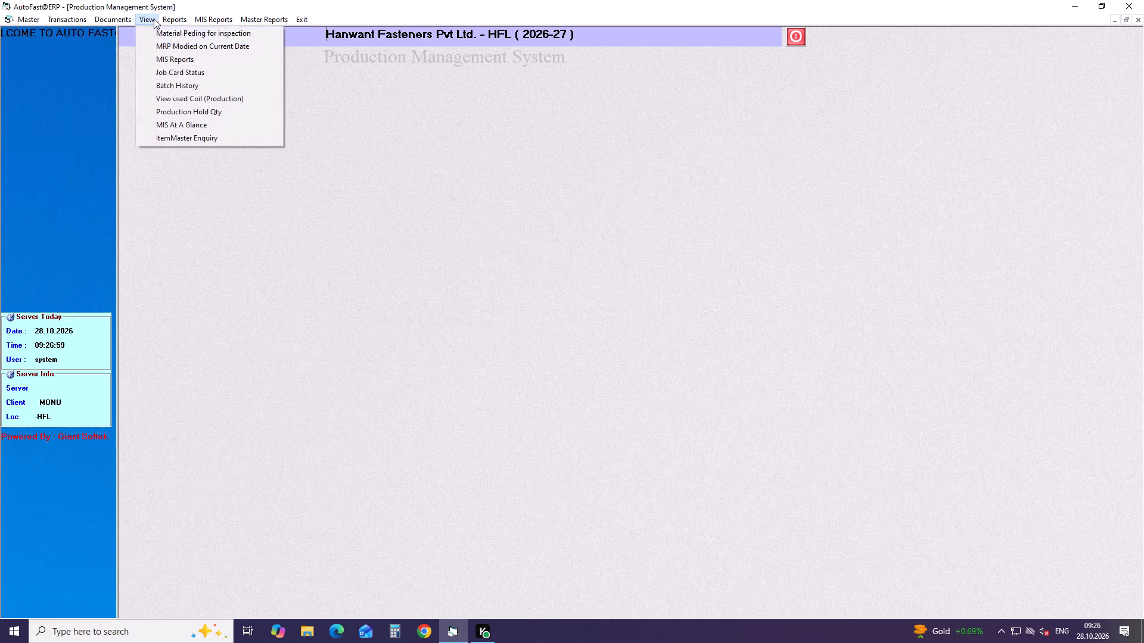
left_click(154, 28)
key("Return")
key("Return")
key("Return")
key("Return")
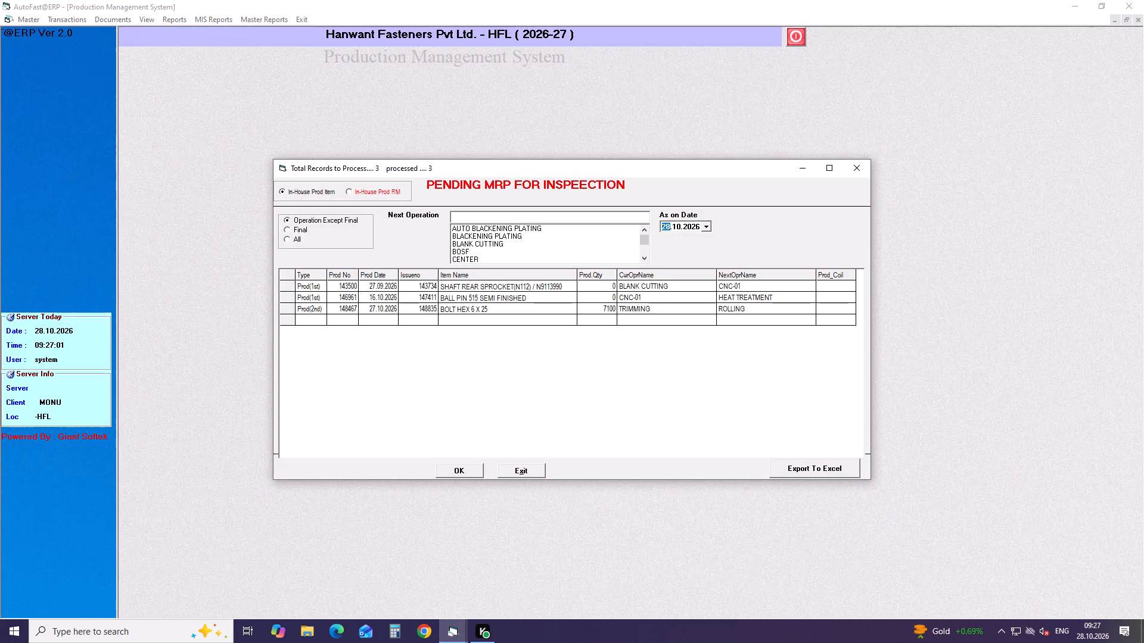
left_click(470, 312)
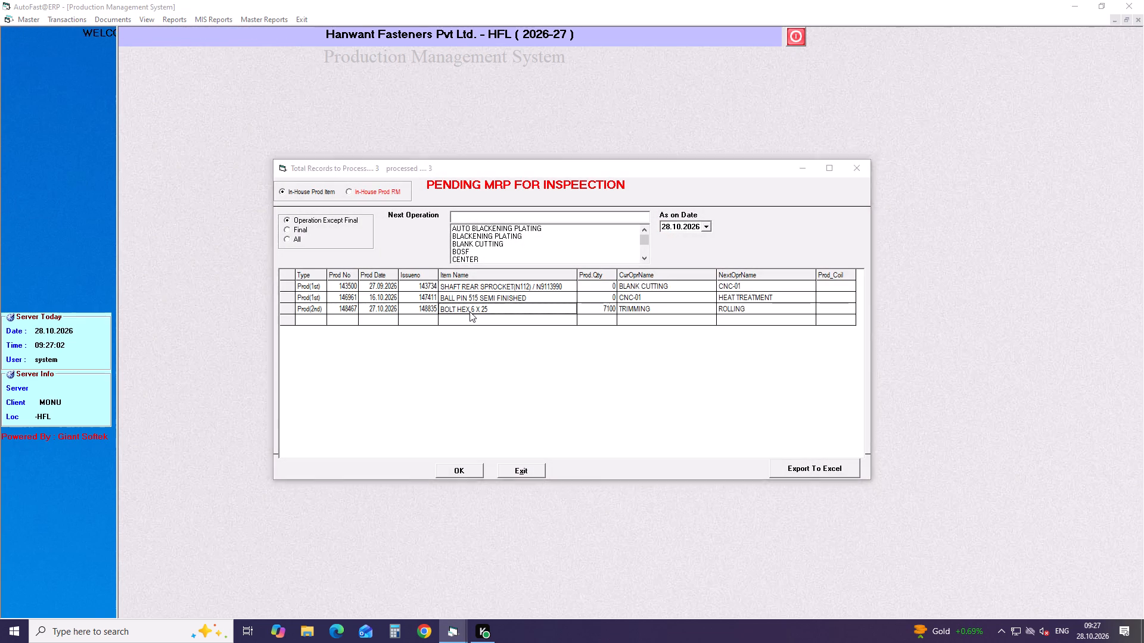
Finalize the BOLT HEX 6 X 25 second-operation production with OK quantity 7100, save it, and close the pending list.
key("Return")
key("Return")
key("Return")
key("Return")
key("Return")
key("Return")
key("Return")
key("Return")
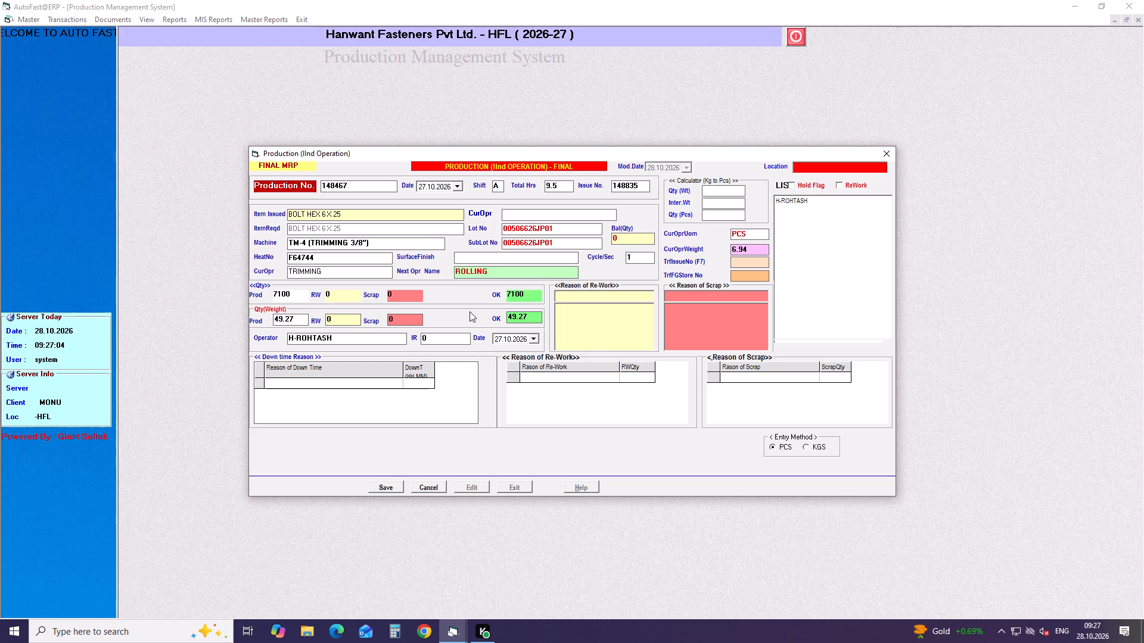
key("Return")
key("Return")
key("Return")
key("Return")
key("Return")
key("Return")
key("Return")
key("Return")
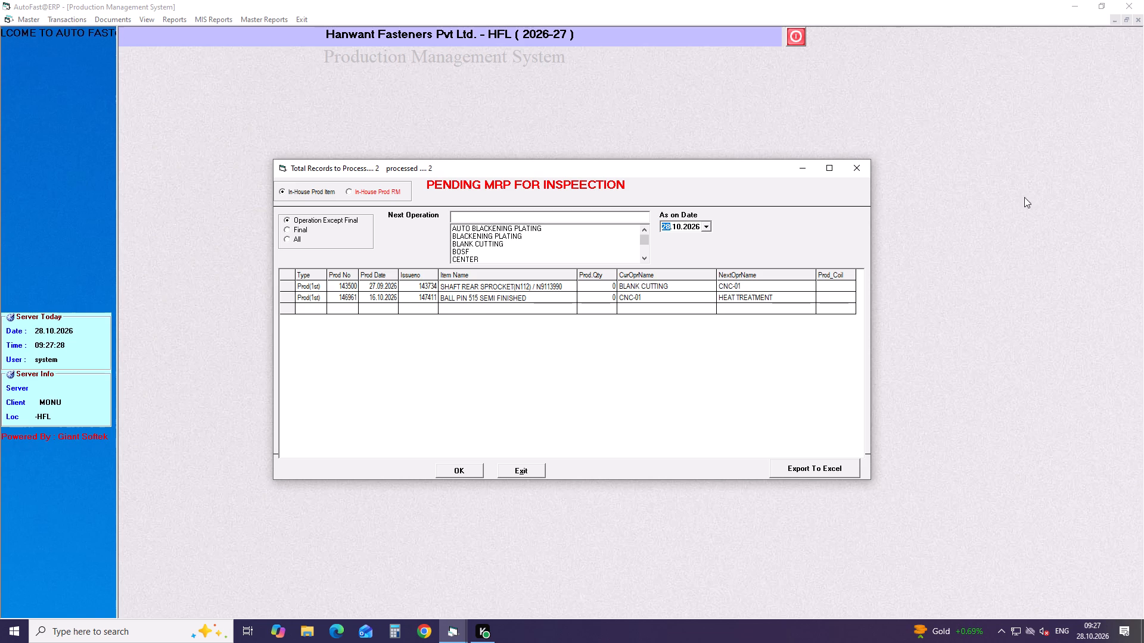
left_click(854, 160)
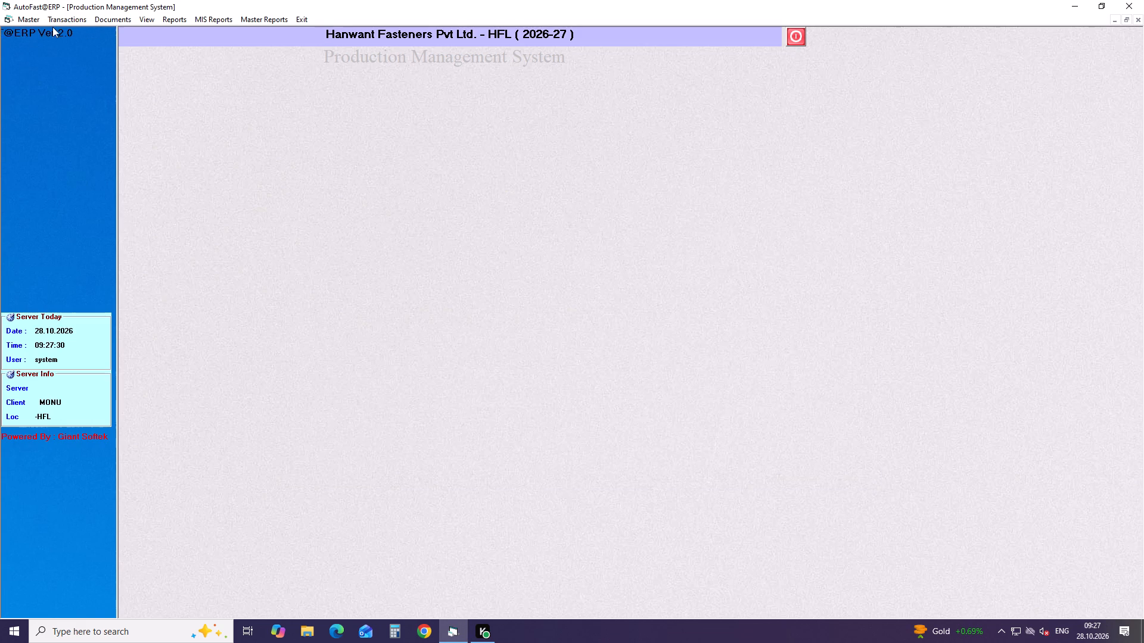
Start a new in-house second-operation item issue dated 27.10.2026.
left_click(58, 23)
left_click(179, 131)
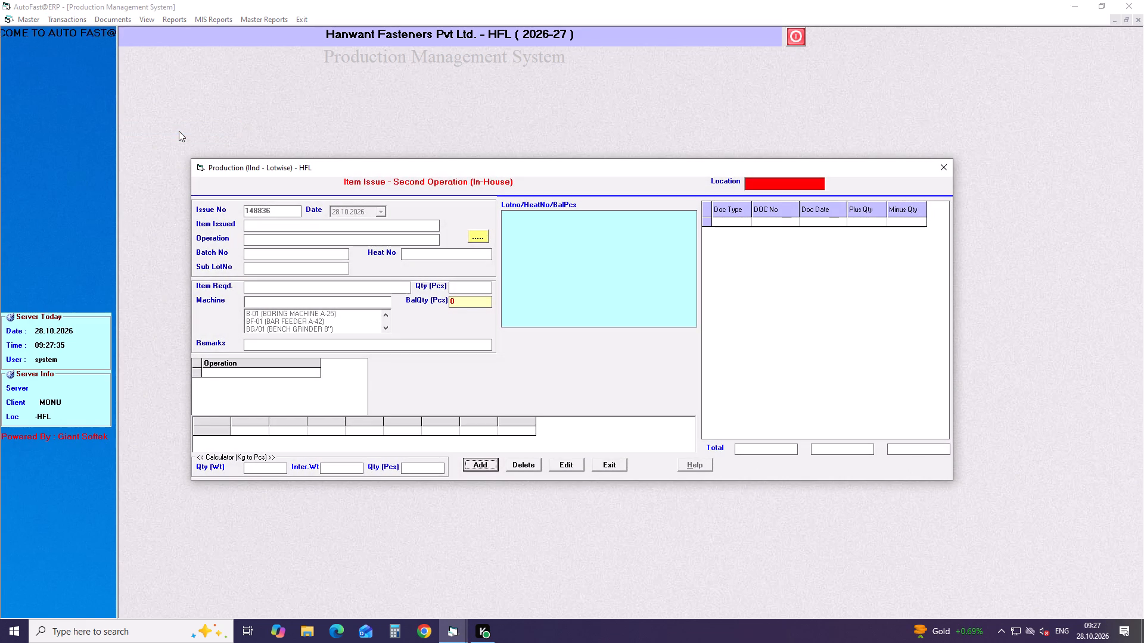
key("Return")
key("Return")
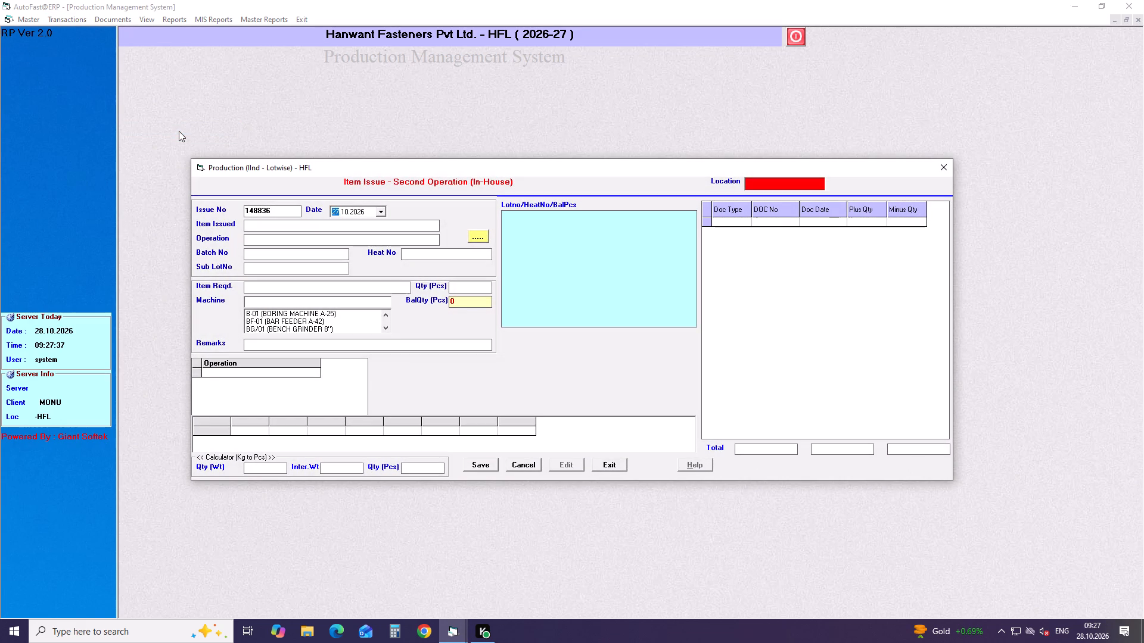
key("Return")
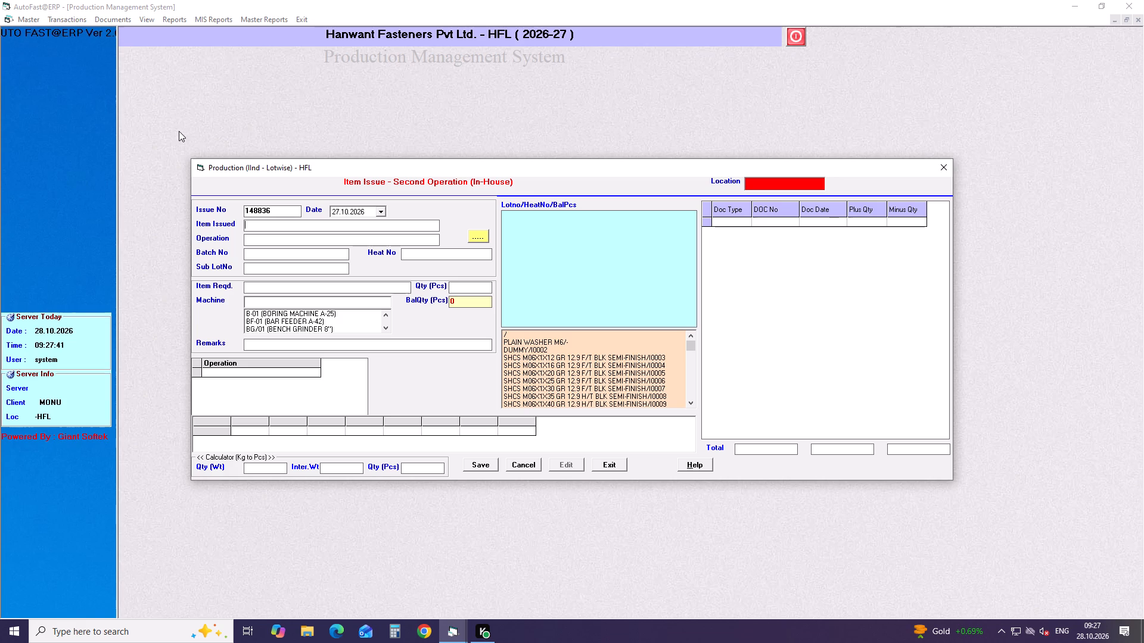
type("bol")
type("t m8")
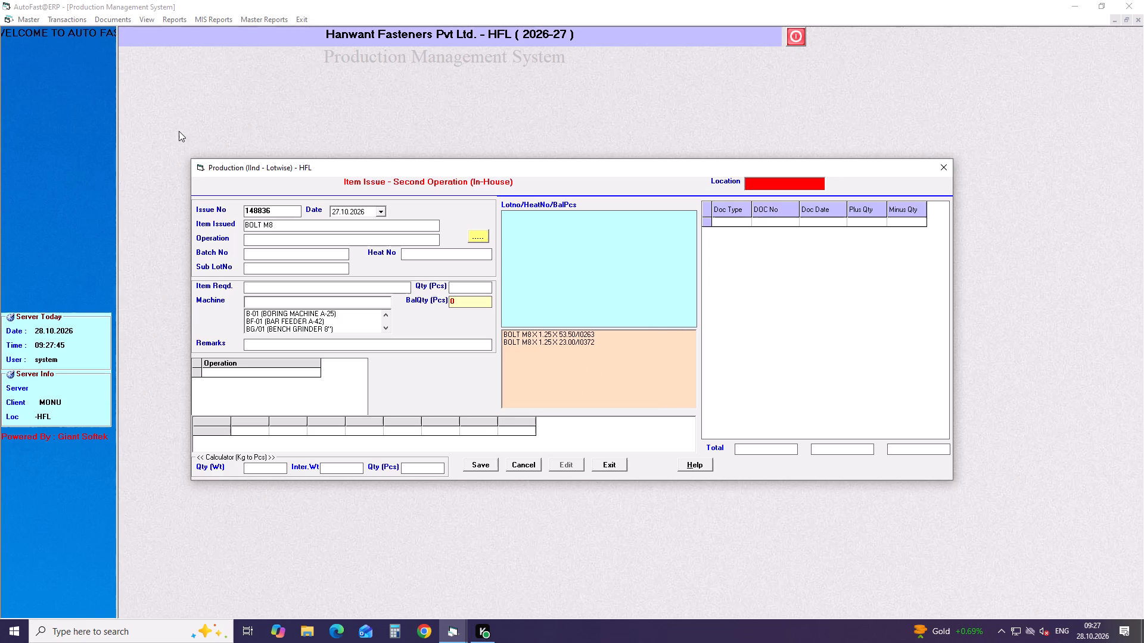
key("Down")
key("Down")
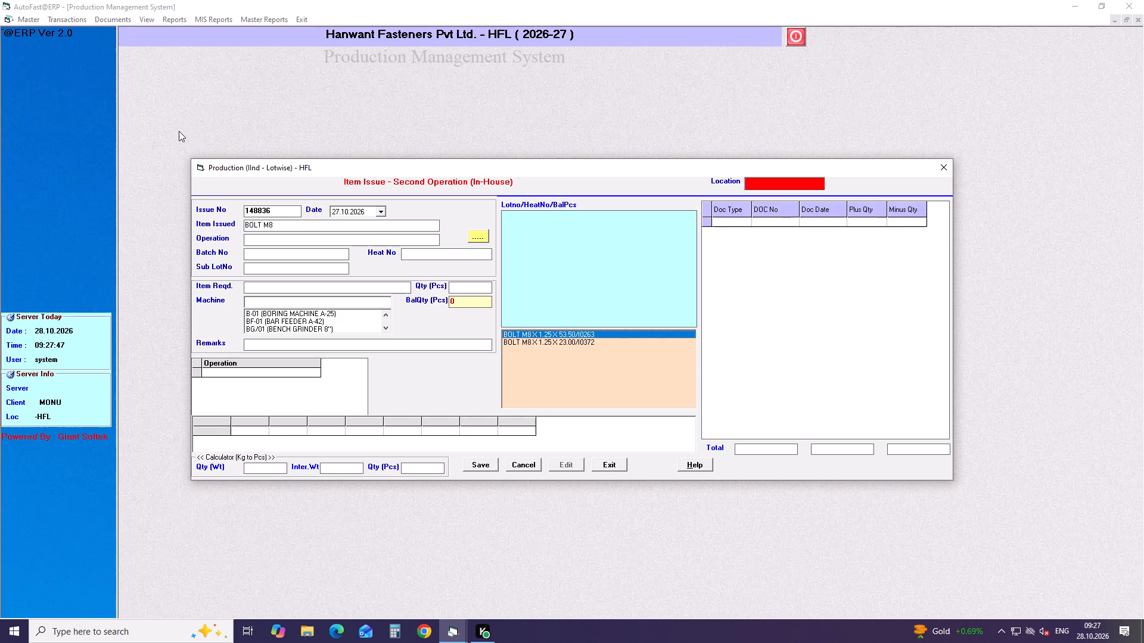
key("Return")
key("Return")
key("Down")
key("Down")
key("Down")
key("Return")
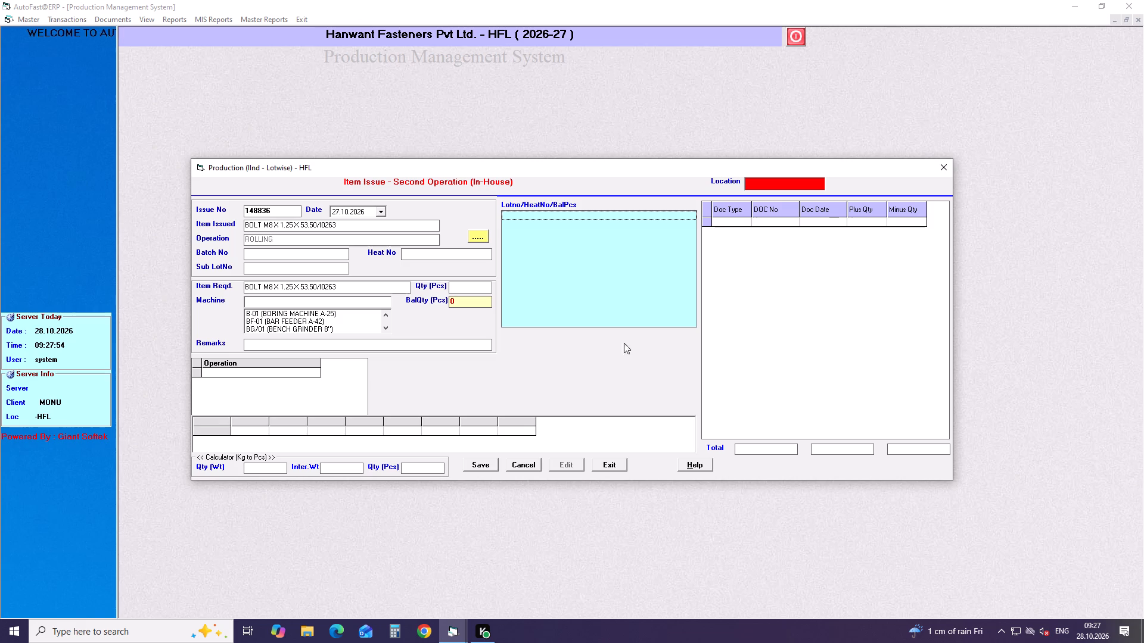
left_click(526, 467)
Start an item issue for BOLT M10 X 1.25 X 39/I0218, operation ROLLING, and select lot 00506226JP01 with heat F263033.
key("Return")
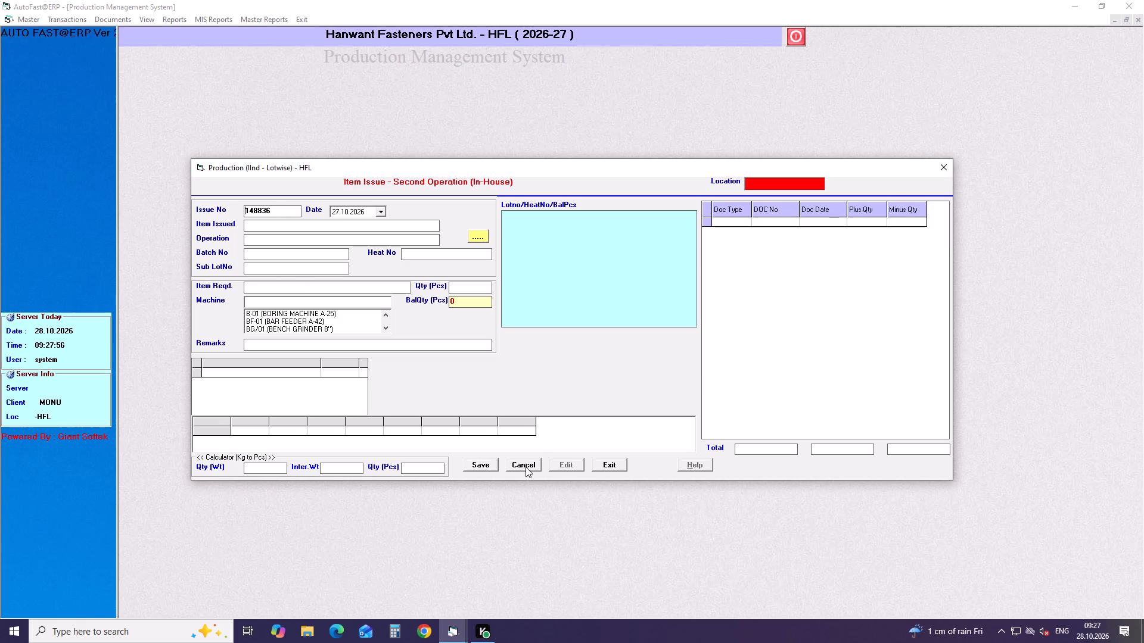
key("Return")
key("Return")
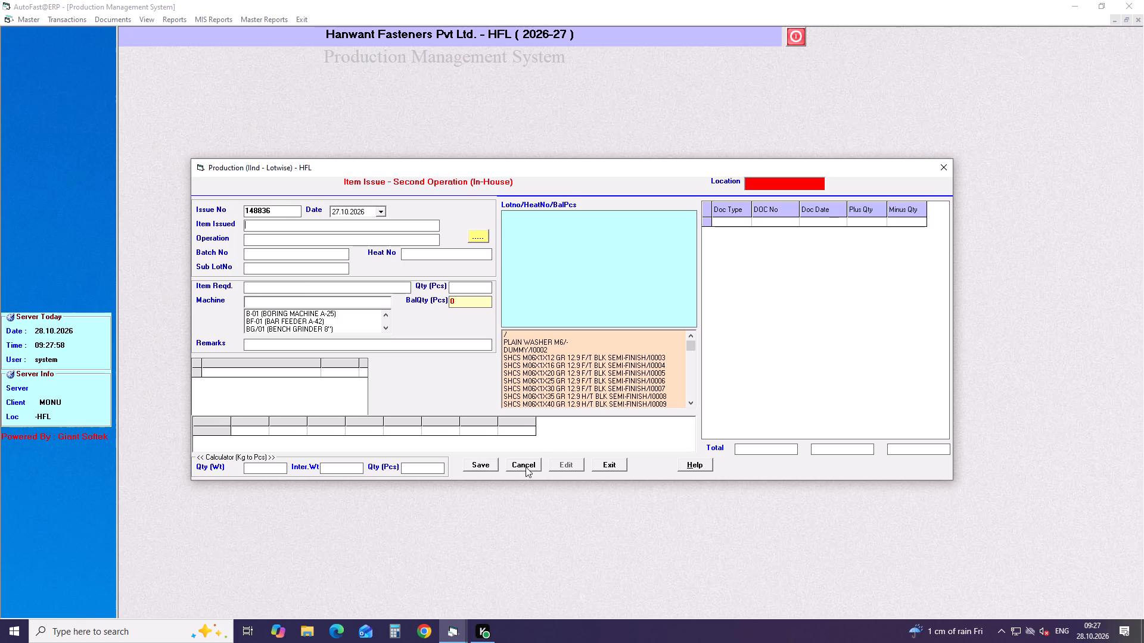
type("bolt m10")
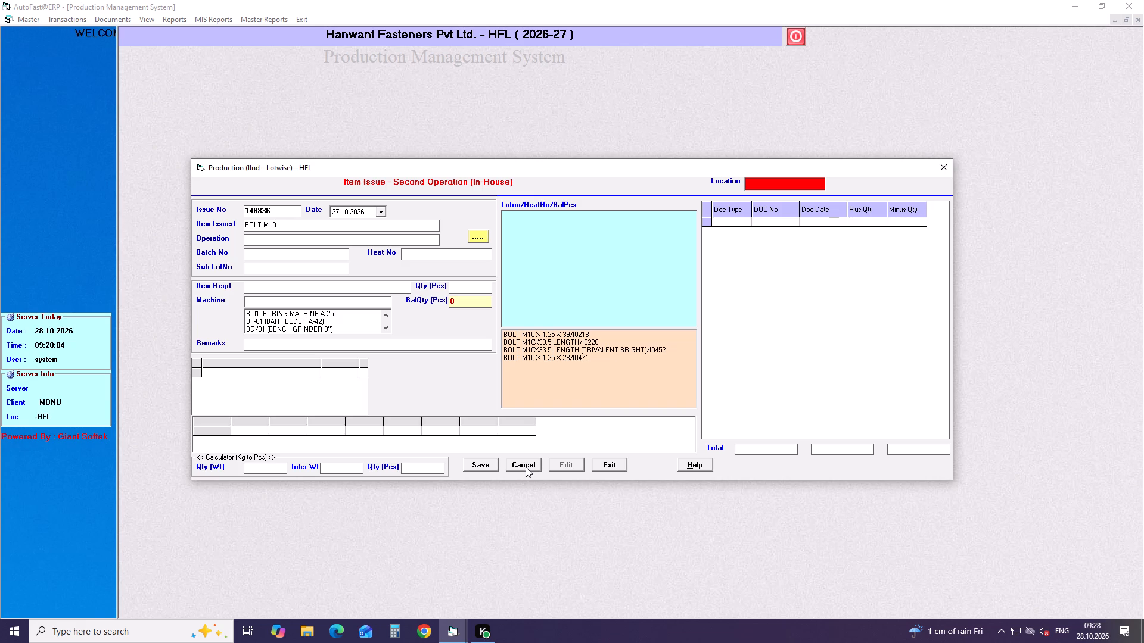
key("Down")
key("Down")
key("Down")
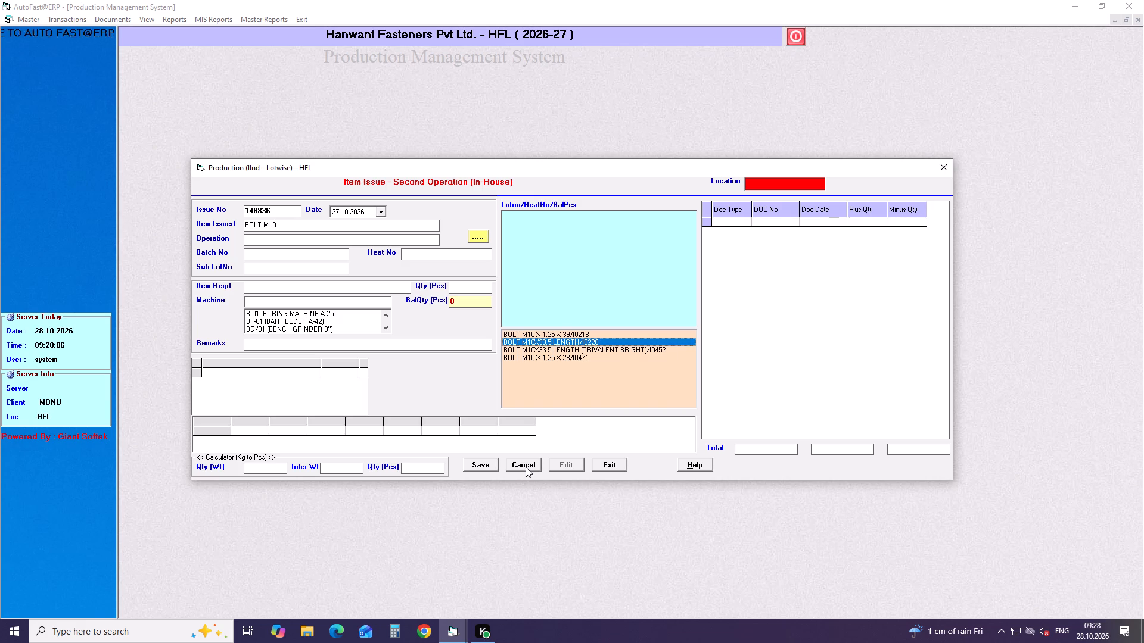
key("Up")
key("Return")
key("Return")
key("Down")
key("Down")
key("Down")
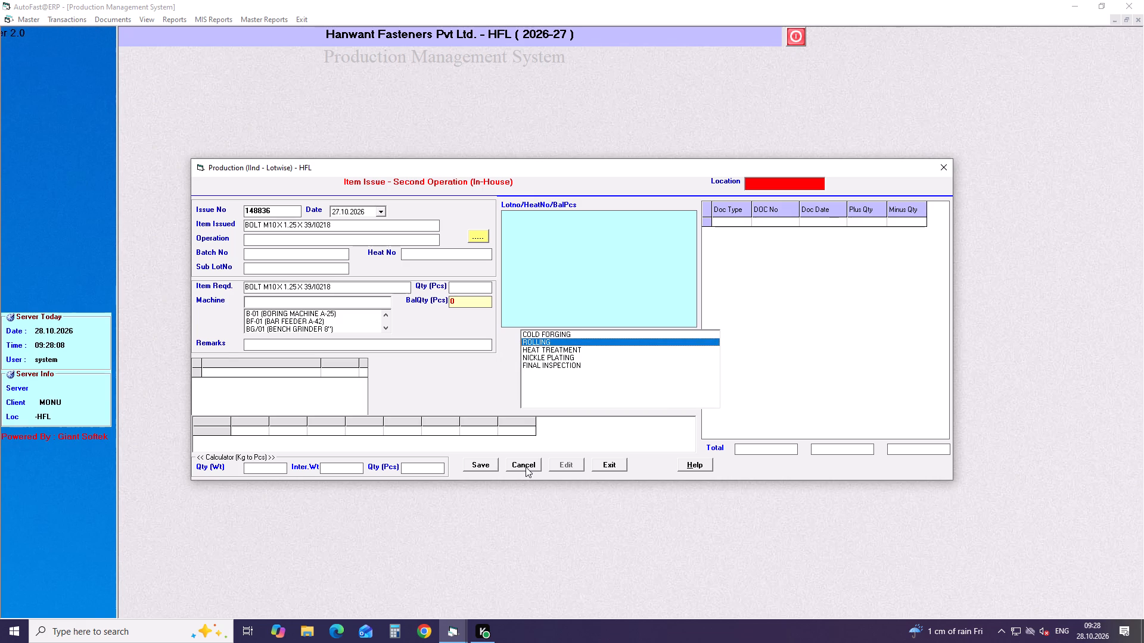
key("Return")
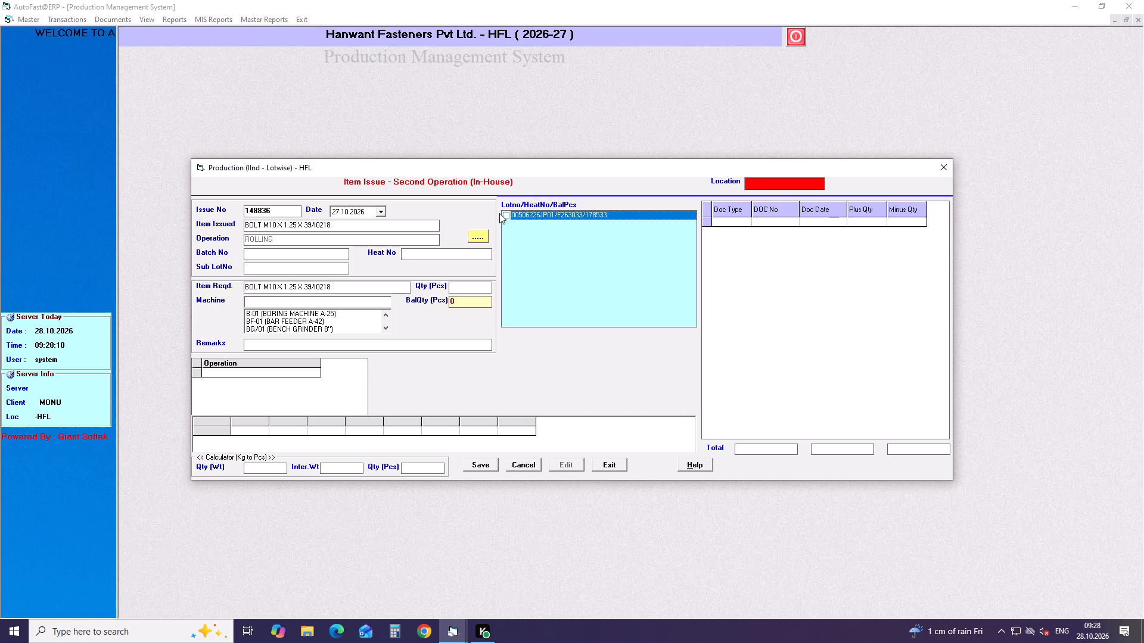
left_click(499, 213)
left_click(503, 214)
Set the issue quantity to 4410 pcs on machine TRM-1 (ROLLING 1/2") and save the item issue.
left_click_drag(487, 286, 402, 289)
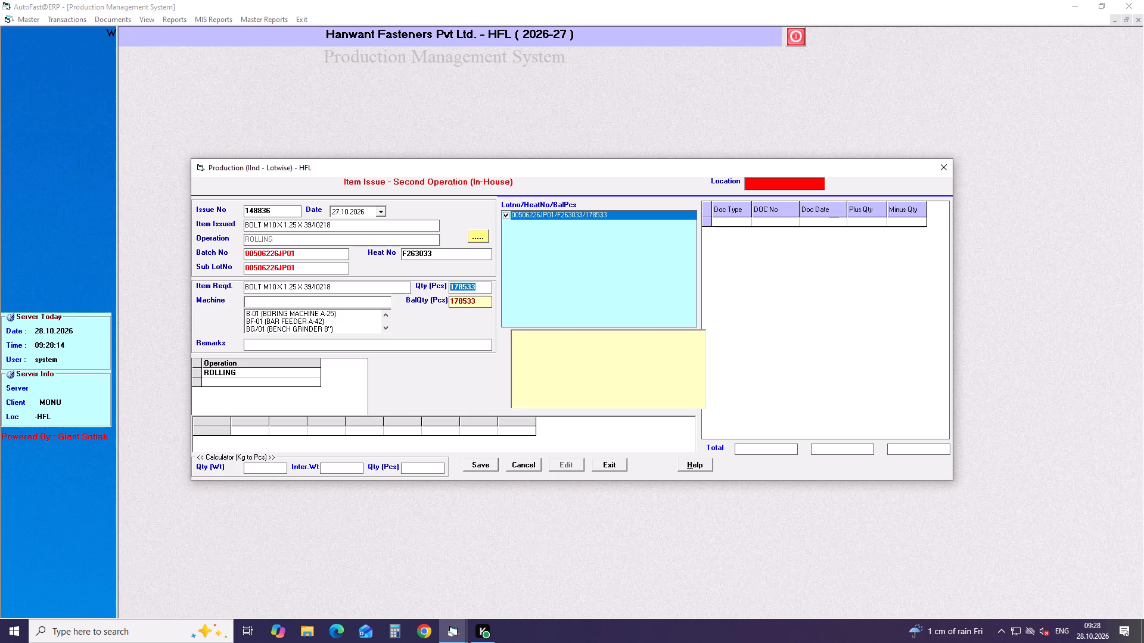
type("4410")
key("Return")
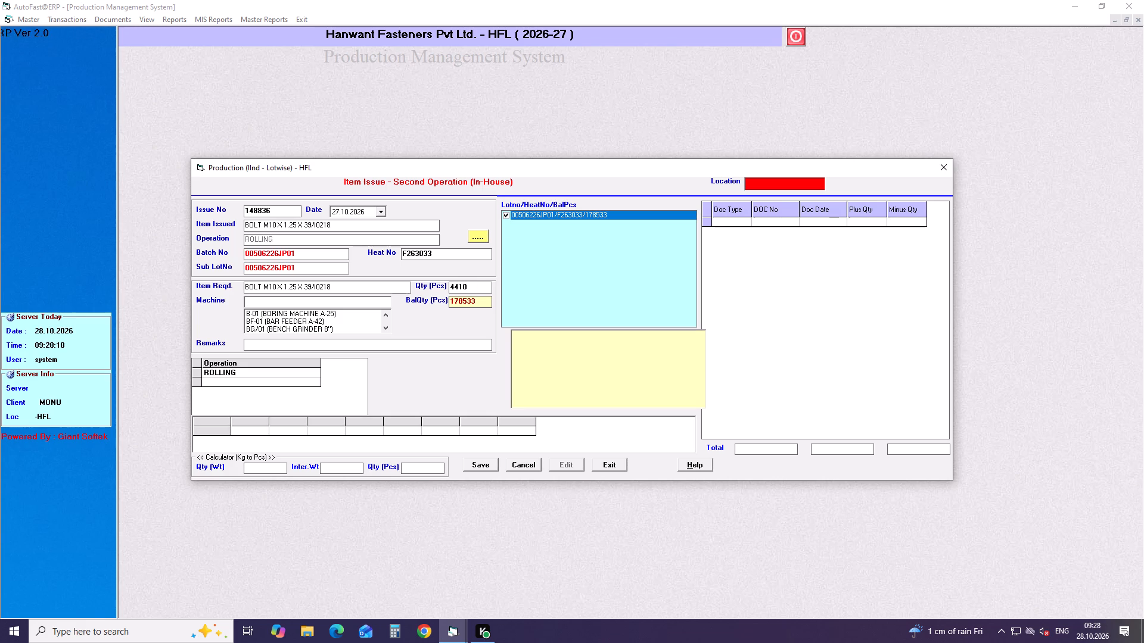
type("trm")
key("Down")
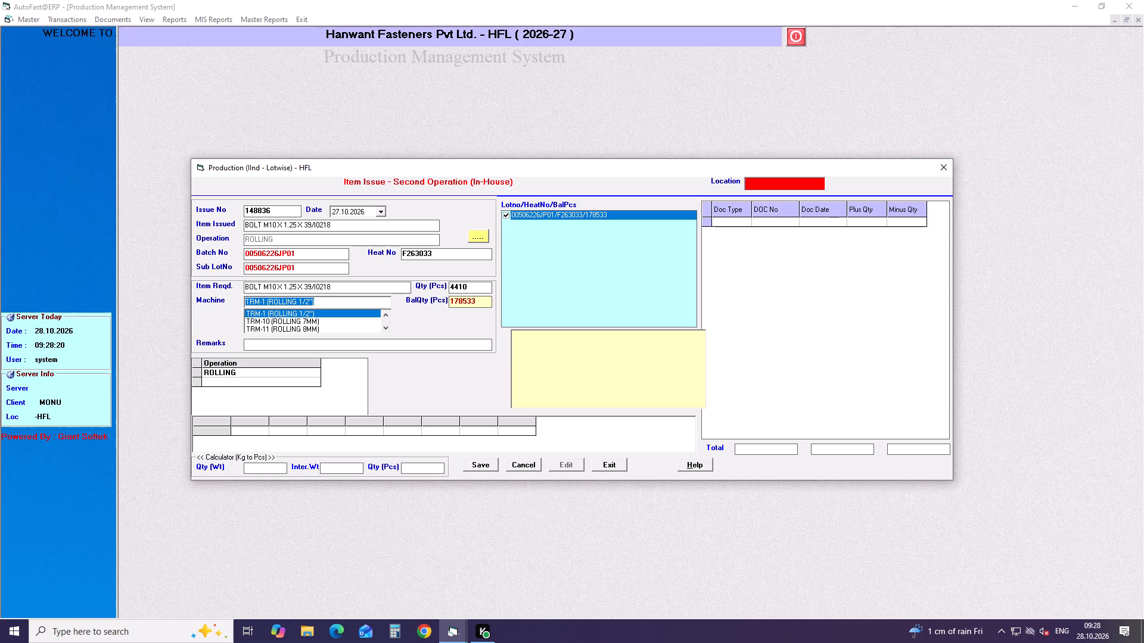
key("Return")
key("Return")
key("Return")
key("Return")
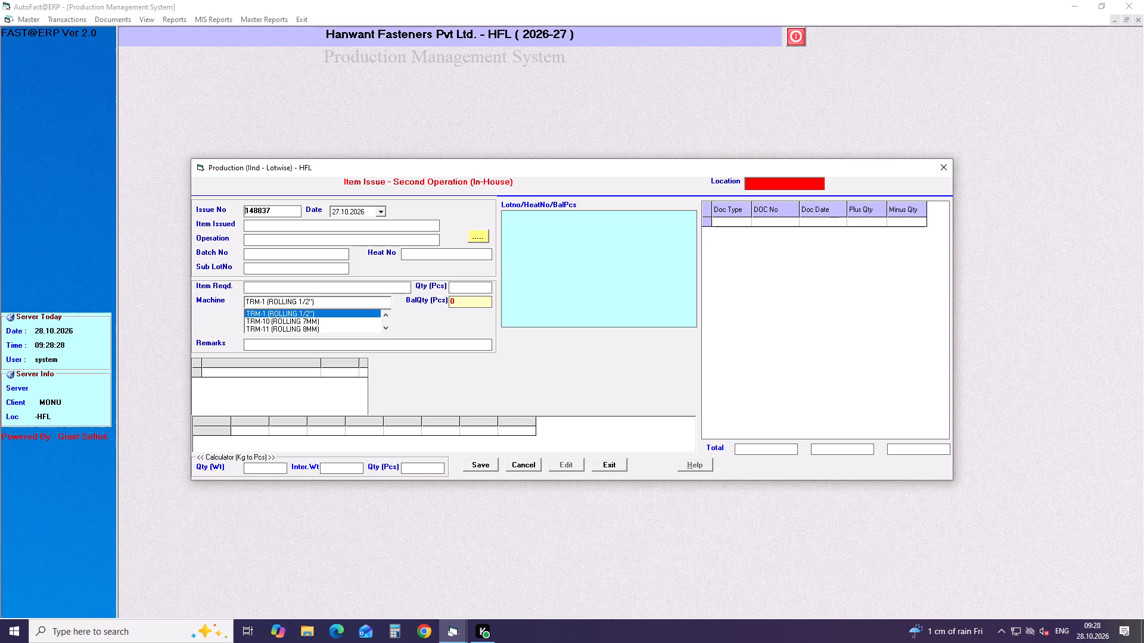
Start an item issue for SPECIAL BOLT FLANGE 6 X 25/I0183, operation ROLLING, and select lot 00498926JP01 with heat F63519.
key("Return")
key("Return")
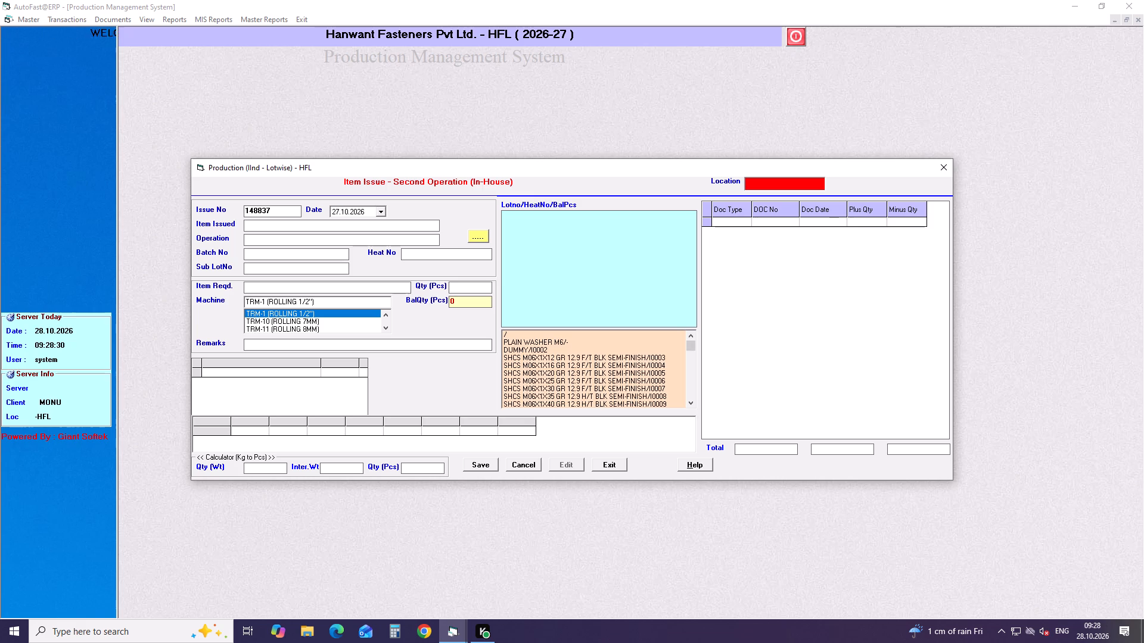
type("spe")
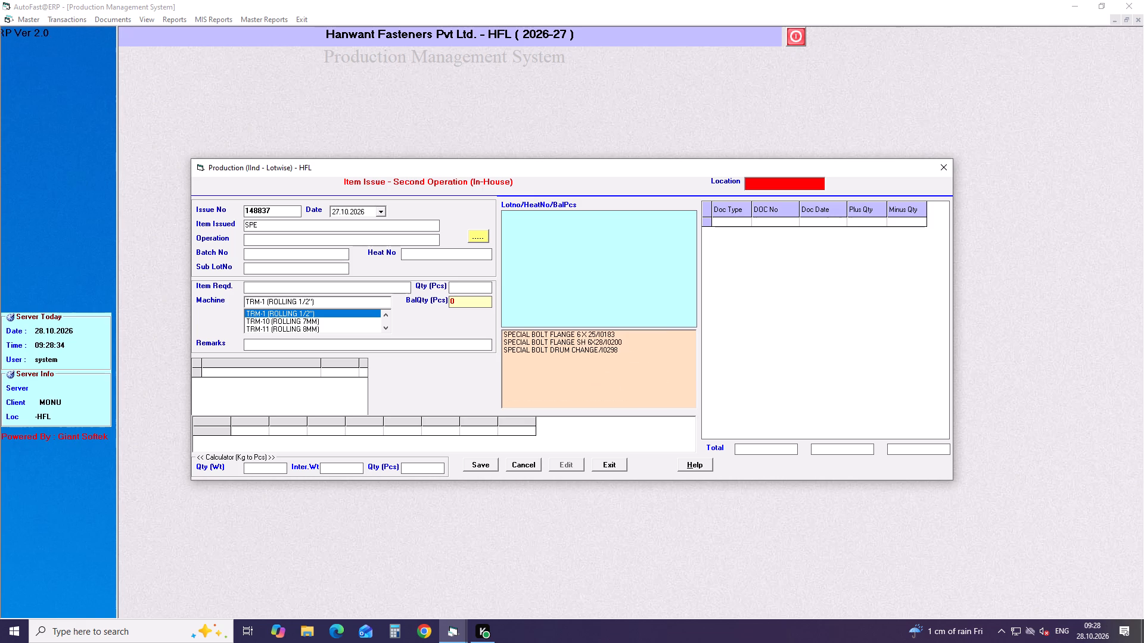
key("Down")
key("Down")
key("Return")
key("Return")
key("Right")
key("Down")
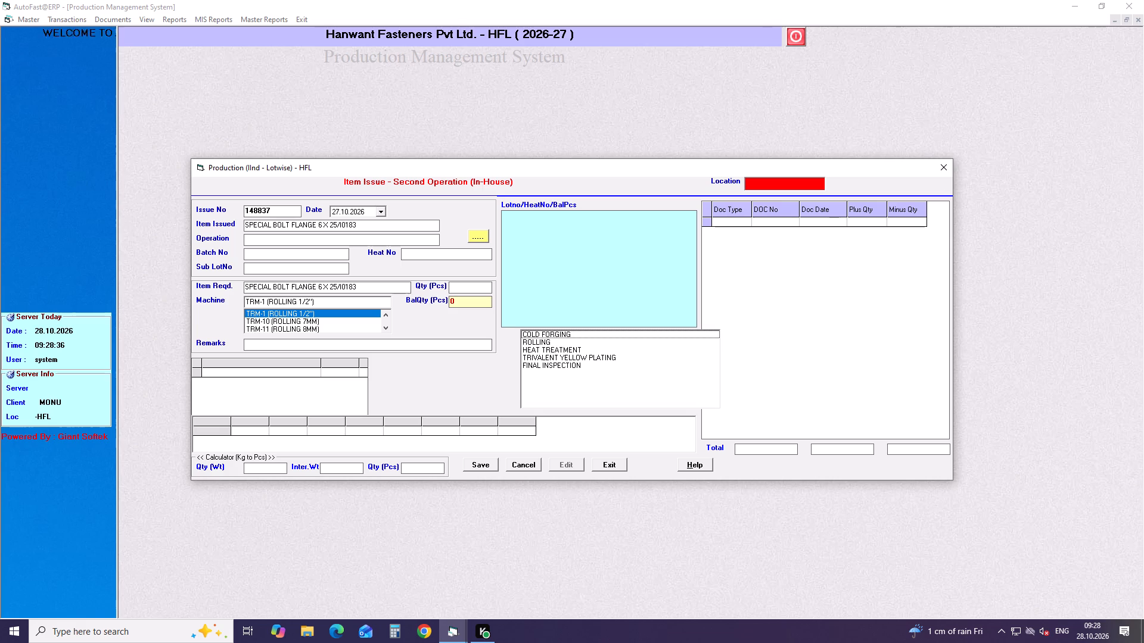
key("Down")
key("Down")
key("Return")
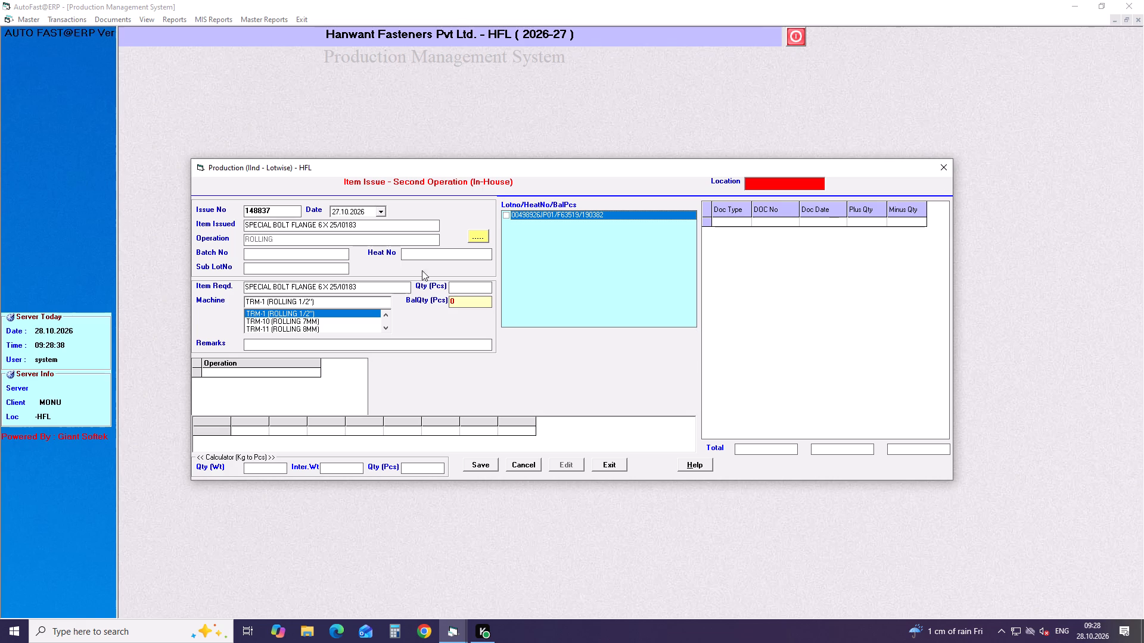
left_click(509, 214)
Set the issue quantity to 66120 pcs on machine TRM-2 (ROLLING 6 MM) and save the item issue.
left_click_drag(484, 282, 433, 291)
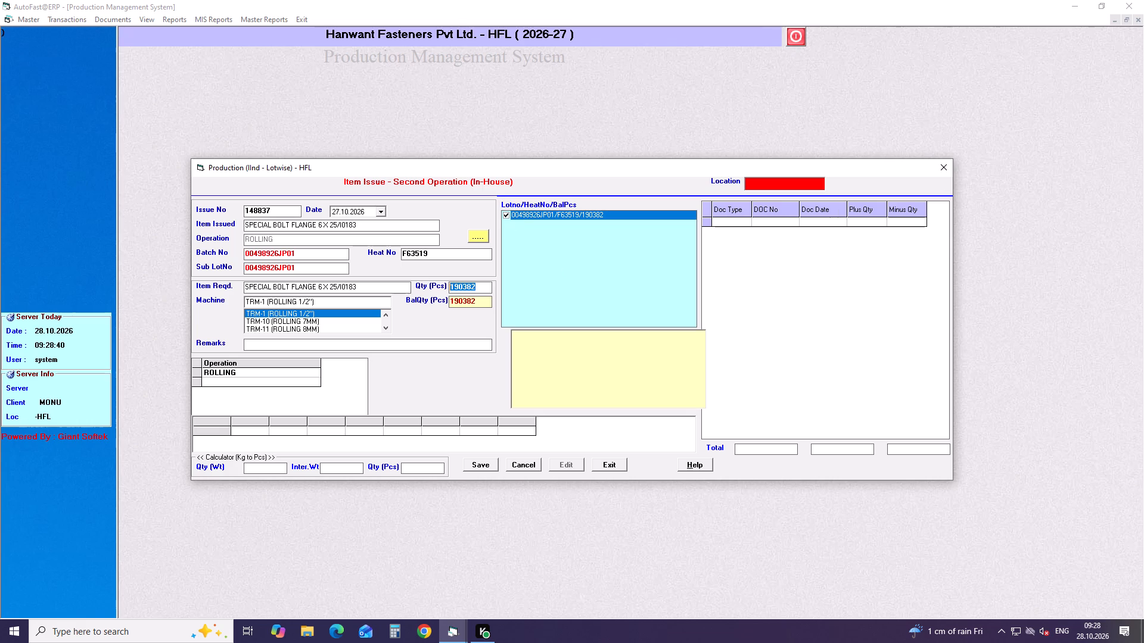
left_click_drag(433, 291, 414, 291)
type("66120")
key("Return")
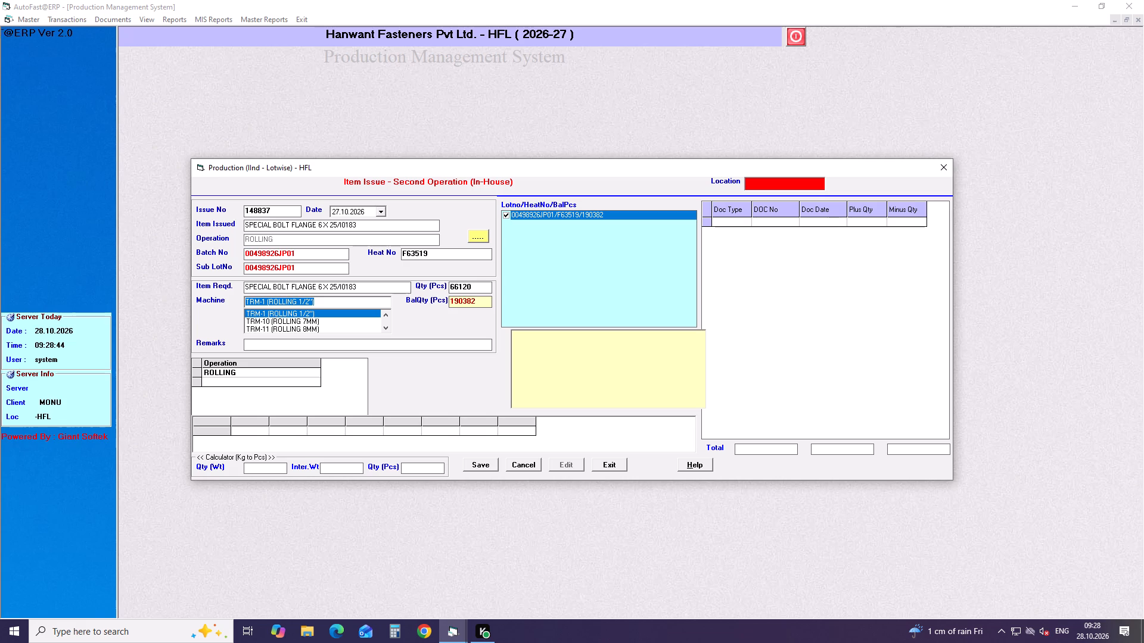
key("Down")
key("Down")
key("Down")
key("Down")
key("Down")
key("Down")
key("Down")
key("Down")
key("Down")
key("Down")
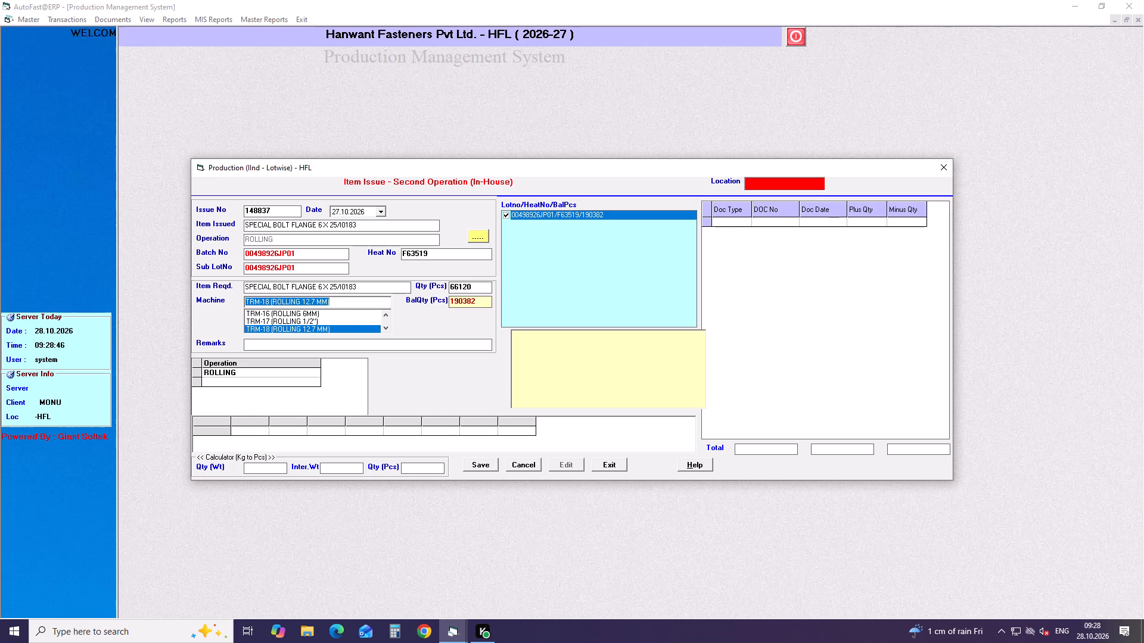
key("Return")
key("Return")
key("Return")
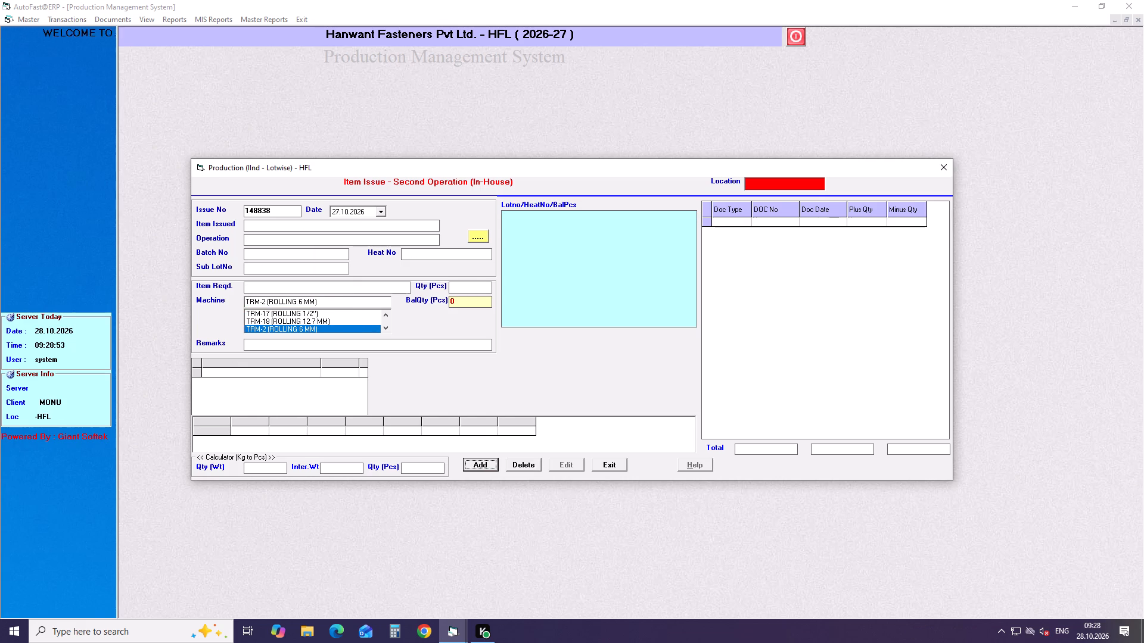
Start a new item issue for BOLT FLANGE M8 X 28/I0186, operation ROLLING, and select lot 00507426JP01 with heat F64758.
key("Return")
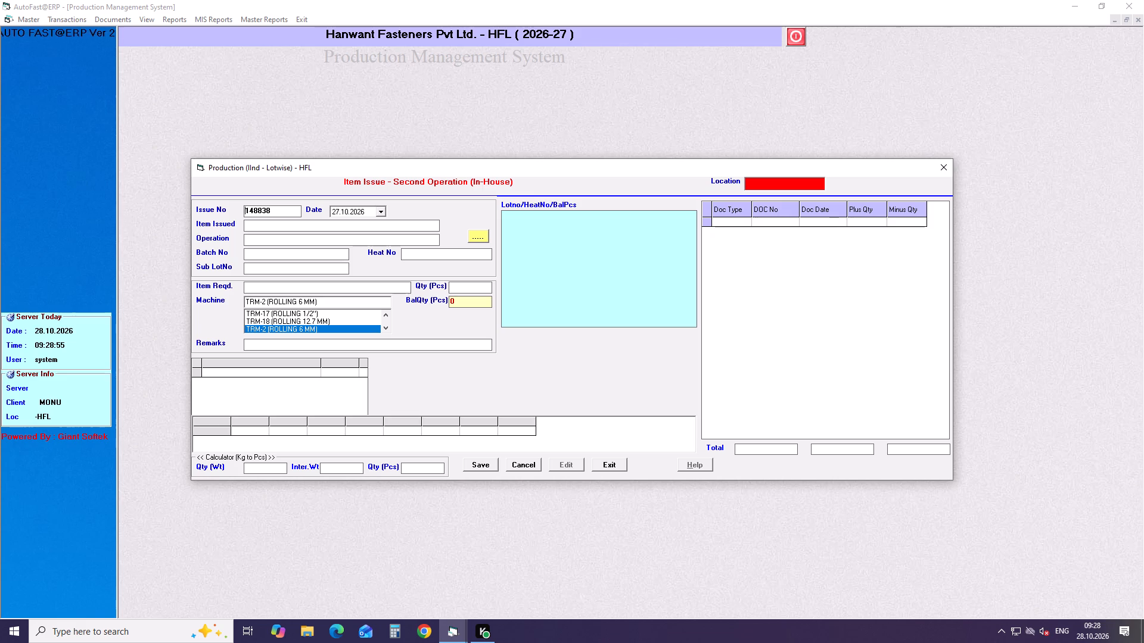
key("Return")
key("Return")
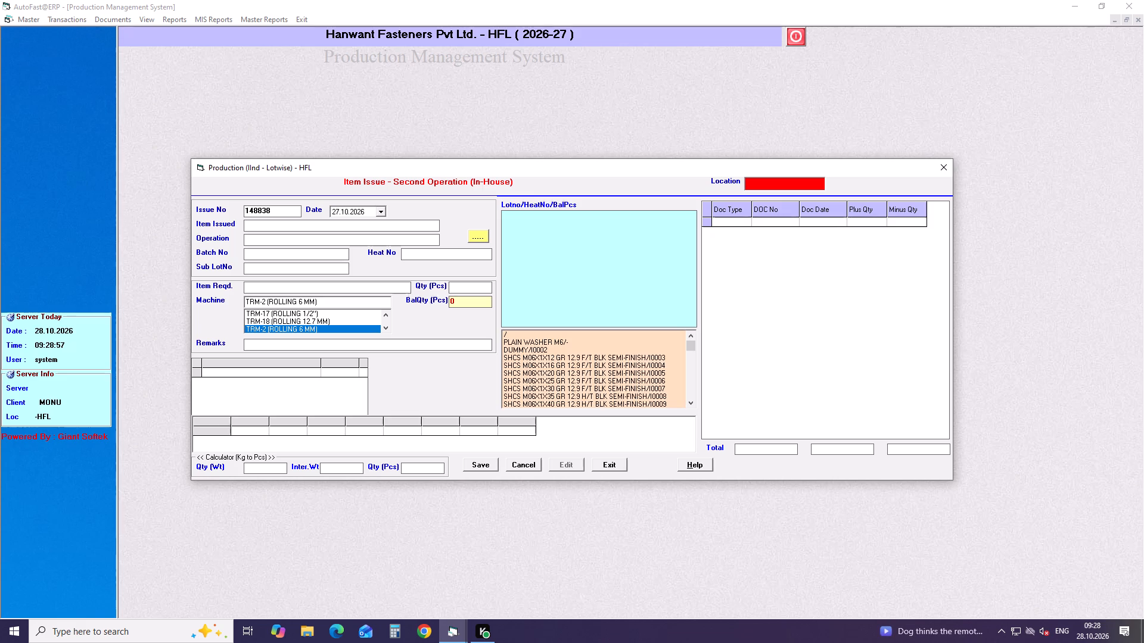
type("bolt flange m")
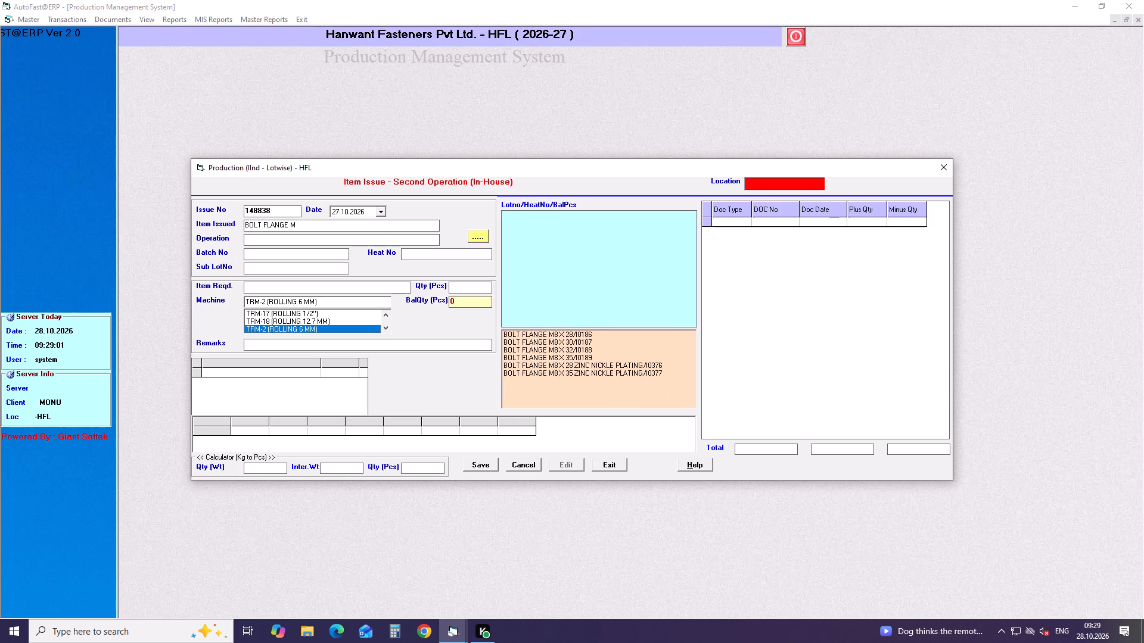
key("8")
key("Down")
key("Down")
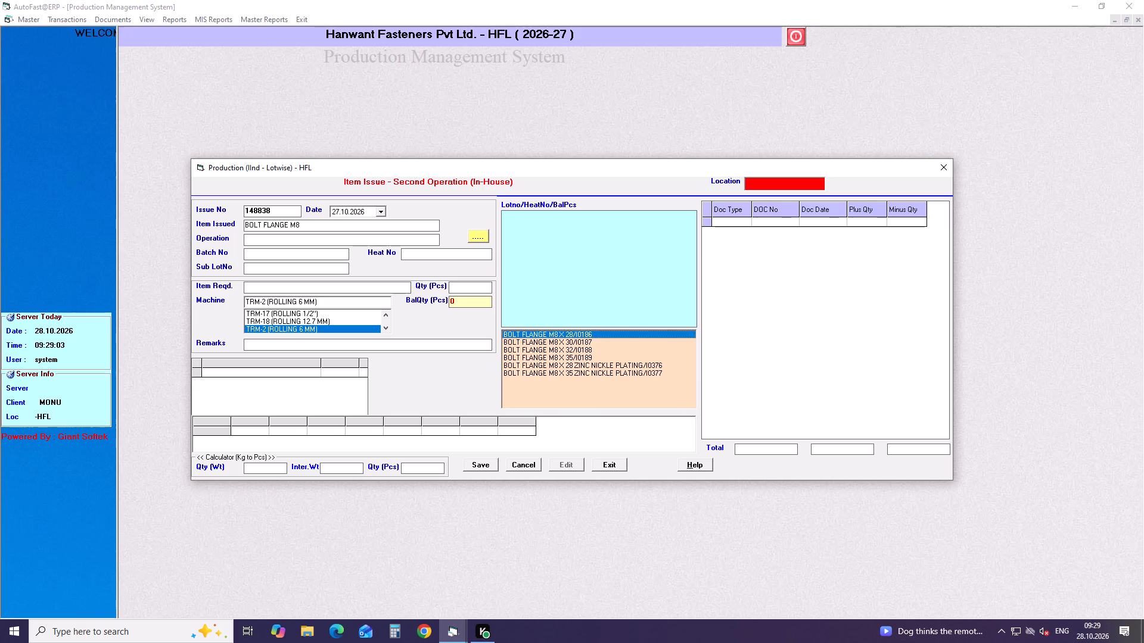
key("Return")
key("Return")
key("Down")
key("Down")
key("Down")
key("Return")
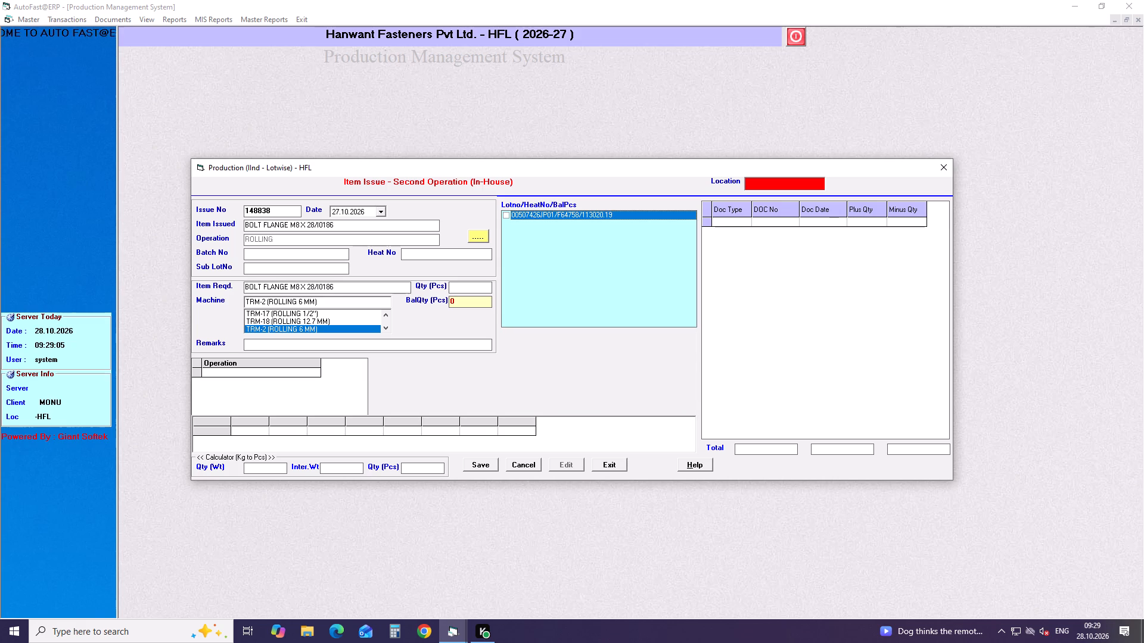
left_click(505, 219)
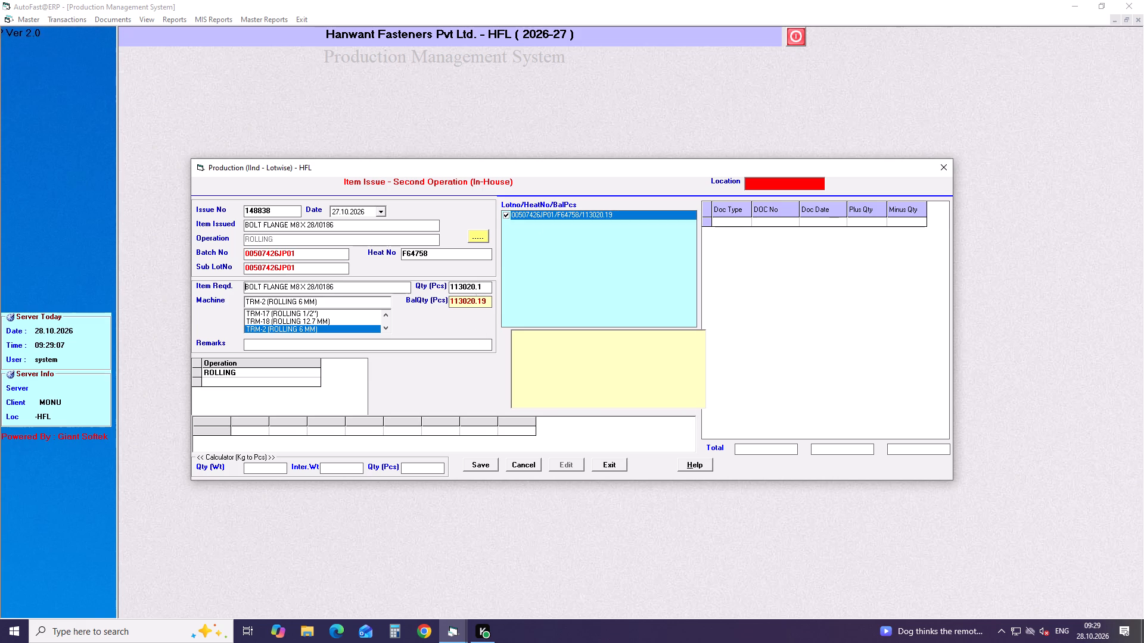
Set the issue quantity to 48121 pcs on machine TRM-6 (ROLLING 8M) and save the item issue.
left_click_drag(488, 285, 417, 292)
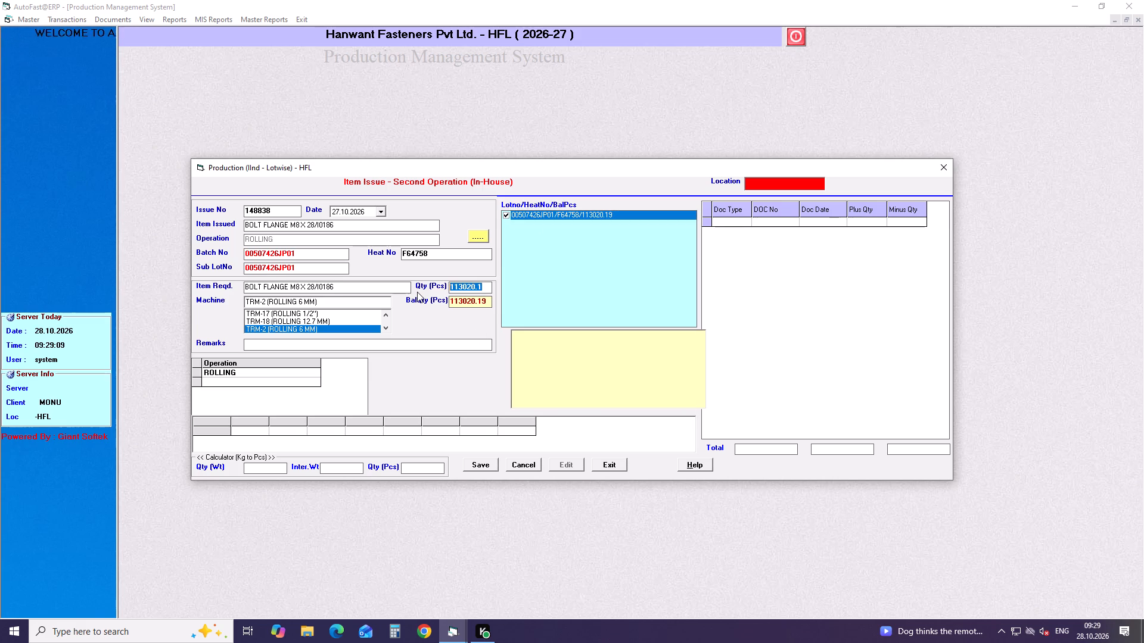
type("48121")
key("Return")
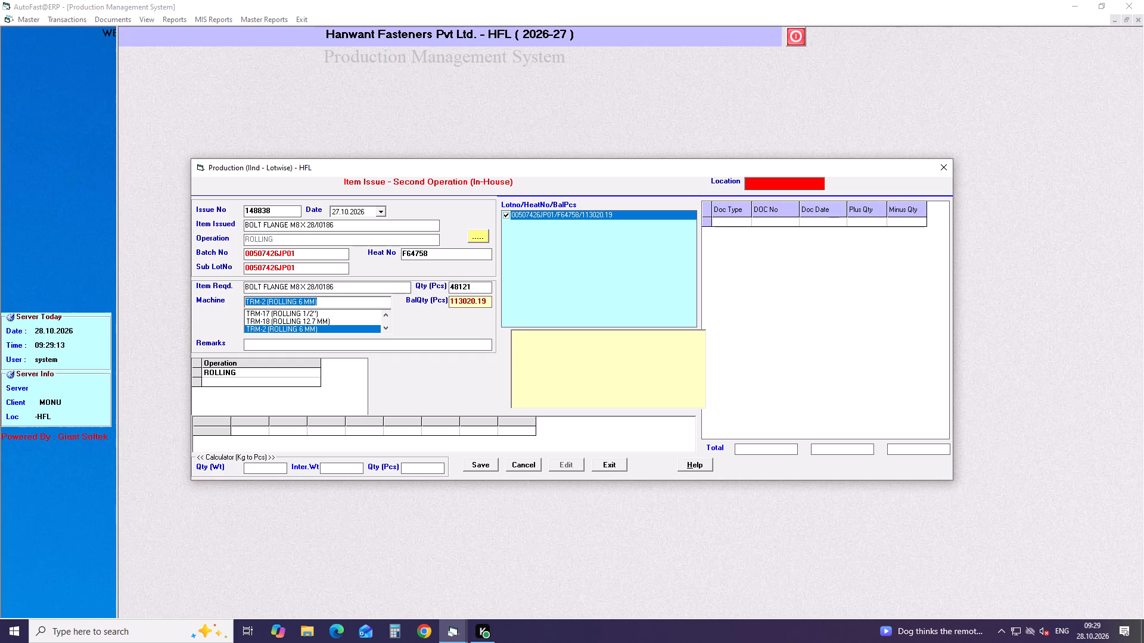
key("Down")
key("Down")
key("Down")
key("Down")
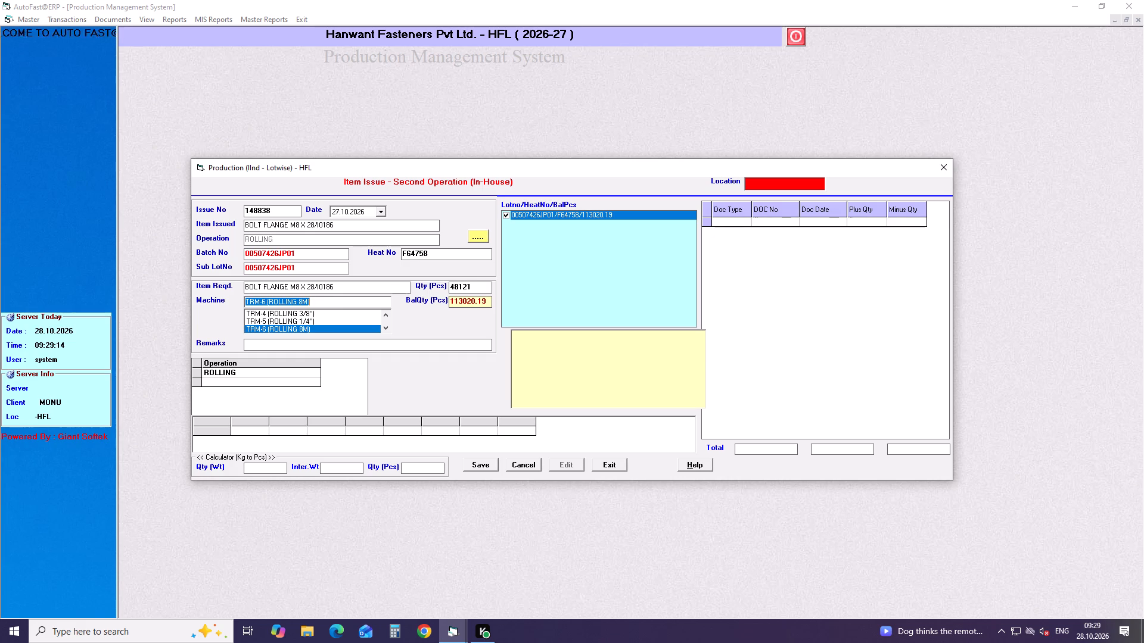
key("Return")
key("Return")
key("Return")
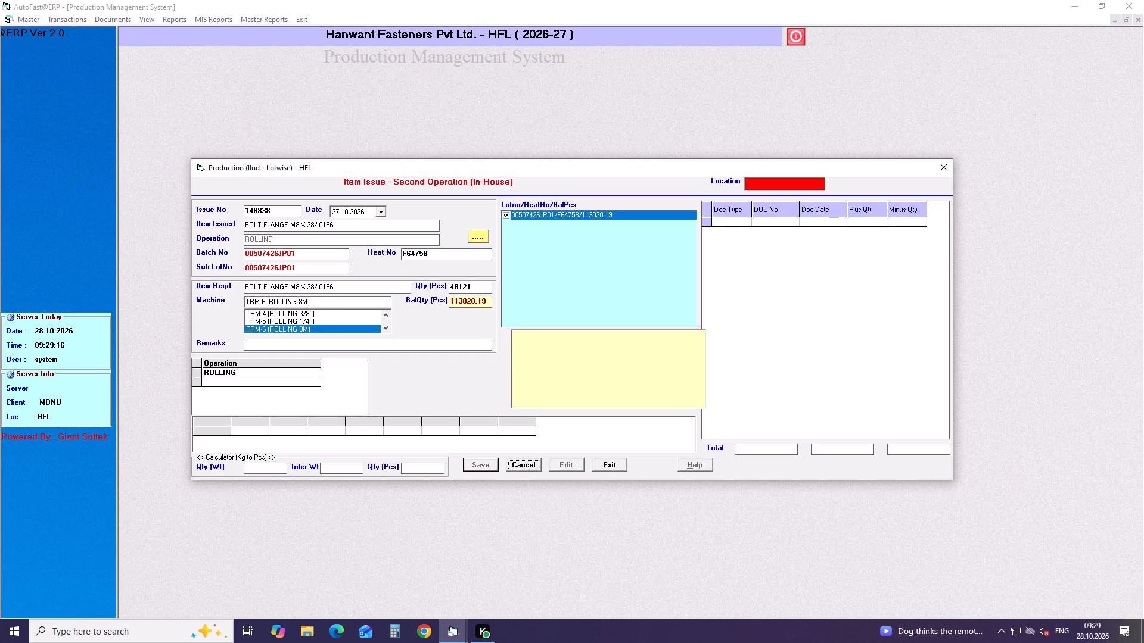
Start a new item issue for BOLT BODY COVER SET M6X10/I0178, operation ROLLING, and select lot 00504826JP01 with heat 4521012.
key("Return")
key("Return")
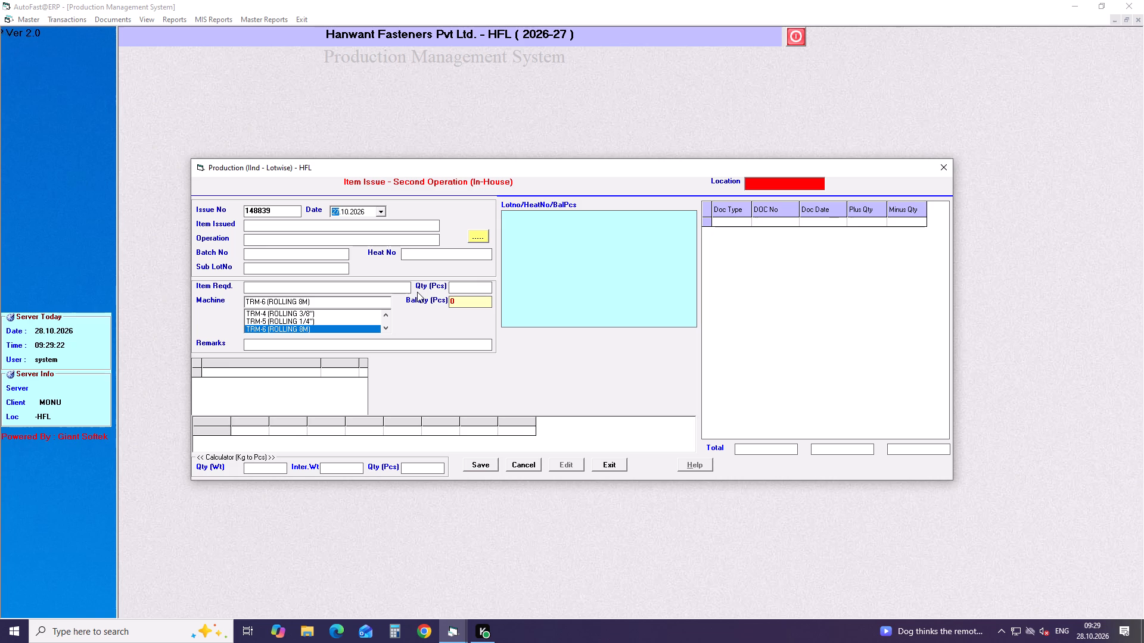
key("Return")
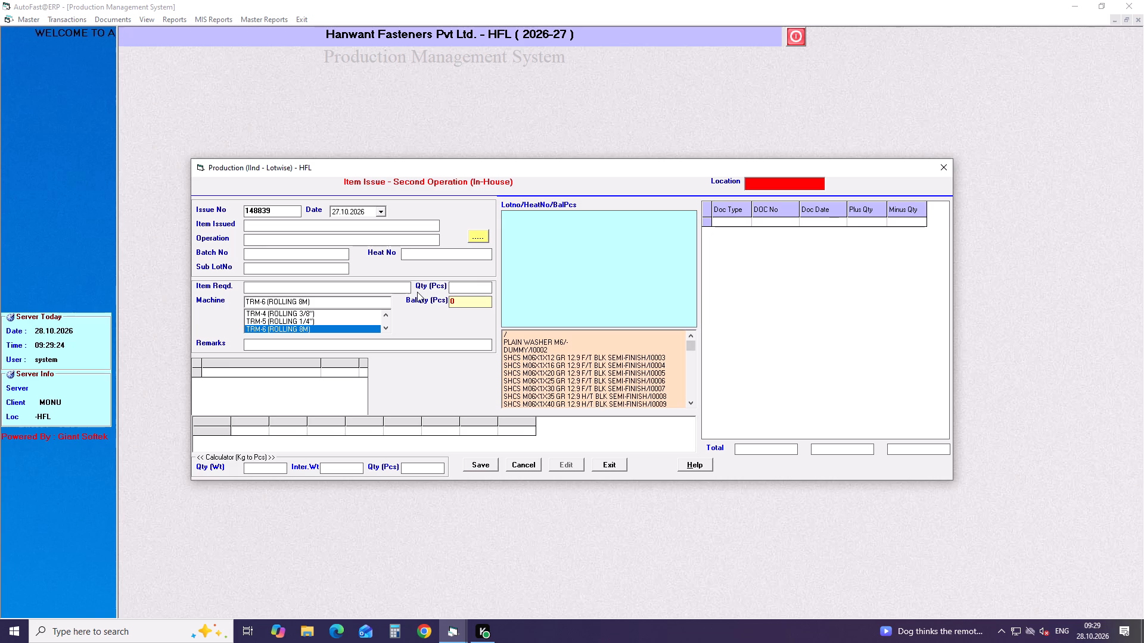
type("bolt bo")
key("Down")
key("Down")
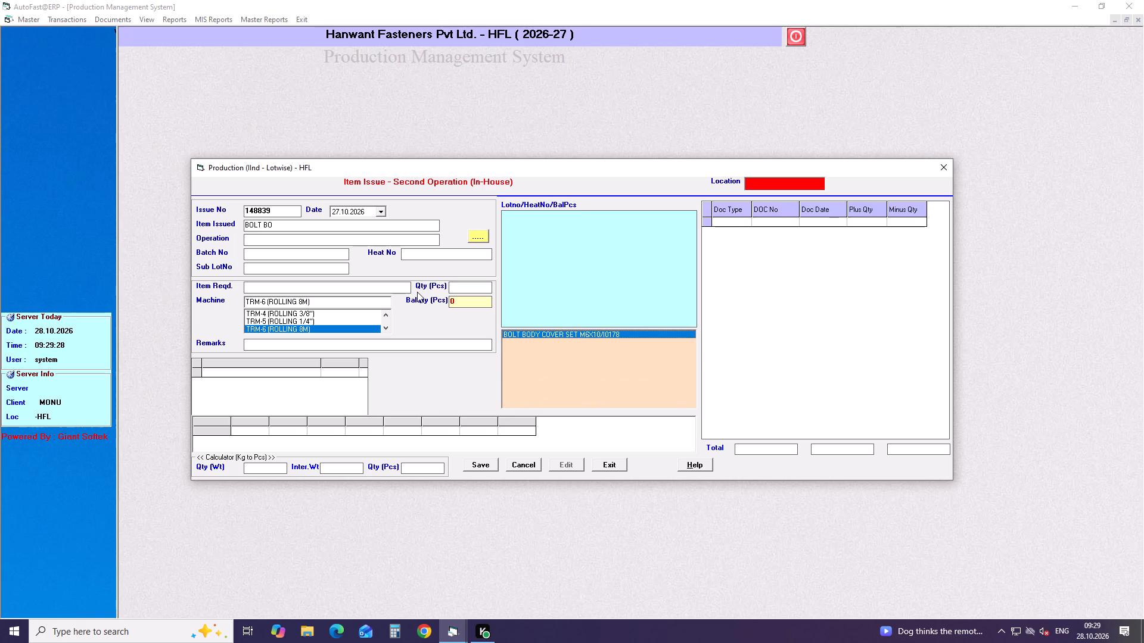
key("Return")
key("Return")
key("Down")
key("Down")
key("Down")
key("Return")
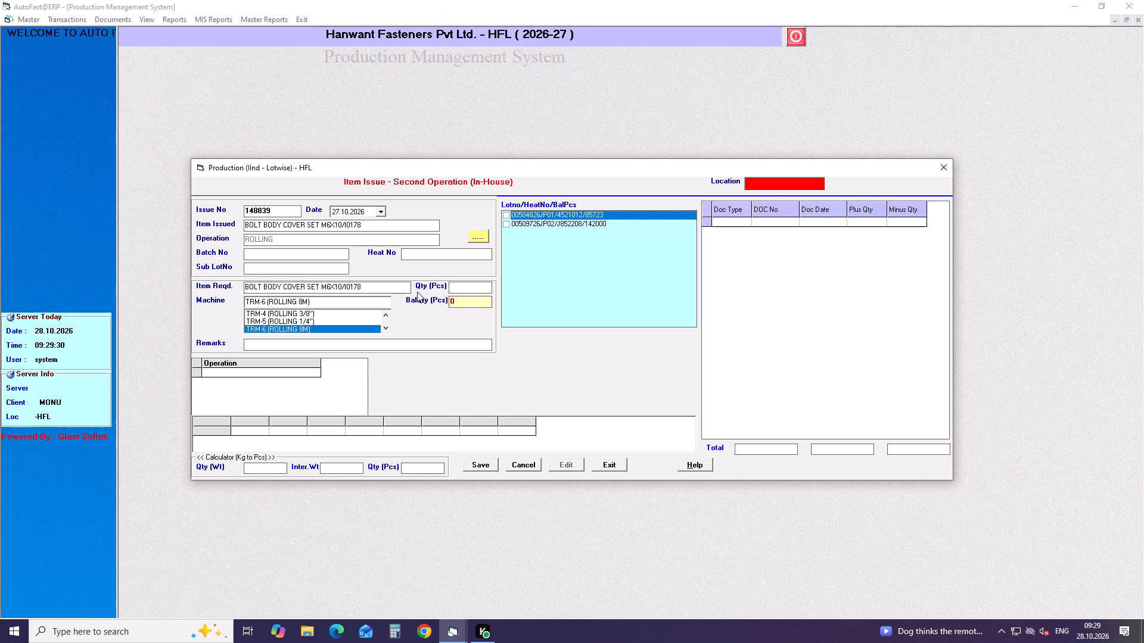
left_click(506, 214)
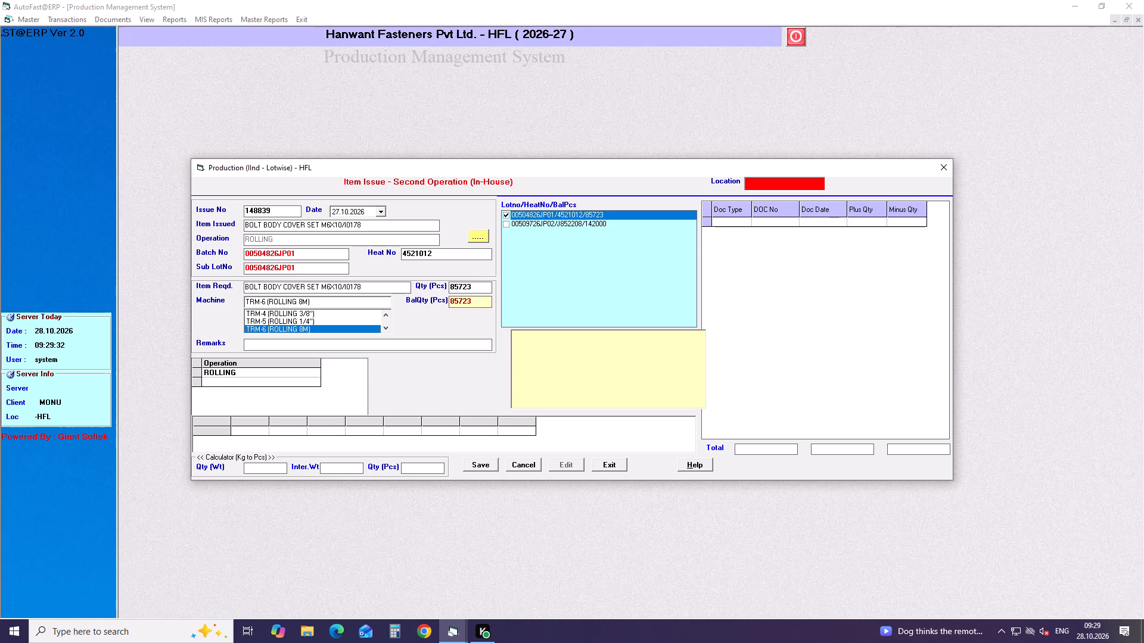
Set the issue quantity to 46100 pcs on machine TRM-8 (ROLLING 6MM) and save the item issue.
left_click_drag(484, 290, 421, 289)
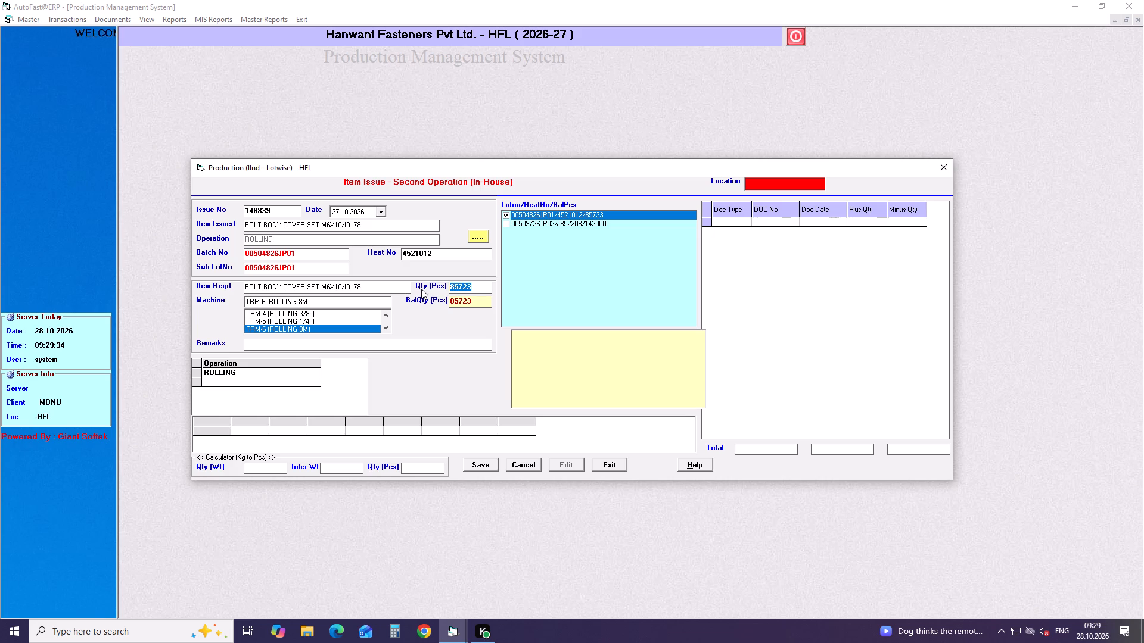
type("46100")
key("Return")
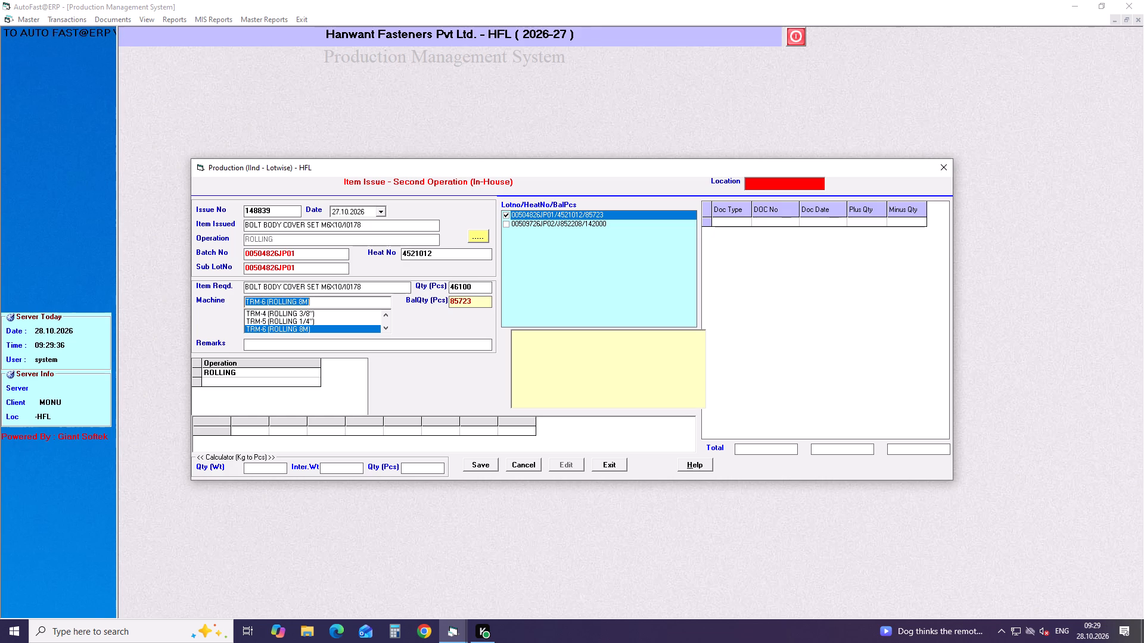
key("Down")
key("Down")
key("Return")
key("Return")
key("Return")
Start a new item issue for SCREW PAN 5 X 13/I0292, operation ROLLING, and select lot 00486326IP01 with heat 4521012.
key("Return")
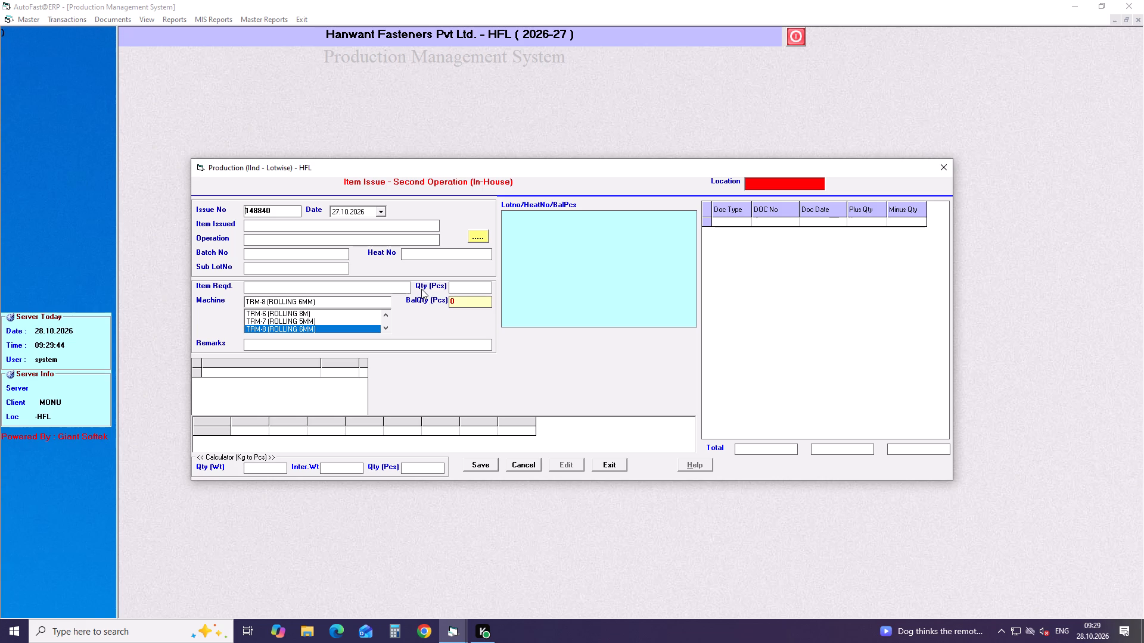
key("Return")
key("Return")
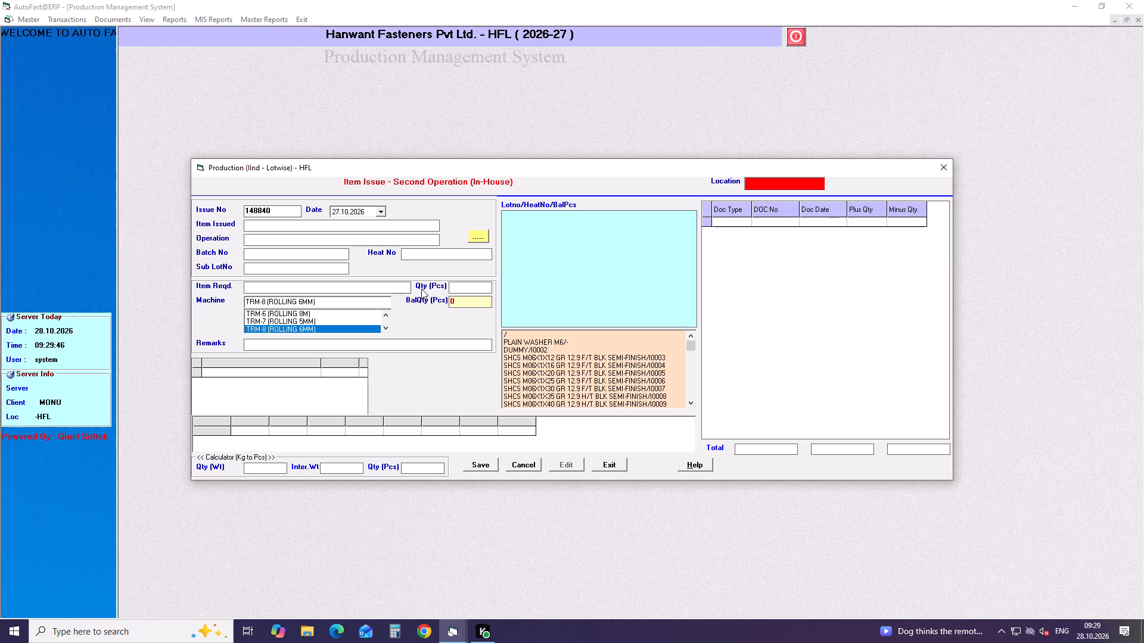
type("screw")
key("space")
key("p")
key("Down")
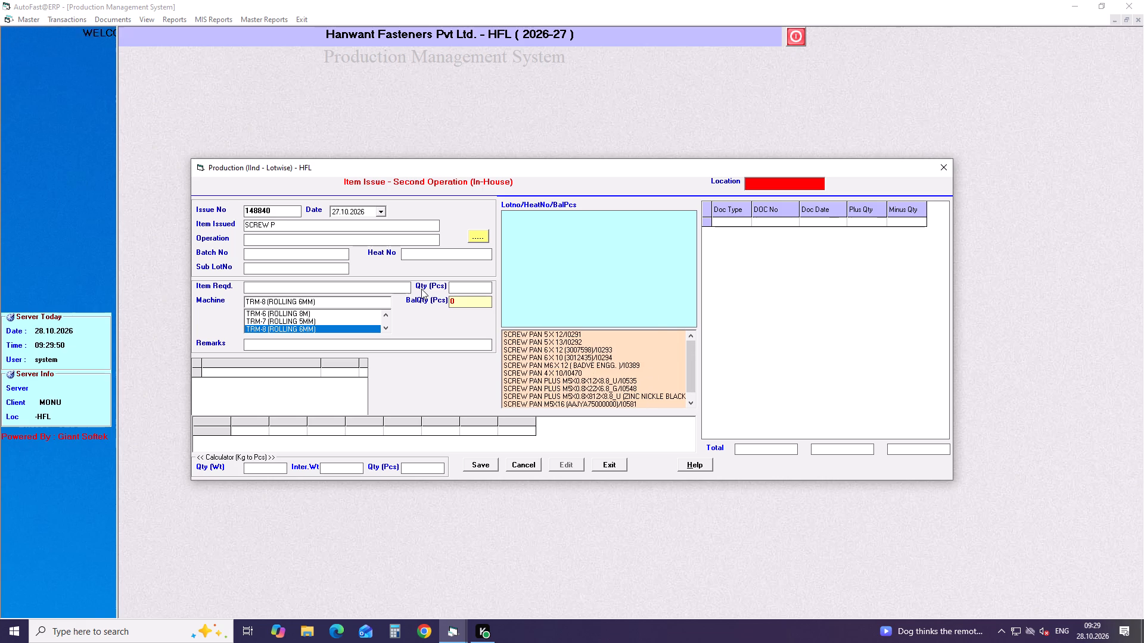
key("Down")
key("Down")
key("Return")
key("Return")
key("Down")
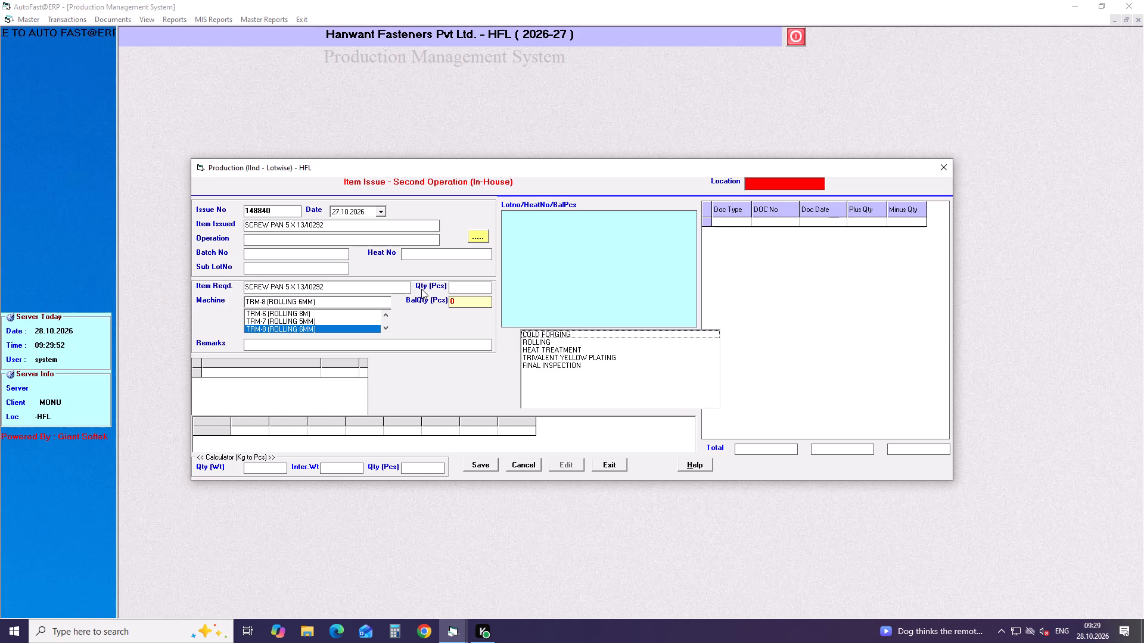
key("Down")
key("Down")
key("Return")
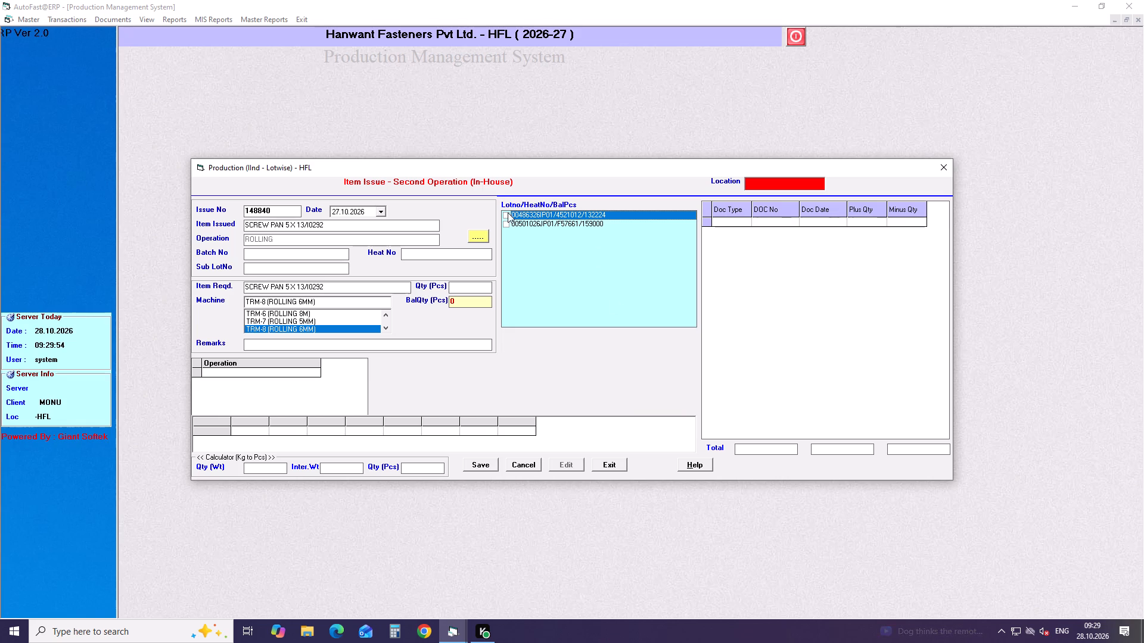
left_click(506, 214)
Set the issue quantity to 39760 pcs on machine TRM-10 (ROLLING 7MM) and save the item issue.
left_click_drag(483, 288, 390, 295)
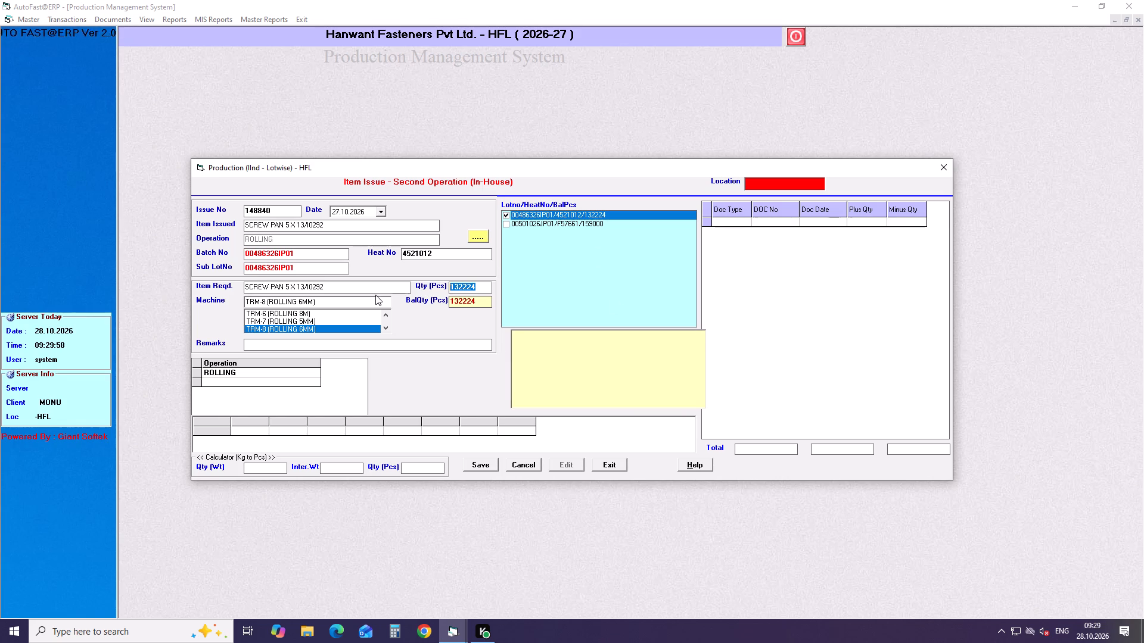
type("397")
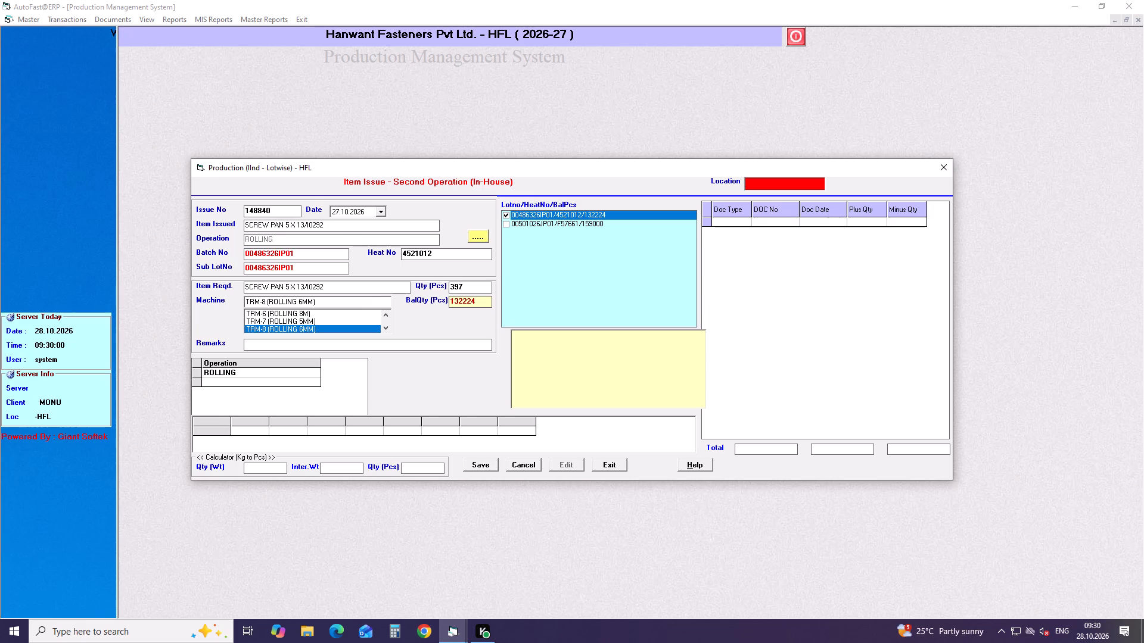
type("60")
key("Return")
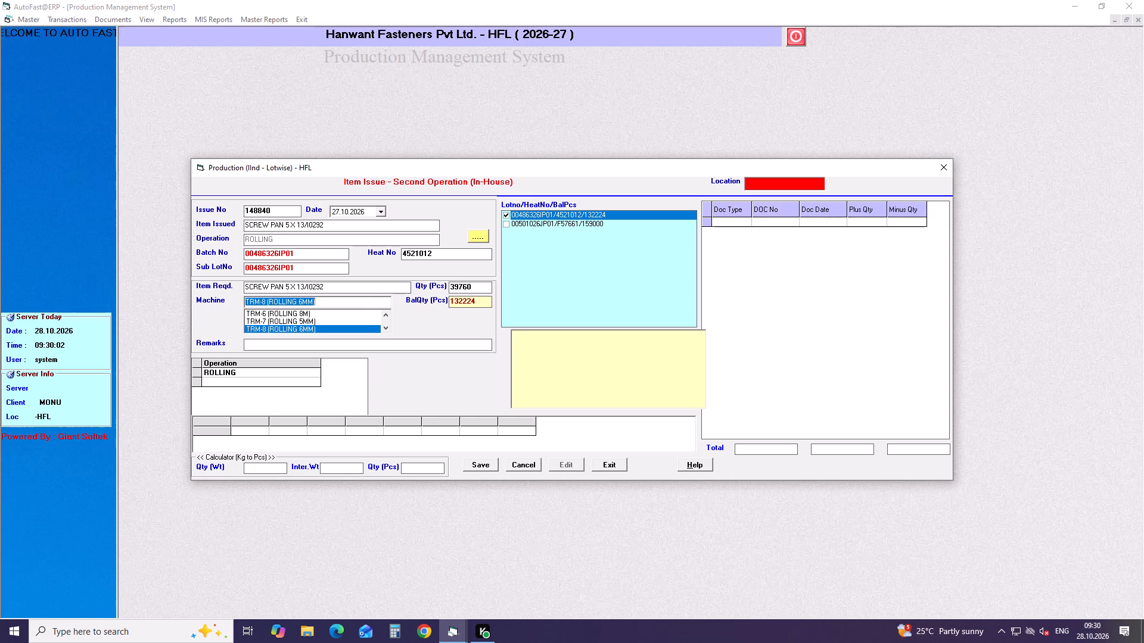
key("Up")
key("Up")
key("Up")
key("Up")
key("Up")
key("Up")
key("Up")
key("Up")
key("Up")
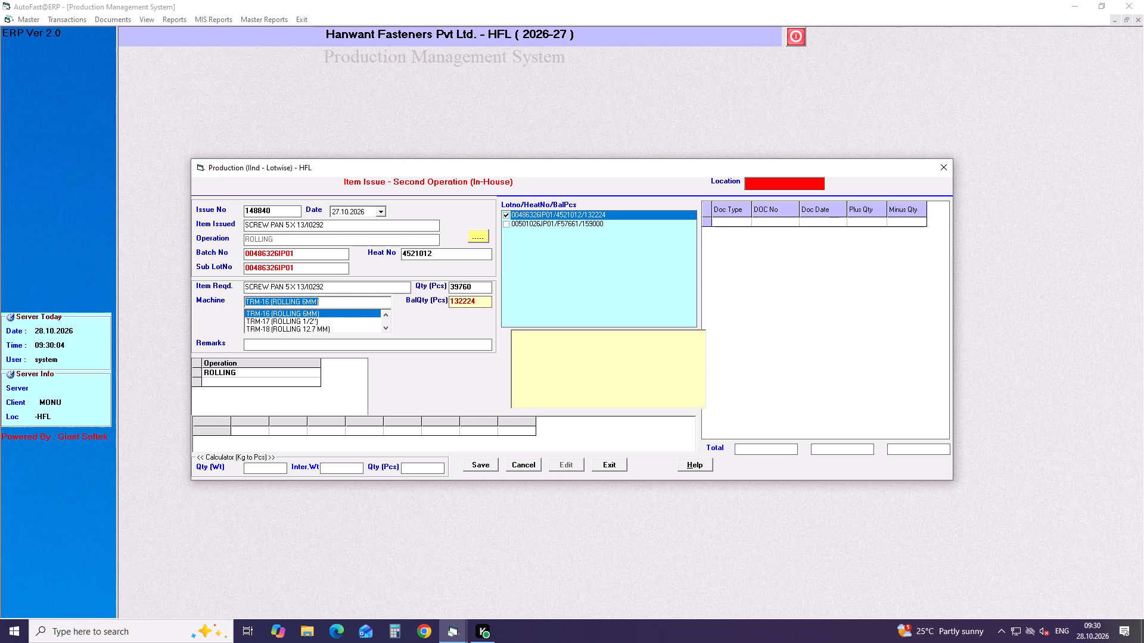
key("Up")
key("Up")
key("Up")
key("Up")
key("Up")
key("Up")
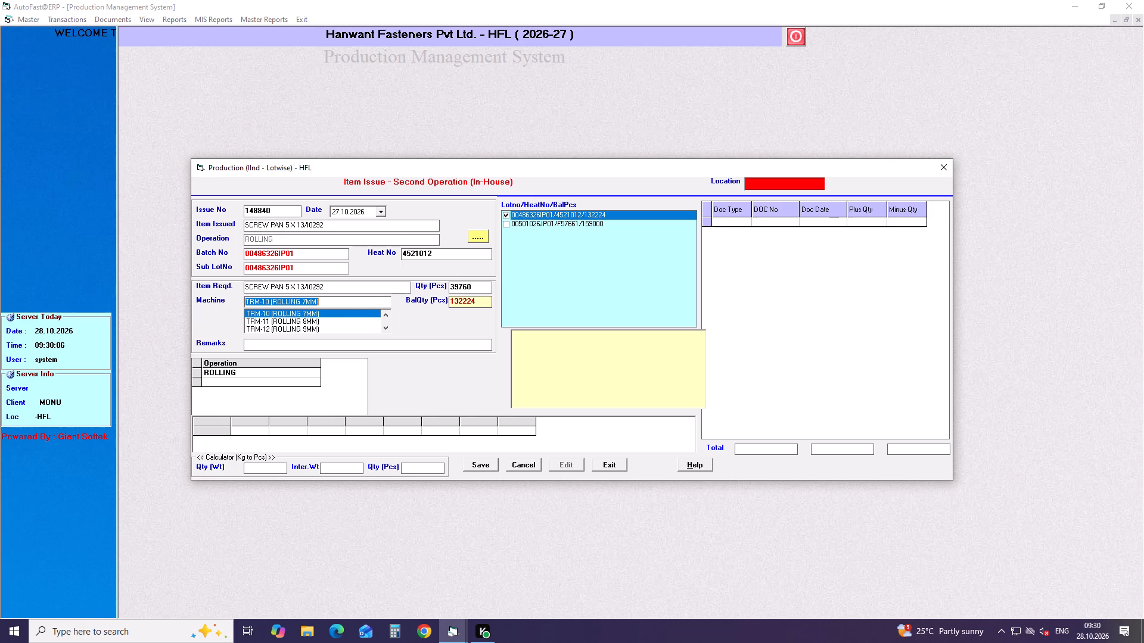
key("Return")
key("Return")
key("Return")
key("Return")
key("Return")
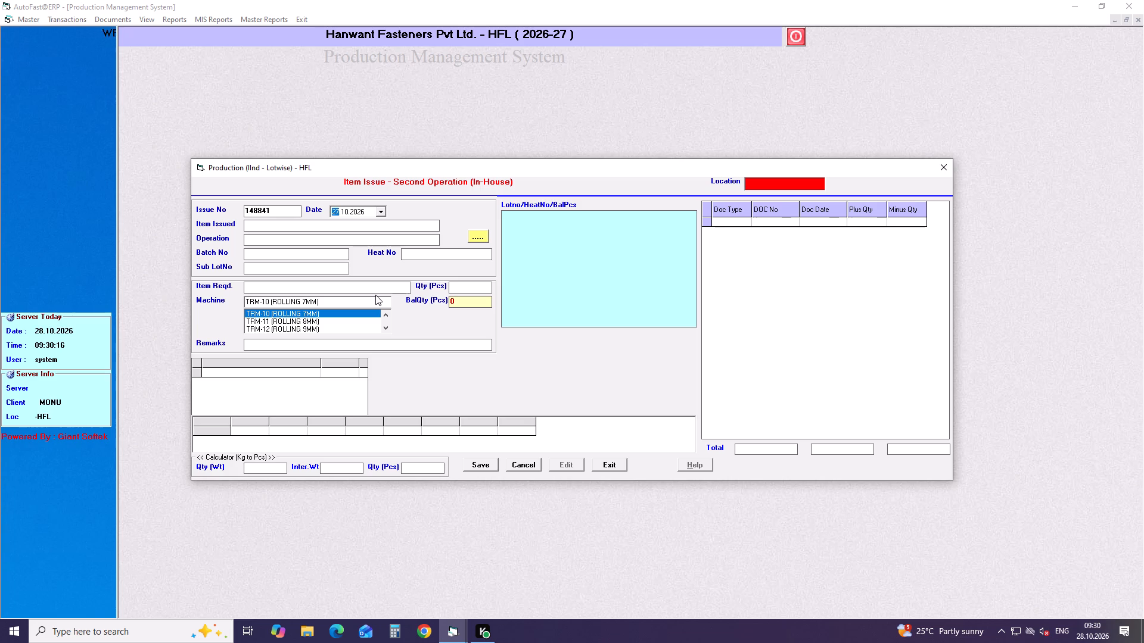
key("Return")
type("bolt flange")
key("space")
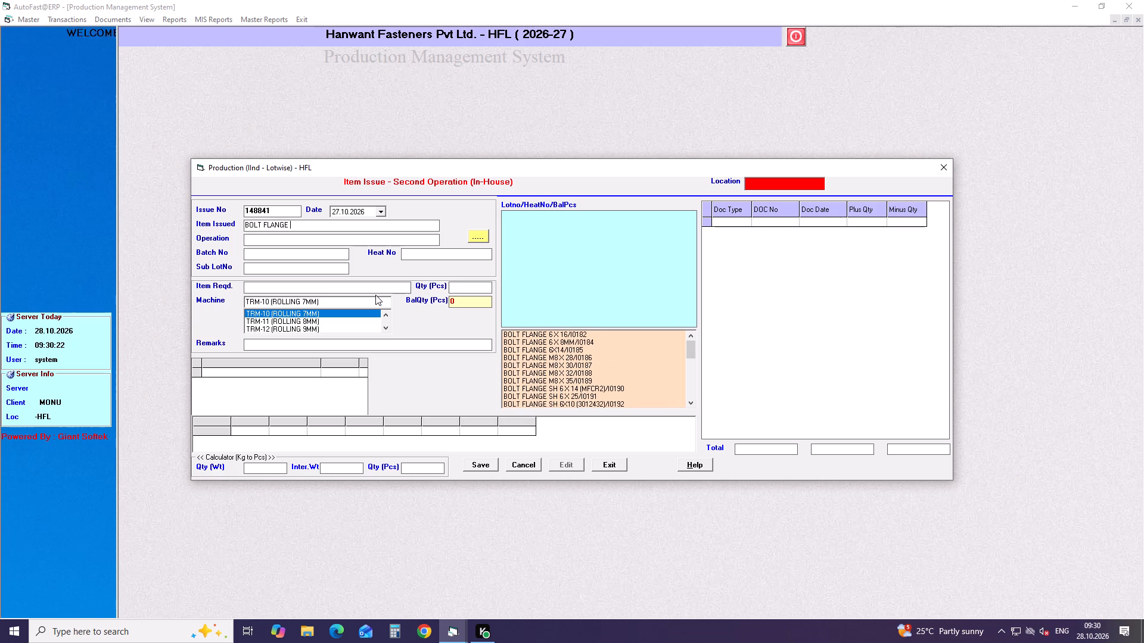
key("6")
key("Down")
key("Down")
key("Down")
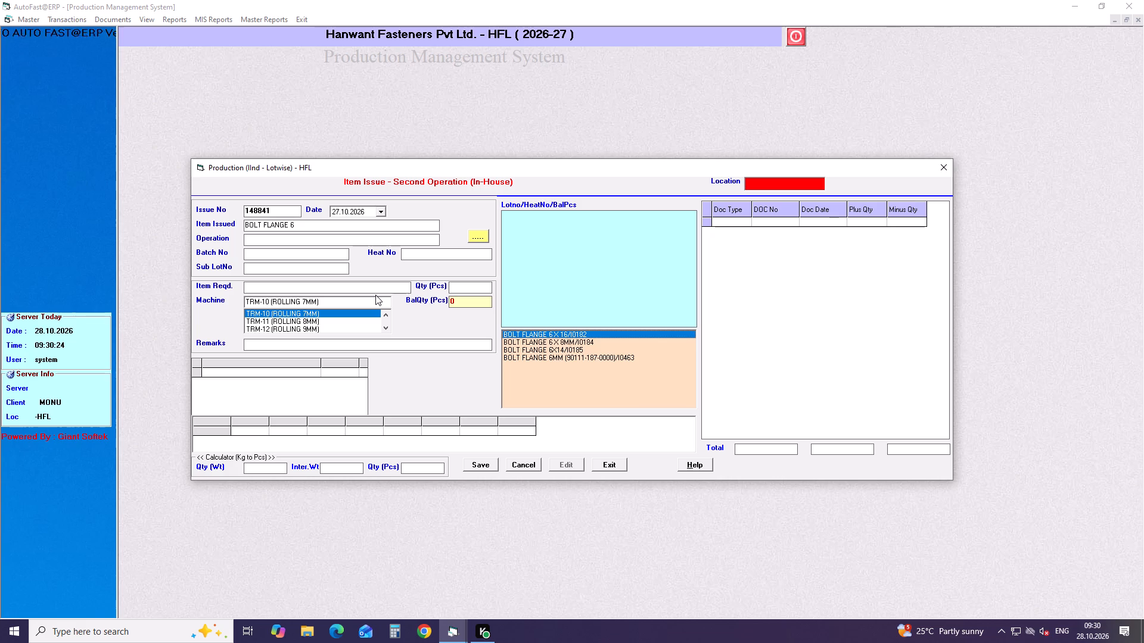
key("Down")
key("Down")
key("Return")
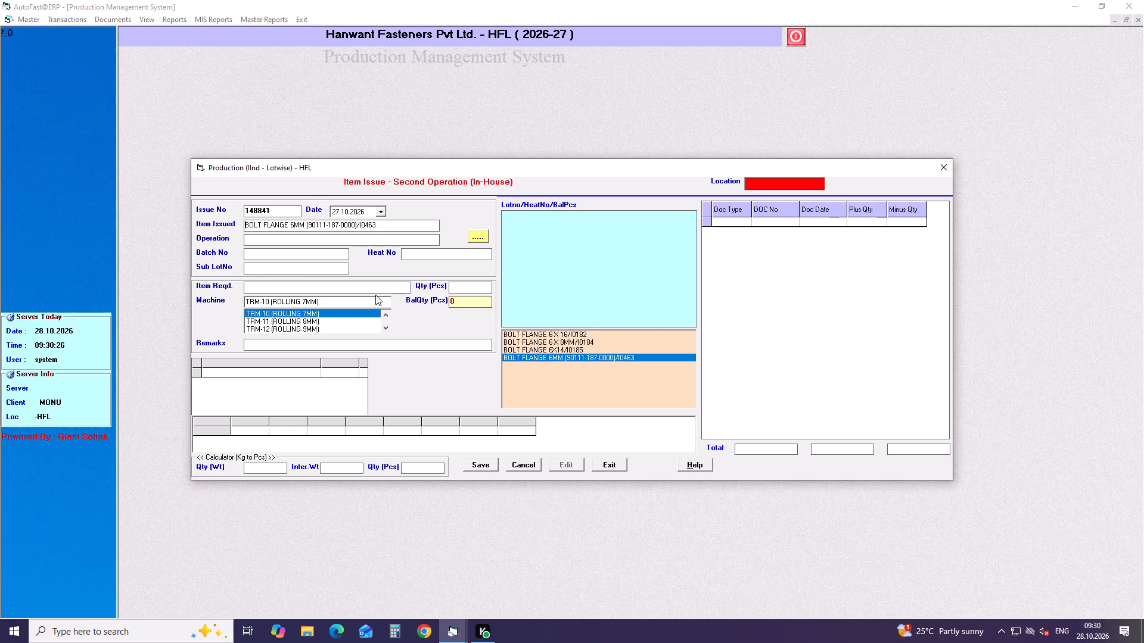
key("Return")
key("Down")
key("Down")
key("Down")
key("Return")
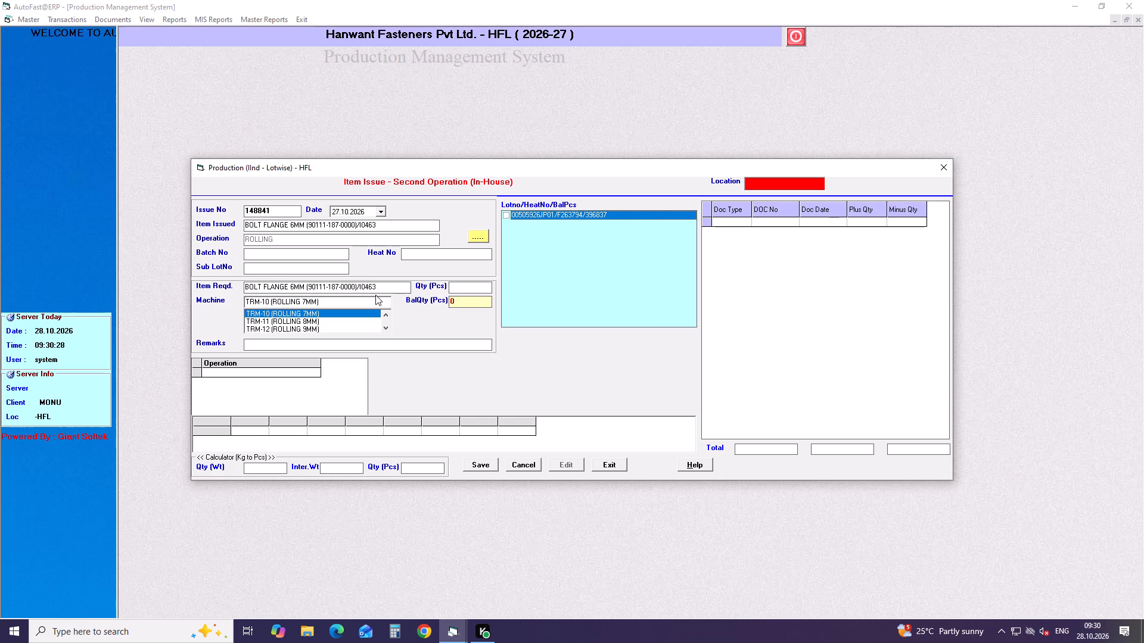
left_click(502, 217)
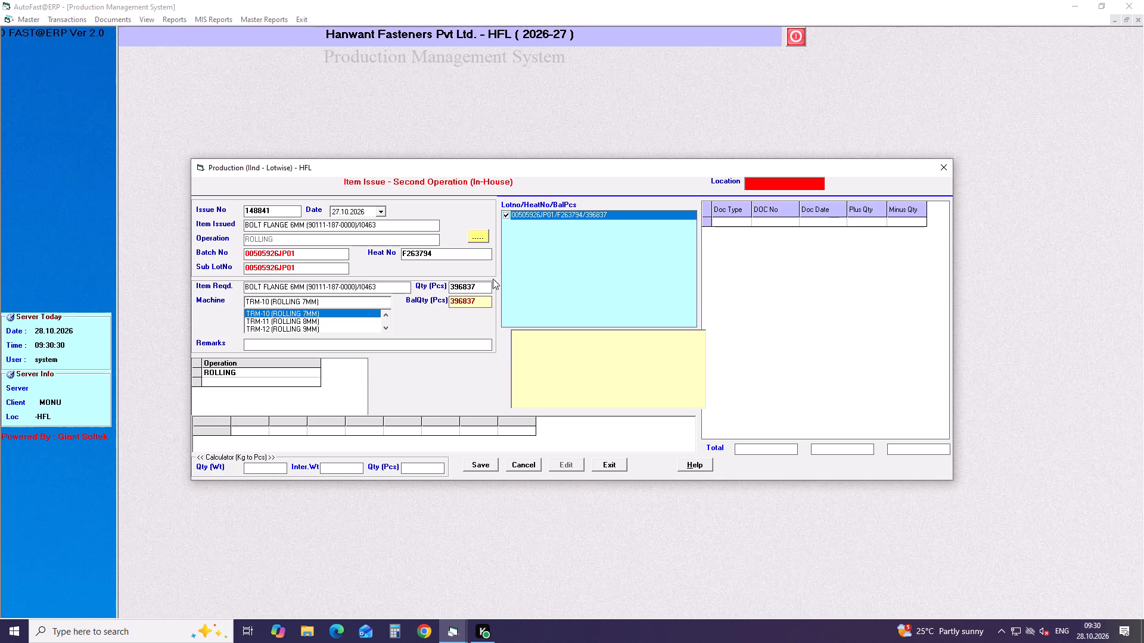
Set the issue quantity to 11078 pcs on machine TRM-11 (ROLLING 8MM) and save the item issue.
left_click_drag(486, 286, 412, 288)
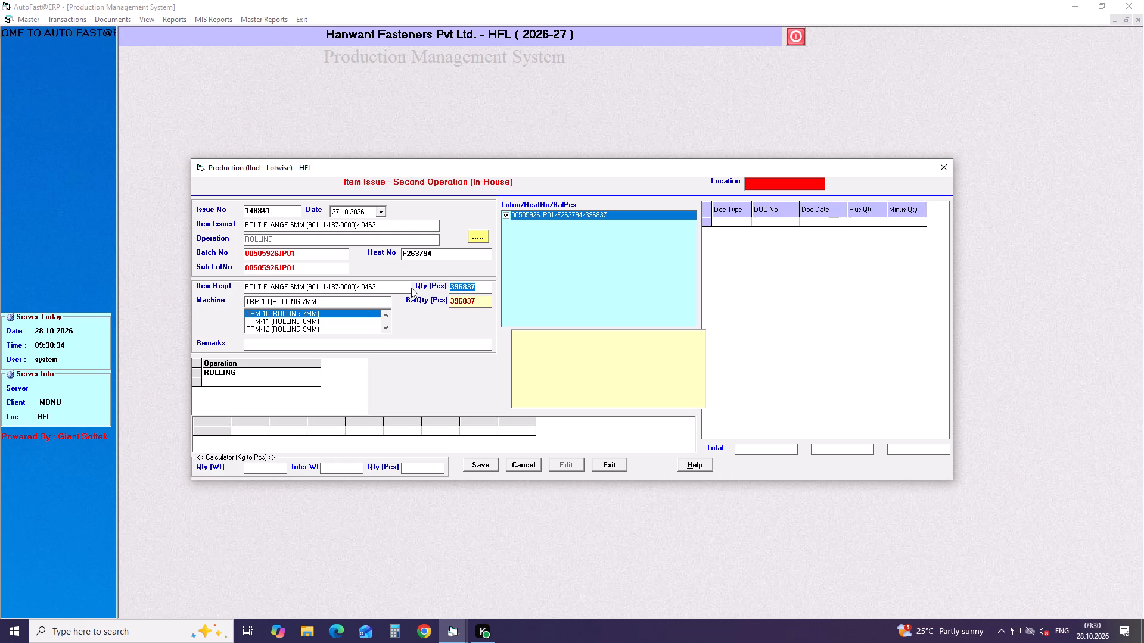
type("11078")
key("Return")
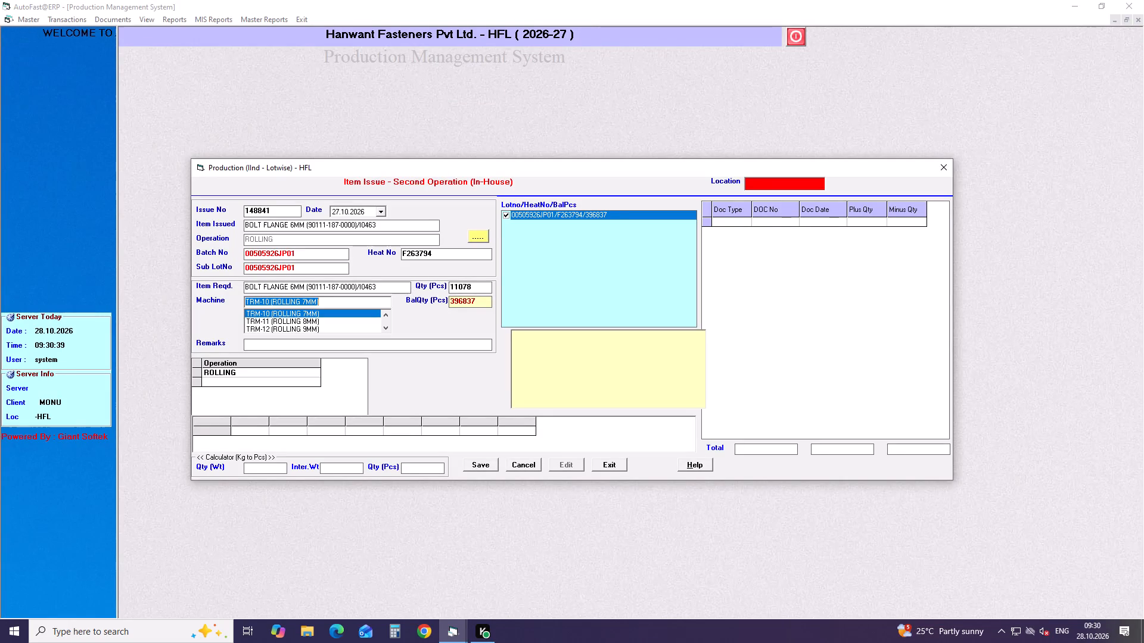
key("Down")
key("Return")
key("Return")
key("Return")
key("Return")
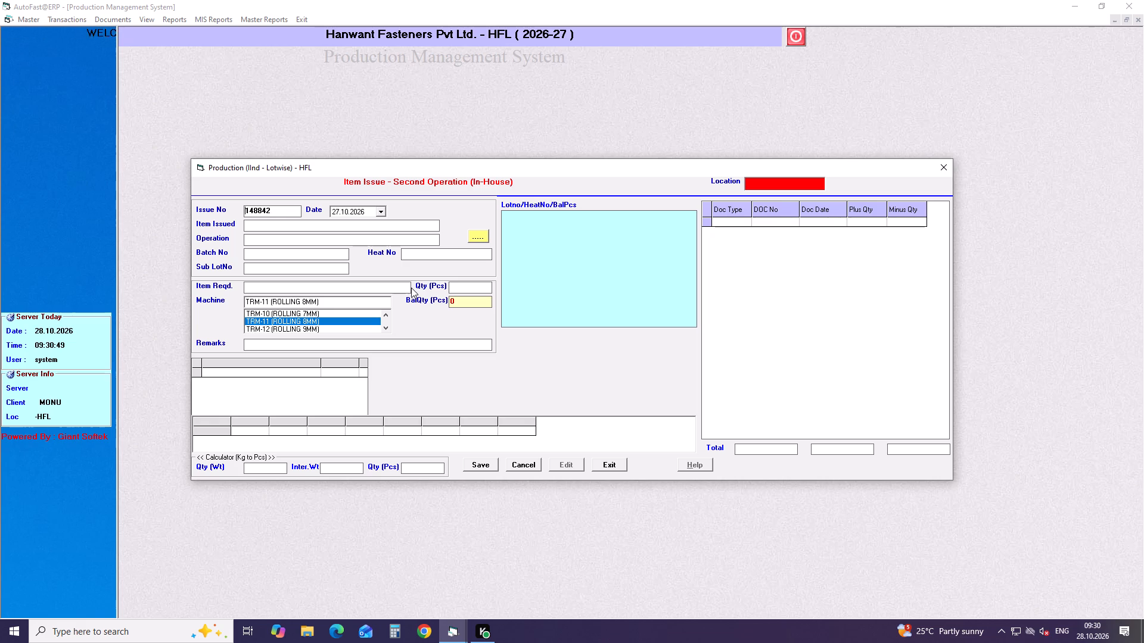
Start a new item issue for SHCS M08X1.25X65 GR 12.9 H/T BLK SEMI-FINISH/I0028, operation ROLLING, and select lot 00460326FP01 with heat F262396.
key("Return")
key("Return")
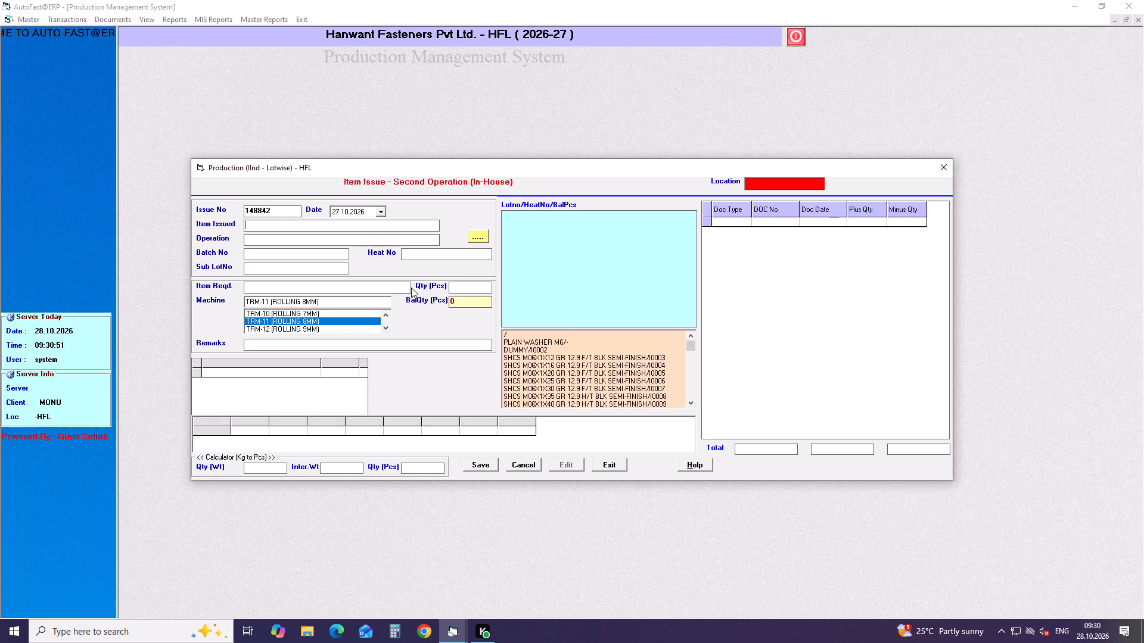
type("shcs")
key("space")
key("m")
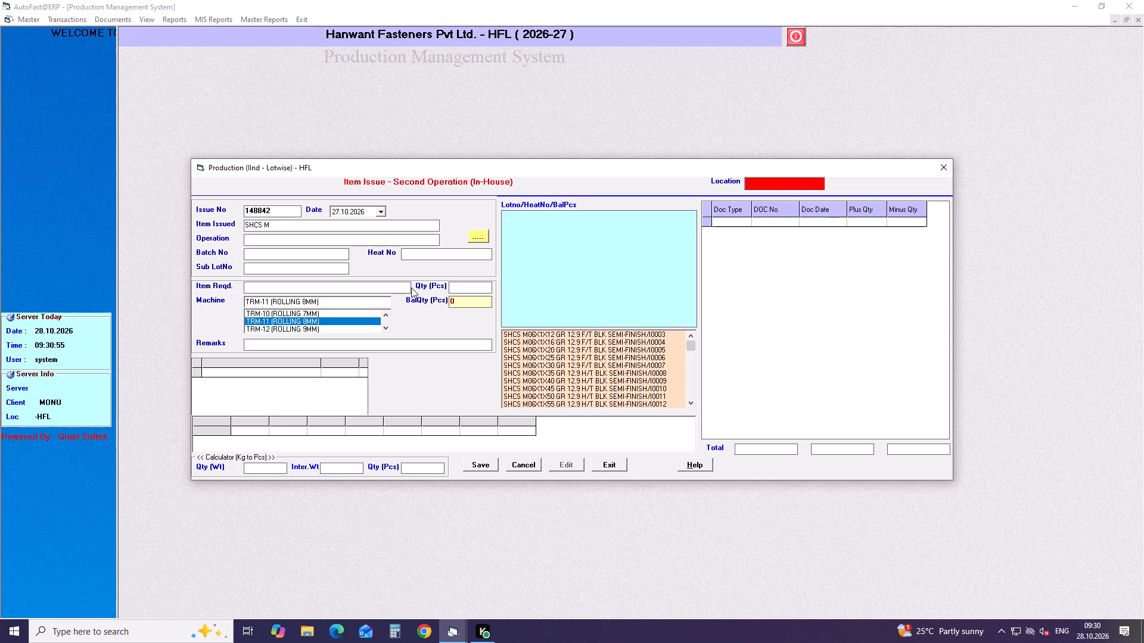
type("08")
key("Down")
key("Down")
key("Down")
key("Down")
key("Down")
key("Down")
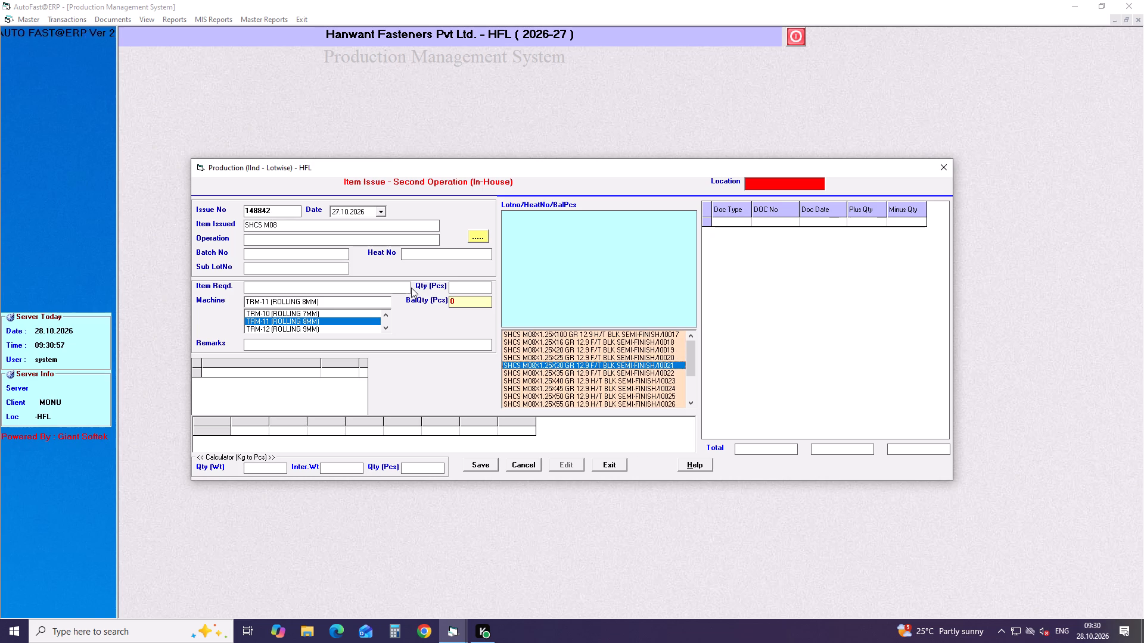
key("Down")
key("Down")
key("Down")
key("Down")
key("Down")
key("Down")
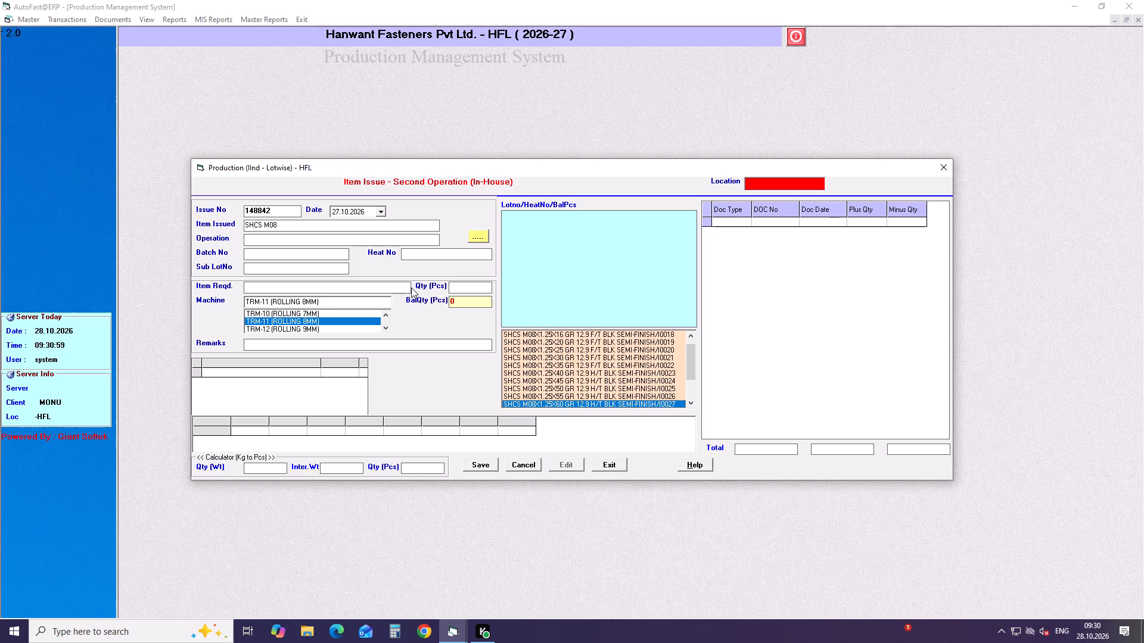
key("Down")
key("Return")
key("Return")
key("Down")
key("Down")
key("Down")
key("Return")
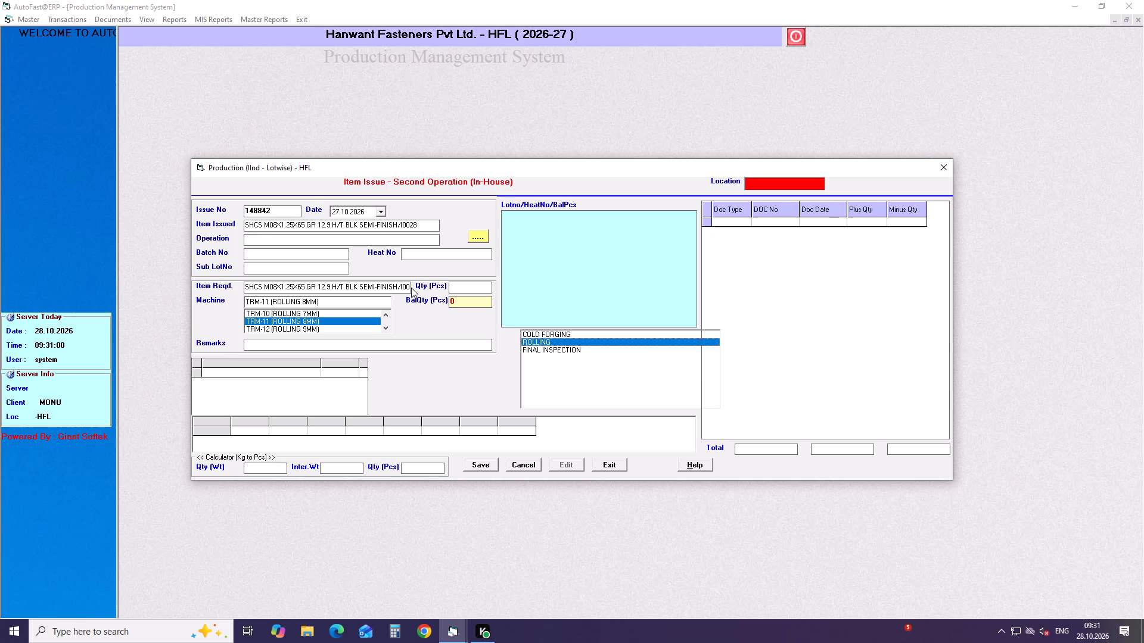
left_click(507, 215)
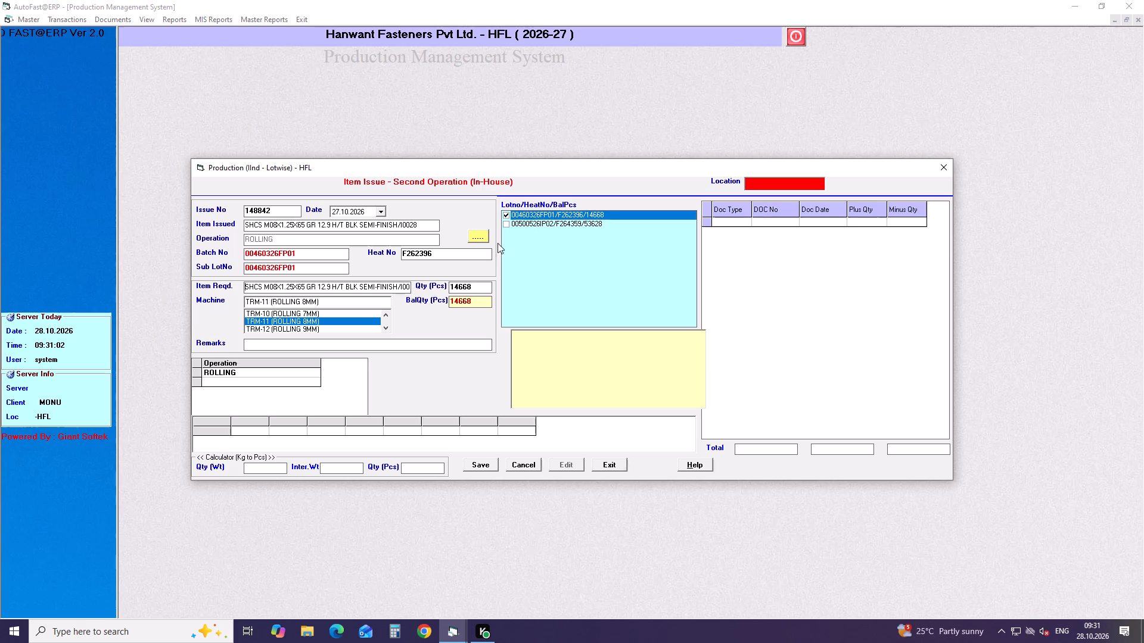
Switch to Calculator, subtract the lot balance of 14668 from 31505, and close it.
left_click_drag(480, 288, 422, 302)
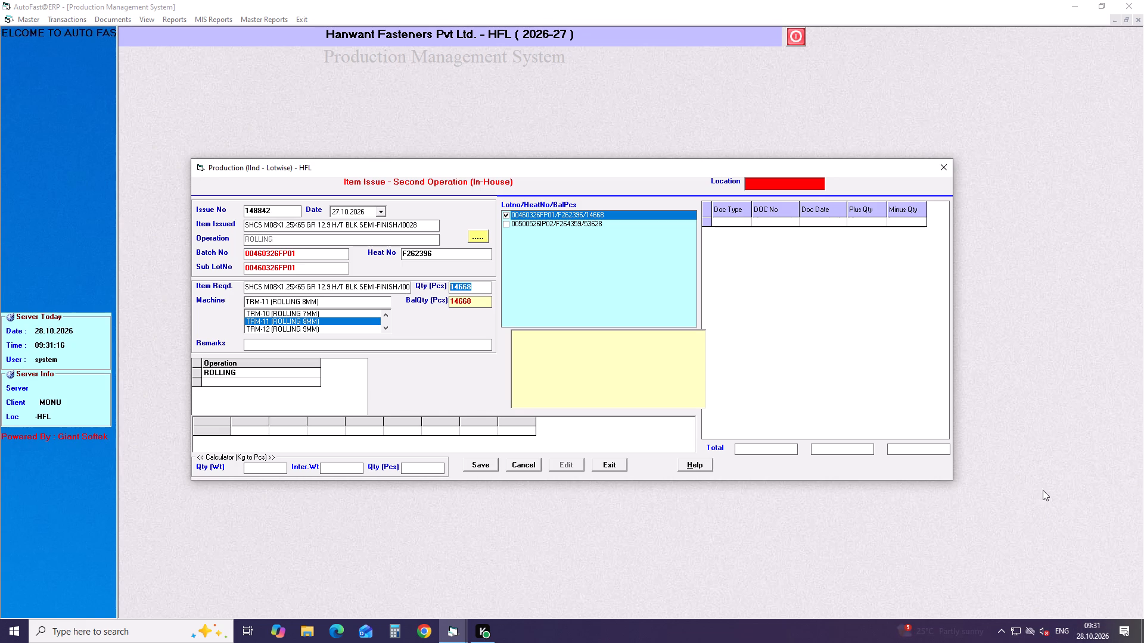
left_click(403, 626)
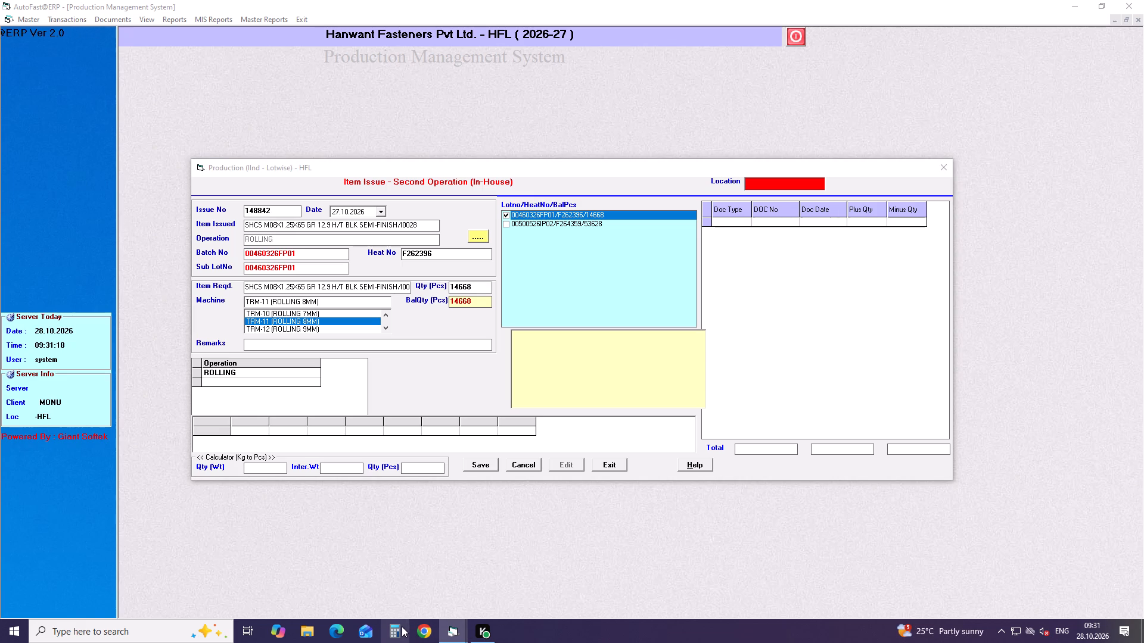
type("315")
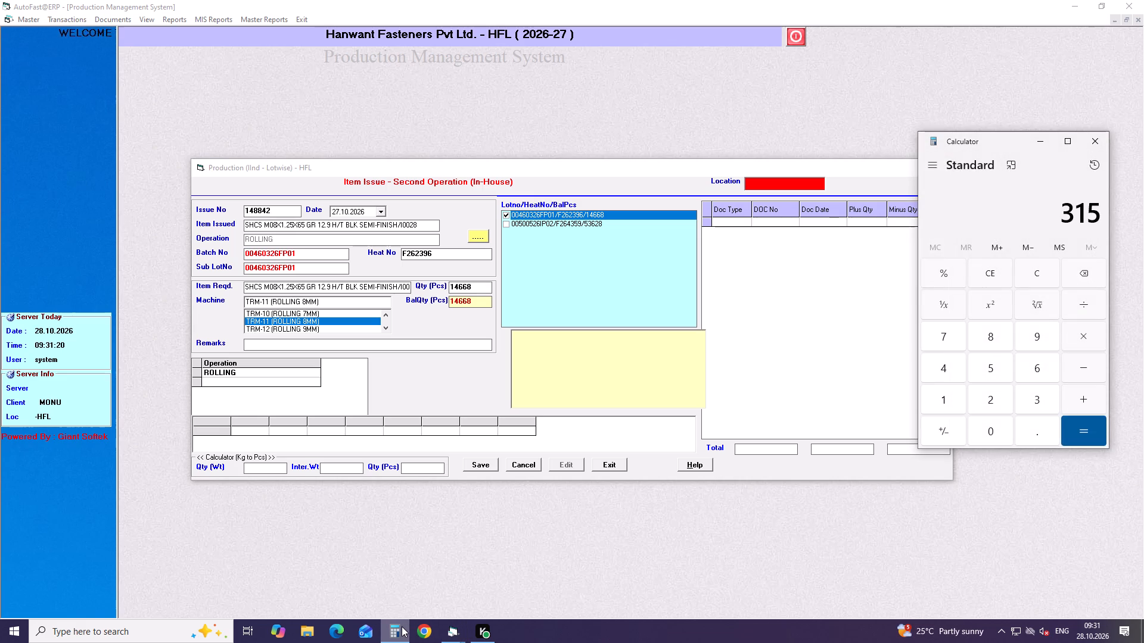
type("05")
key("minus")
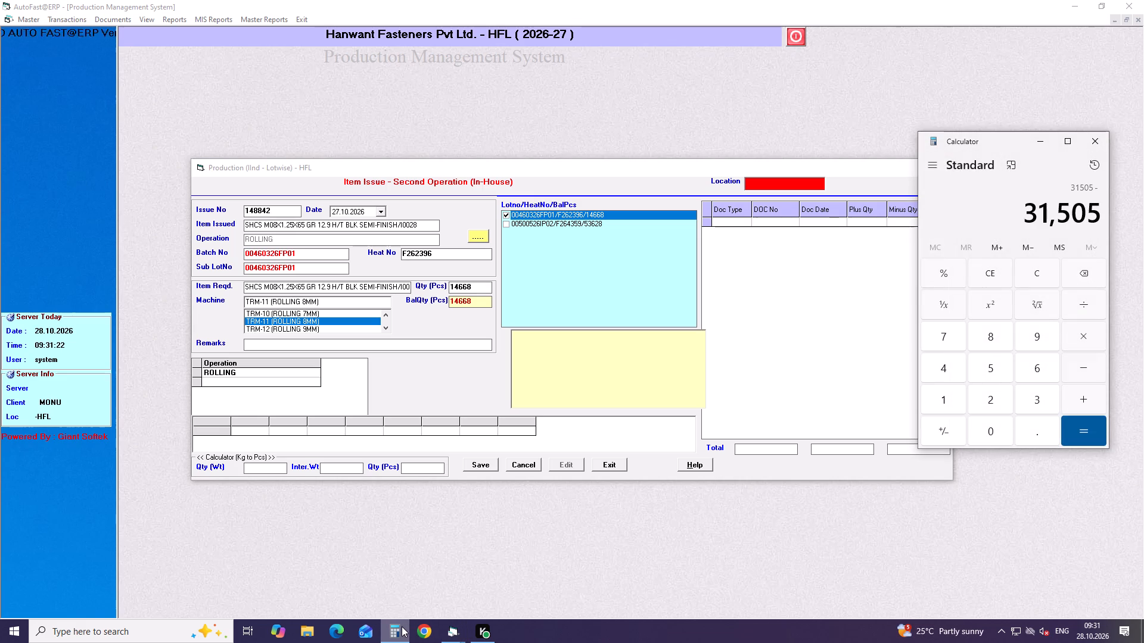
type("14668")
key("Return")
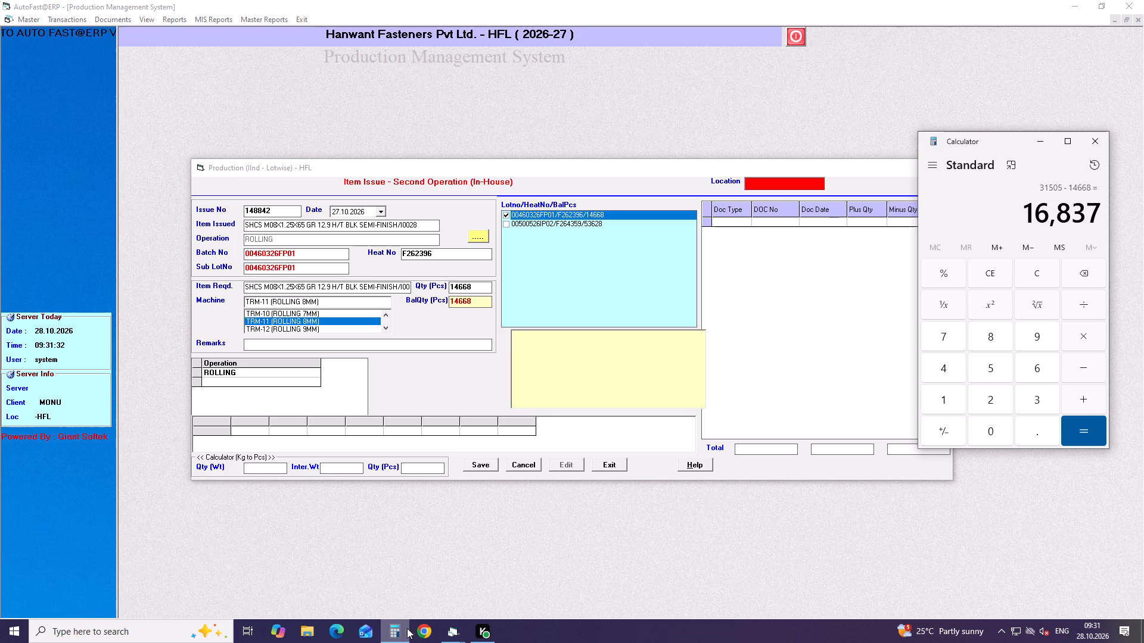
left_click(1098, 143)
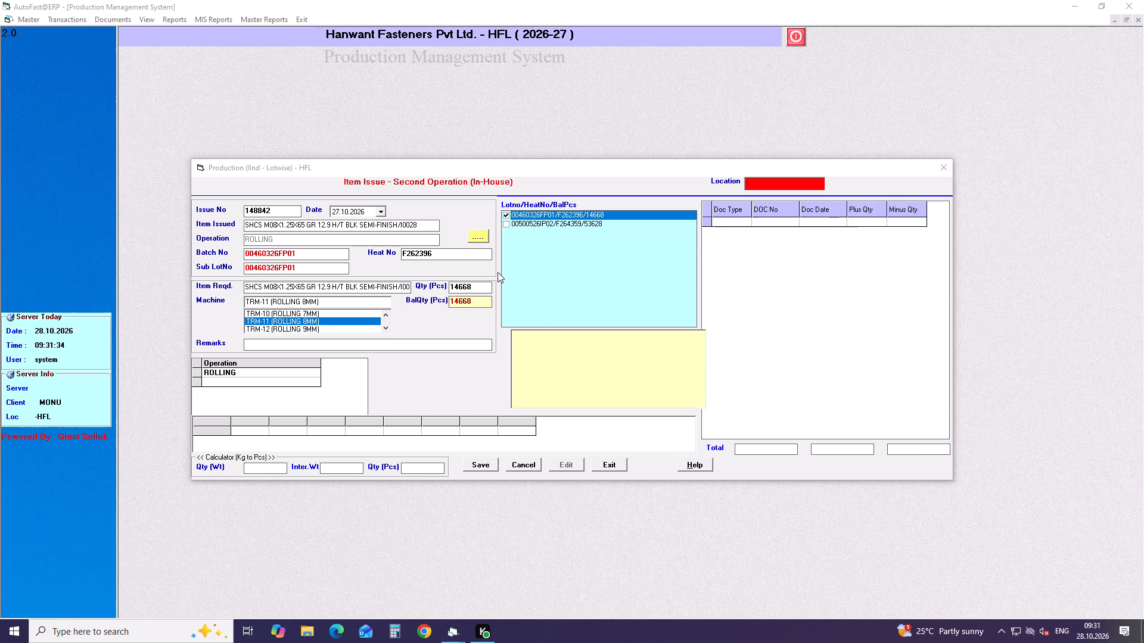
Keep the issue quantity at 14668 pcs, choose machine TRM-13 (ROLLING 3/8"), and save the item issue.
left_click(478, 284)
key("Return")
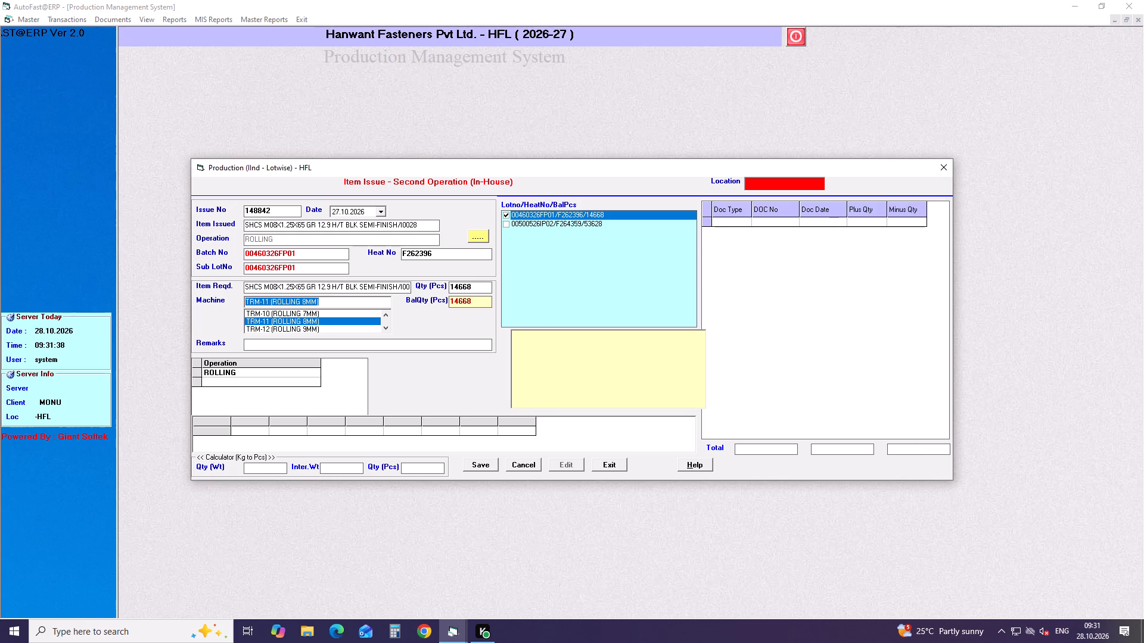
key("Return")
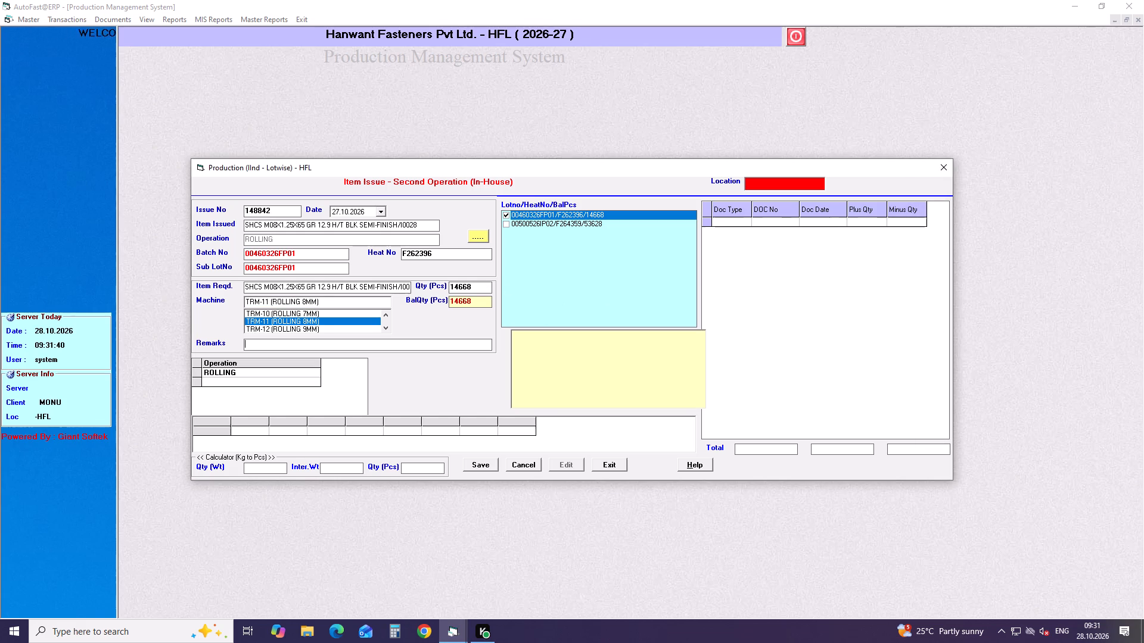
left_click(366, 302)
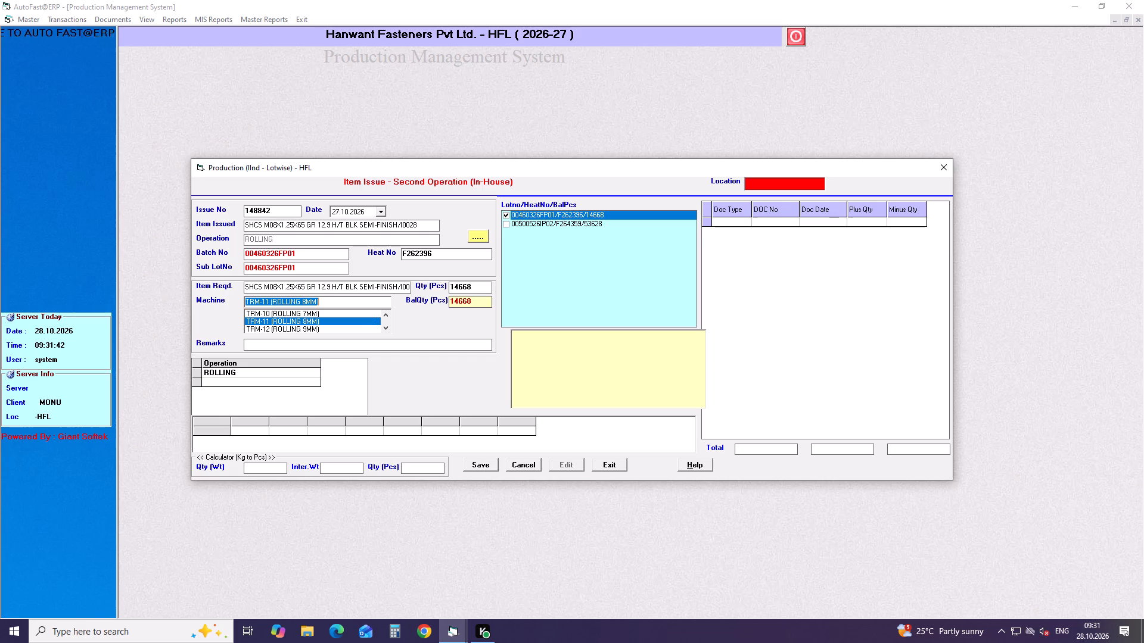
key("Down")
key("Down")
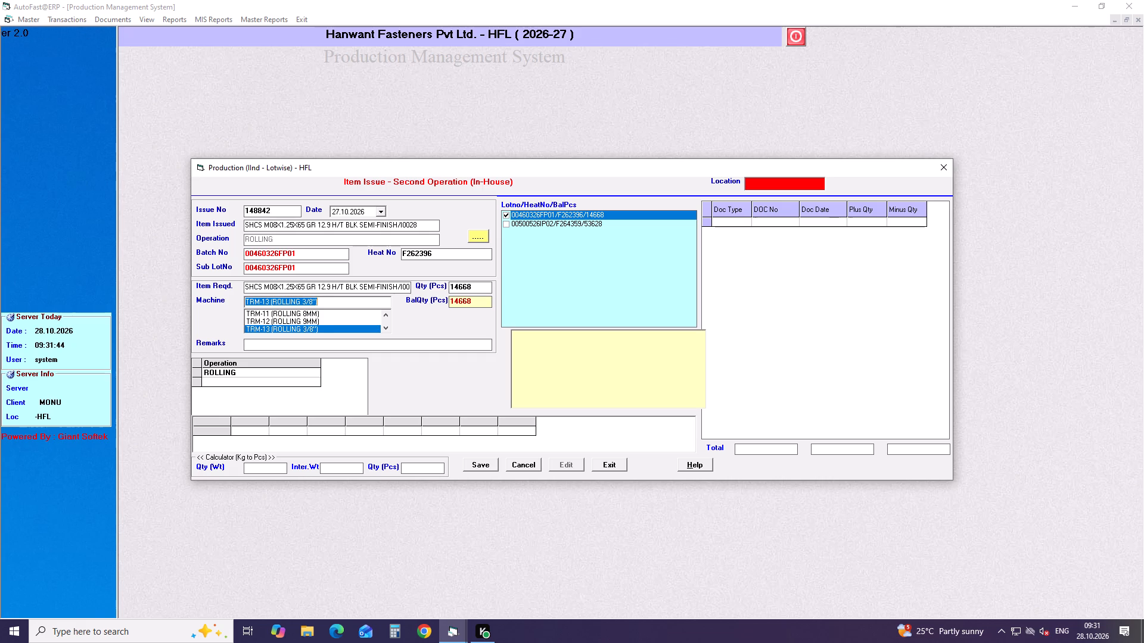
key("Return")
key("Return")
key("Return")
key("Return")
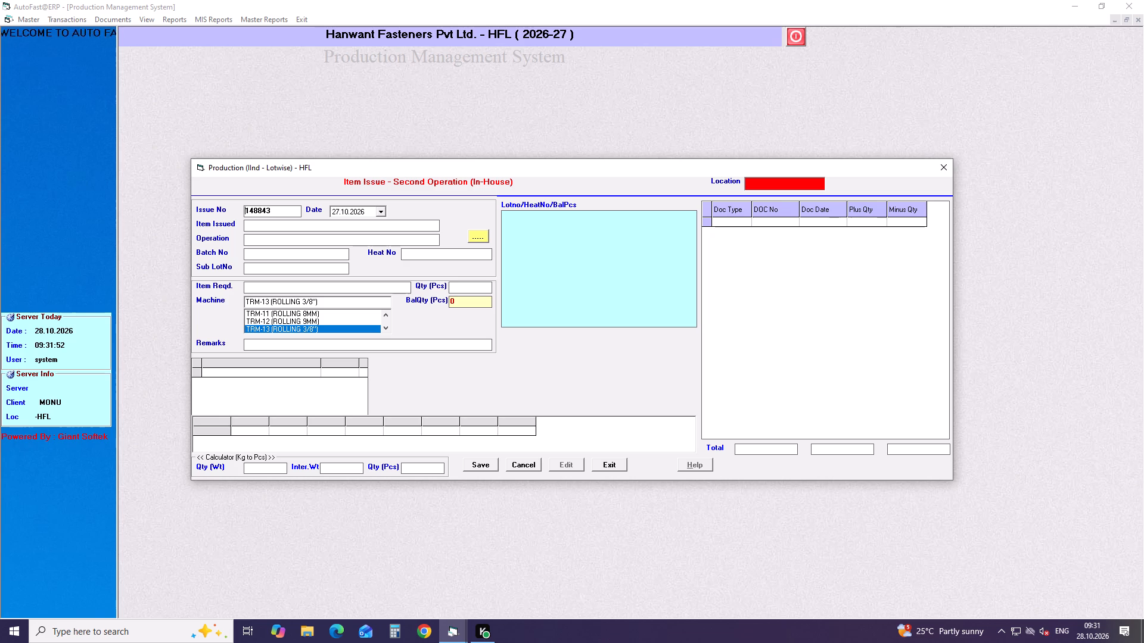
Start a new item issue for SHCS M08X1.25X65 GR 12.9 H/T BLK SEMI-FINISH/I0028, operation ROLLING, and select lot 00500526IP02 with heat F264359.
key("Return")
key("Return")
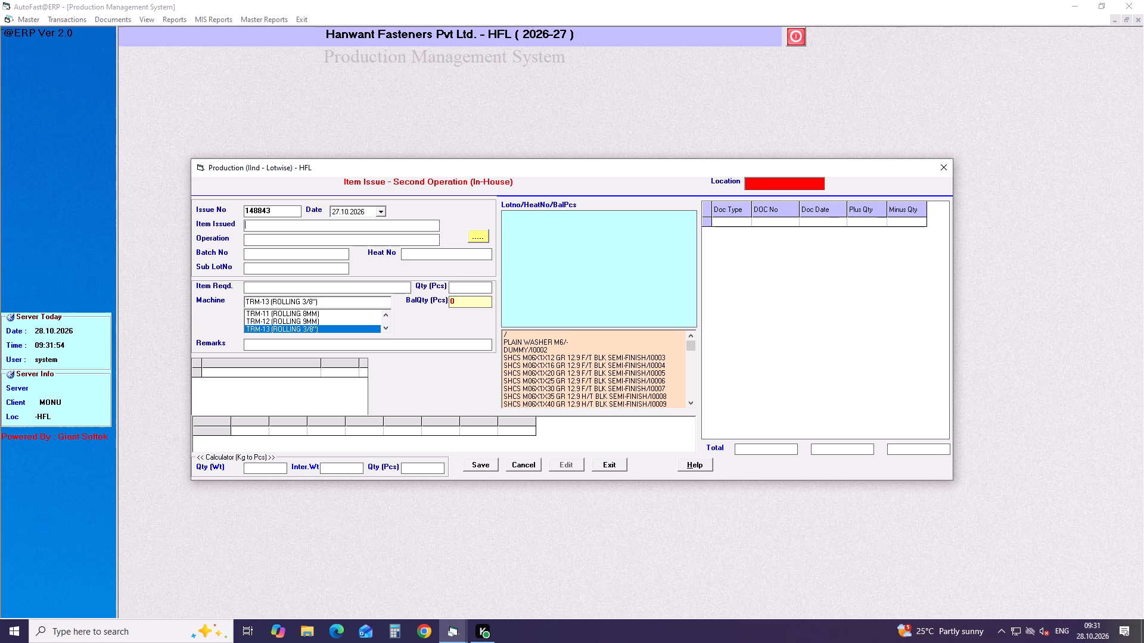
key("s")
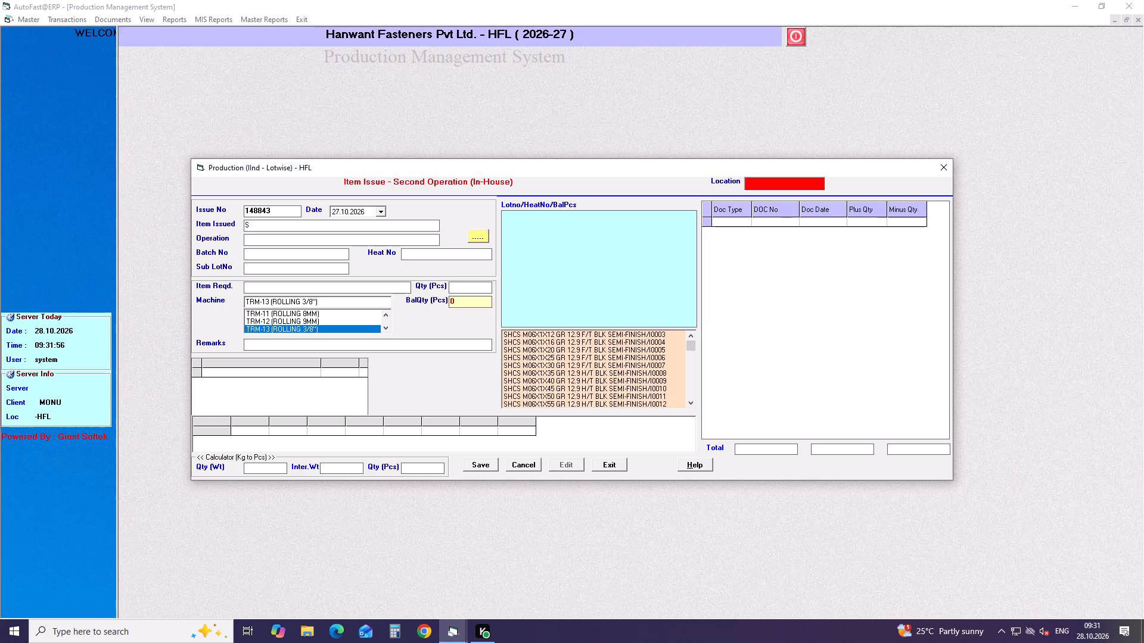
type("hcs m08")
key("Down")
key("Down")
key("Down")
key("Down")
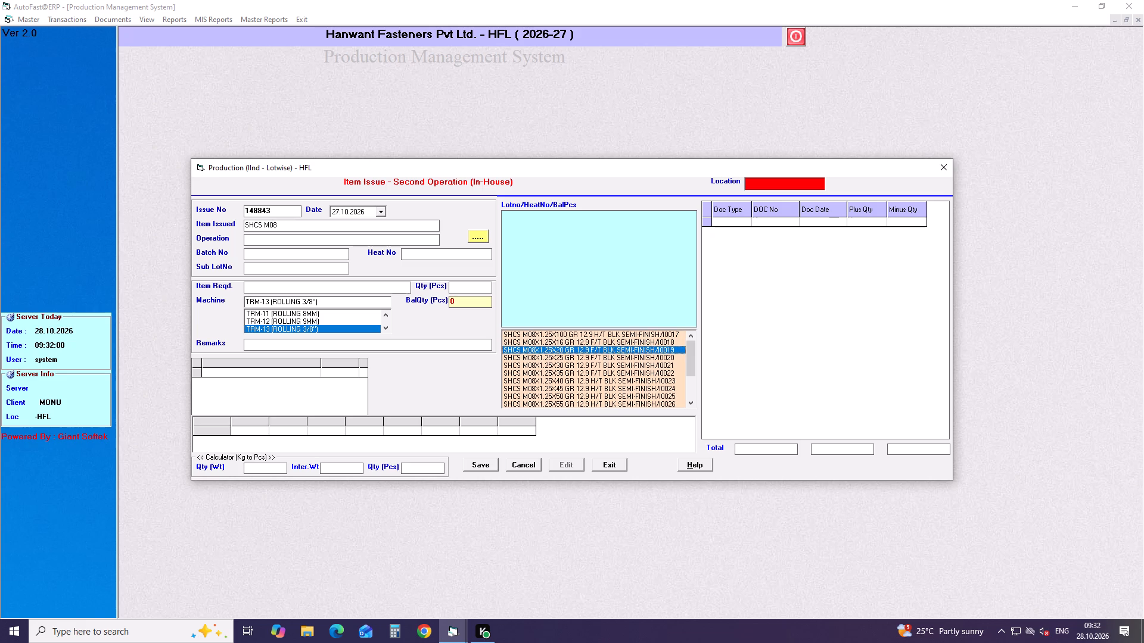
key("Down")
key("Down")
key("Down")
key("Down")
key("Down")
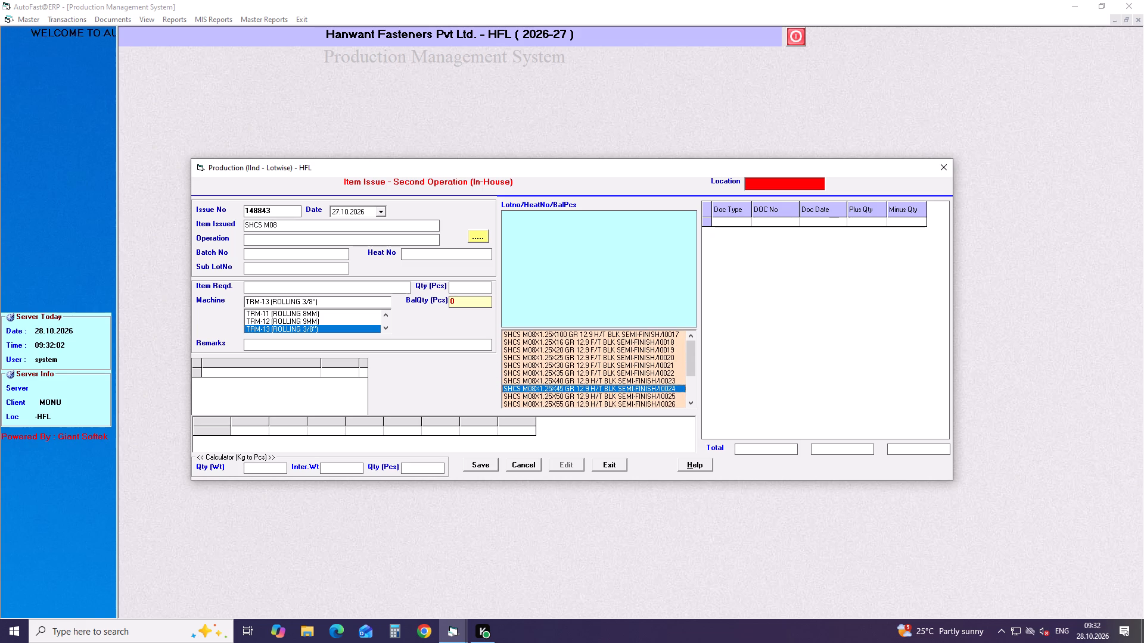
key("Down")
key("Down")
key("Down")
key("Down")
key("Down")
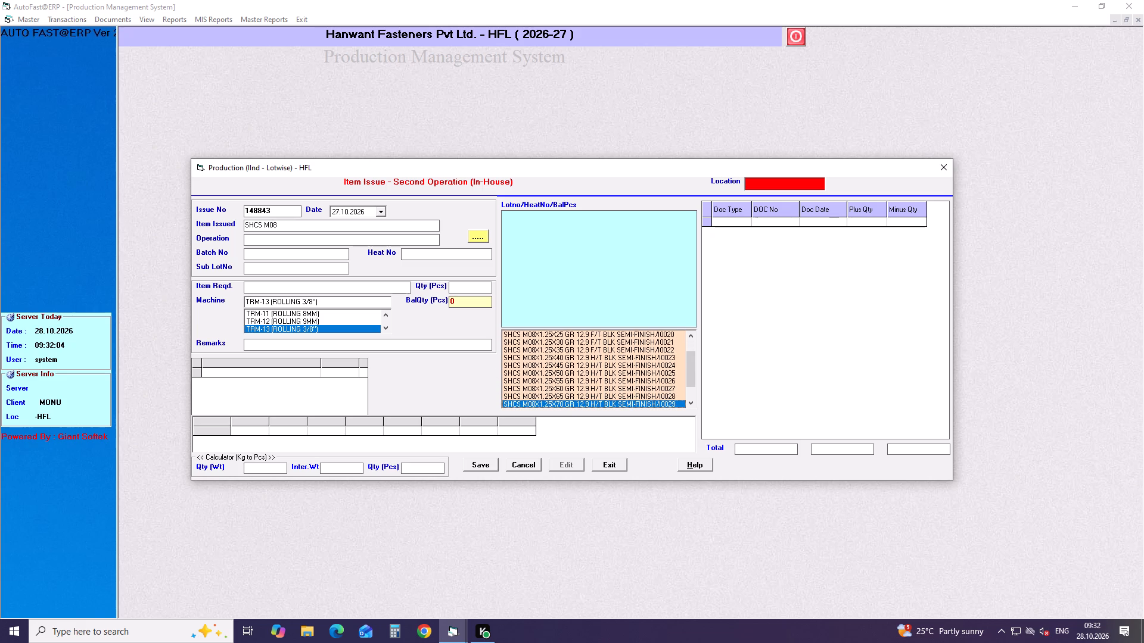
key("Up")
key("Return")
key("Return")
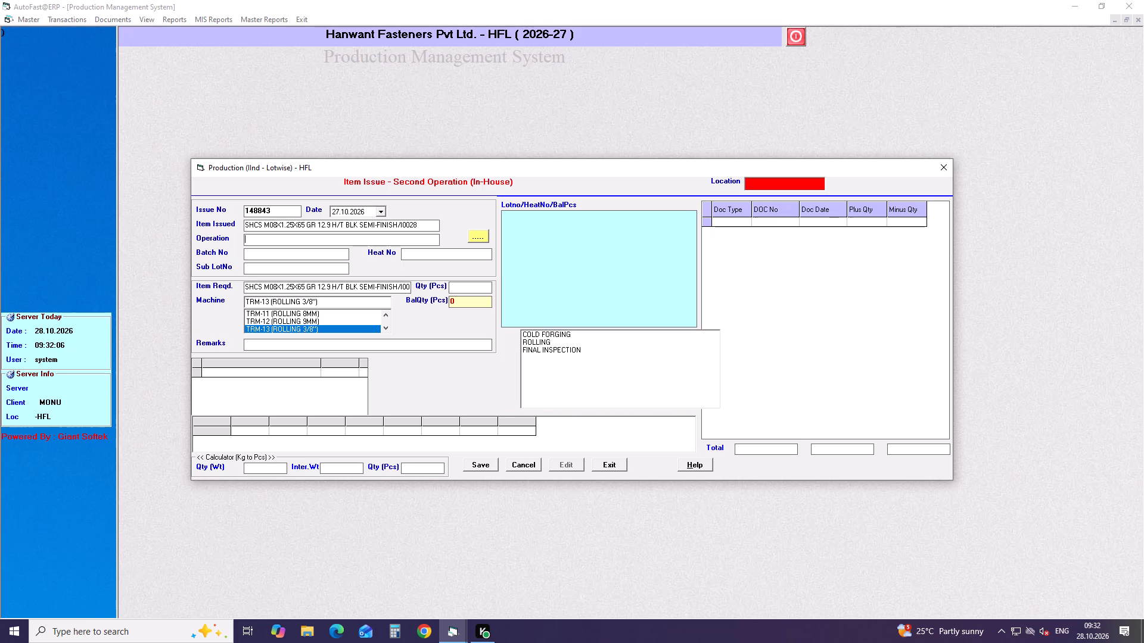
key("Down")
key("Down")
key("Down")
key("Return")
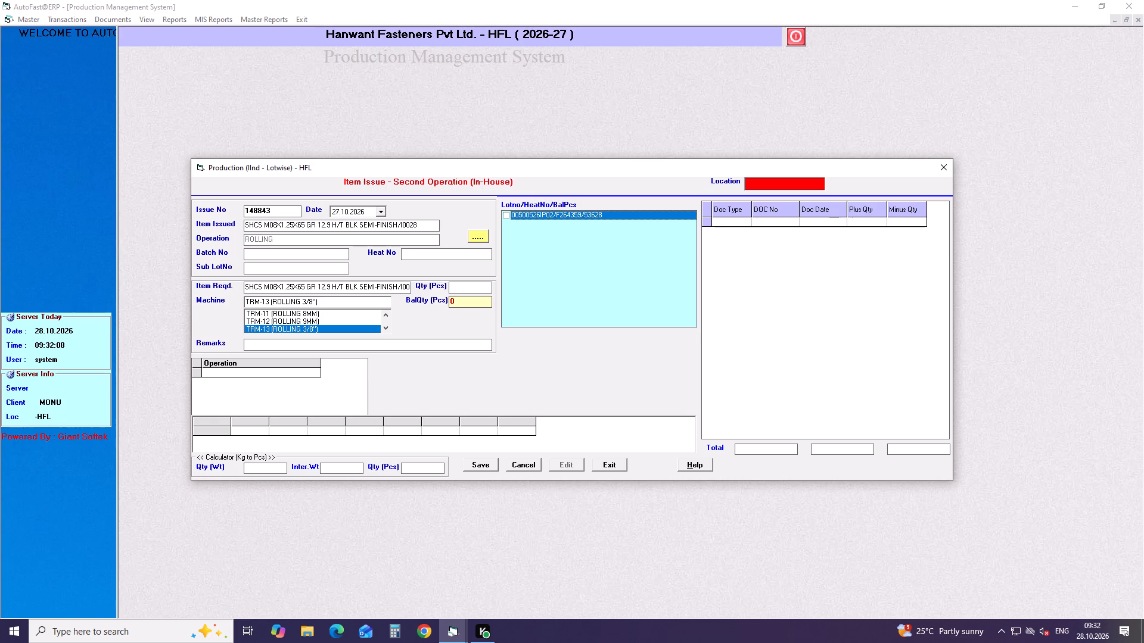
left_click(505, 215)
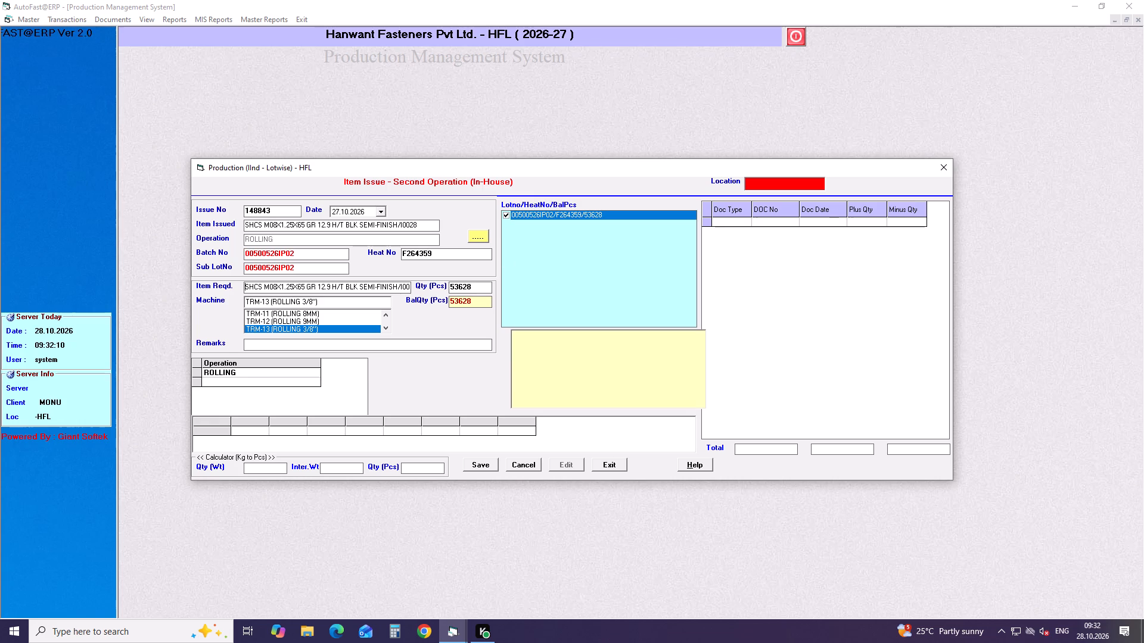
Open the issue quantity for editing on the item issue for lot 00500526IP02.
left_click_drag(480, 285, 420, 295)
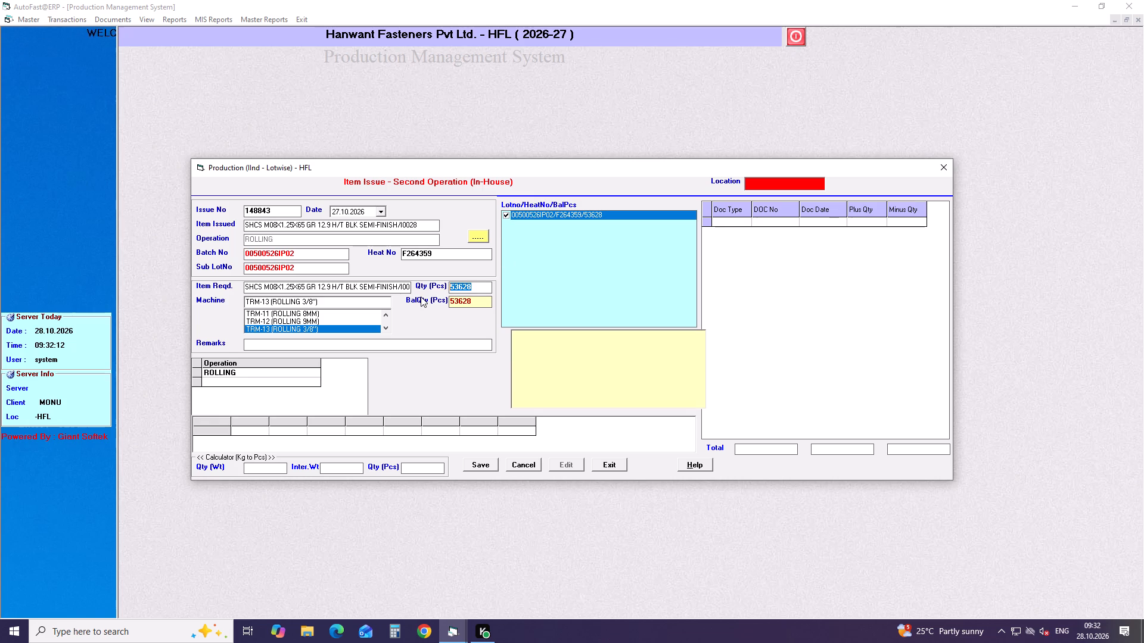
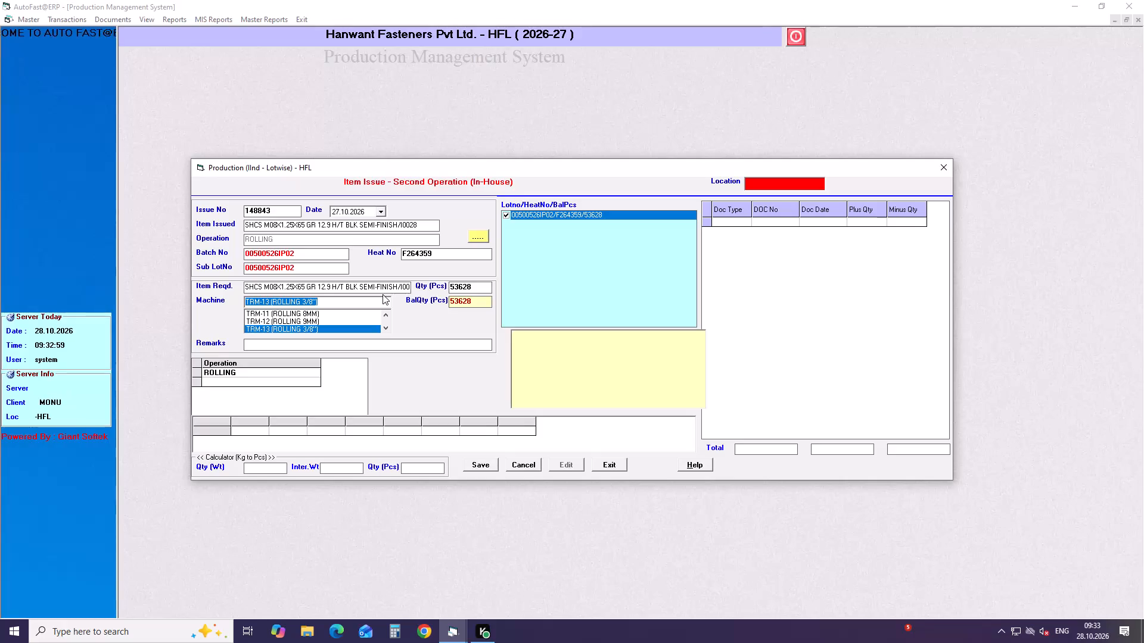
Keep the issue quantity at 53628 pcs and machine TRM-13 (ROLLING 3/8"), and save the item issue for lot 00500526IP02.
key("Return")
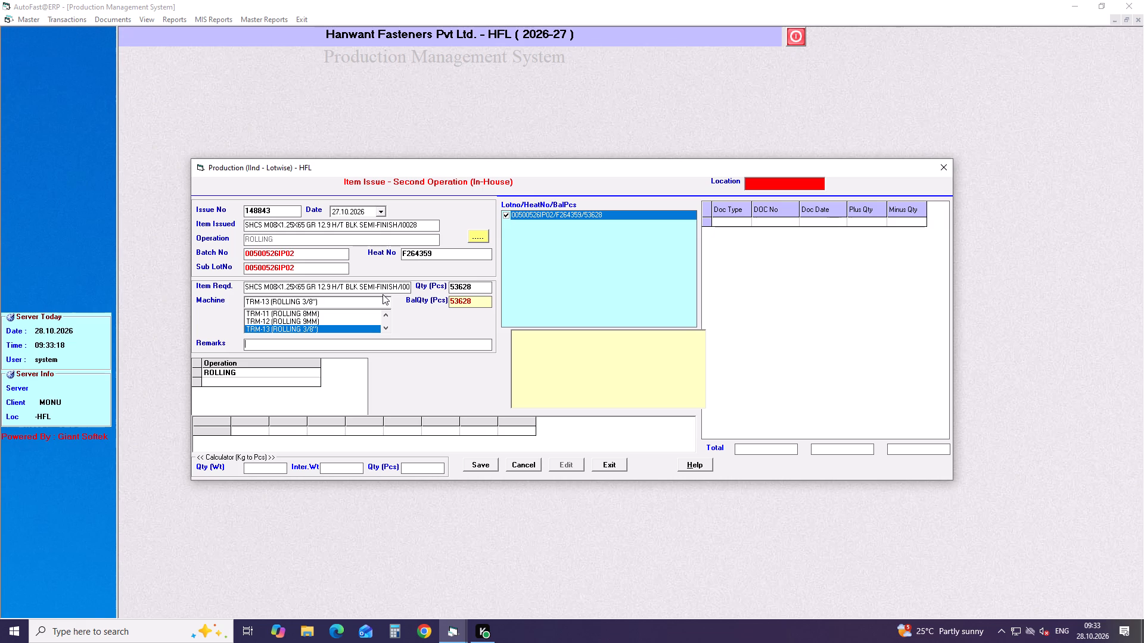
left_click(477, 286)
key("Return")
key("Return")
key("Return")
key("Return")
Start a new item issue for SHCS M08X1.25X70 GR 12.9 H/T BLK SEMI-FINISH/I0029, operation ROLLING, and select lot 00500526IP01 with heat F264359.
key("Return")
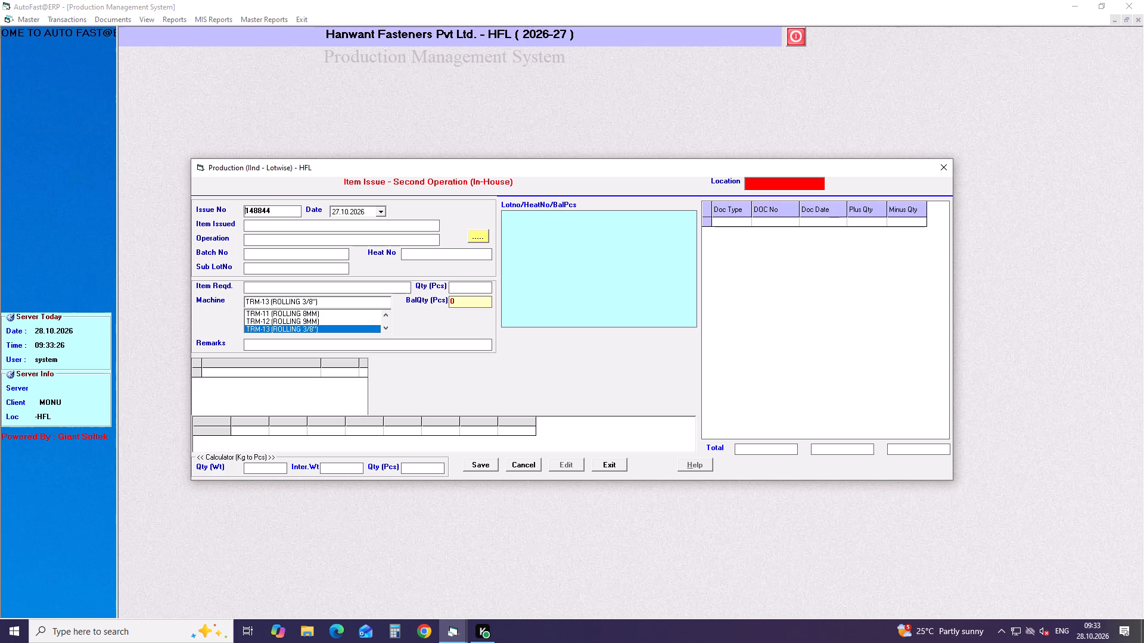
key("Return")
key("Return")
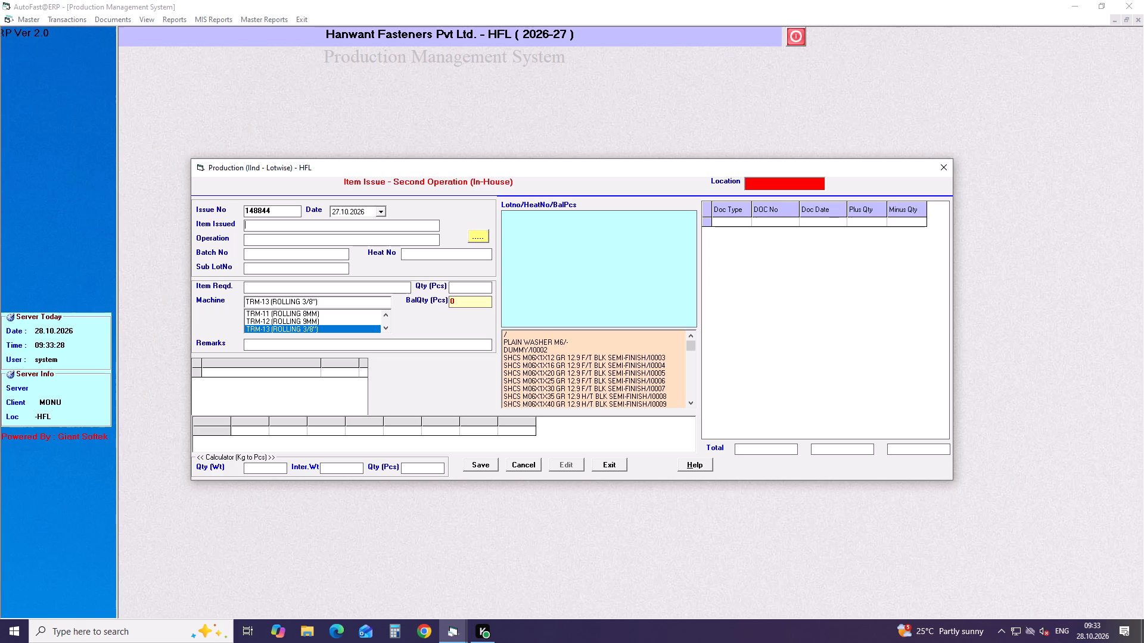
type("shcs")
key("space")
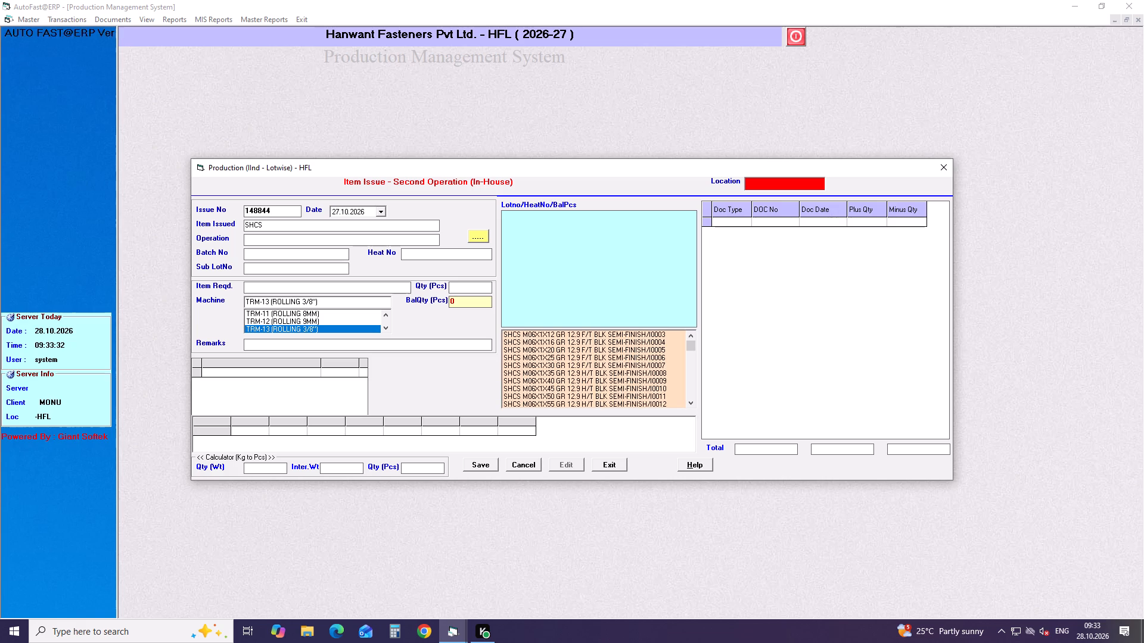
key("n")
key("BackSpace")
key("m")
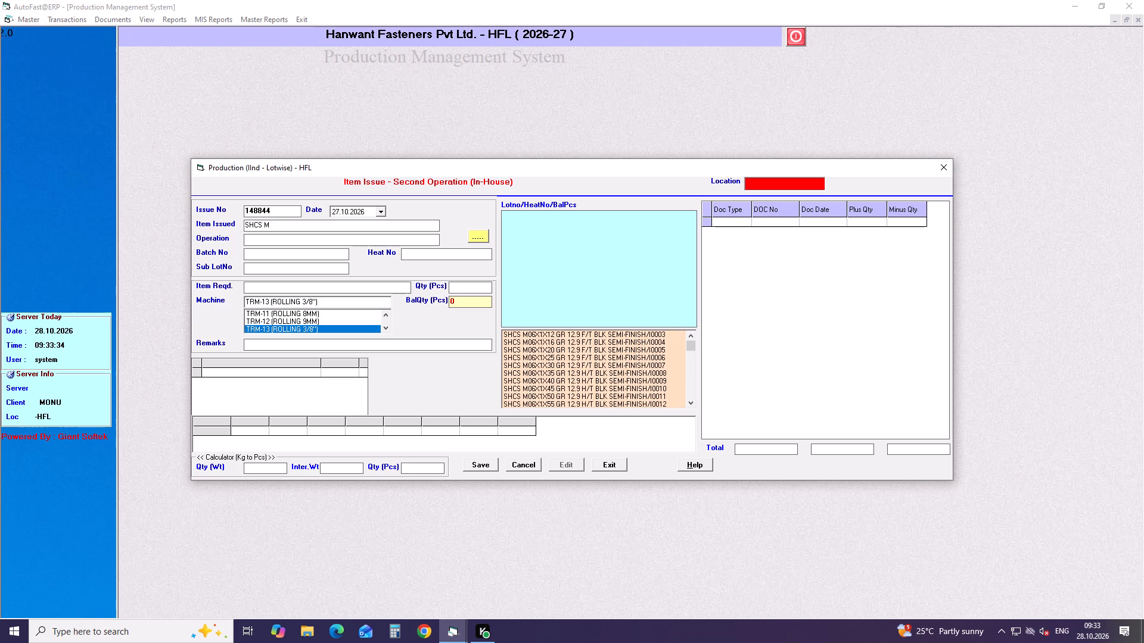
type("08")
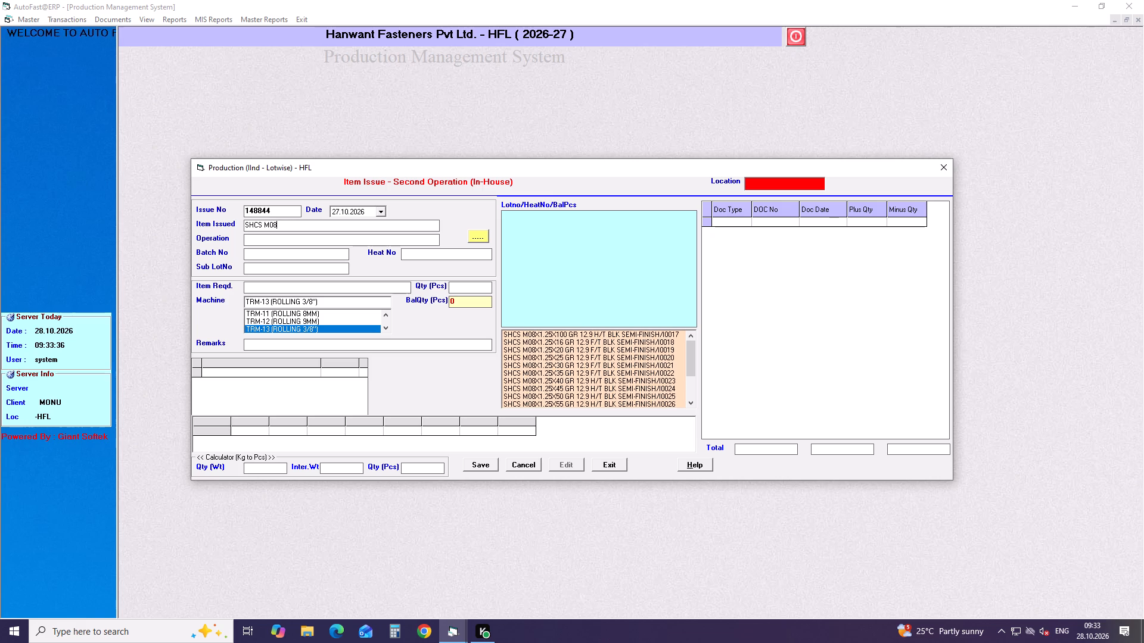
key("Down")
key("Down")
key("Down")
key("Down")
key("Down")
key("Down")
key("Down")
key("Down")
key("Down")
key("Down")
key("Down")
key("Down")
key("Down")
key("Down")
key("Down")
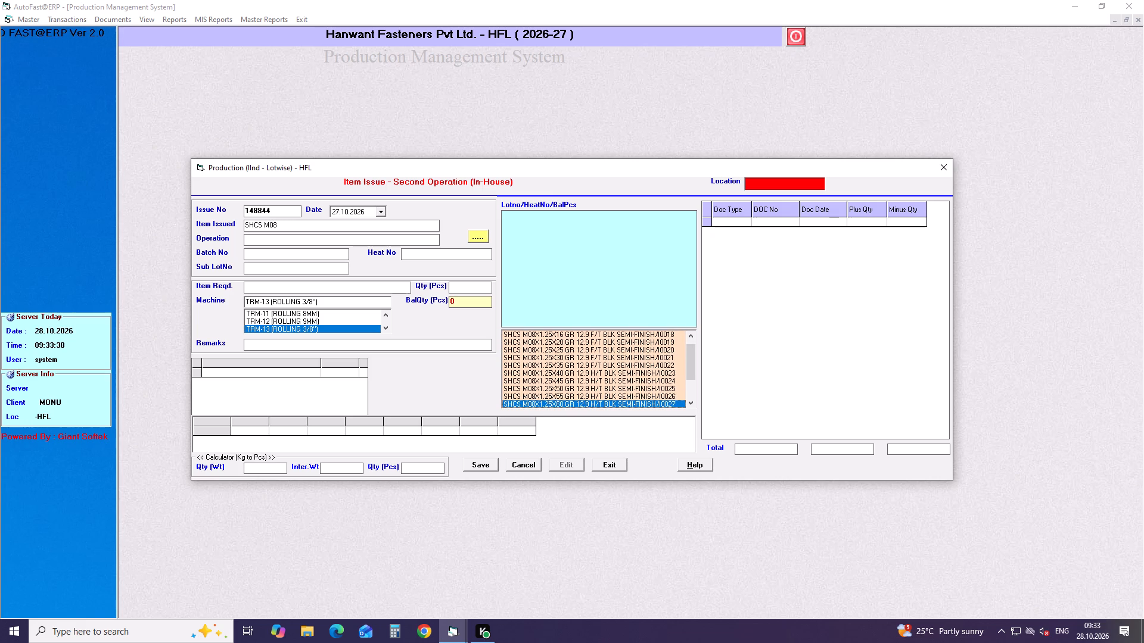
key("Down")
key("Up")
key("Return")
key("Return")
key("Down")
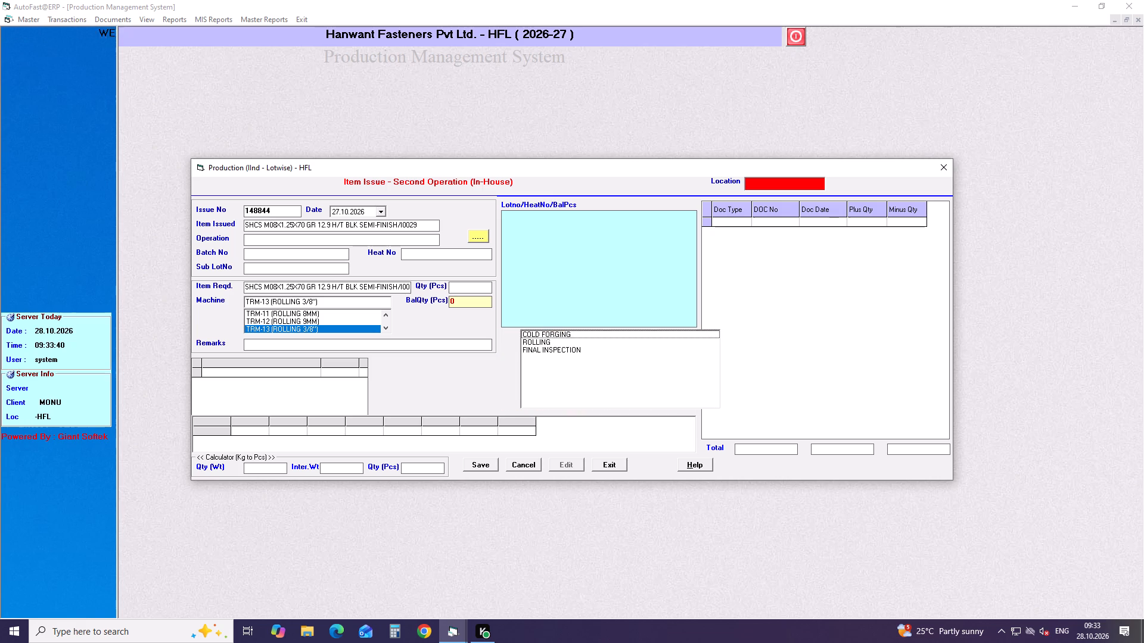
key("Down")
key("Down")
key("Return")
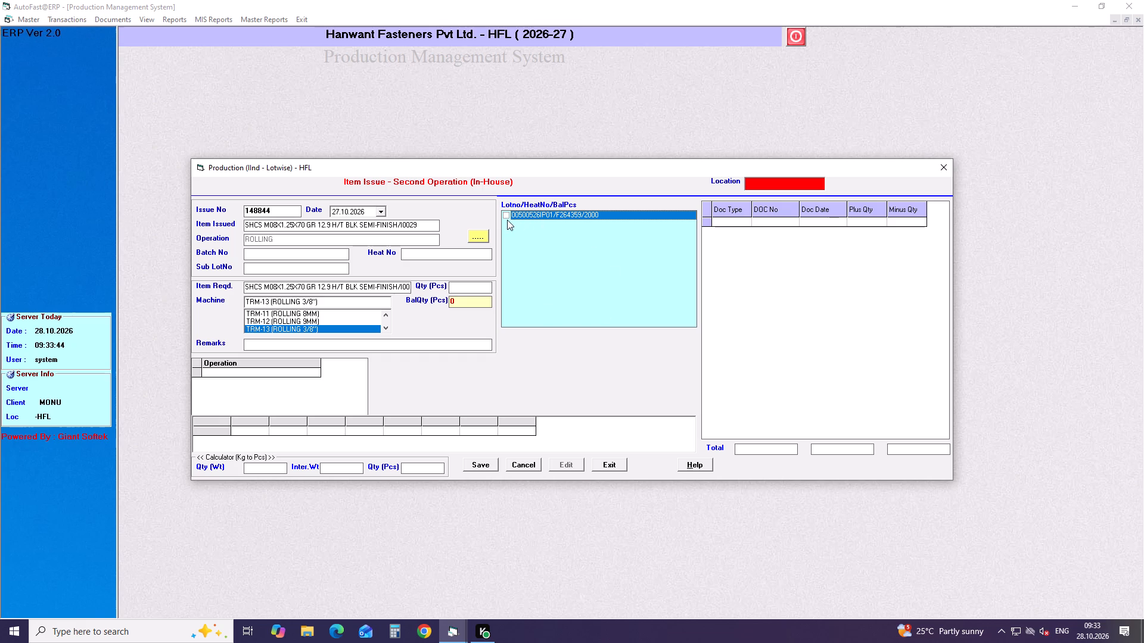
left_click(507, 217)
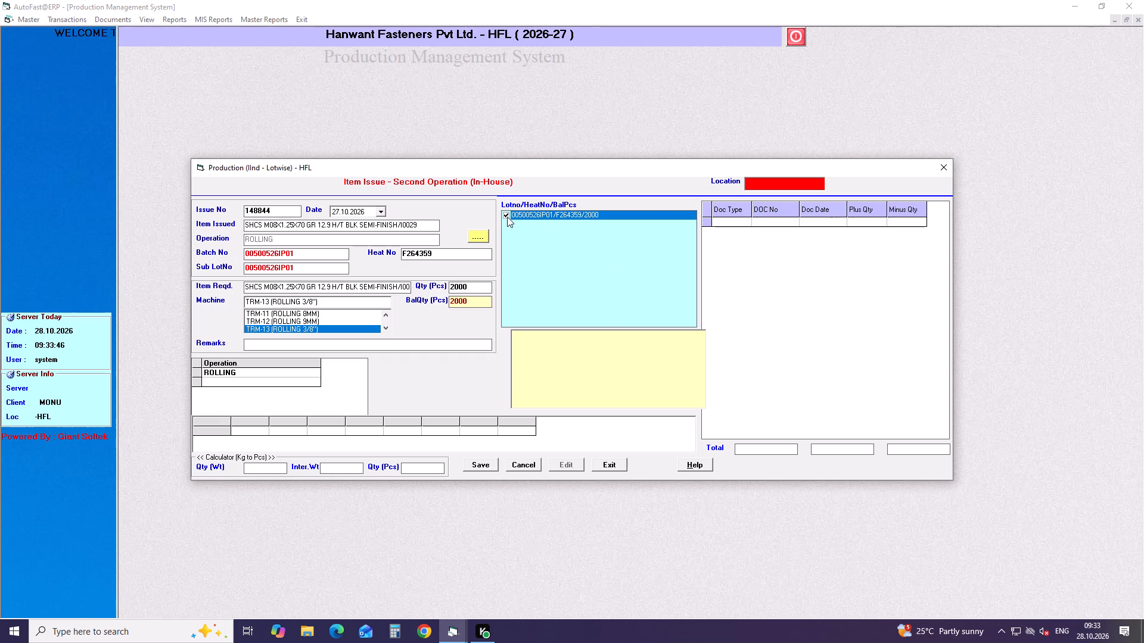
Keep the issue quantity at 2000 pcs and machine TRM-13 (ROLLING 3/8"), and save the item issue.
key("Return")
key("Return")
key("Return")
key("Return")
key("Return")
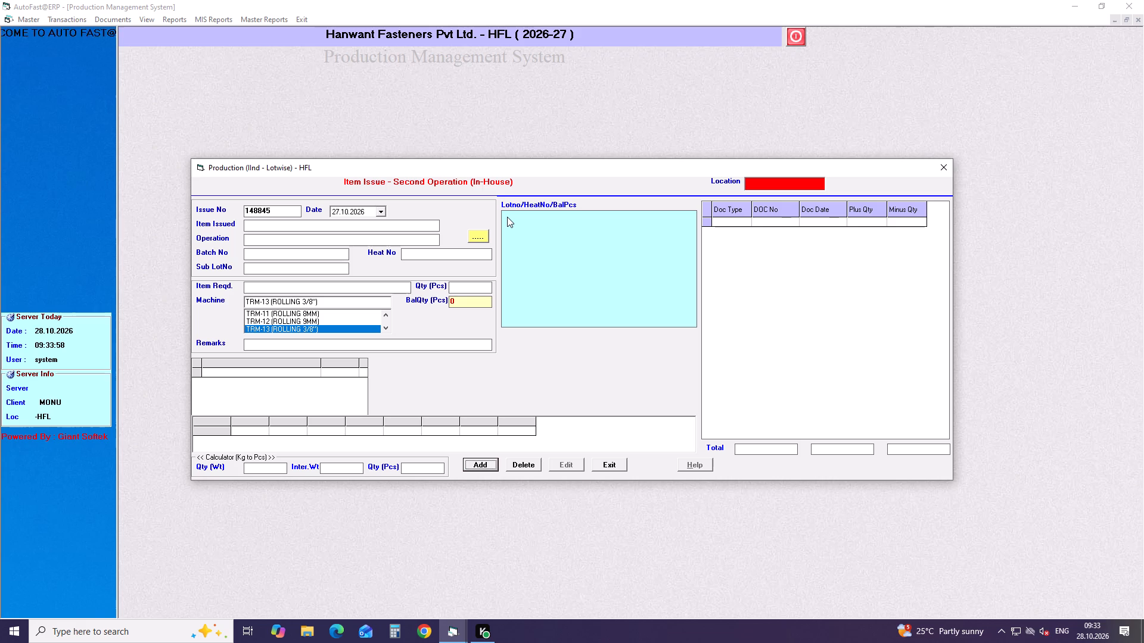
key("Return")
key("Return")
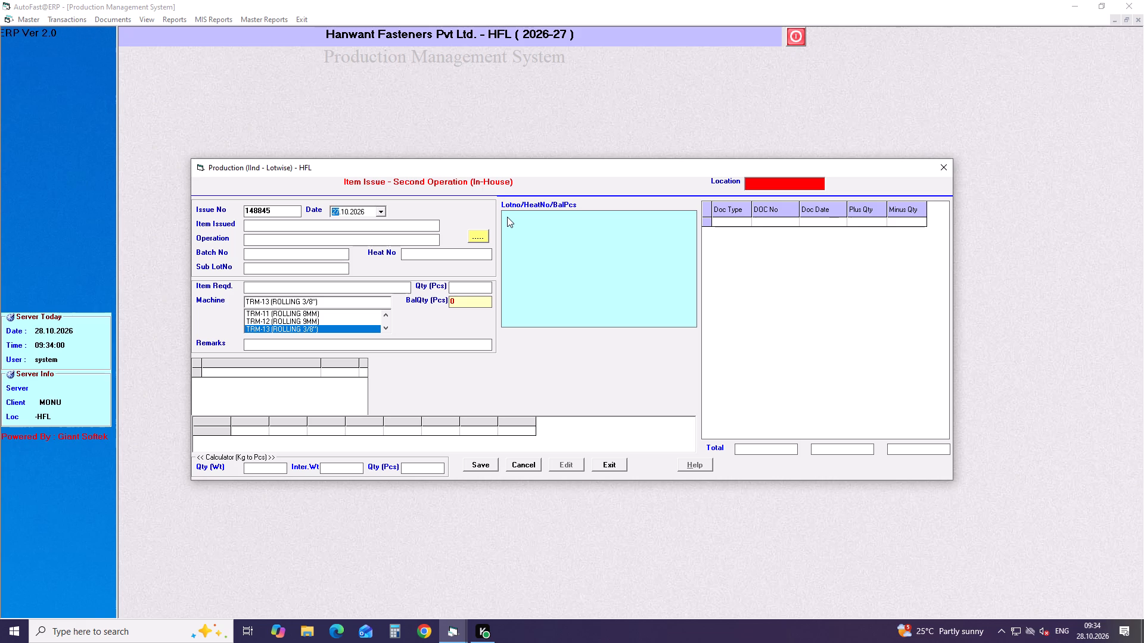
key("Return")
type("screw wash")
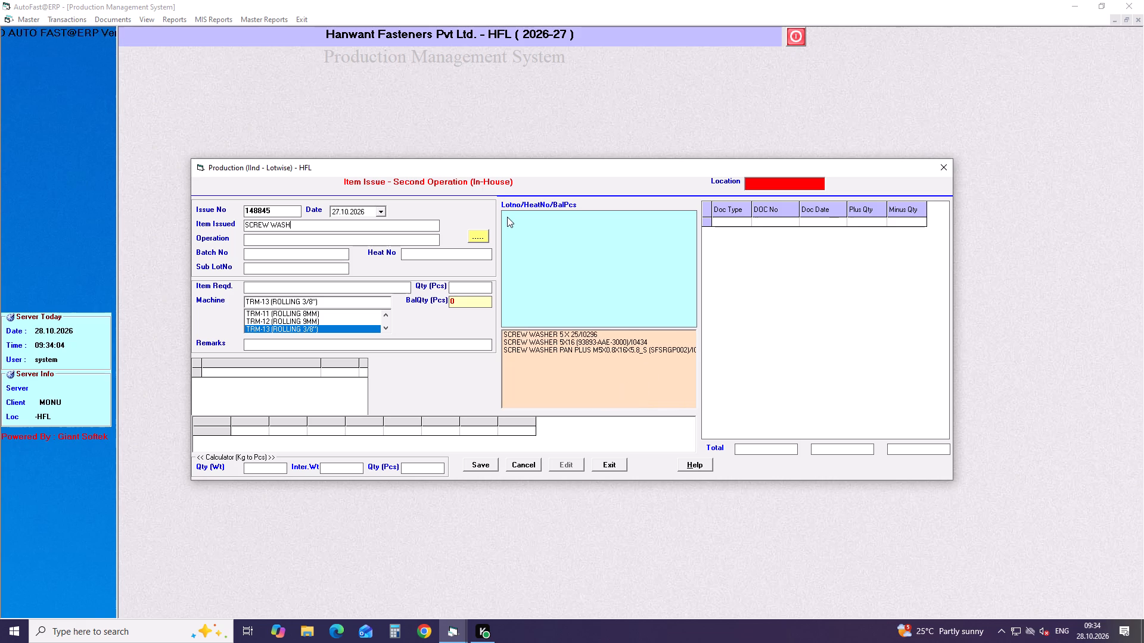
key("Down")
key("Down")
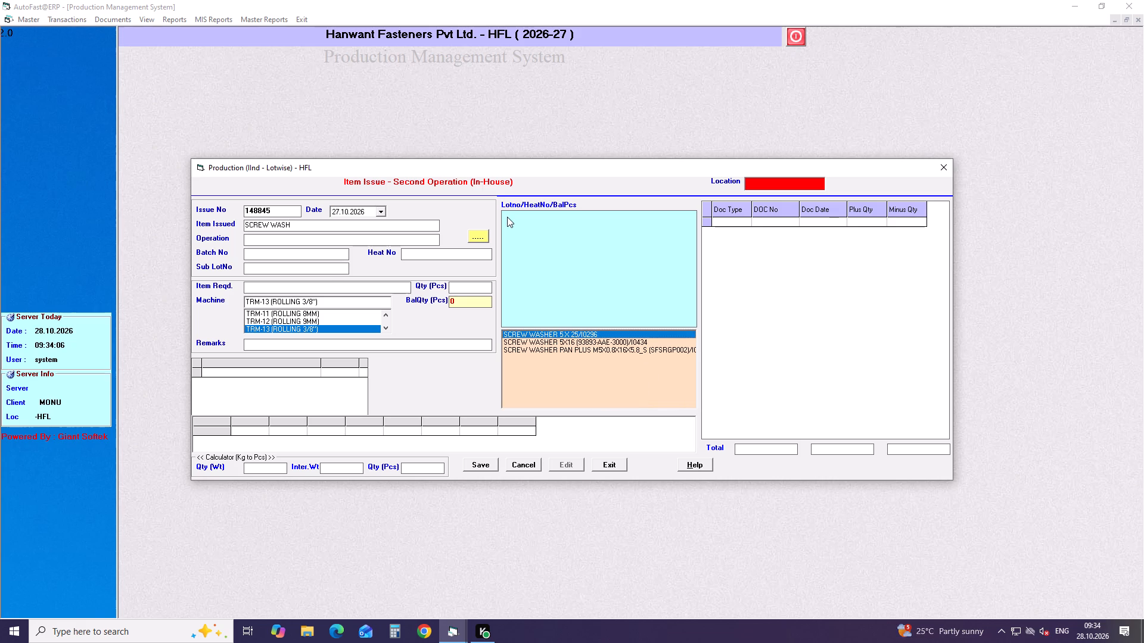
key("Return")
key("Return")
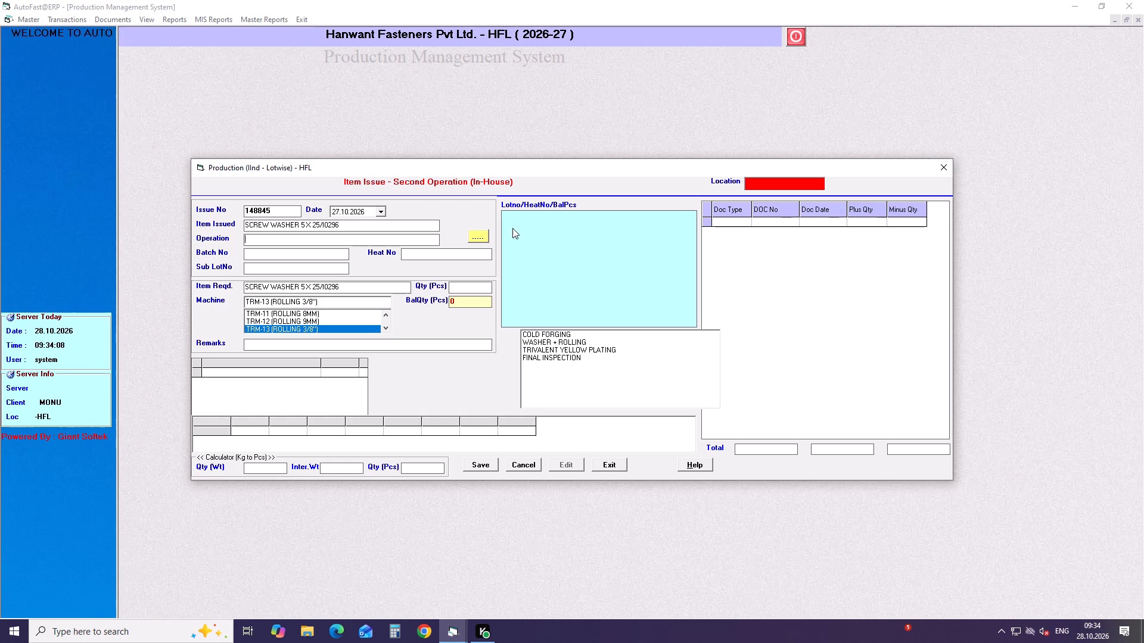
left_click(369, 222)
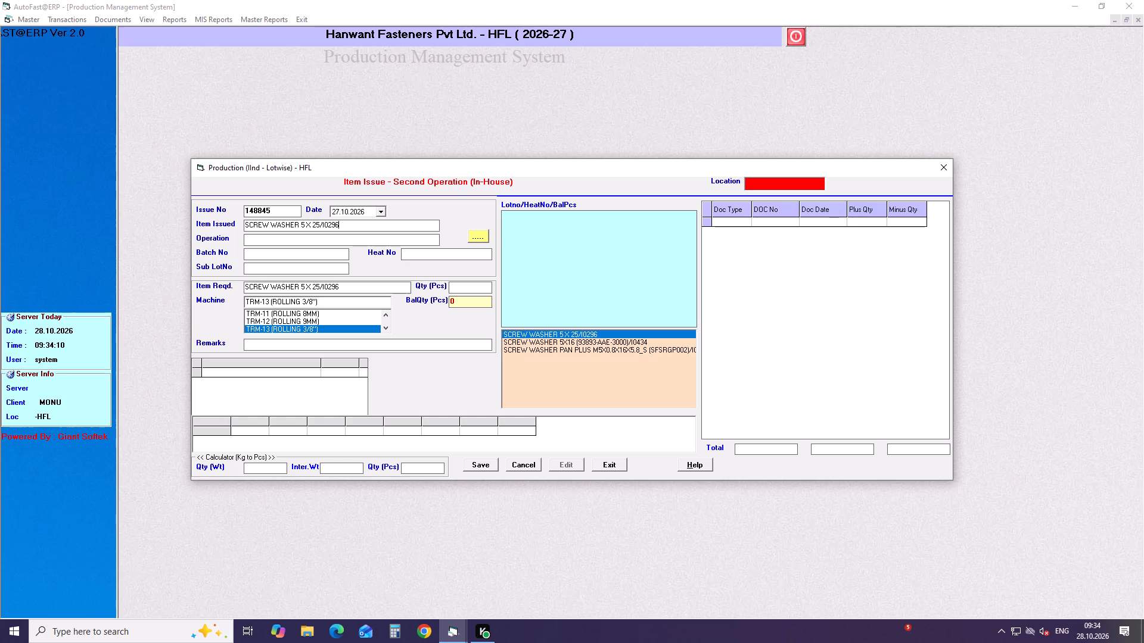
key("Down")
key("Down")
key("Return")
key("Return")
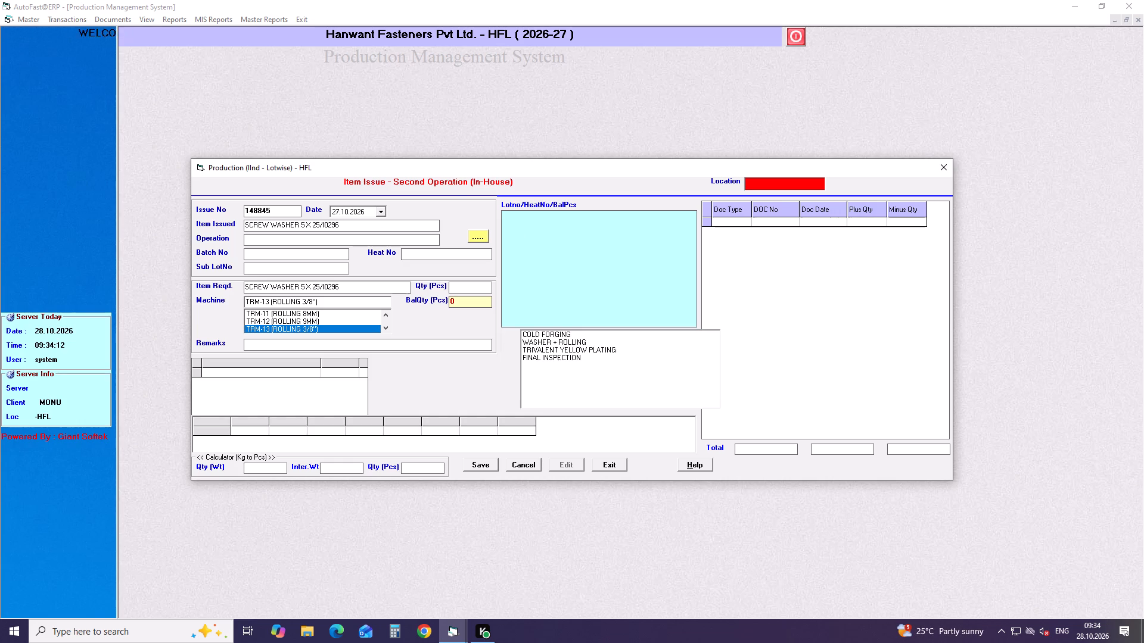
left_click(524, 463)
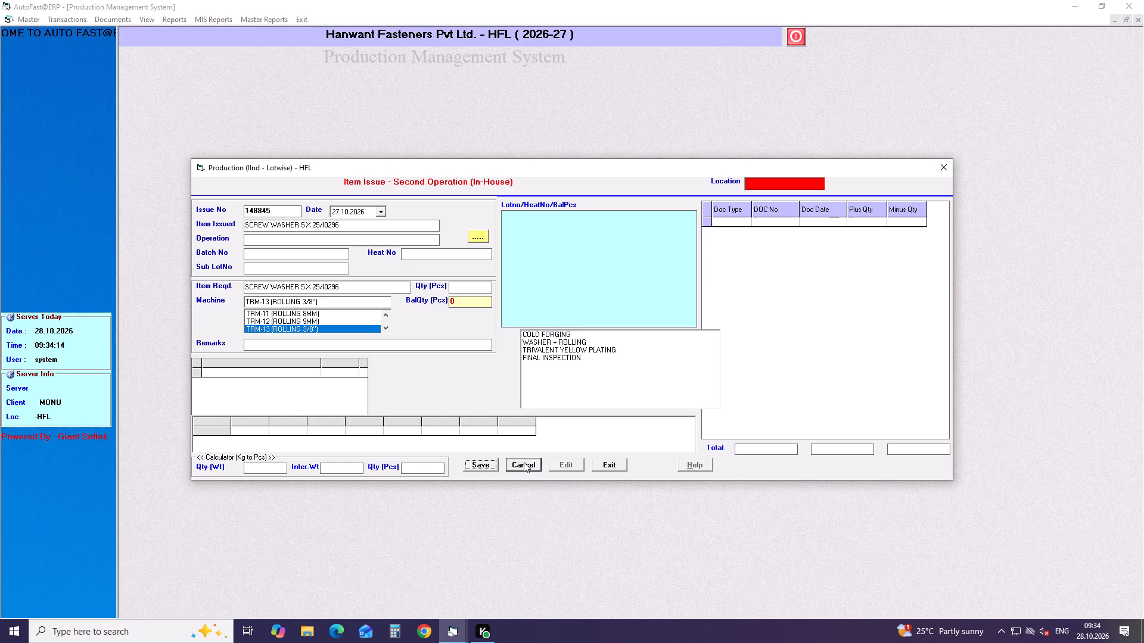
Start a new item issue for SCREW WASHER 5X16 (93893-AAE-3000)/I0434, operation ROLLING, and select lot 00499426JP01 with heat 4521029.
key("Return")
key("Return")
key("Return")
type("screw wash")
key("Down")
key("Down")
key("Down")
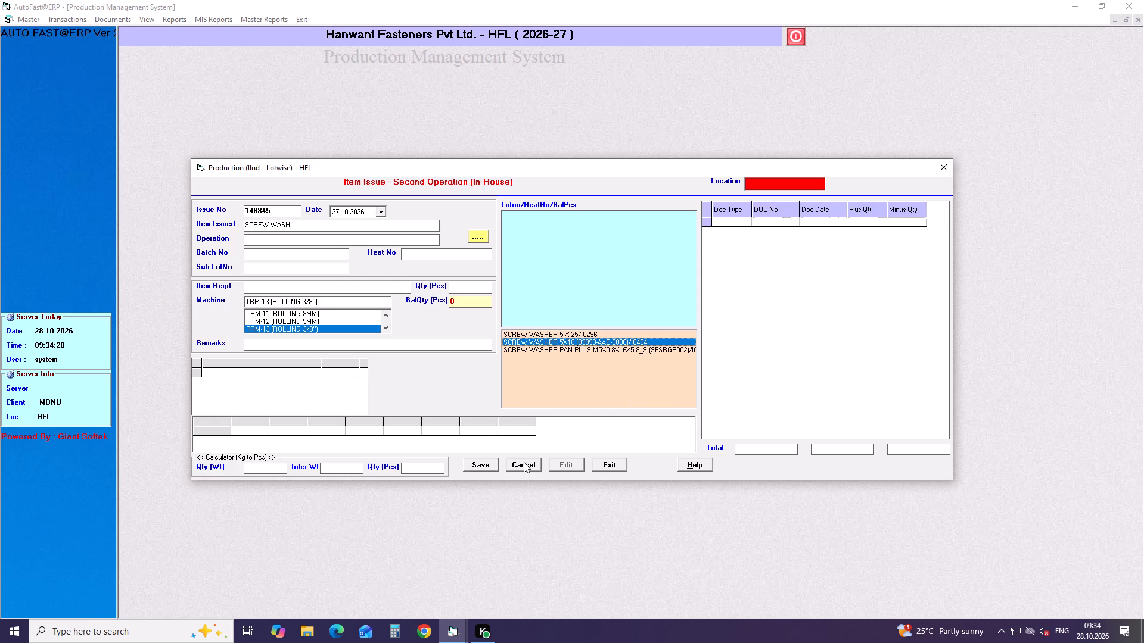
key("Return")
key("Return")
key("Down")
key("Down")
key("Down")
key("Return")
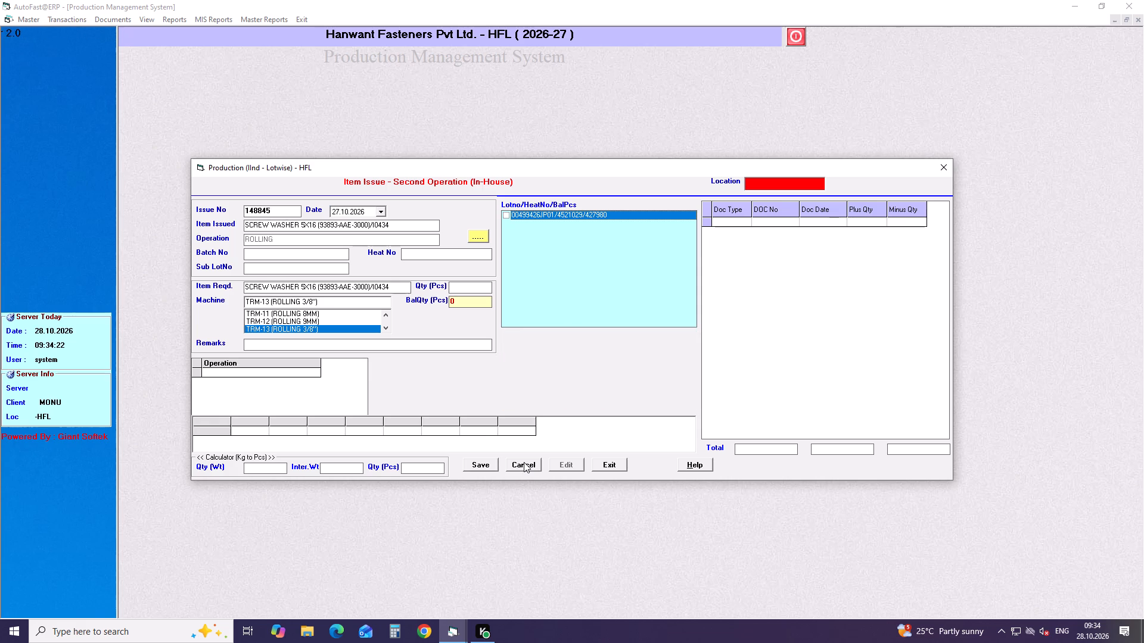
left_click(508, 216)
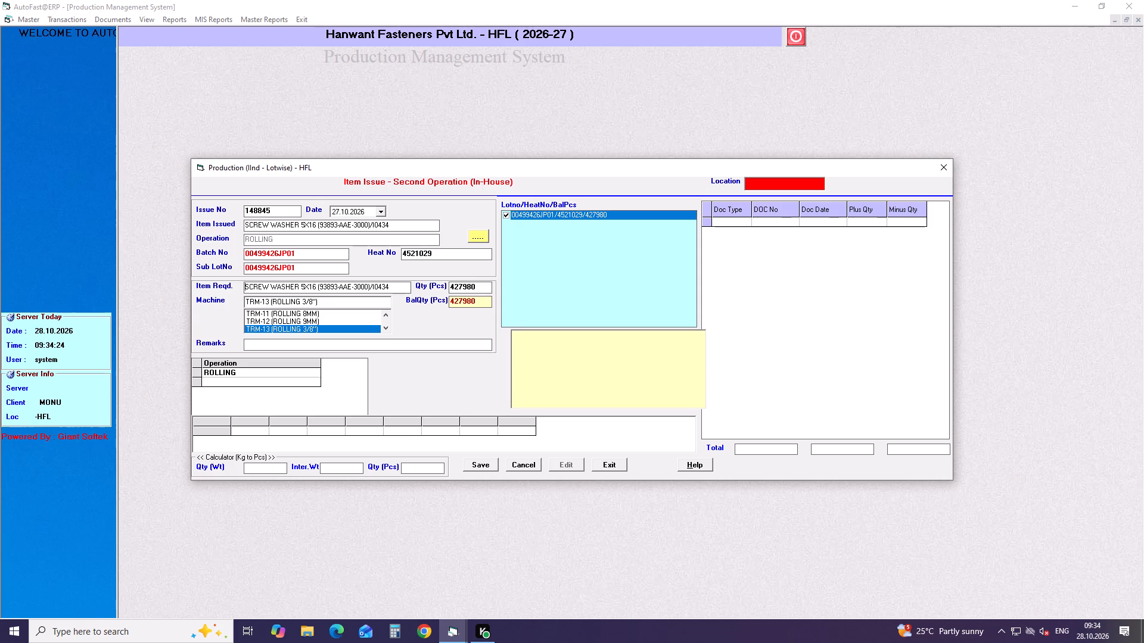
Set the issue quantity to 33100 pcs, choose machine TRM-14 ROLLING Special Purpose 6MM, and save the item issue.
left_click_drag(484, 289, 431, 300)
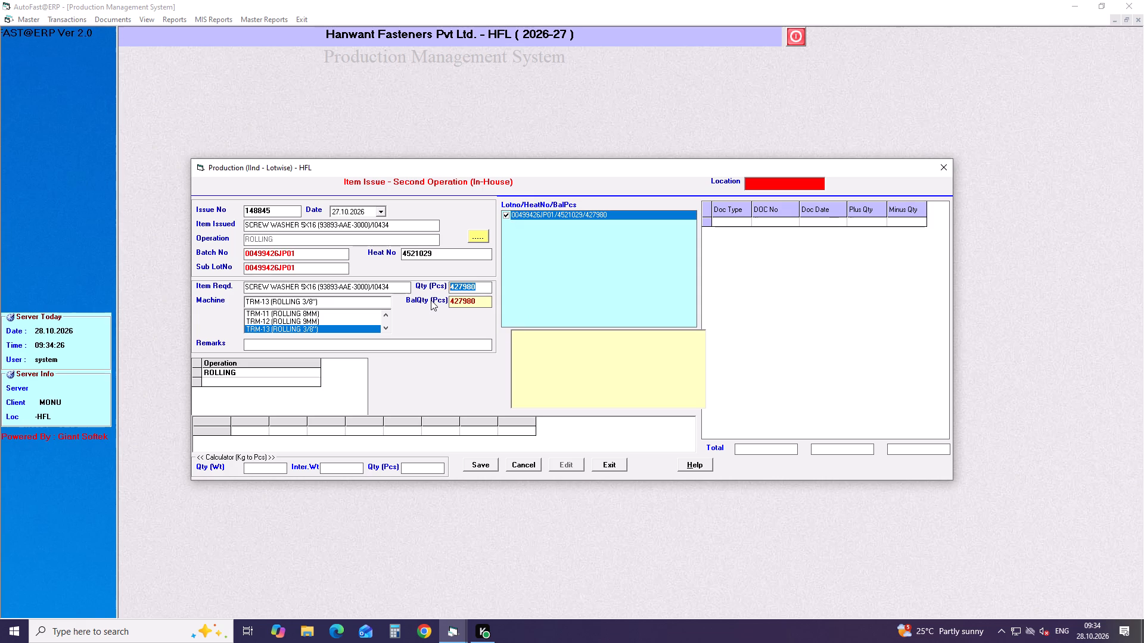
type("33100")
key("Return")
key("Down")
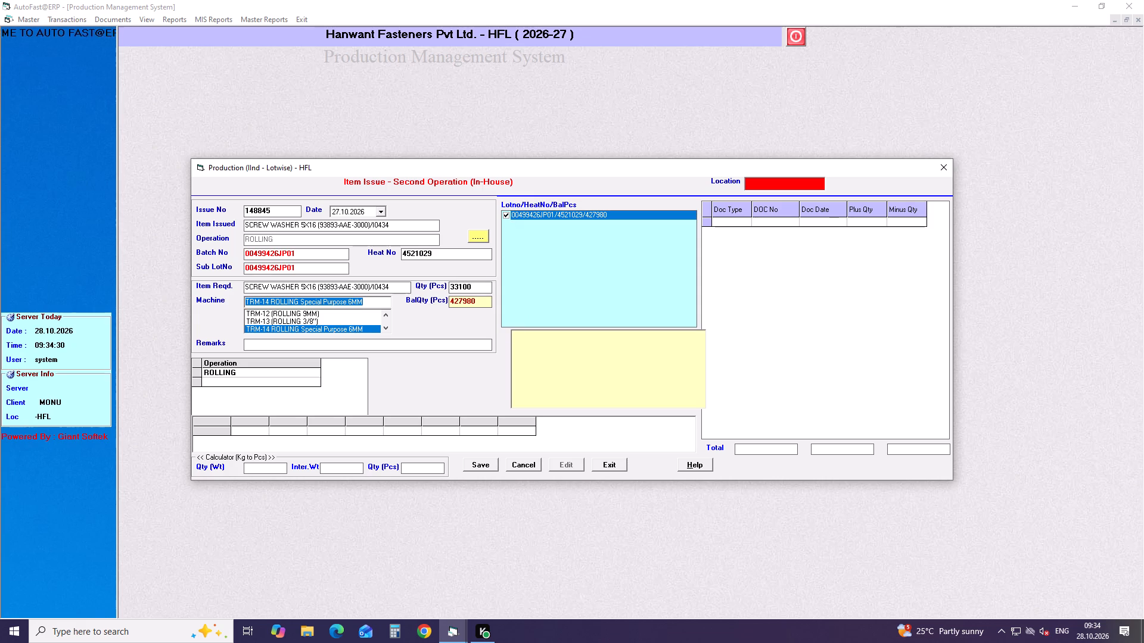
key("Return")
key("Return")
key("Return")
Start a new item issue for SCREW WASHER 5 X 25/I0296, operation WASHER + ROLLING, and select lot 00498526IJ01 with heat 4522238.
key("Return")
key("Return")
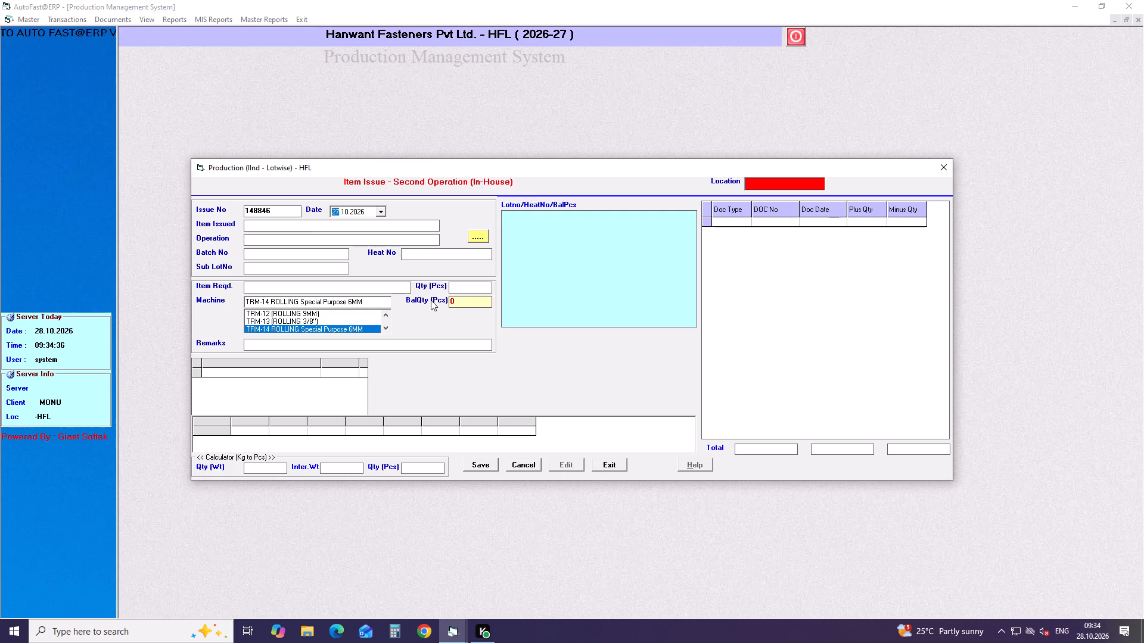
key("Return")
type("screw wash")
key("space")
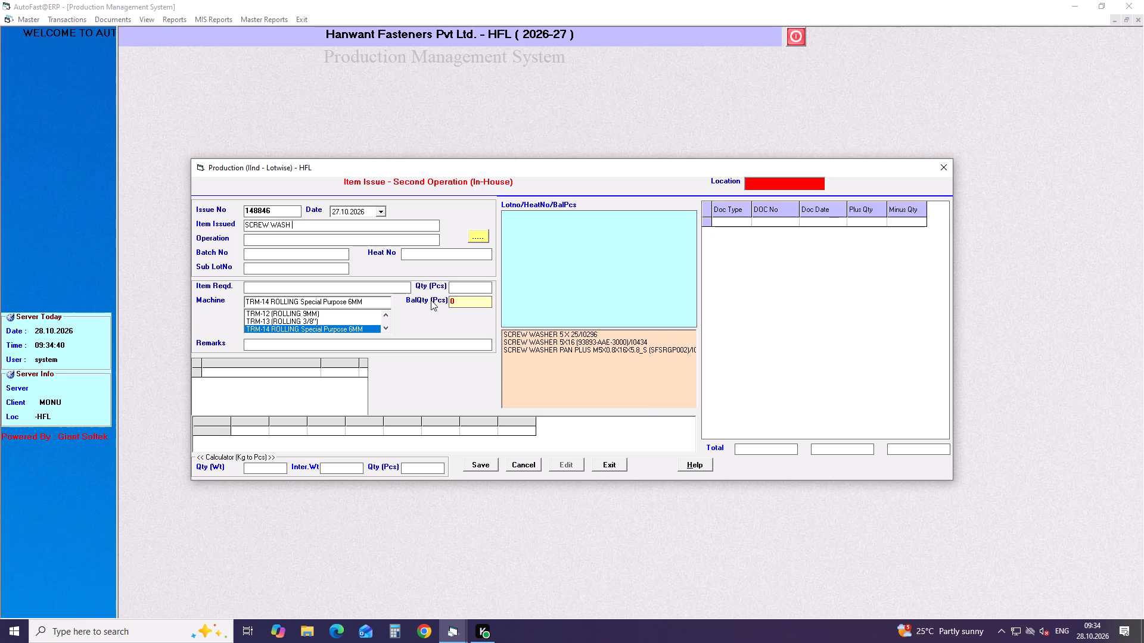
key("Down")
key("Down")
key("Return")
key("Return")
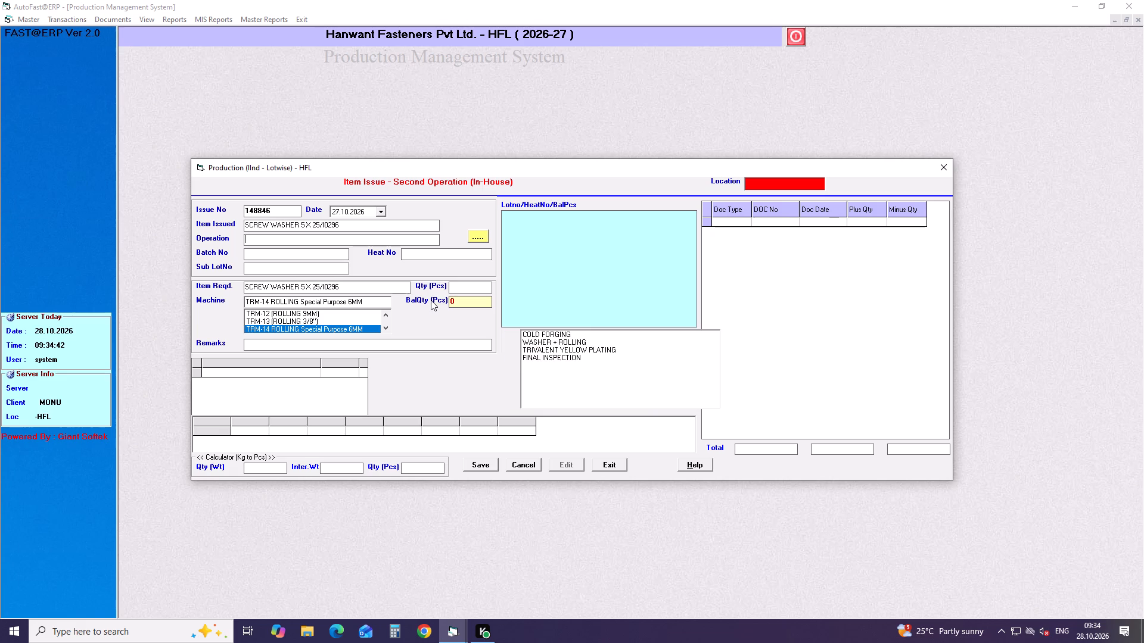
key("Down")
key("Down")
key("Down")
key("Return")
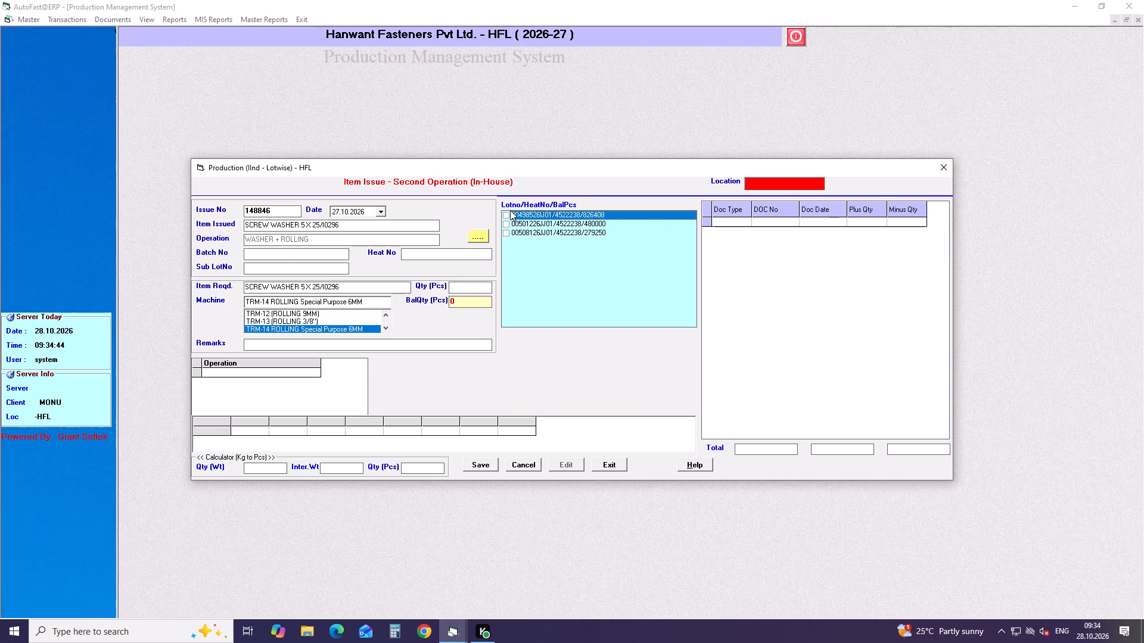
left_click(504, 216)
Set the issue quantity to 44210 pcs, choose machine TRM-15 ROLLING Special Purpose 6MM, and save the item issue.
left_click_drag(484, 288, 381, 292)
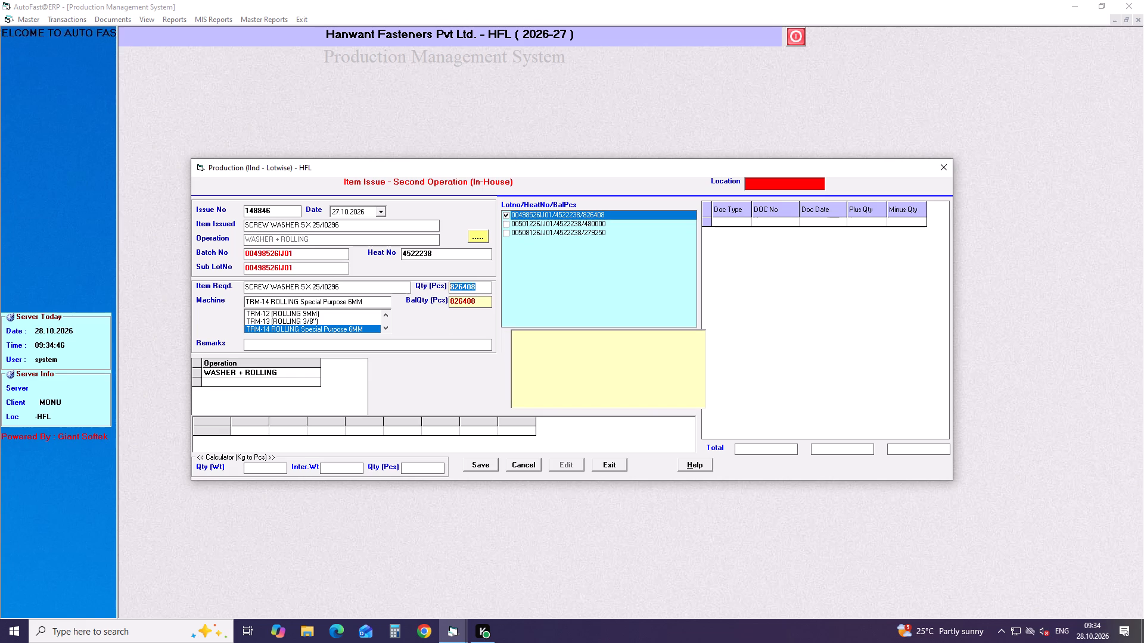
type("44210")
key("Return")
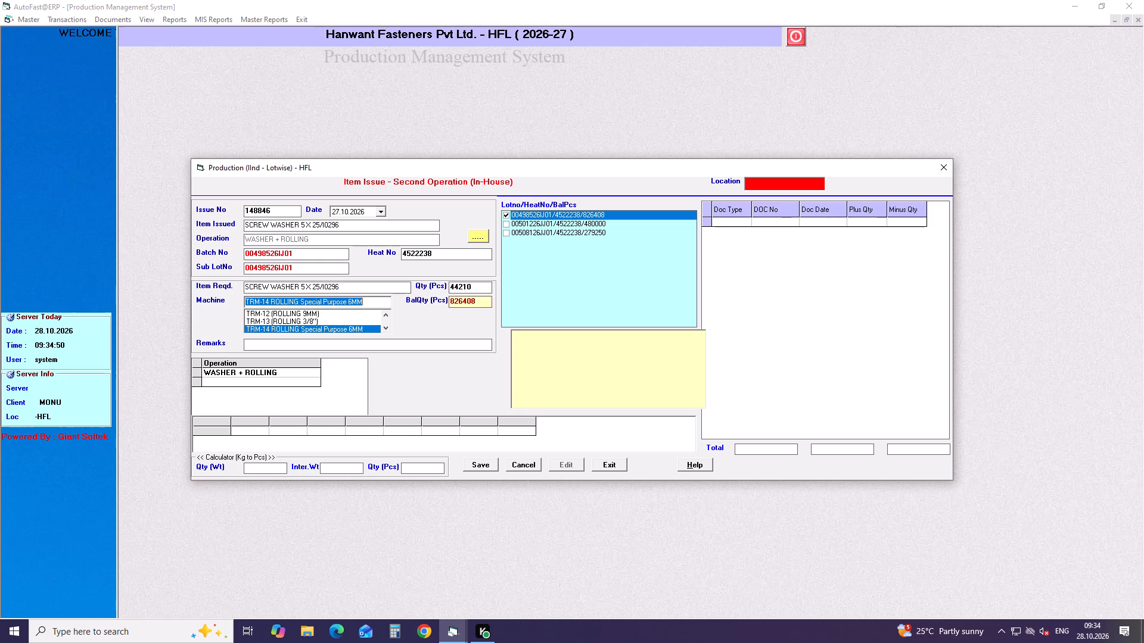
key("Down")
key("Return")
key("Return")
key("Return")
Start a new item issue for BOLT M6X10X1.0MM (AAGG)/I0219, operation ROLLING, and select lot 00493526JP01 with heat 4519012.
key("Return")
key("Return")
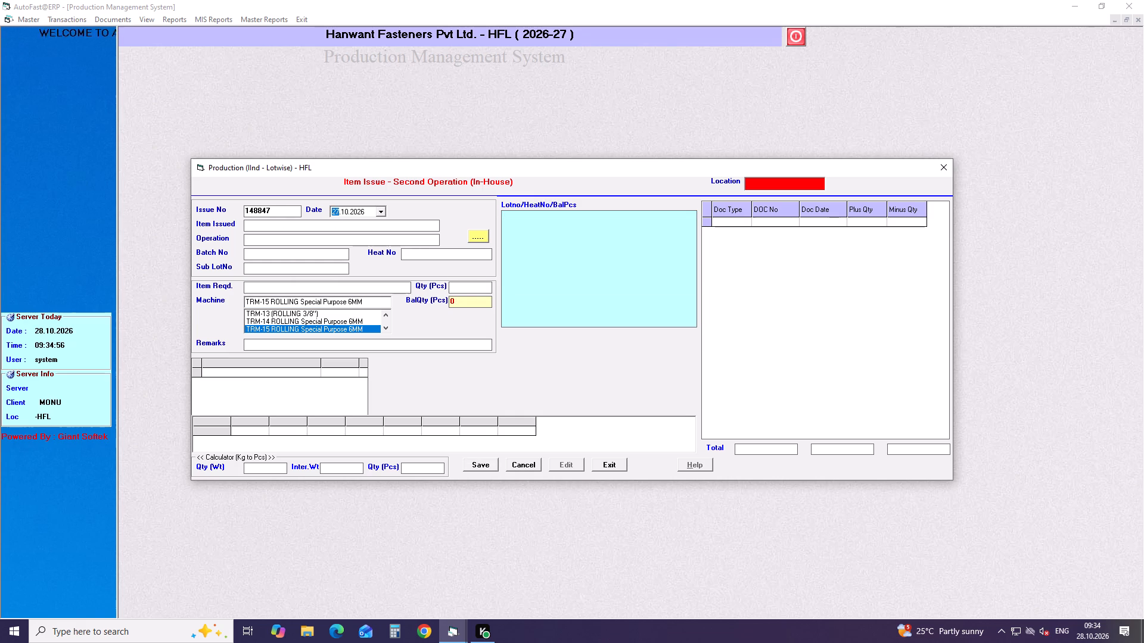
key("Return")
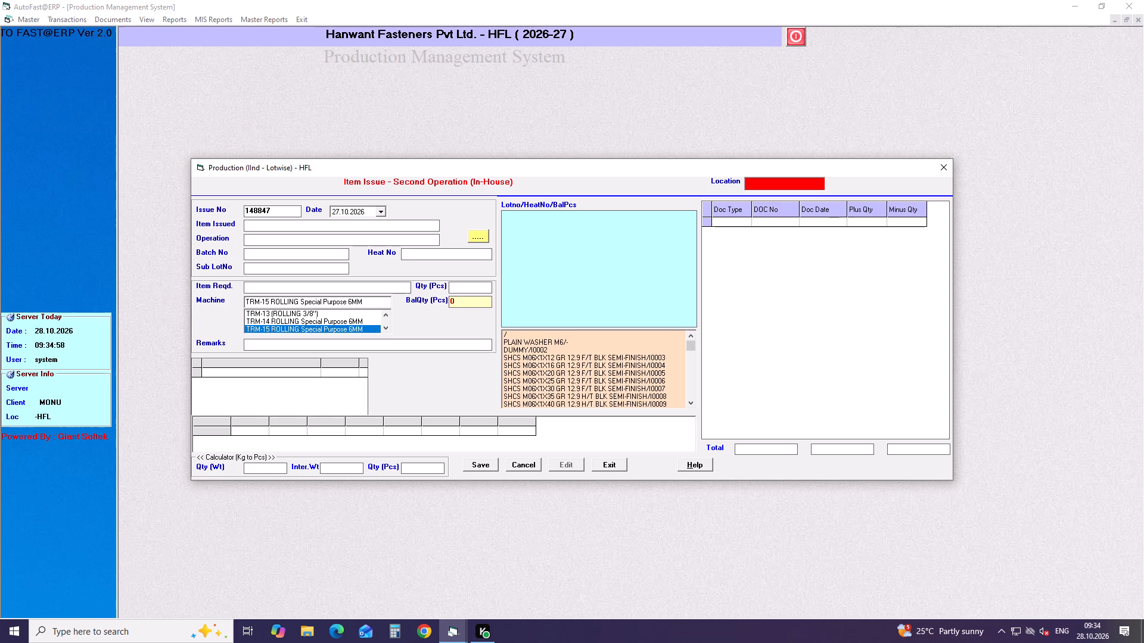
type("bolt m6")
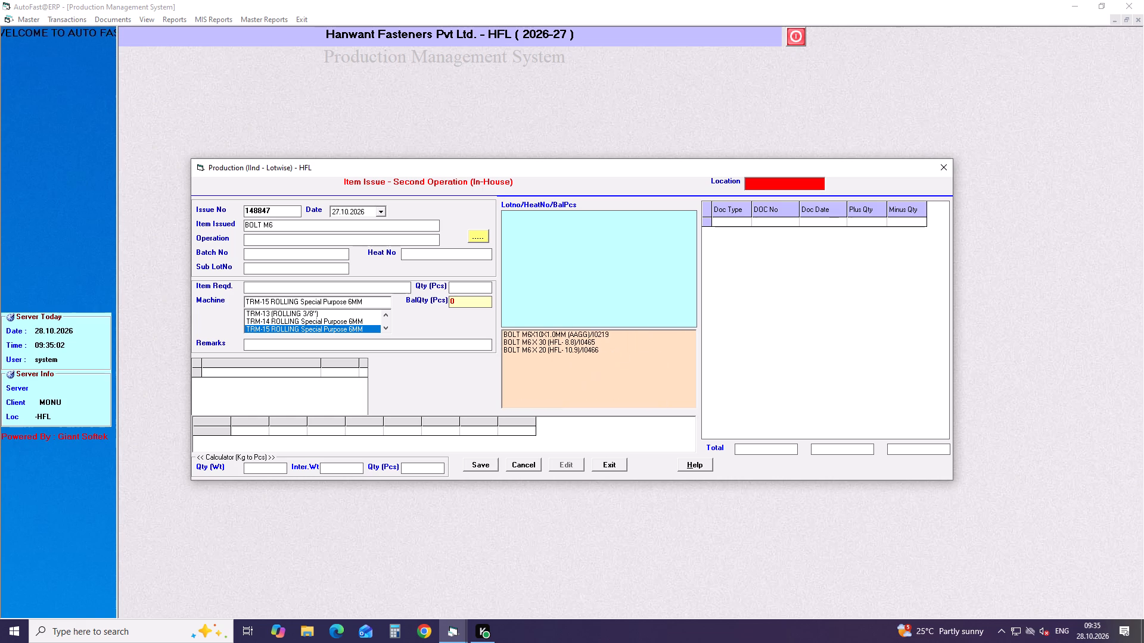
key("Down")
key("Down")
key("Return")
key("Return")
key("Down")
key("Down")
key("Down")
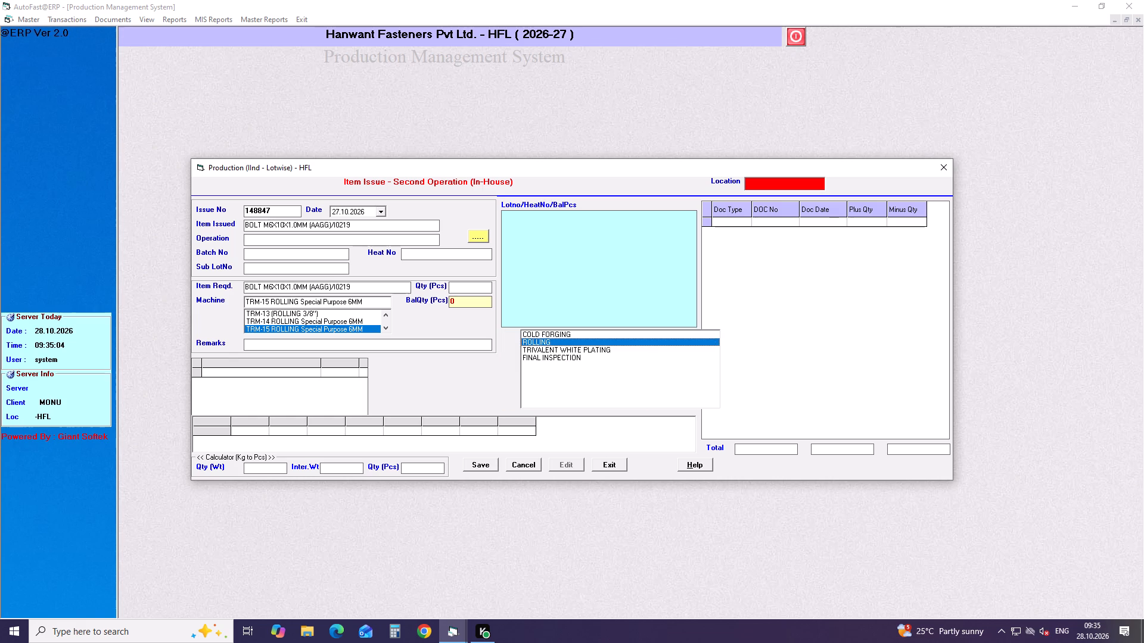
key("Return")
left_click(506, 217)
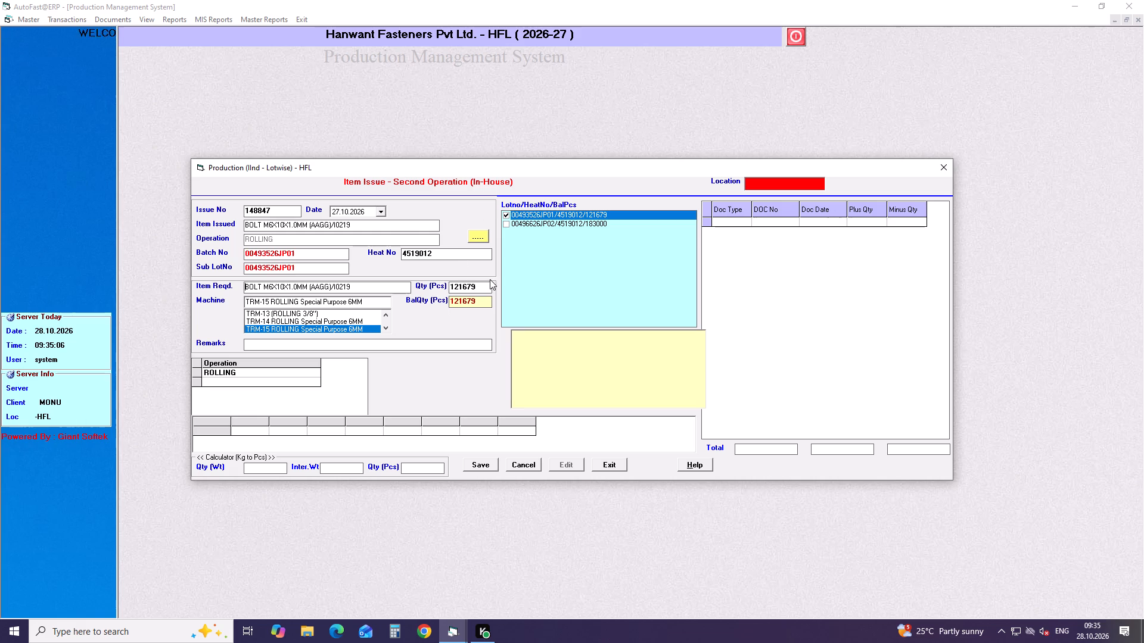
Set the issue quantity to 46826 pcs, choose machine TRM-16 (ROLLING 6MM), and save the item issue.
left_click_drag(486, 289, 371, 304)
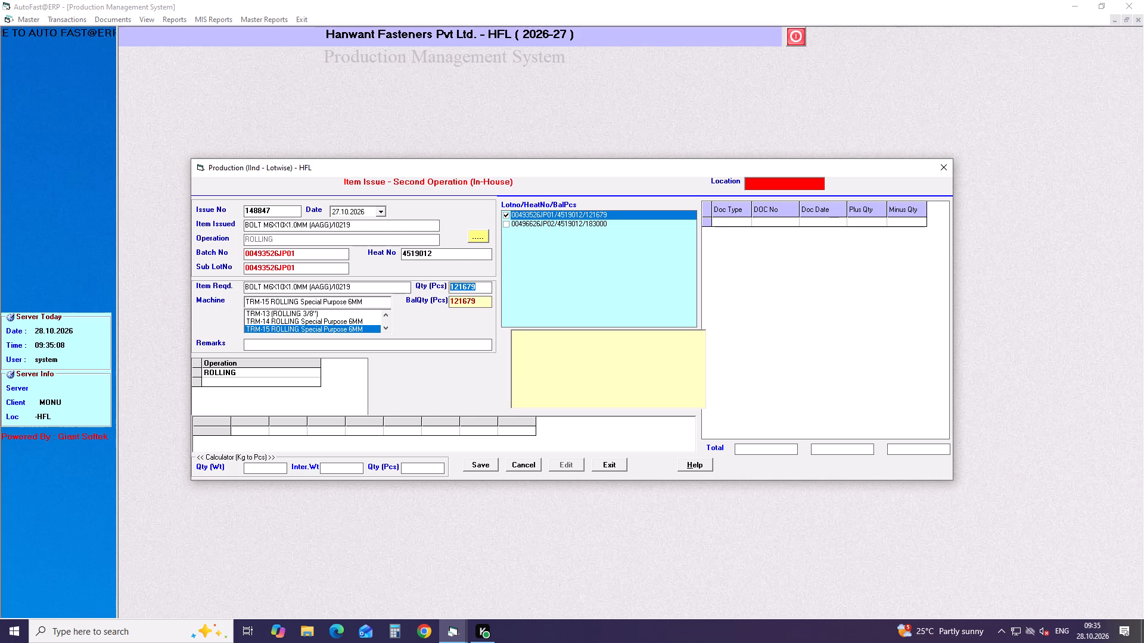
type("46826")
key("Return")
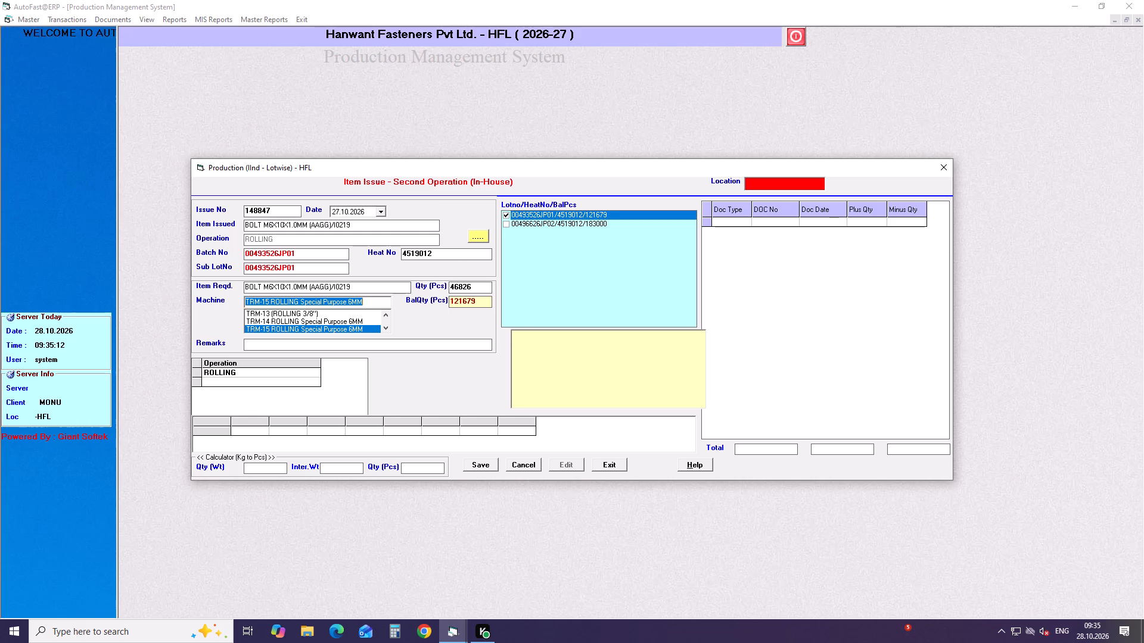
key("Down")
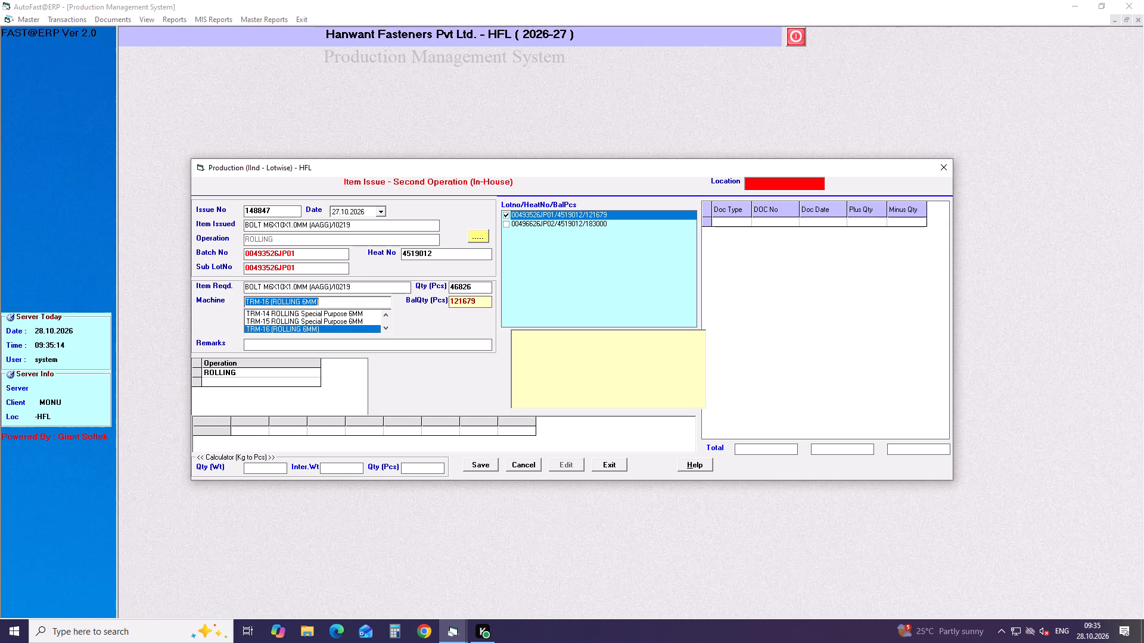
key("Return")
key("Return")
key("Return")
Start a new item issue for INTEGRATED WASHER FLAT HD SCREW FOR SALLY M6 X 22, operation WASHER + ROLLING, and select lot 00494426JP04 with heat 3519121.
key("Return")
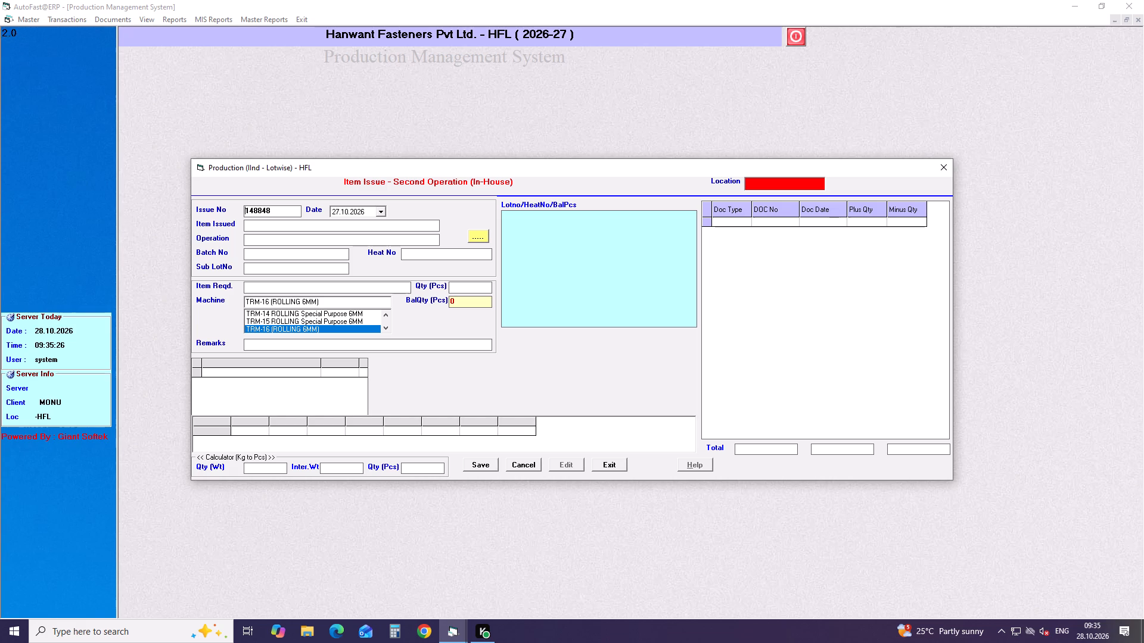
key("Return")
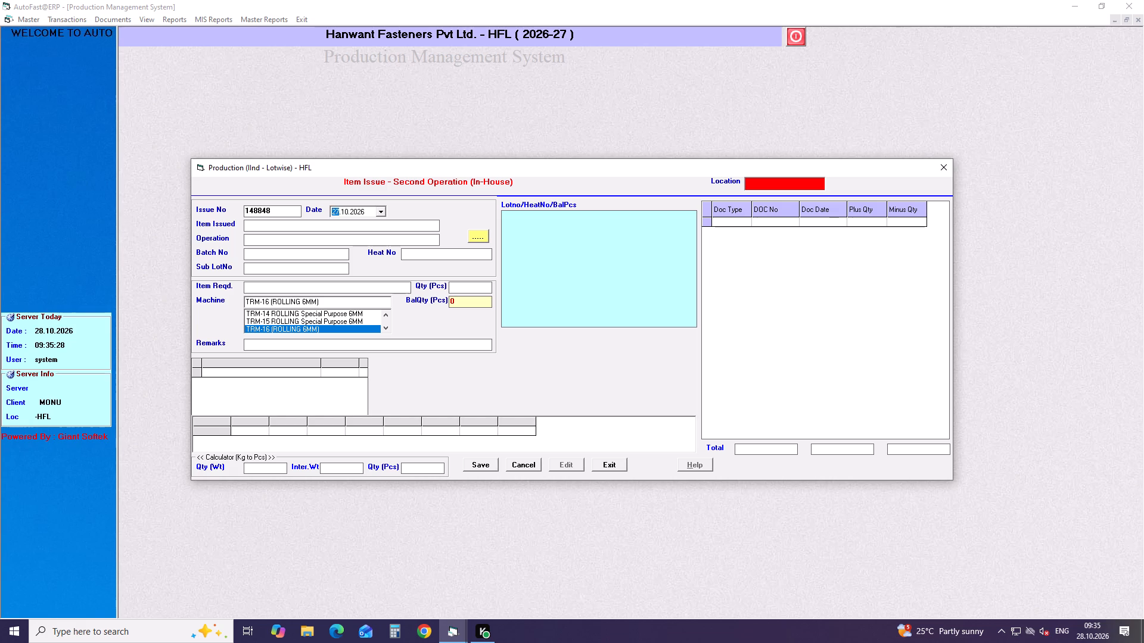
key("Return")
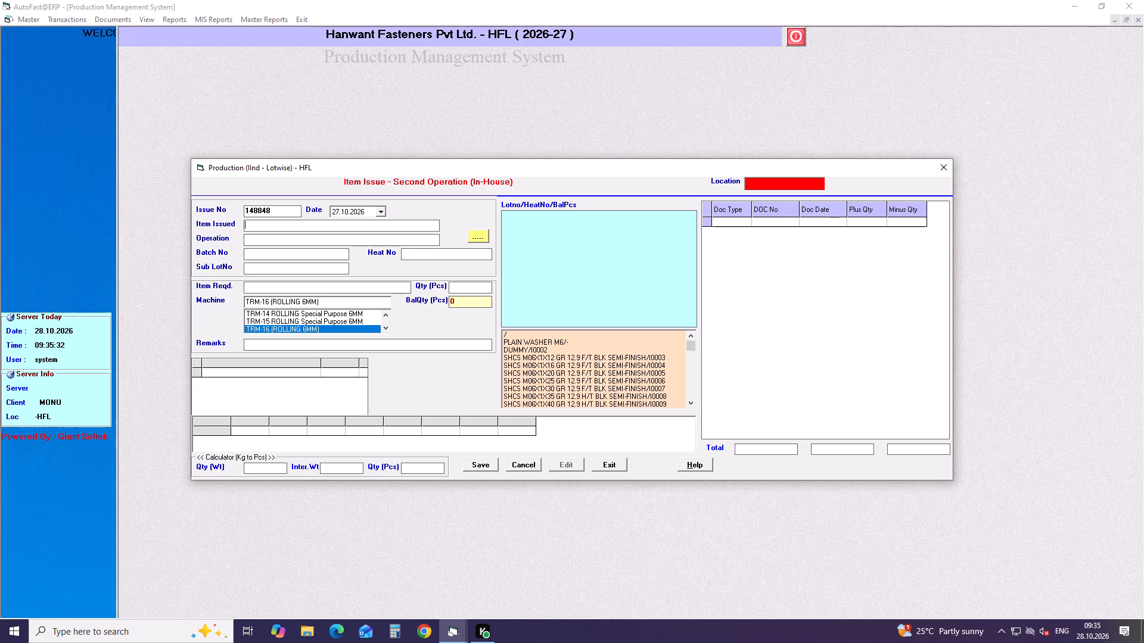
type("inte")
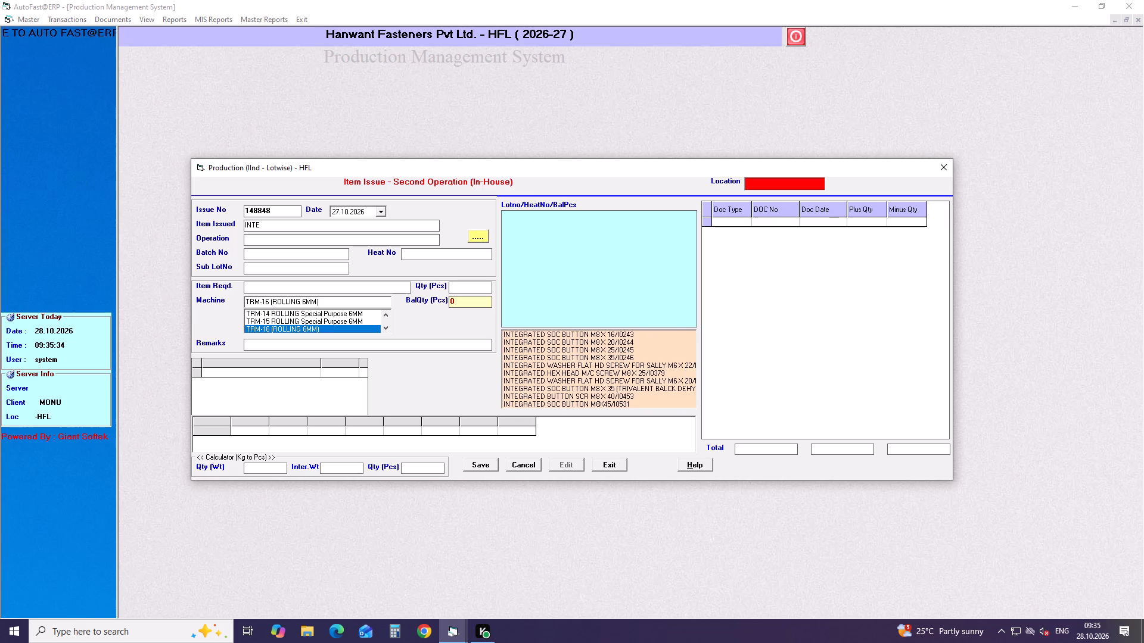
key("Down")
key("Down")
key("Down")
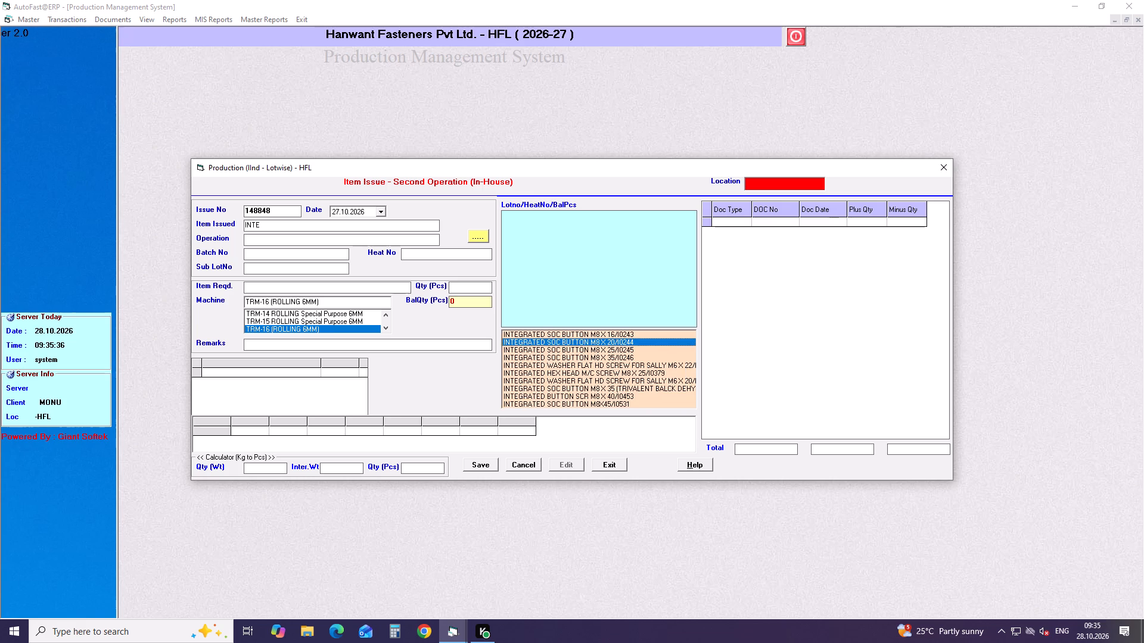
key("Down")
key("Down")
key("Down")
key("Return")
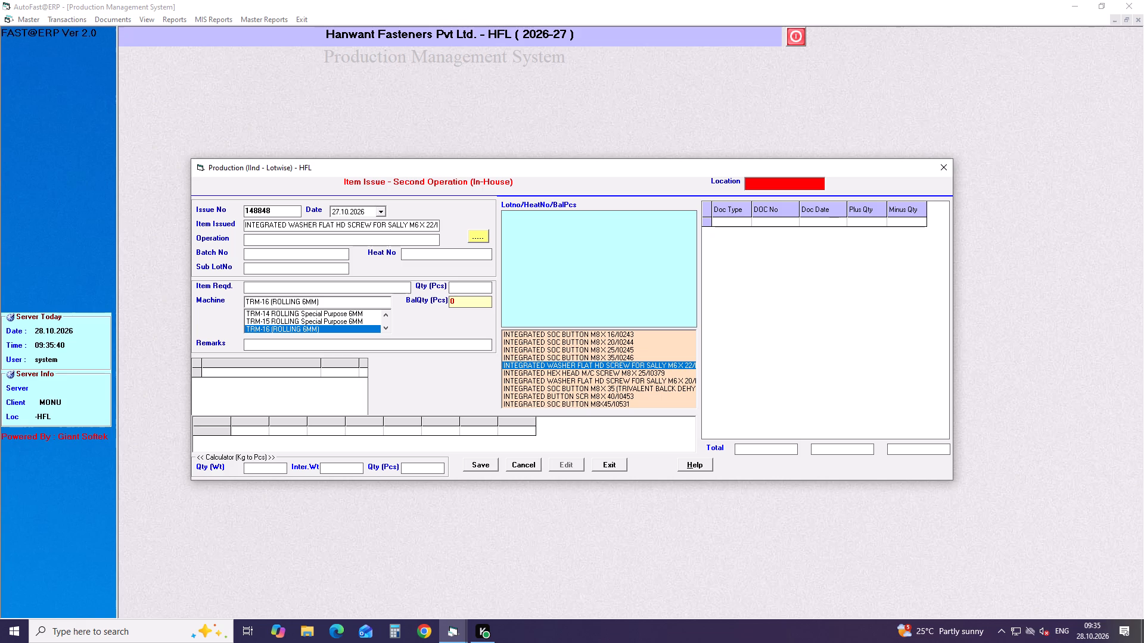
key("Return")
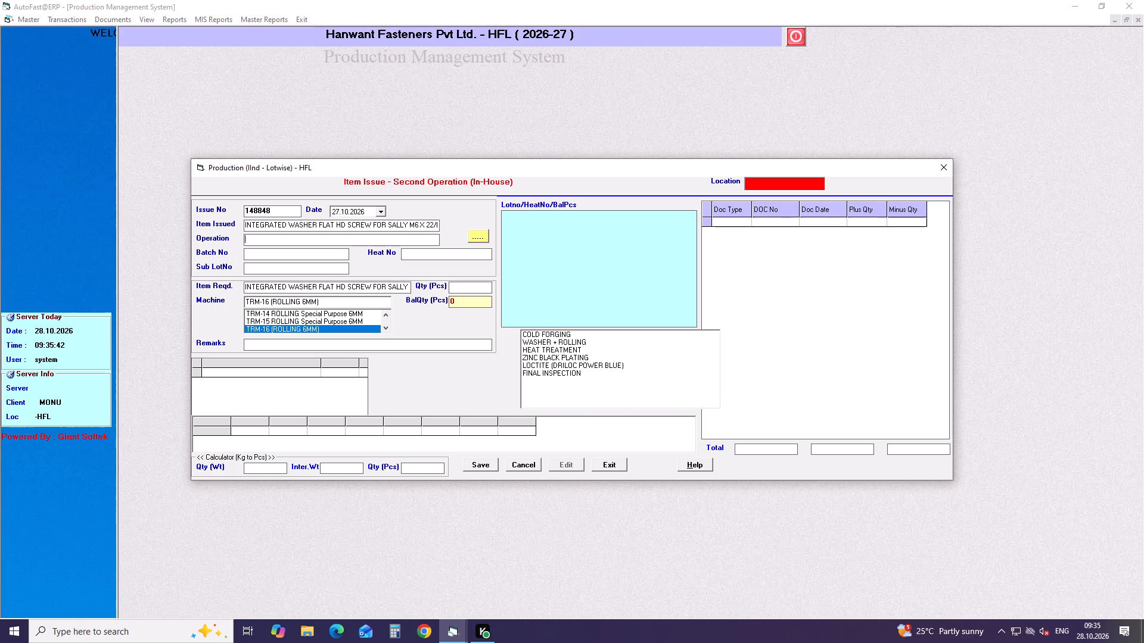
key("Down")
key("Down")
key("Down")
key("Return")
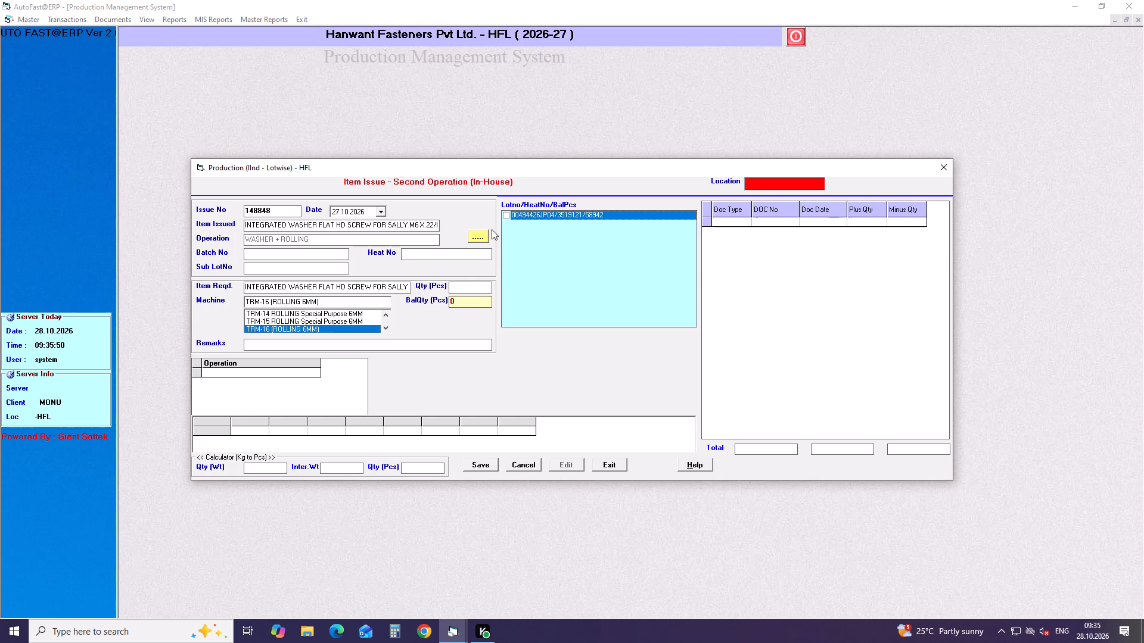
left_click(507, 217)
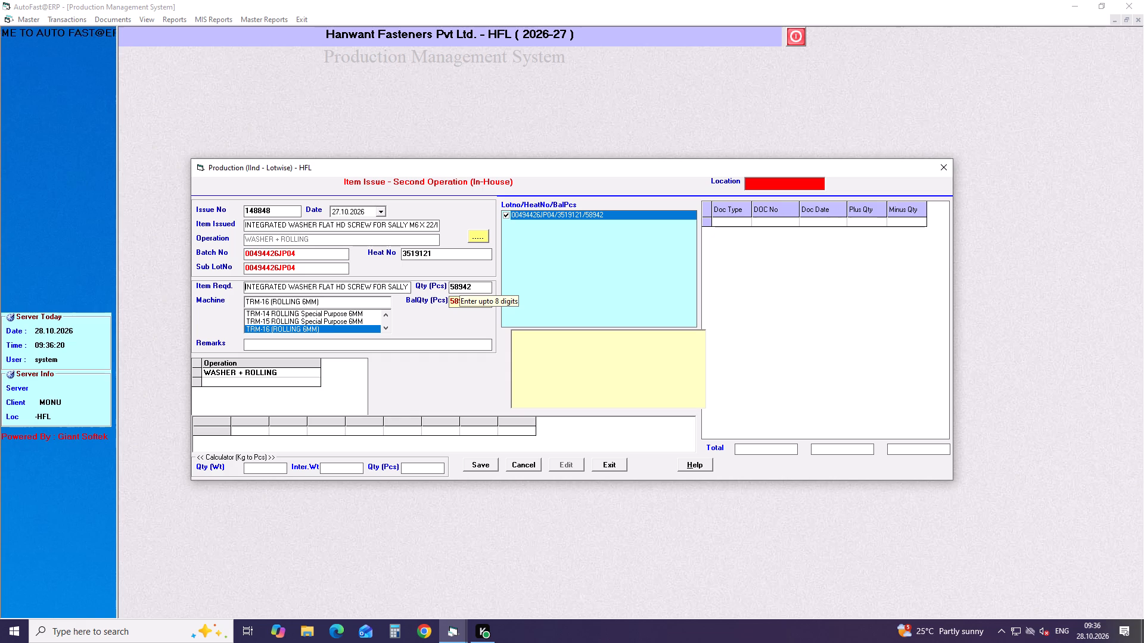
Set the issue quantity to 10300 pcs, choose machine TRM-17 (ROLLING 1/2"), and save the item issue.
left_click_drag(472, 289, 427, 292)
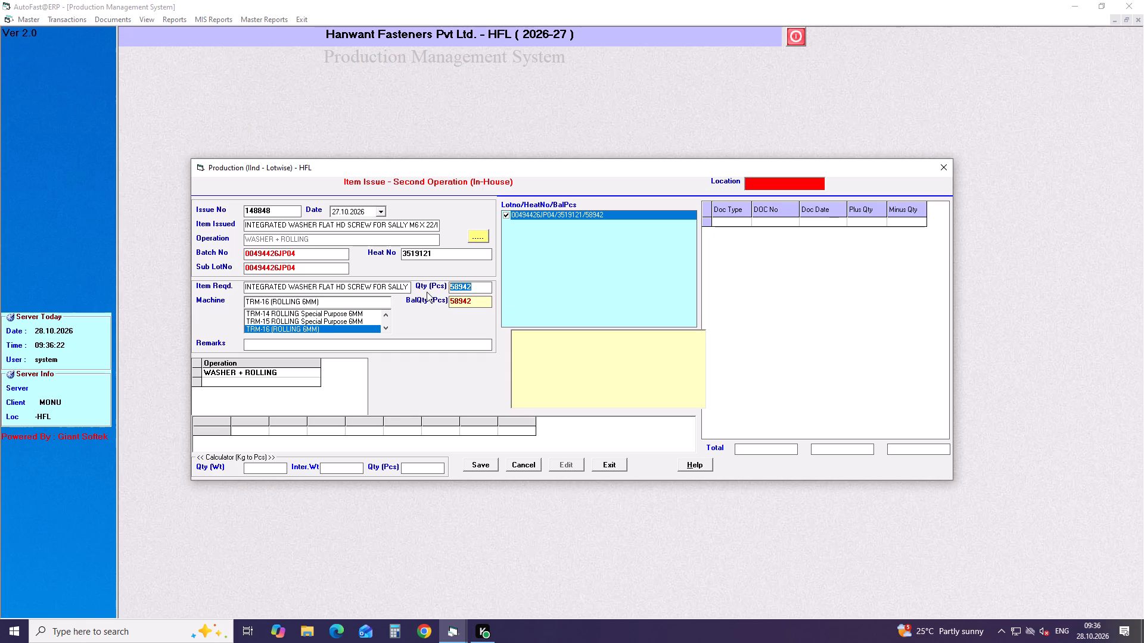
type("10300")
key("Return")
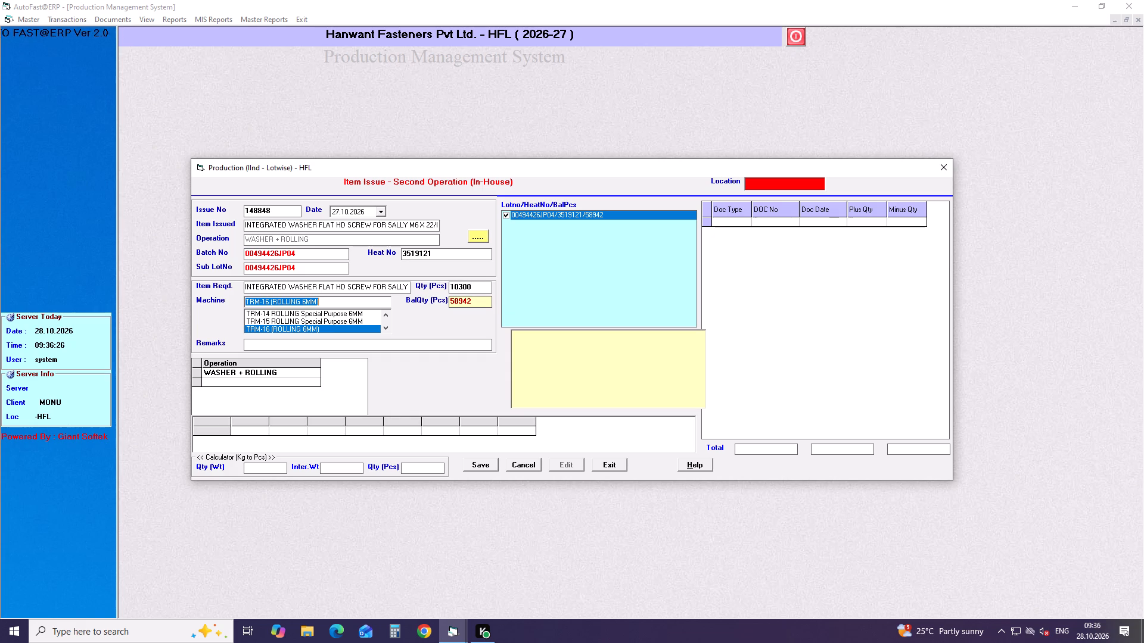
key("Down")
key("Return")
key("Return")
key("Return")
Start a new item issue for HT INTEGRATED BUTTON SCR M6 X 60/I0234.
key("Return")
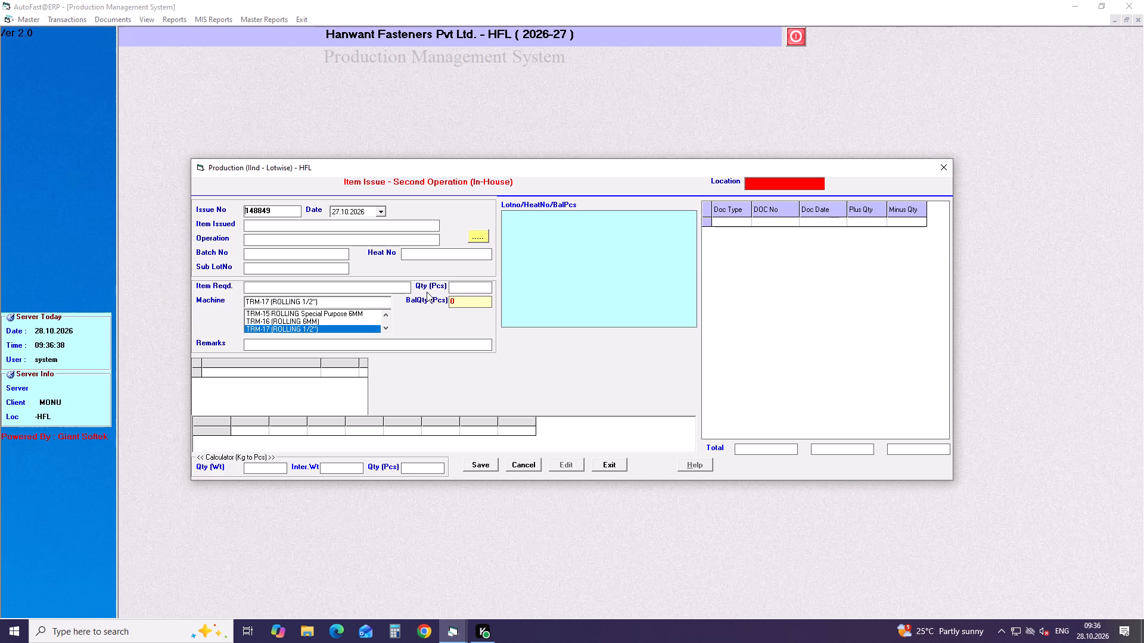
key("Return")
key("Return")
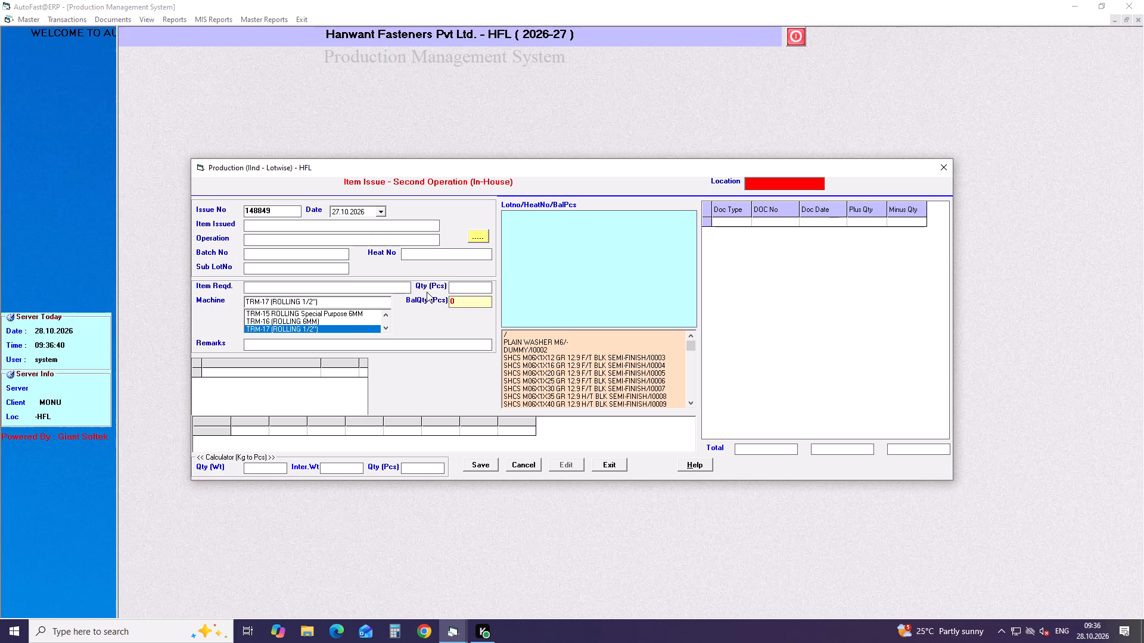
type("ht int")
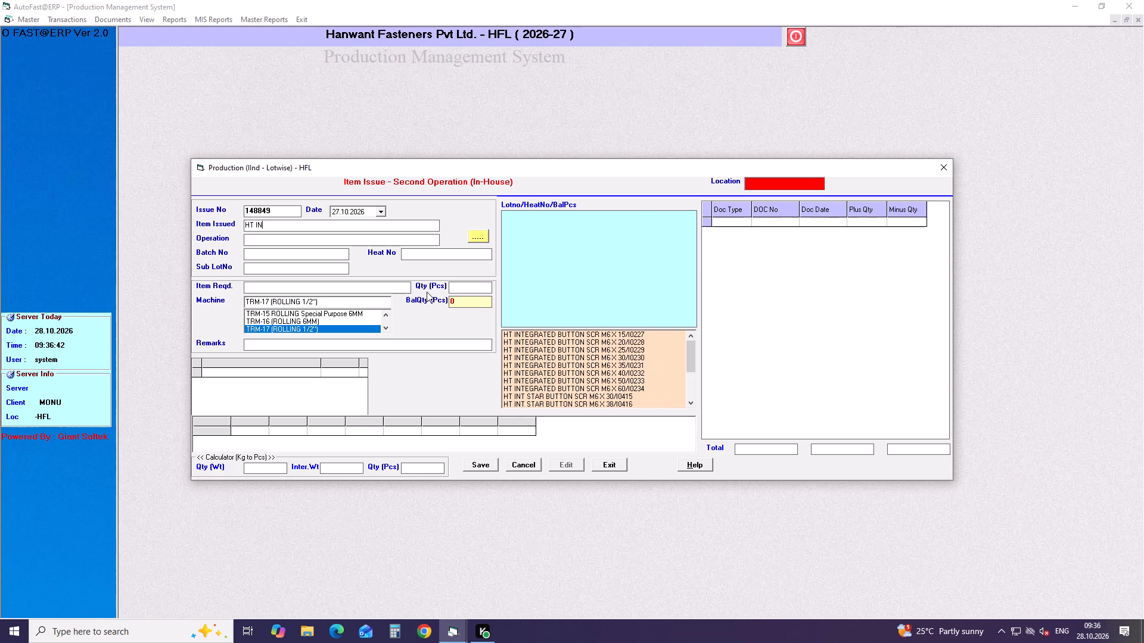
key("space")
key("Down")
key("Down")
key("Down")
key("Down")
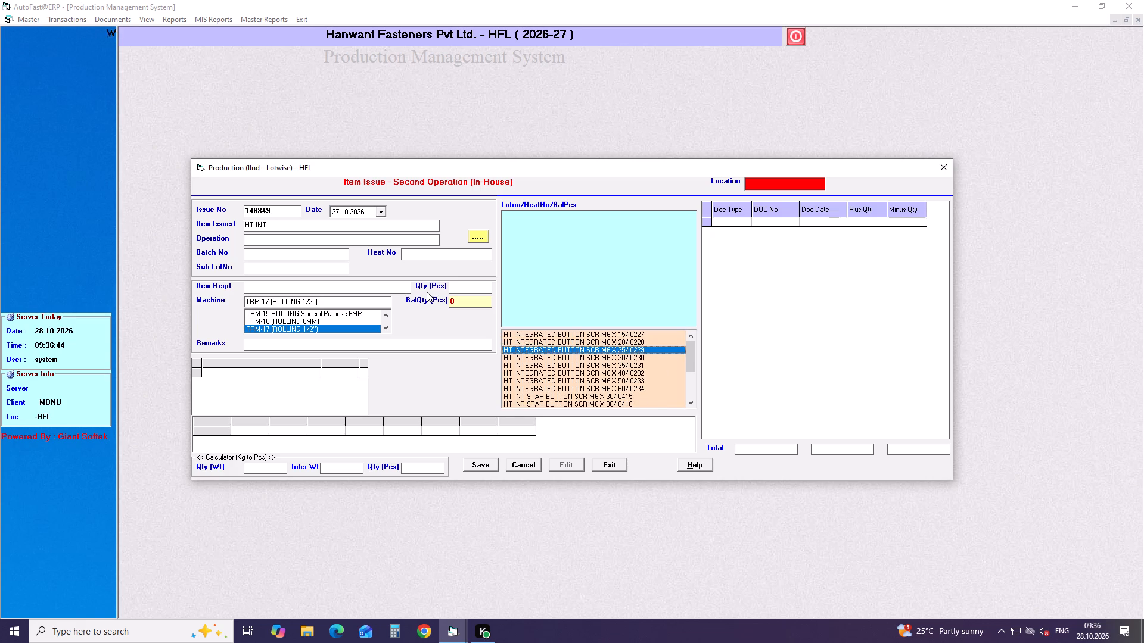
key("Down")
key("Down")
key("Down")
key("Down")
key("Down")
key("Return")
key("Return")
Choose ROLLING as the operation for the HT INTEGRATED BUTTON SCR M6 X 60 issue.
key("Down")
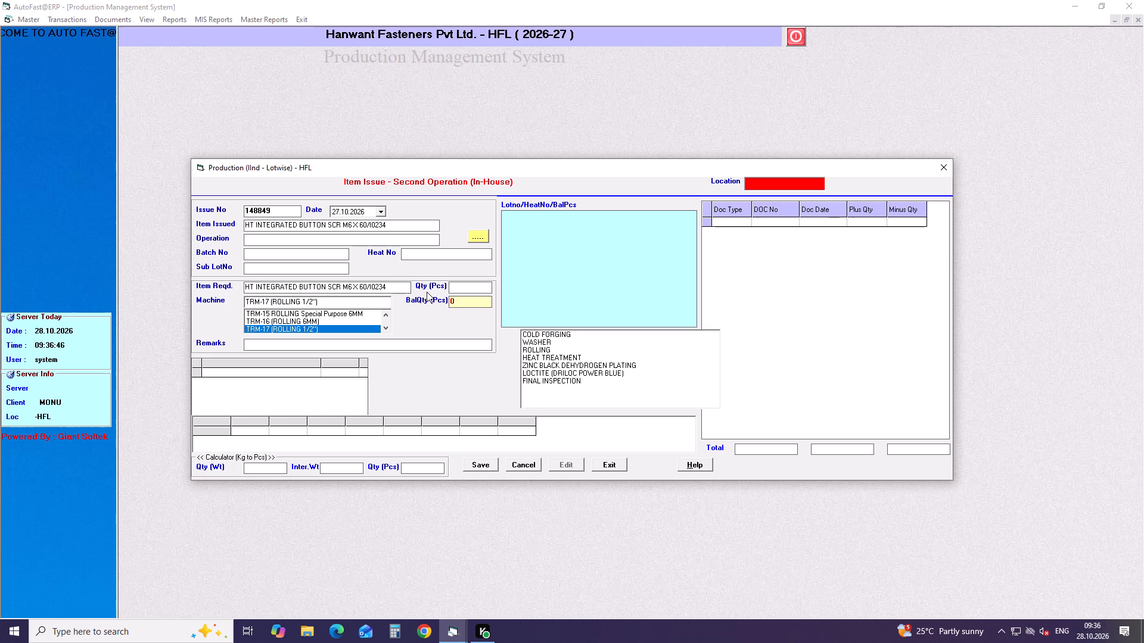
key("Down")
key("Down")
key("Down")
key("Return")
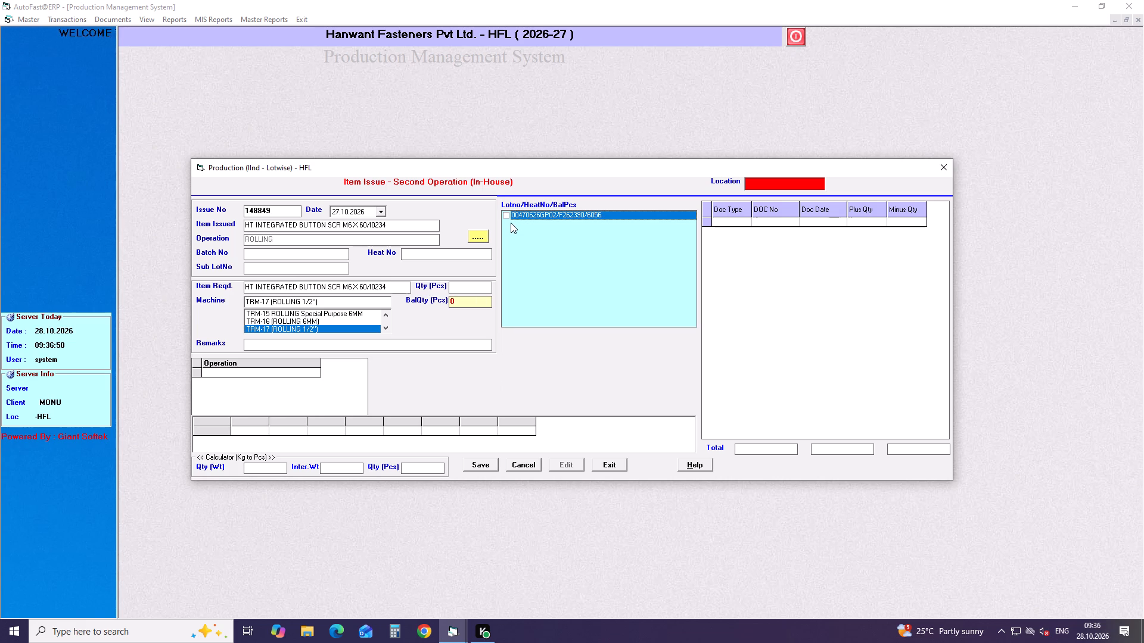
Change the operation to WASHER and select lot 00499526JP01 with heat F63922.
left_click(418, 227)
key("Return")
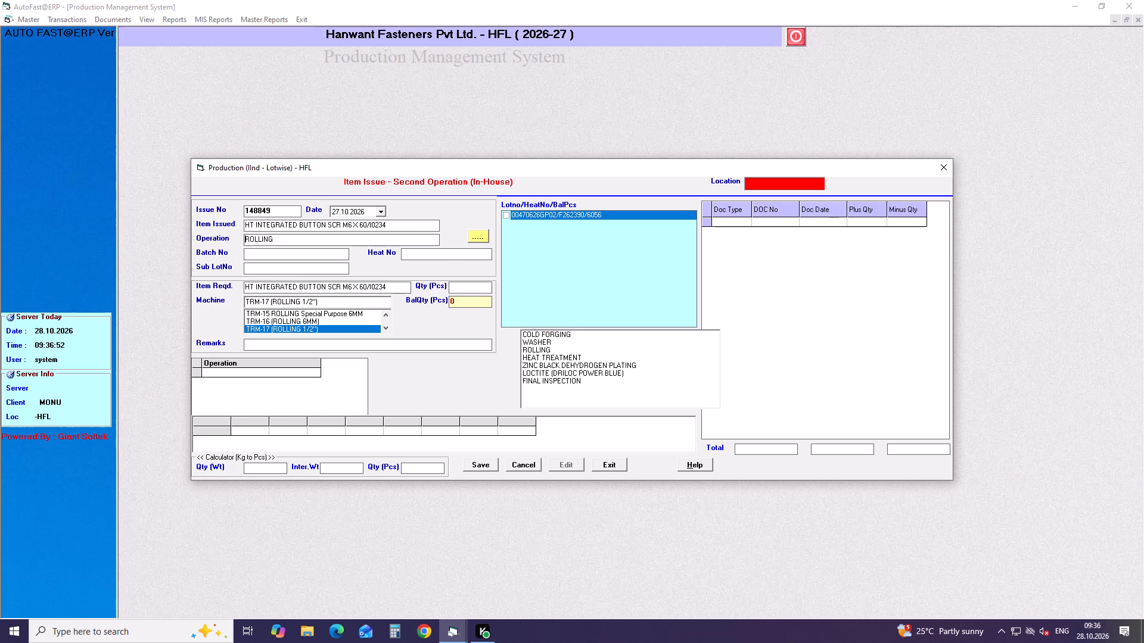
key("Down")
key("Down")
key("Down")
key("Return")
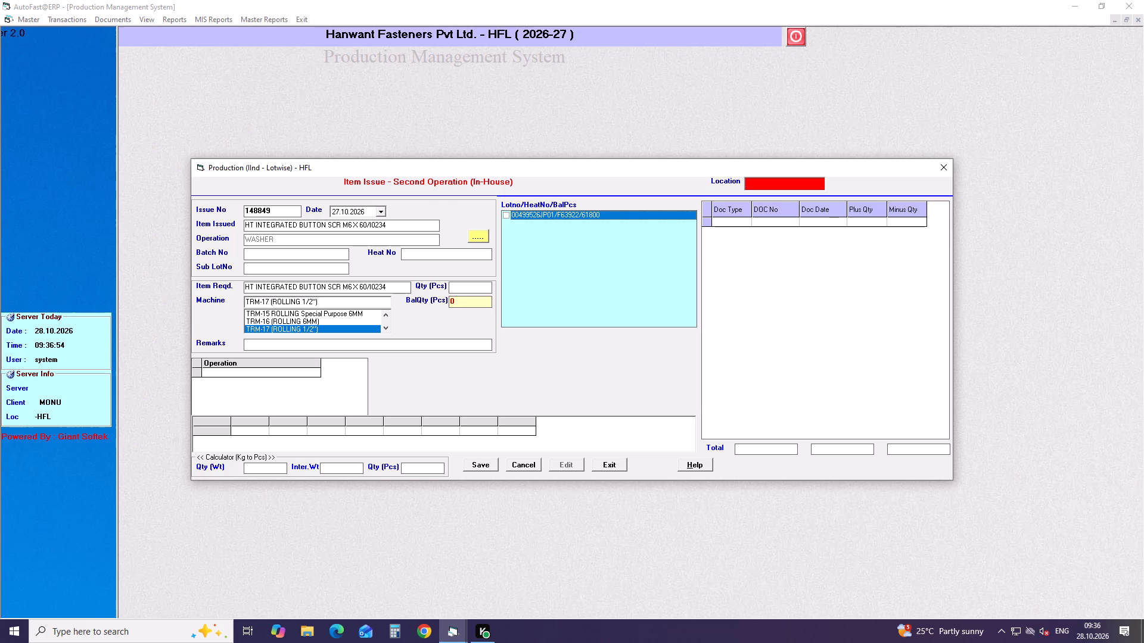
left_click(509, 216)
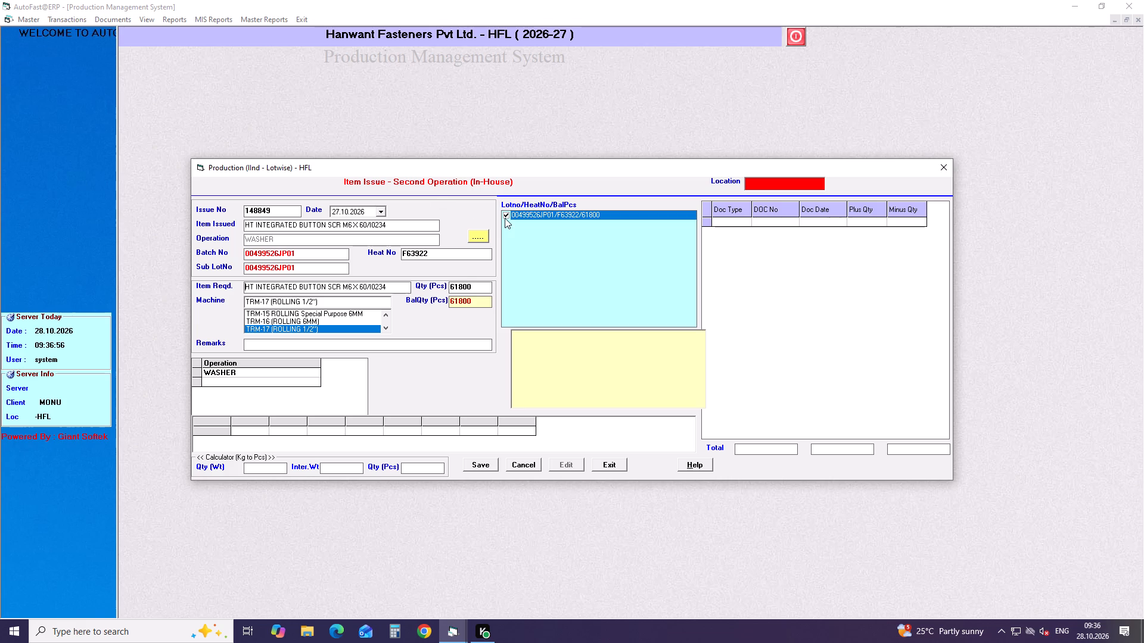
Accept the quantity of 61800 pcs and machine TRM-17 (ROLLING 1/2"), save the item issue, and close the item issue form.
key("Return")
key("Return")
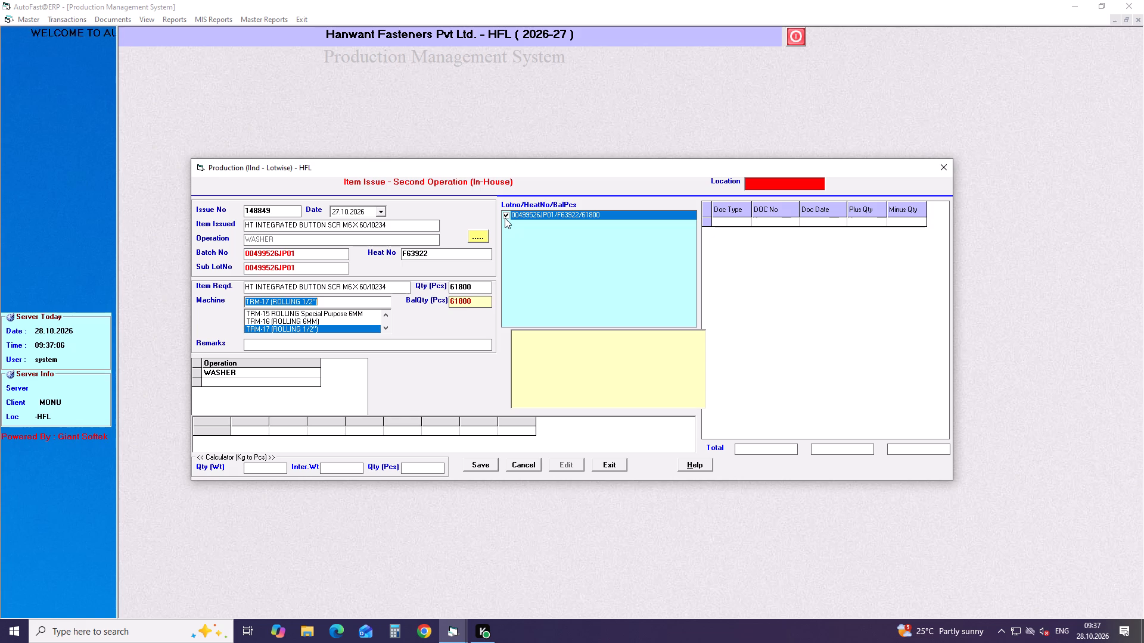
key("Return")
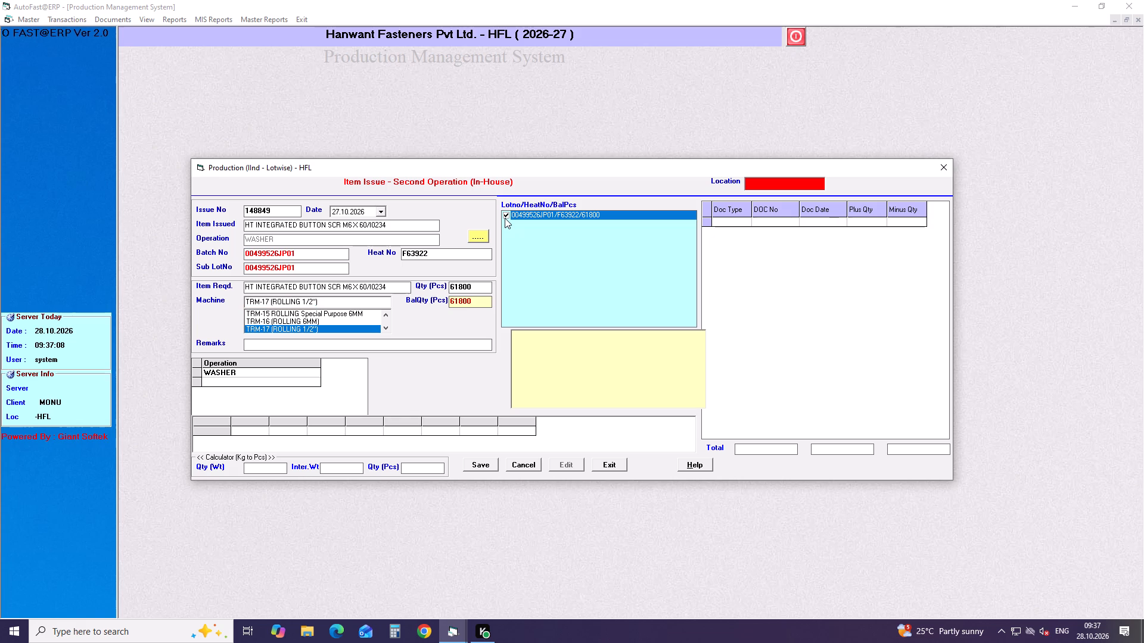
key("Return")
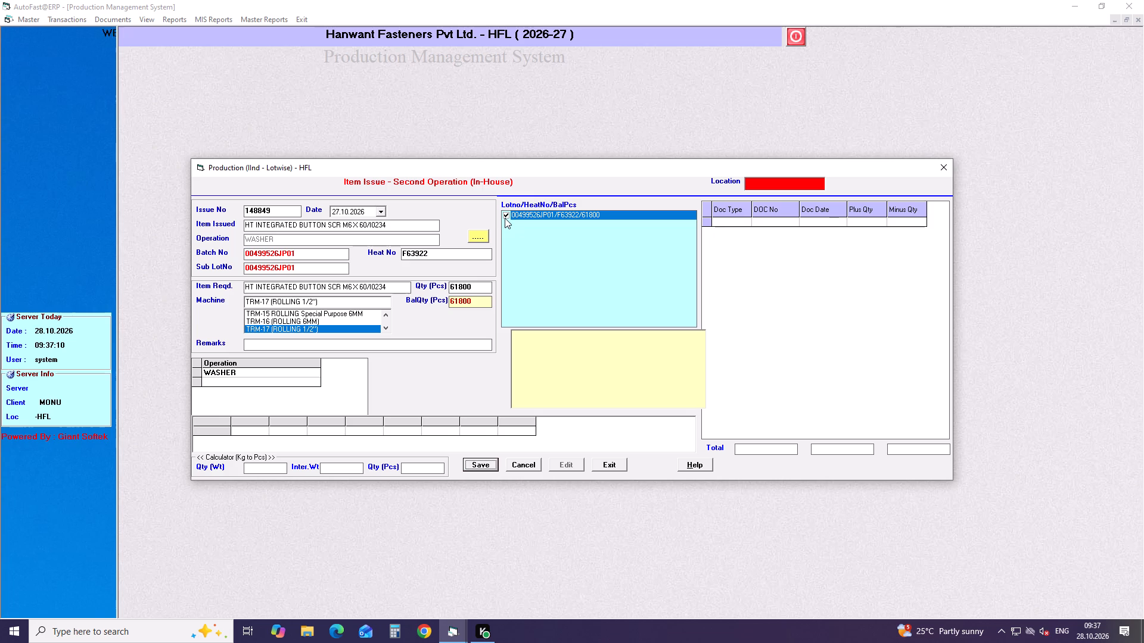
key("Return")
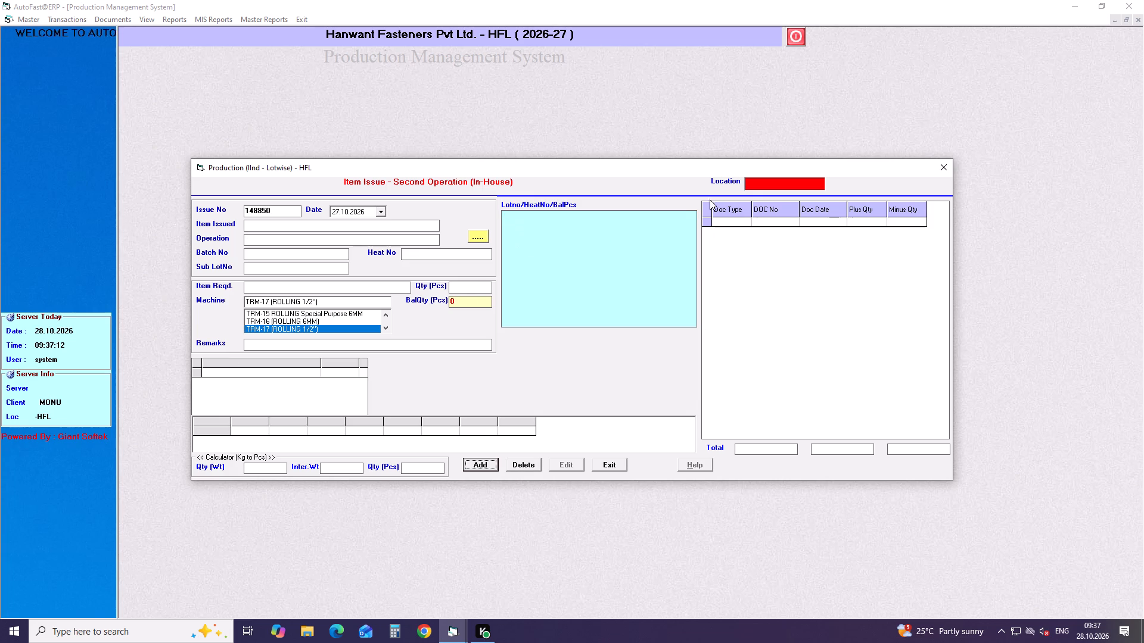
left_click(944, 166)
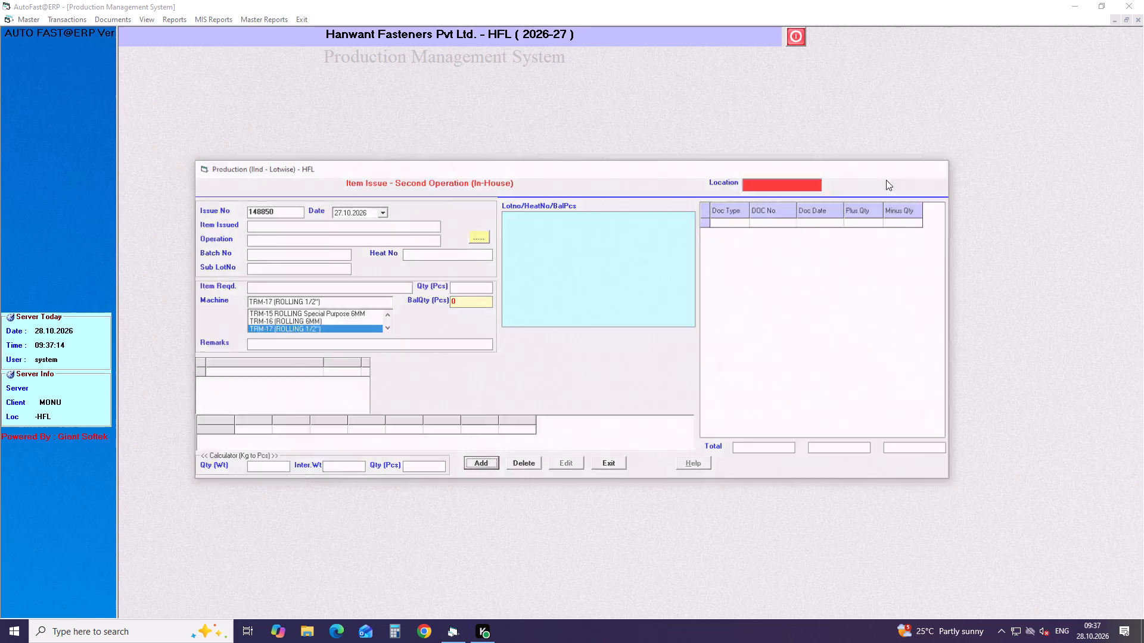
Start a preliminary second-operation production entry dated 27.10.2026 with shift A, 9.5 total hours and issue number 148849.
left_click(71, 22)
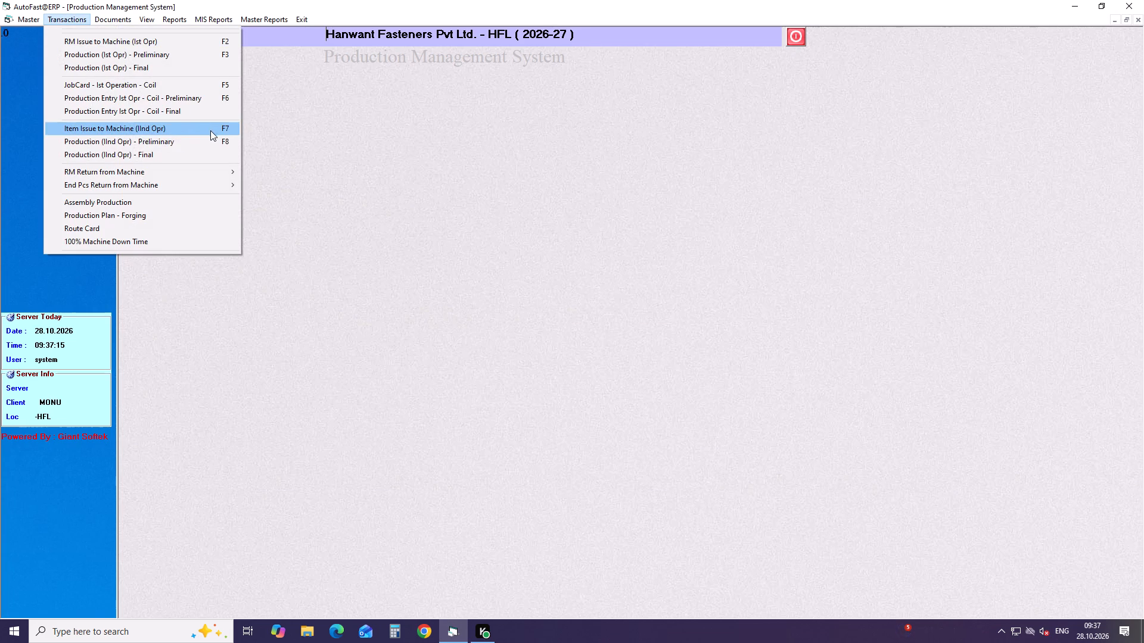
left_click(214, 140)
key("Return")
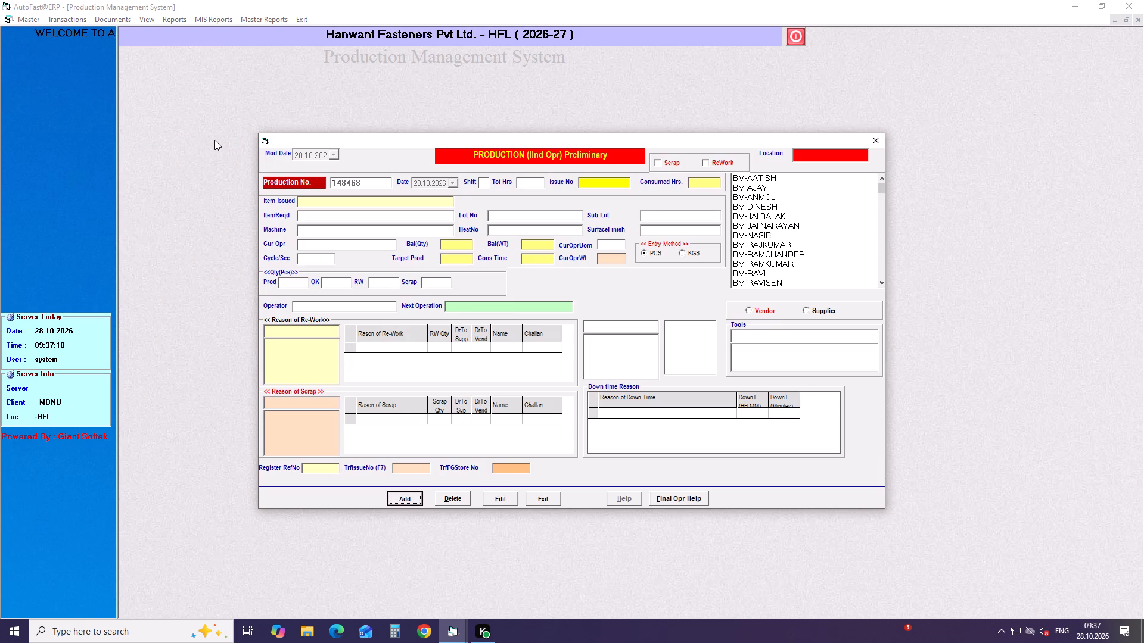
key("Down")
key("Return")
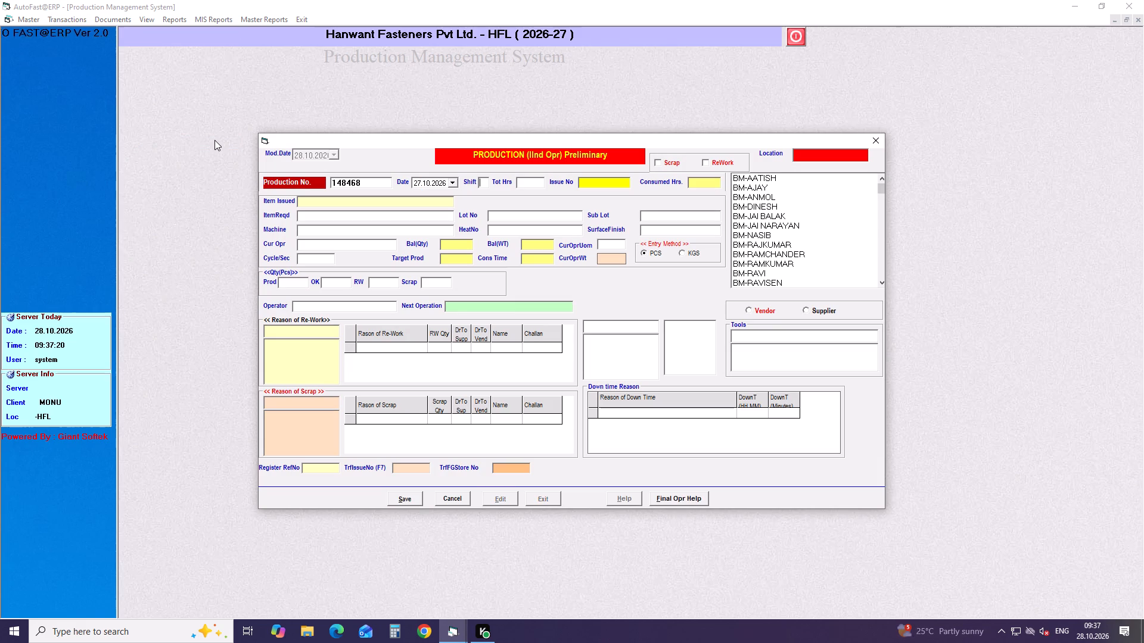
key("a")
key("Return")
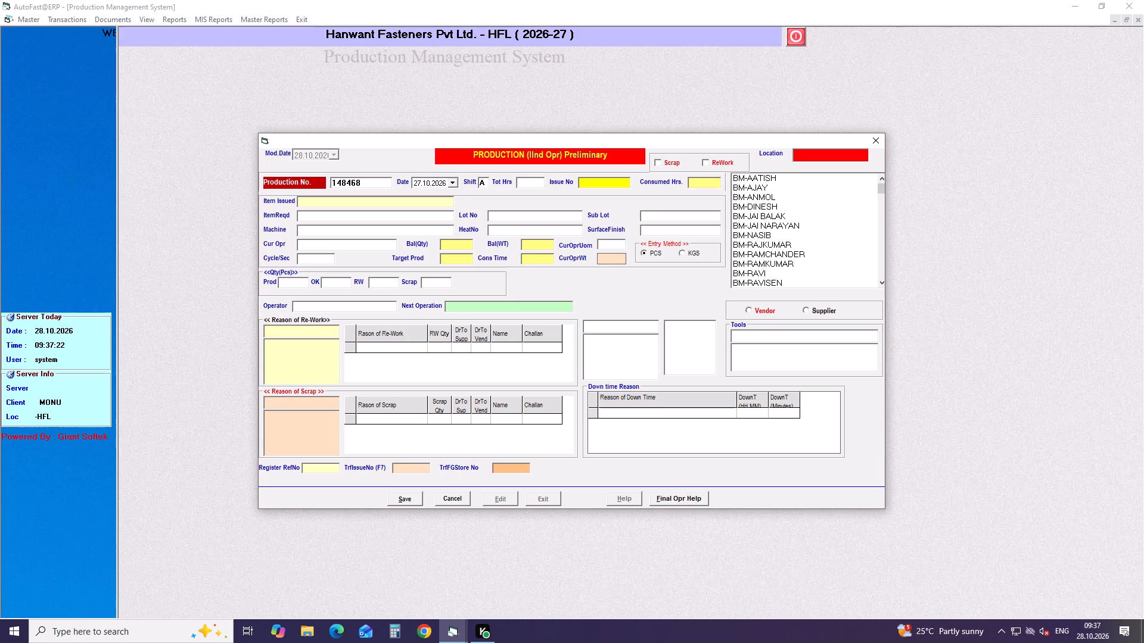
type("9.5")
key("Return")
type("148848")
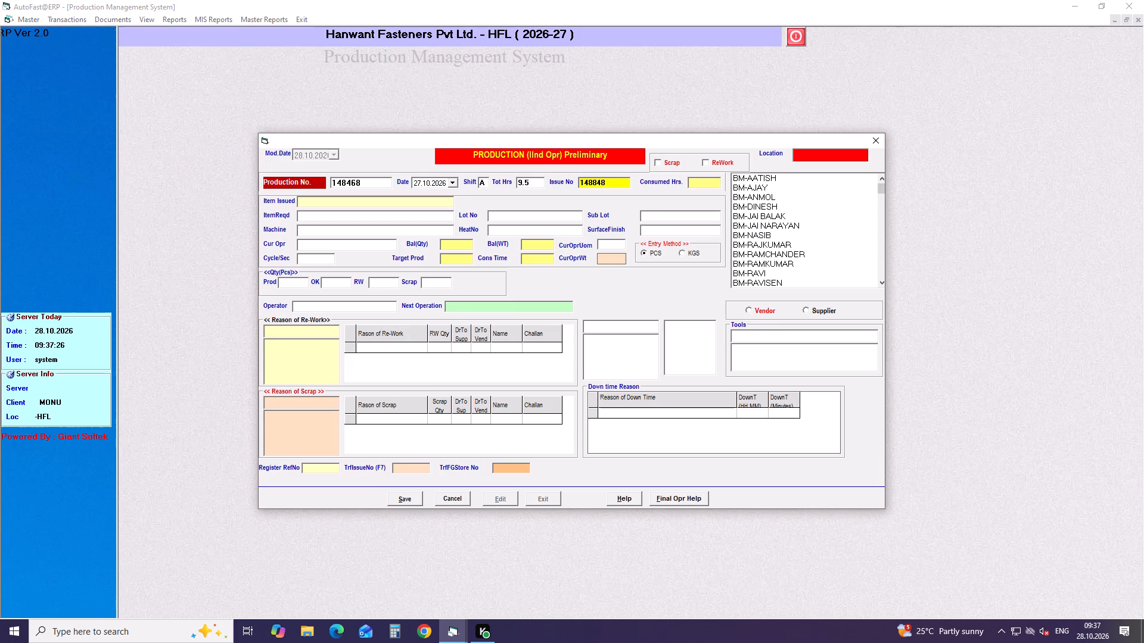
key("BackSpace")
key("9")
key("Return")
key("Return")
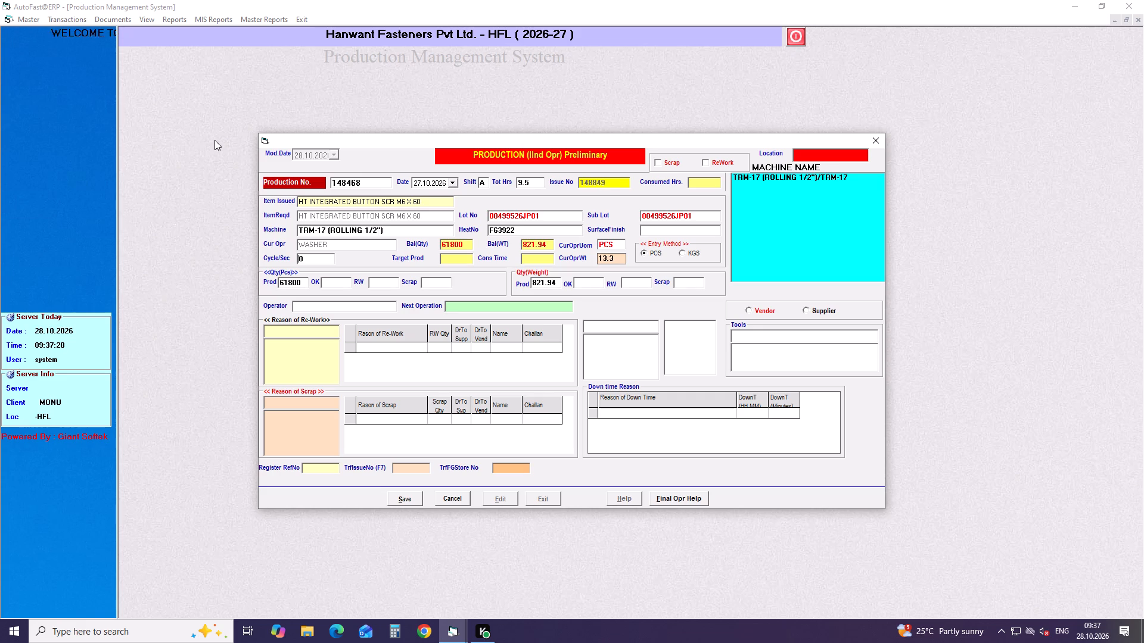
Set the cycle time to 1 second, select the H-G operator, save the preliminary production of 61800 pcs, and close the form.
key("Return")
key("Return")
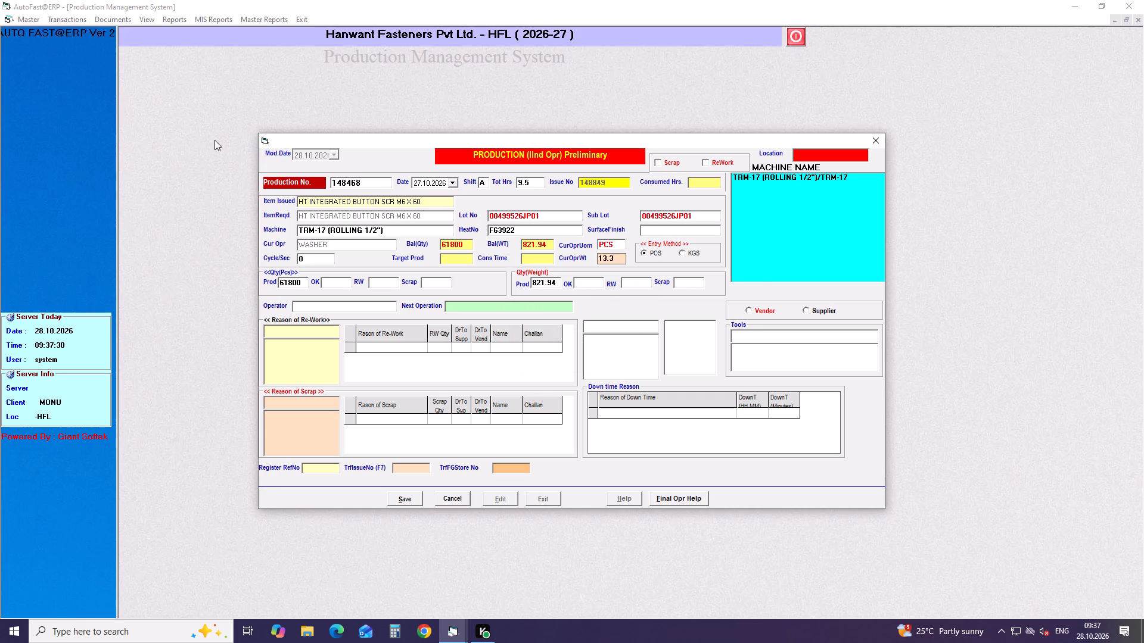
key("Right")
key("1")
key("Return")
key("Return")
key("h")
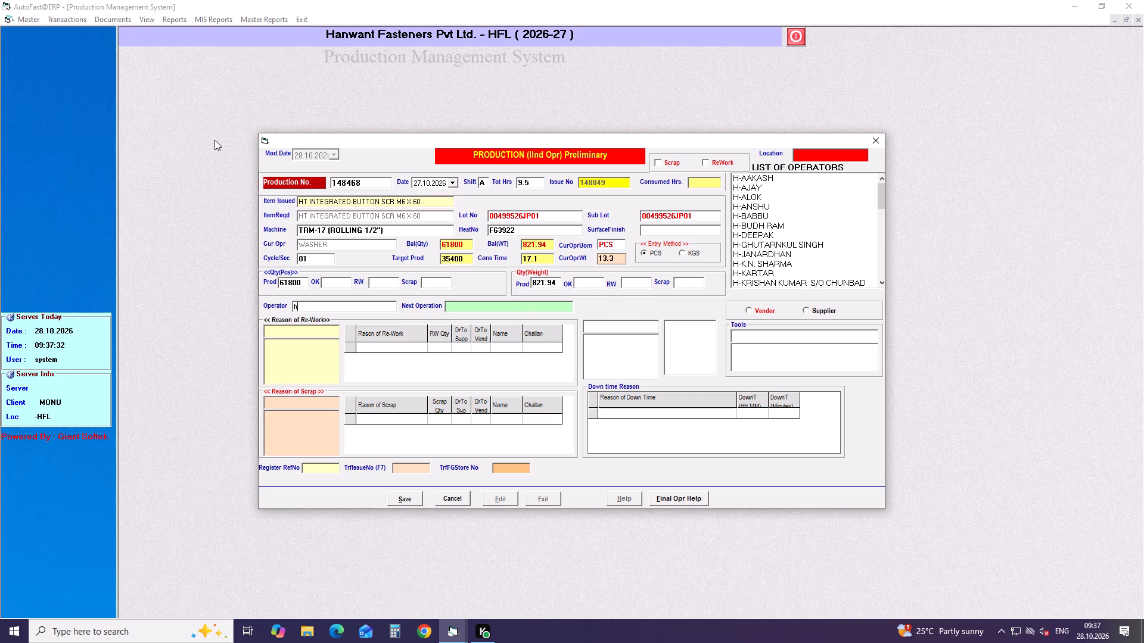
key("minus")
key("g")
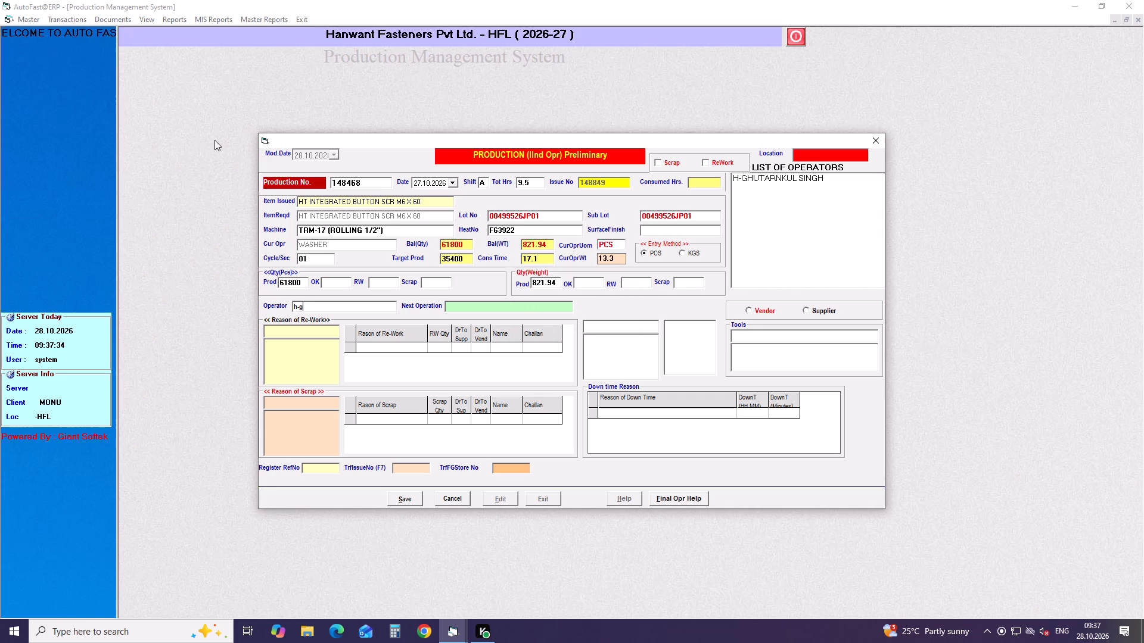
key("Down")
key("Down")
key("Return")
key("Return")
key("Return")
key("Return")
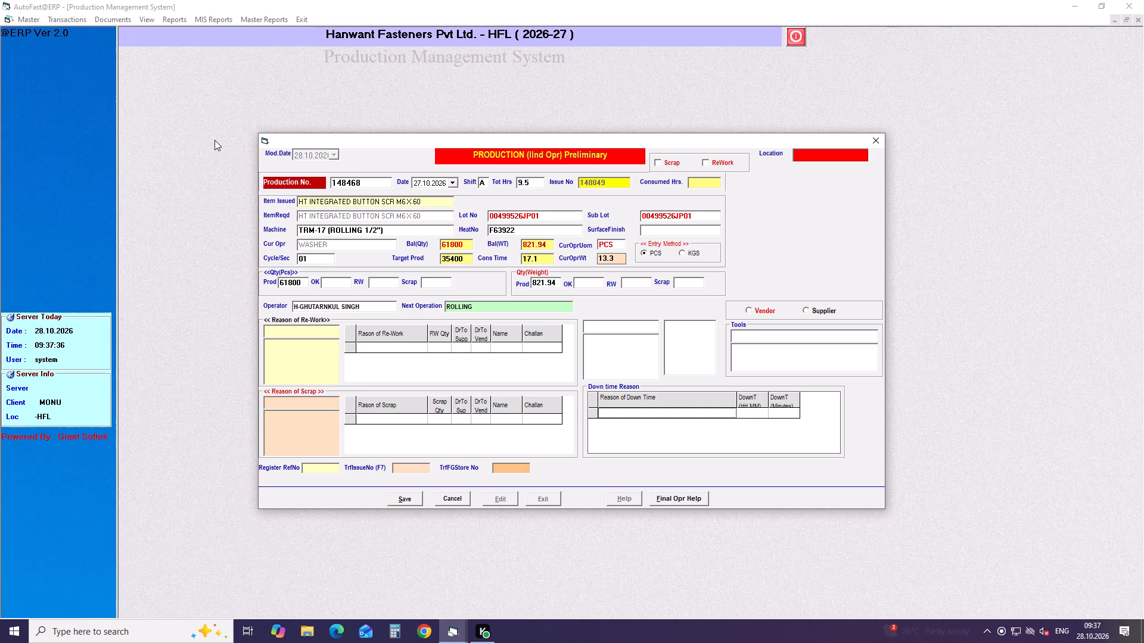
left_click(405, 502)
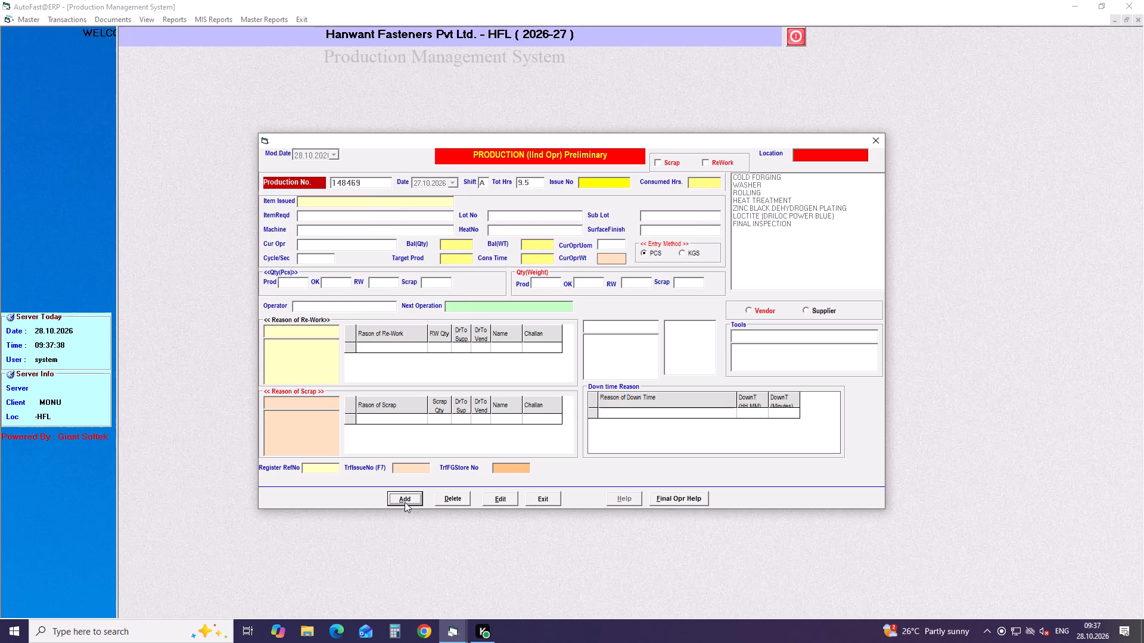
left_click(878, 139)
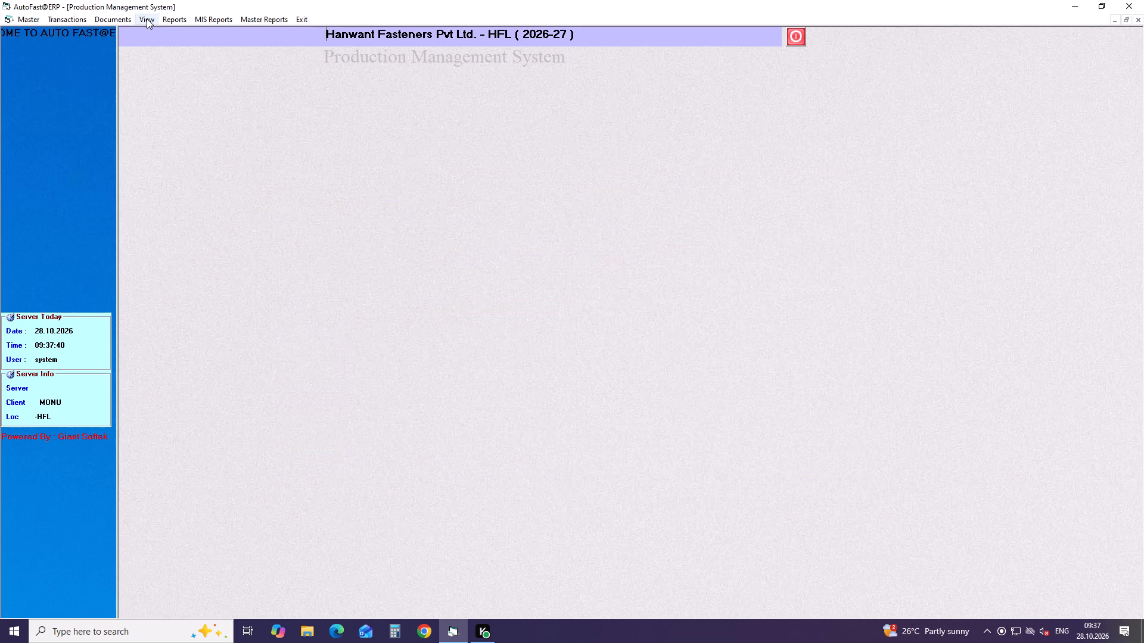
Open the list of MRPs pending for inspection and select the HT INTEGRATED BUTTON SCR M6 X 60 production record for final entry.
left_click(146, 18)
left_click(148, 29)
key("Return")
key("Return")
key("Return")
key("Return")
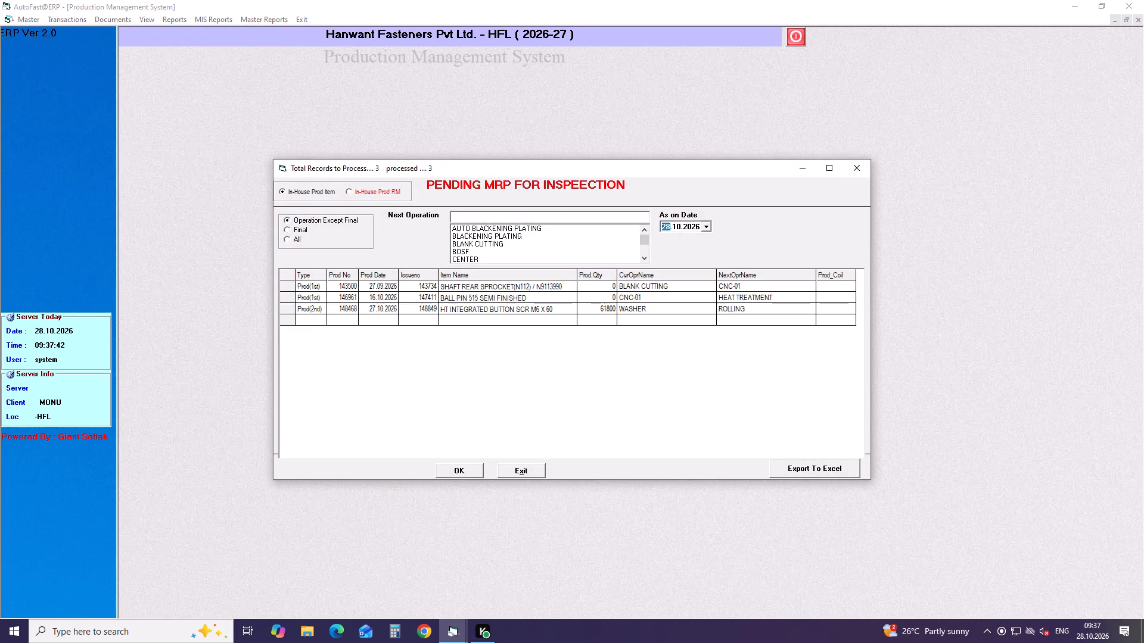
left_click(427, 308)
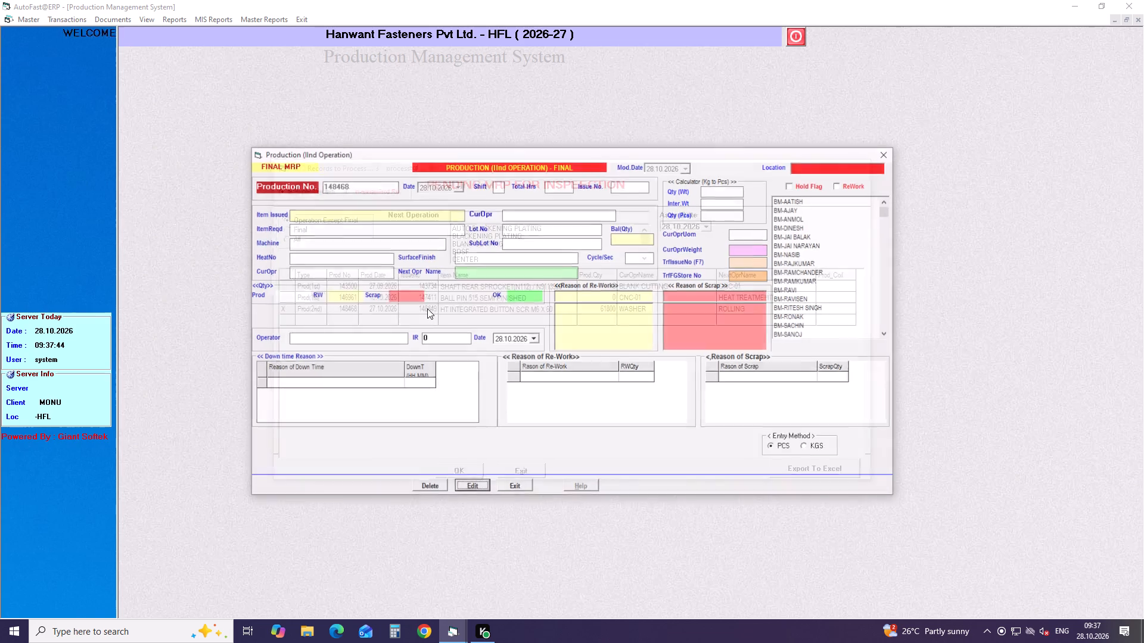
Accept 61800 OK pcs with no rework or scrap, save the final second-operation production, and close the pending list.
key("Return")
key("Return")
key("Return")
key("Return")
key("Return")
key("Return")
key("Return")
key("Return")
key("Return")
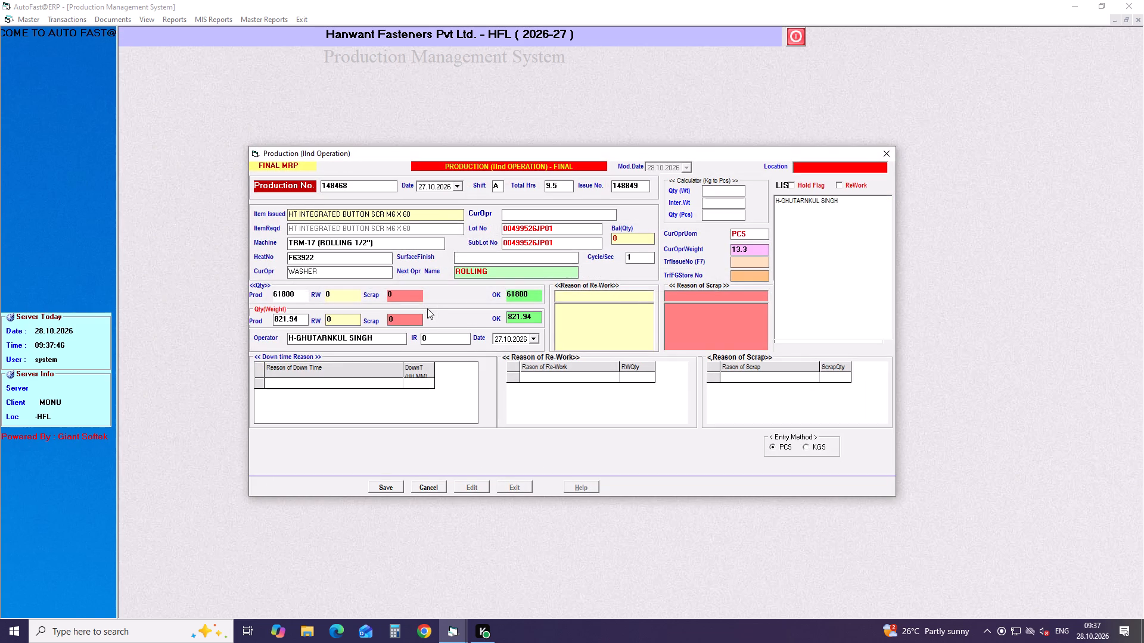
key("Return")
key("Return")
key("Return")
key("Return")
key("Return")
key("Return")
key("Return")
key("Return")
key("Return")
key("Return")
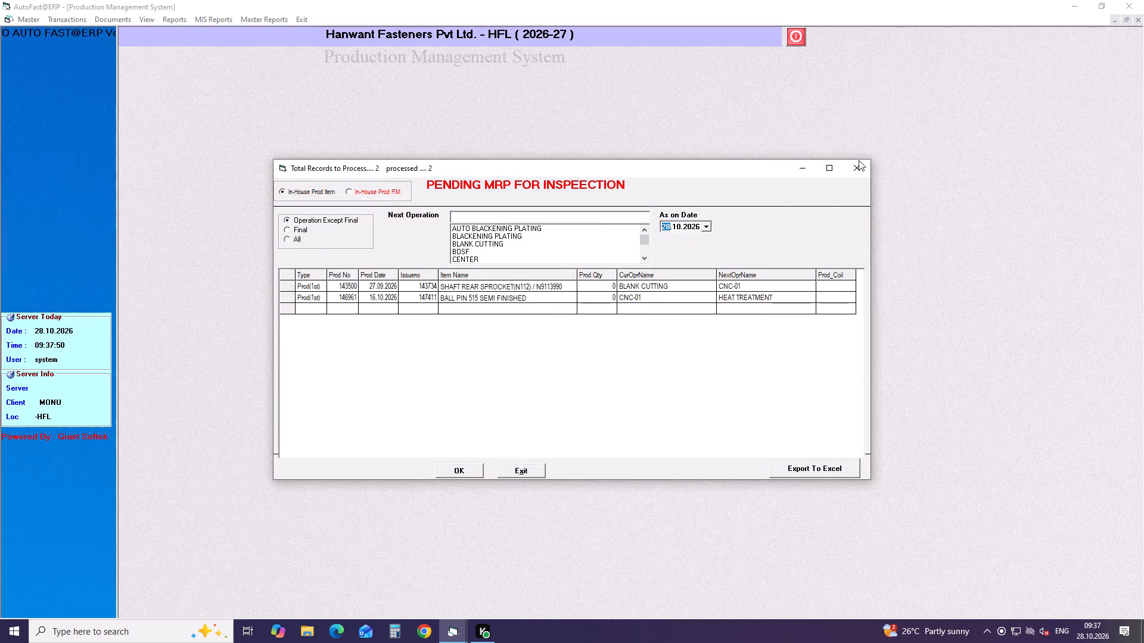
left_click(857, 166)
Start a second-operation item issue dated 27.10.2026 for HT INTEGRATED BUTTON SCR M6 X 60/I0234.
left_click(71, 21)
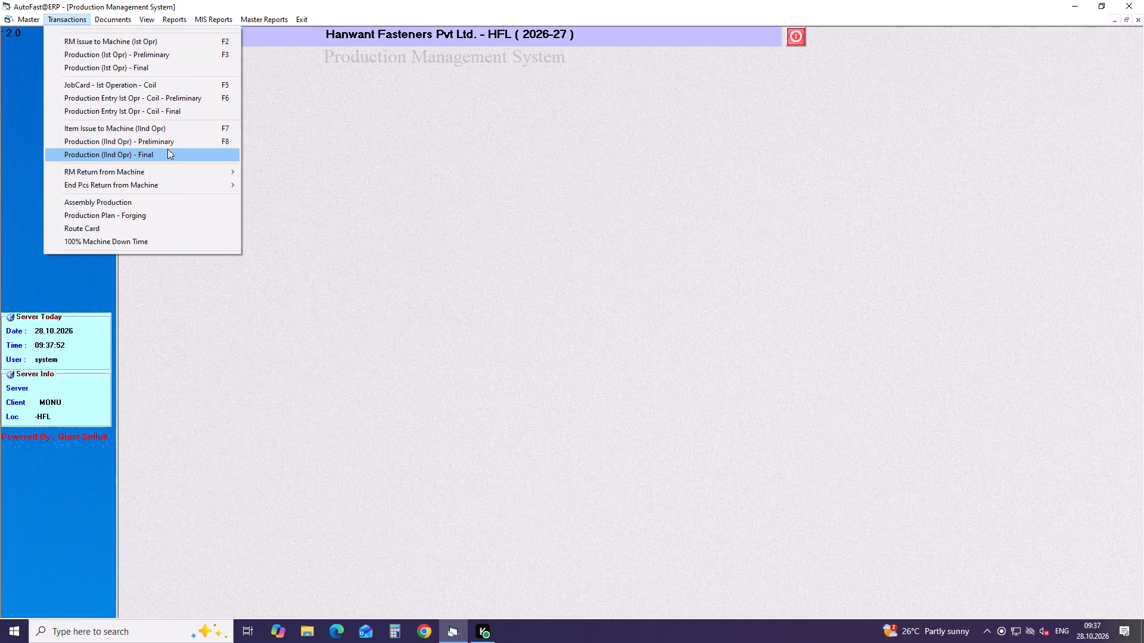
left_click_drag(175, 142, 183, 129)
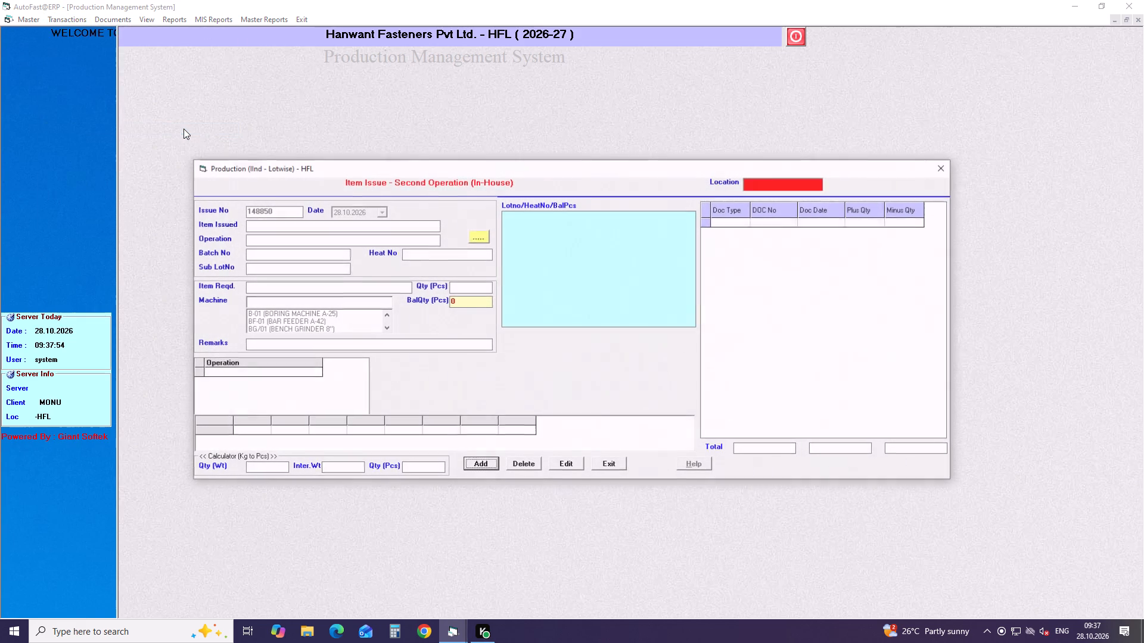
key("Return")
key("Return")
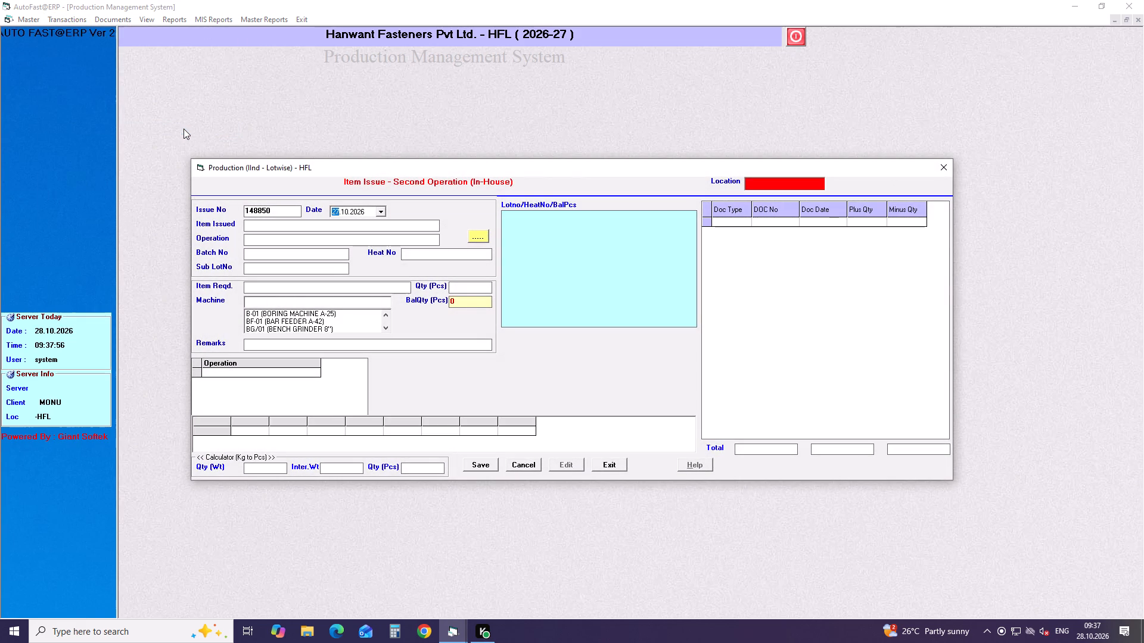
key("Return")
type("ht int")
key("space")
key("Down")
key("Down")
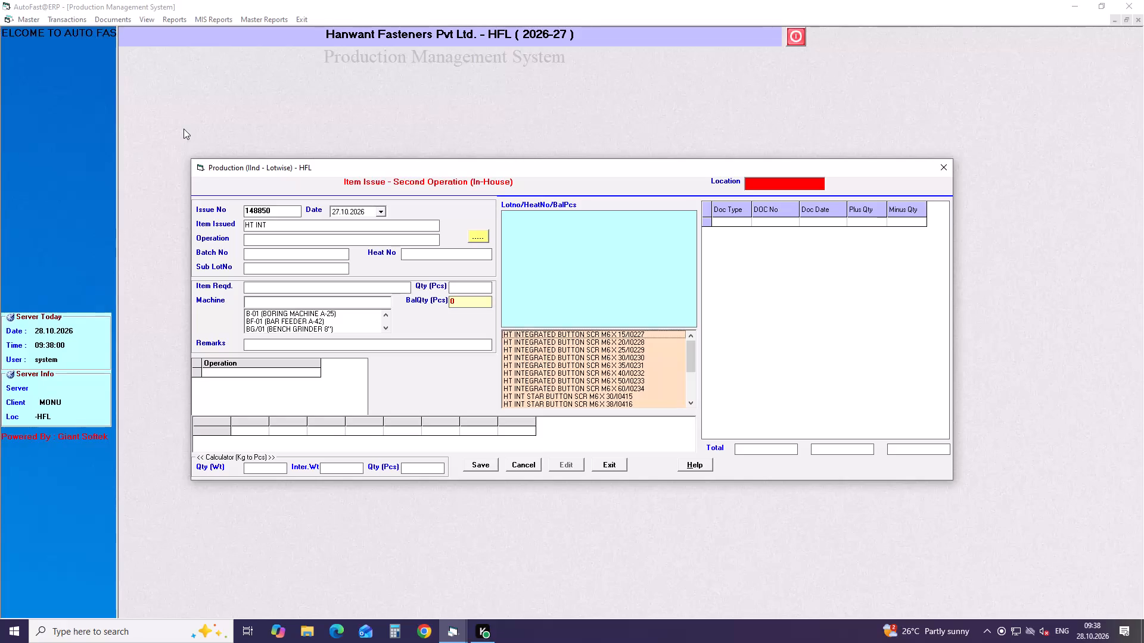
key("Down")
key("Down")
key("Down")
key("Down")
key("Down")
key("Down")
key("Down")
key("Return")
key("Return")
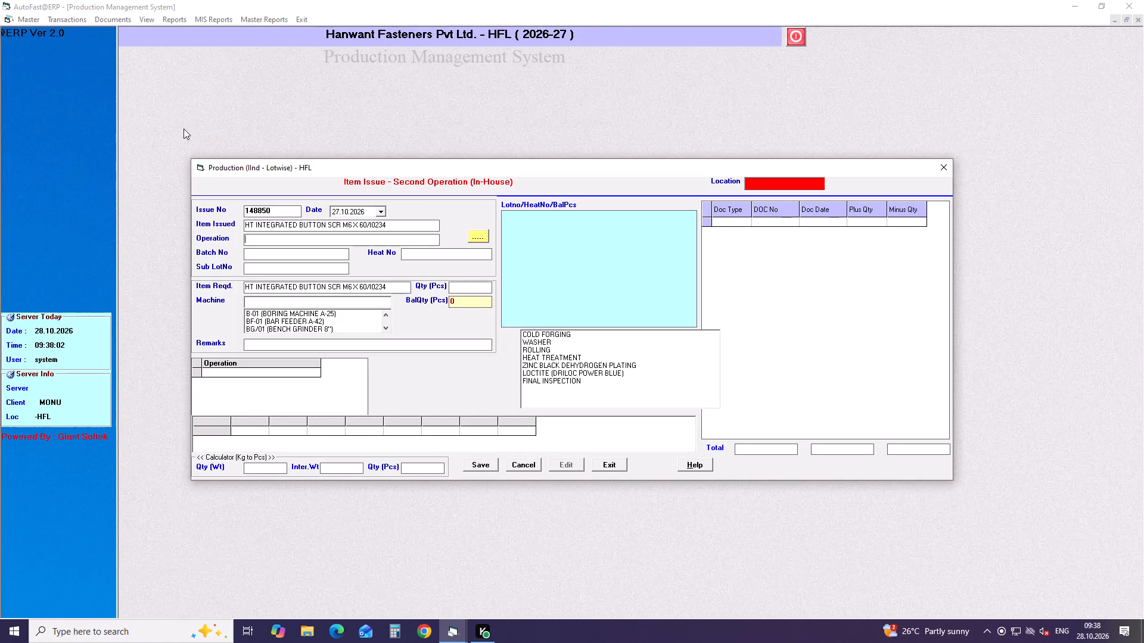
Choose ROLLING as the operation and select lot 00470626GP02 with heat F262390.
key("Down")
key("Down")
key("Down")
key("Down")
key("Return")
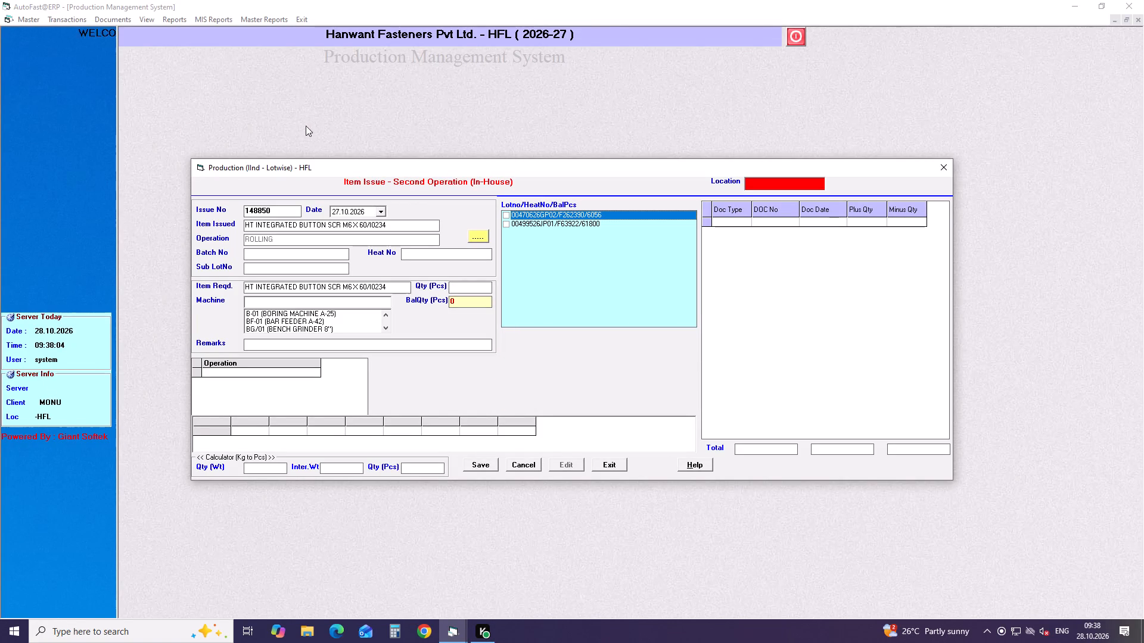
left_click(506, 216)
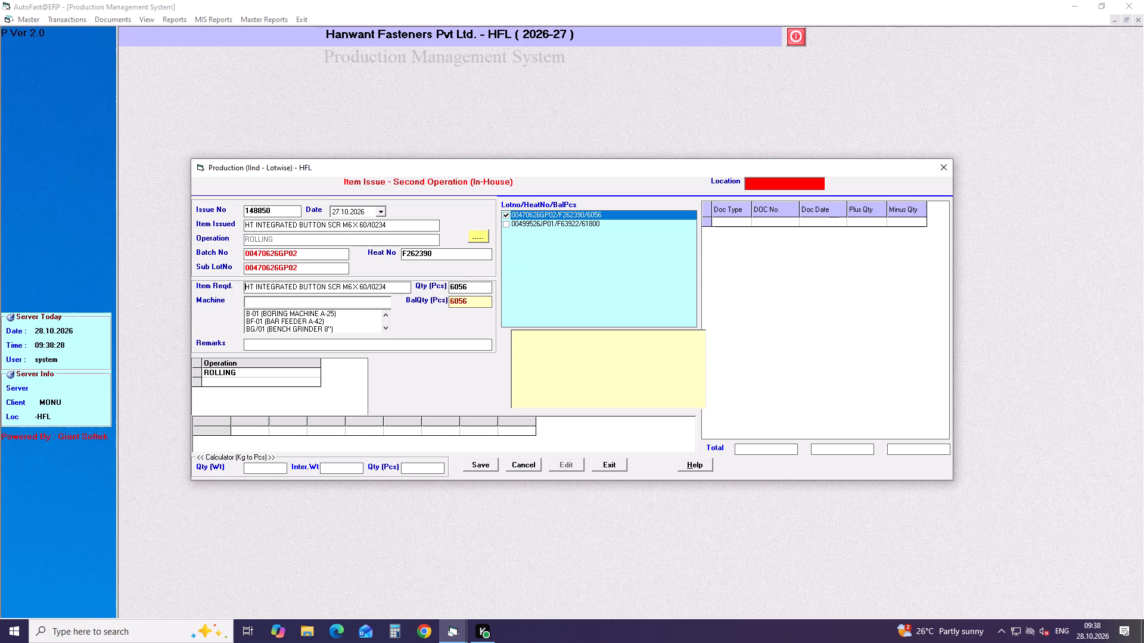
Accept the quantity of 6056 pcs, assign machine TRM-17 (ROLLING 1/2"), and save the item issue.
left_click(478, 291)
key("Return")
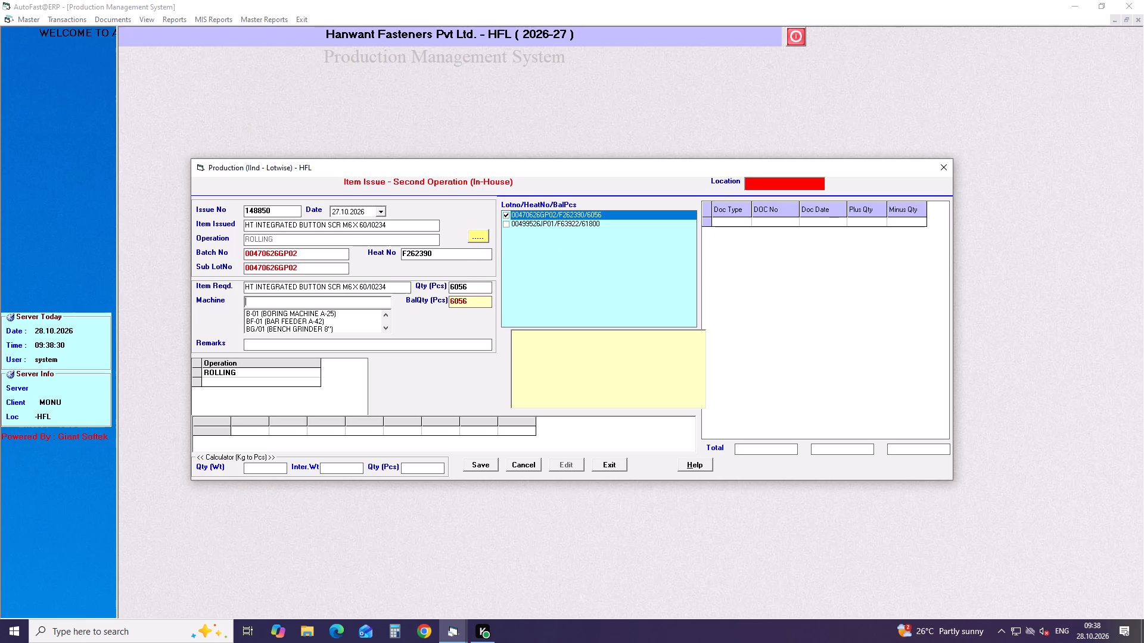
type("tr")
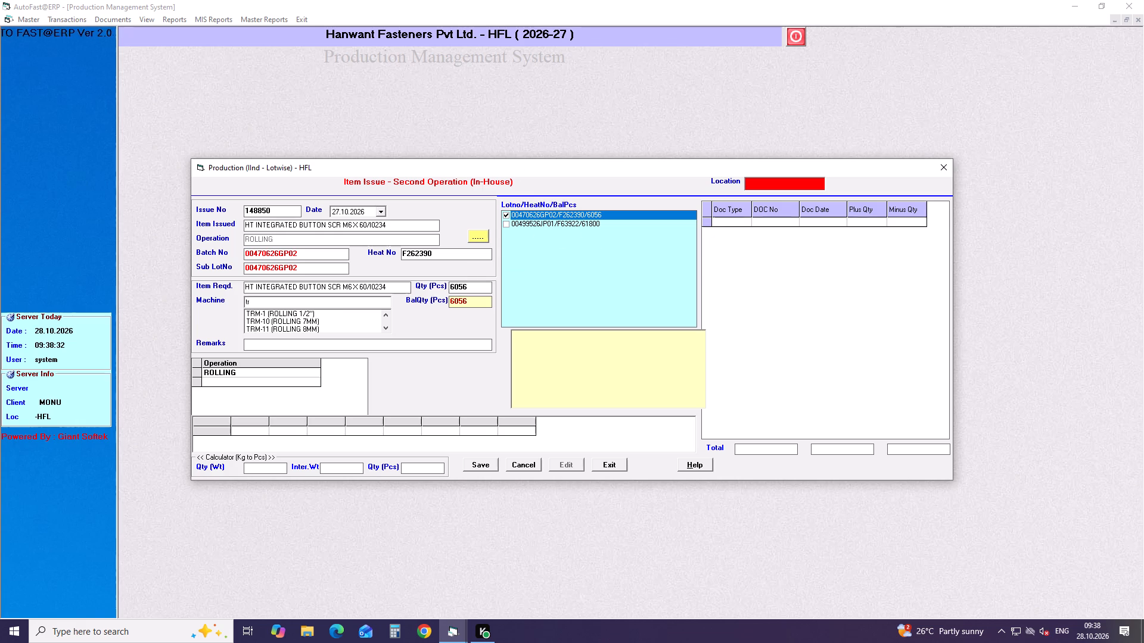
key("m")
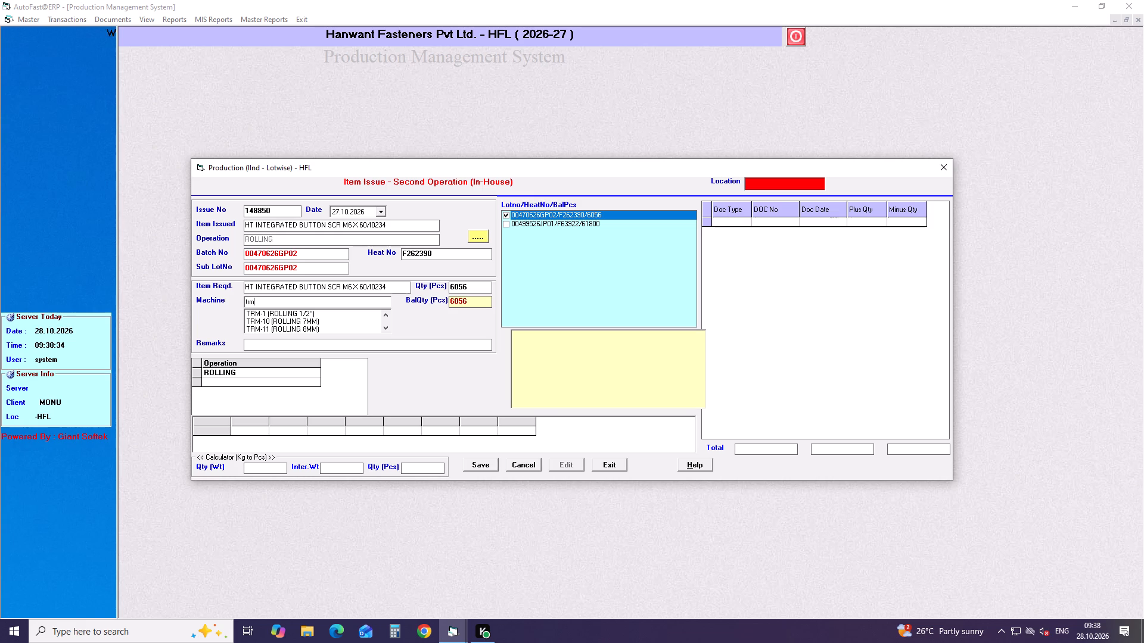
key("Down")
key("Down")
key("Down")
key("Down")
key("Down")
key("Down")
key("Down")
key("Down")
key("Down")
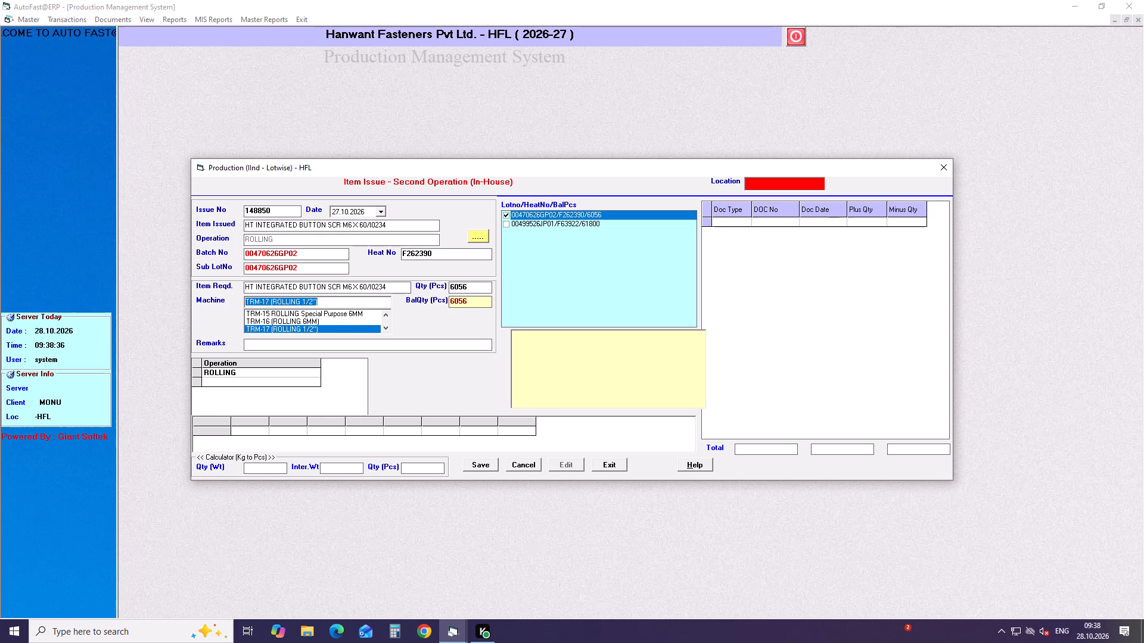
key("Down")
key("Up")
key("Return")
key("Return")
key("Return")
Start another item issue dated 27.10.2026 for HT INTEGRATED BUTTON SCR M6 X 60/I0234.
key("Return")
key("Return")
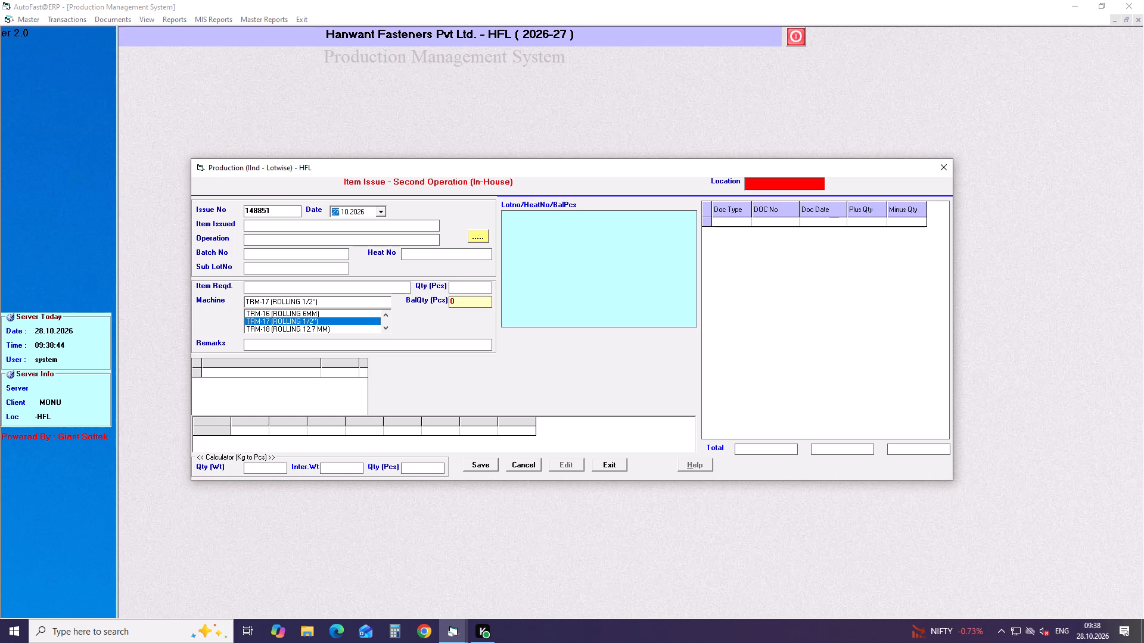
key("Return")
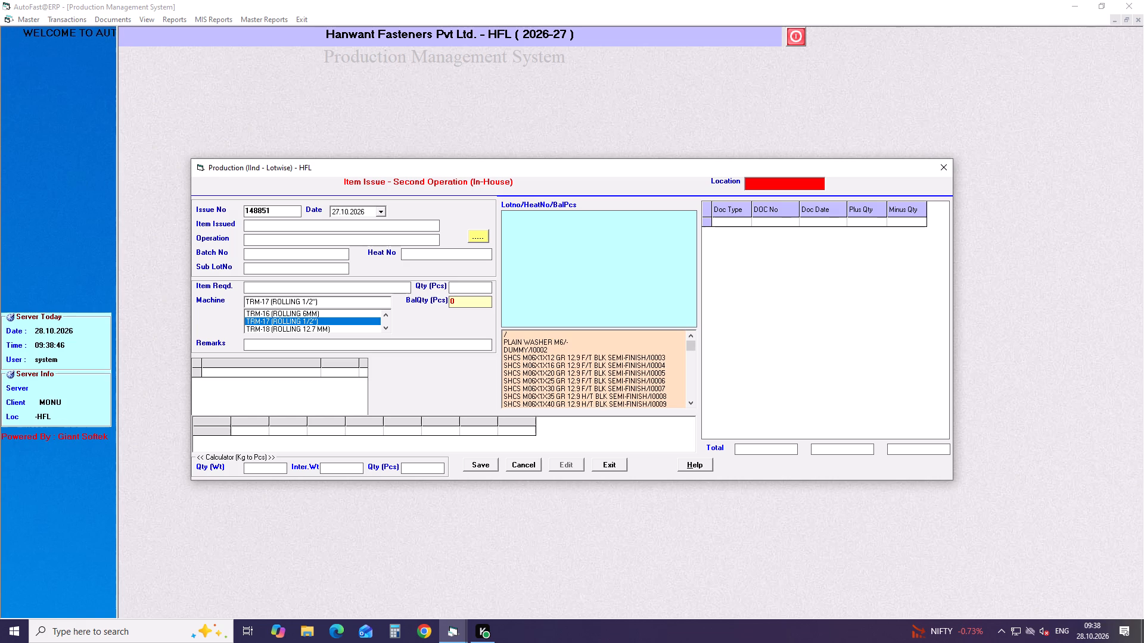
type("hy int")
key("space")
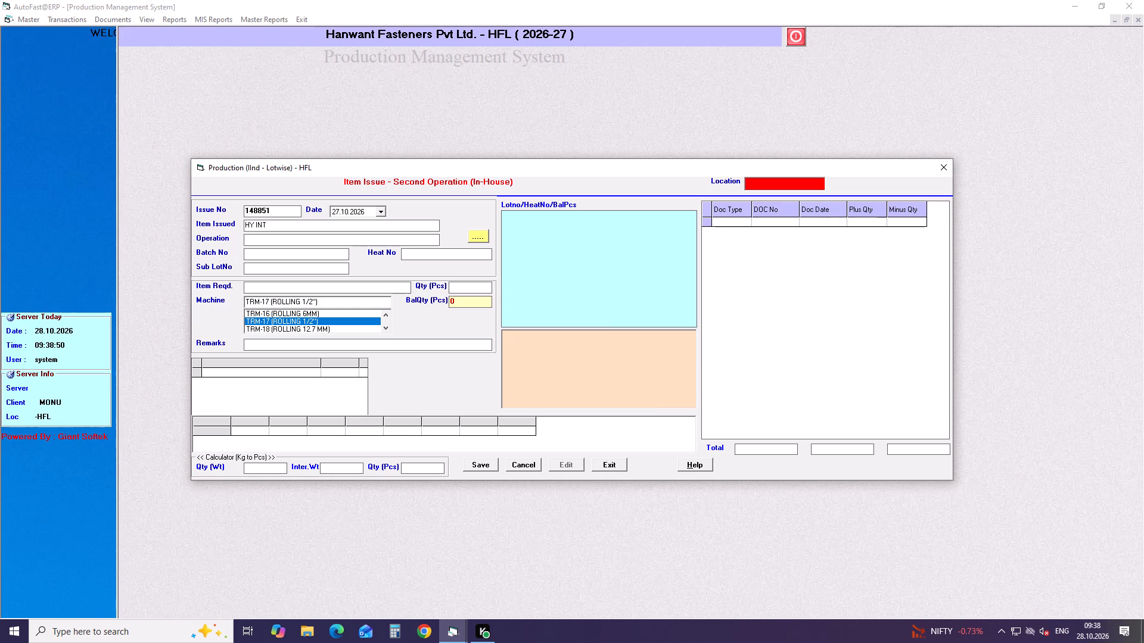
key("BackSpace")
key("BackSpace")
key("BackSpace")
key("BackSpace")
key("BackSpace")
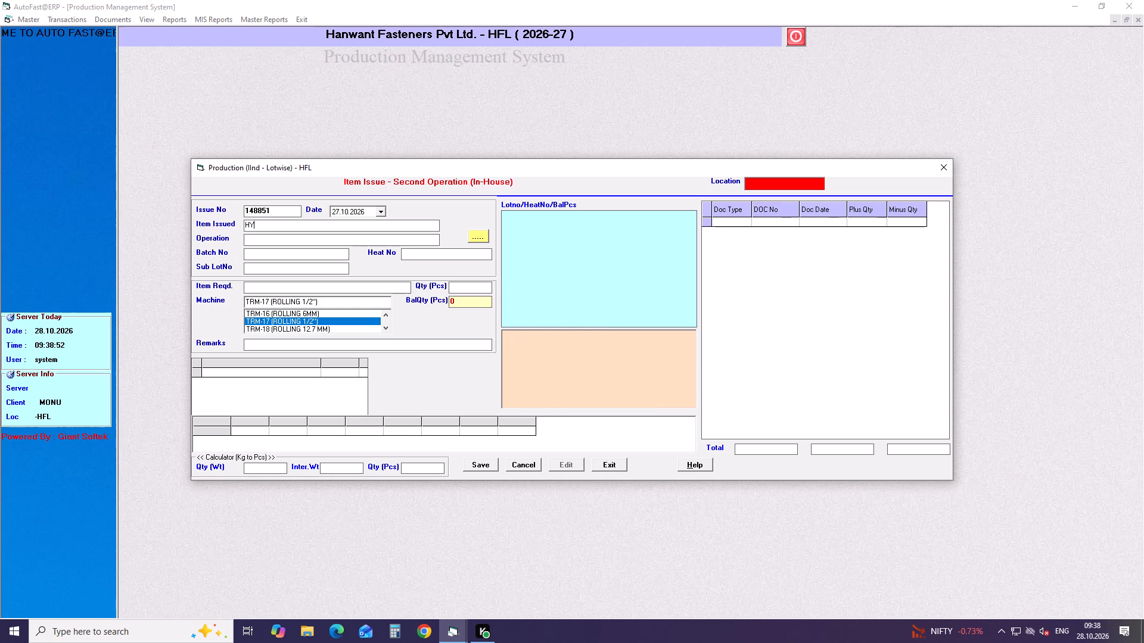
key("BackSpace")
type("t int")
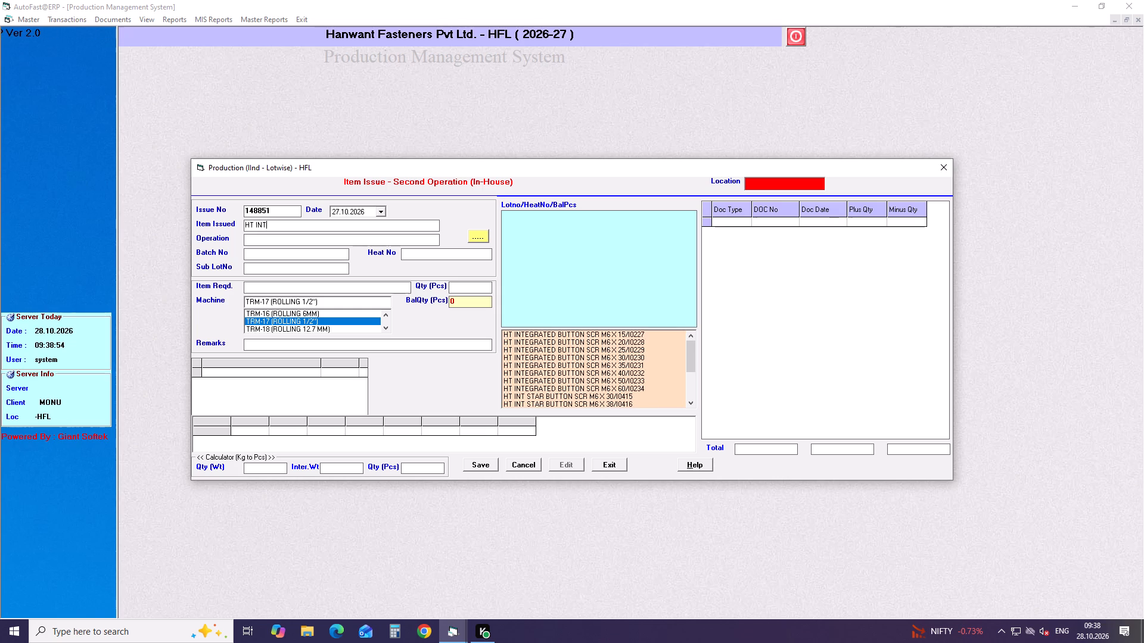
key("Down")
key("Down")
key("Down")
key("Down")
key("Down")
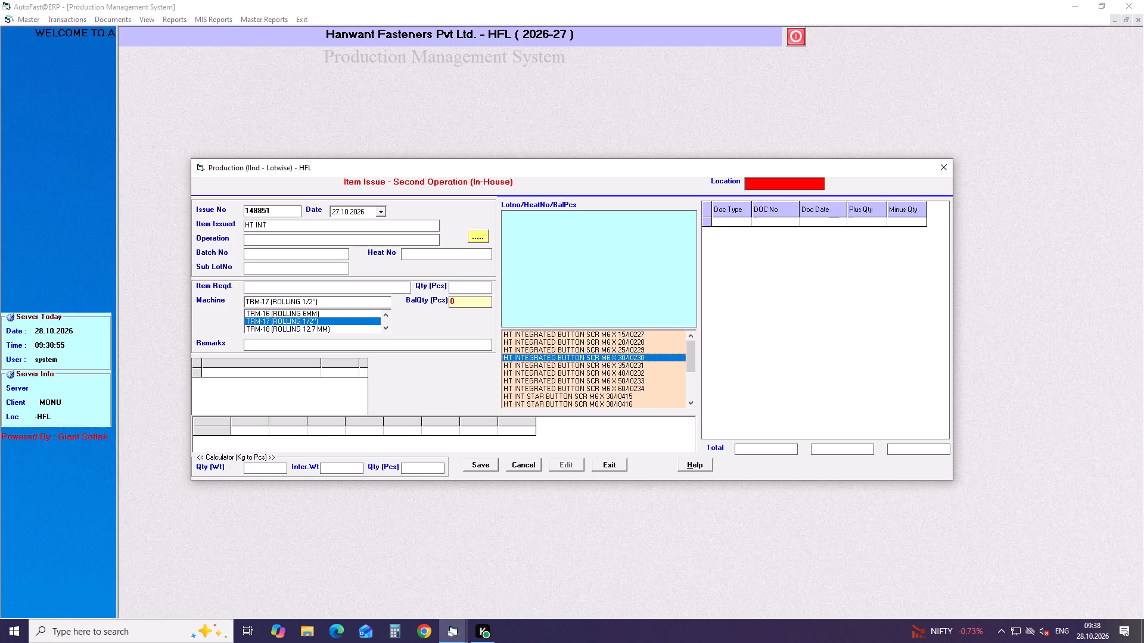
key("Down")
key("Down")
key("Down")
key("Down")
key("Return")
key("Return")
Choose ROLLING as the operation and select lot 00499526JP01 with heat F63922.
key("Down")
key("Down")
key("Down")
key("Down")
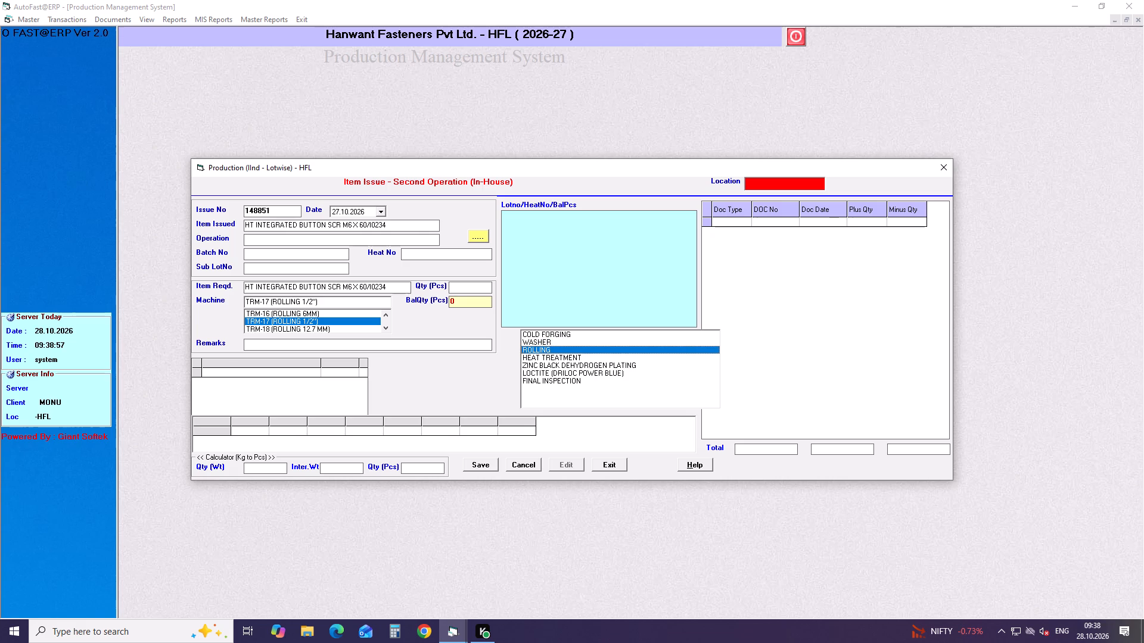
key("Return")
left_click(507, 216)
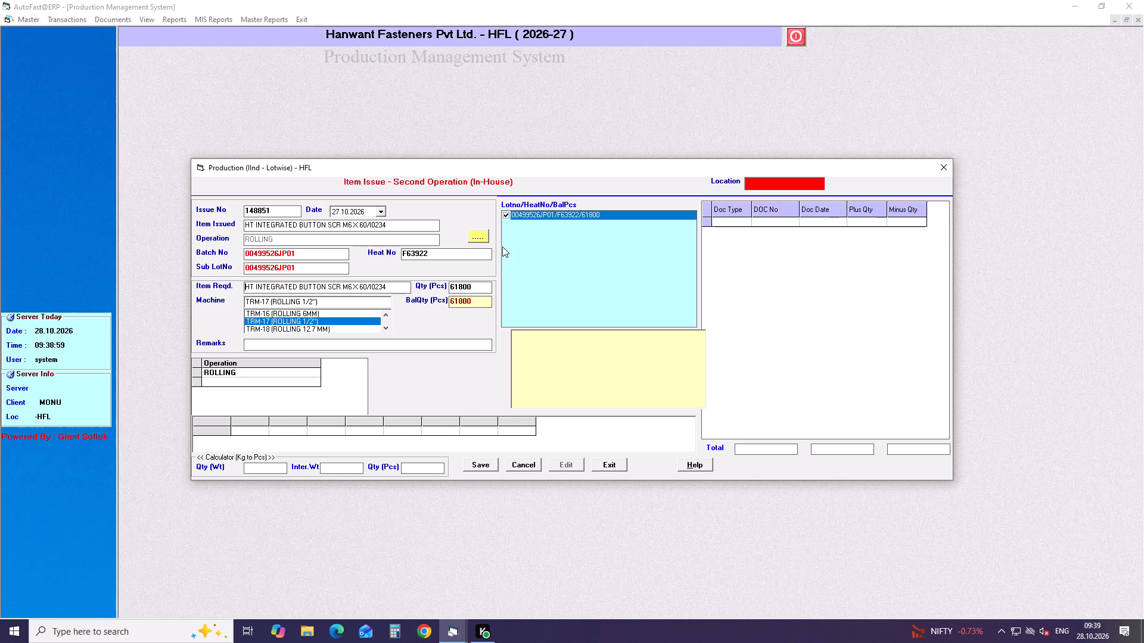
Set the quantity to 10222 pcs, keep machine TRM-17 (ROLLING 1/2"), and save the item issue.
left_click_drag(486, 282, 429, 296)
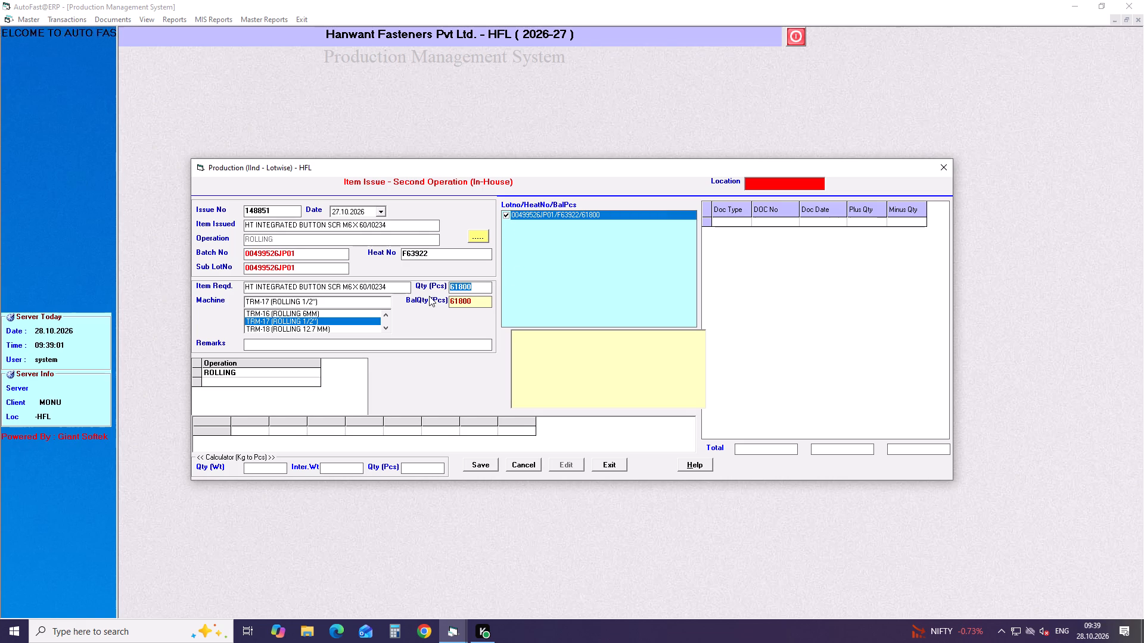
type("10222")
key("Return")
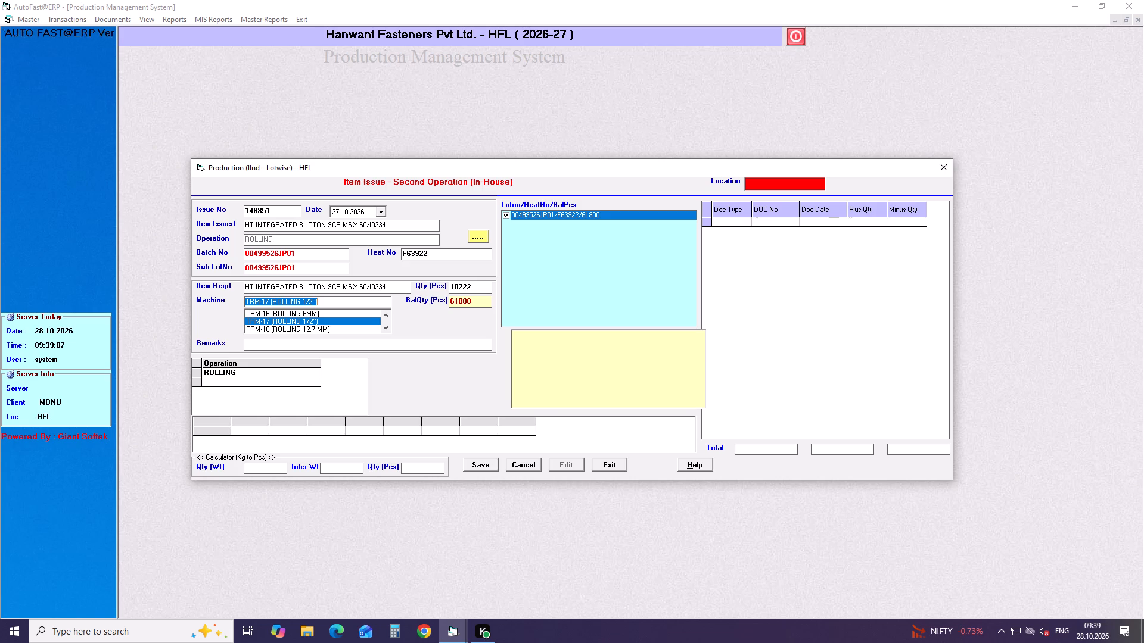
key("Return")
key("Return")
key("Return")
key("Return")
key("Return")
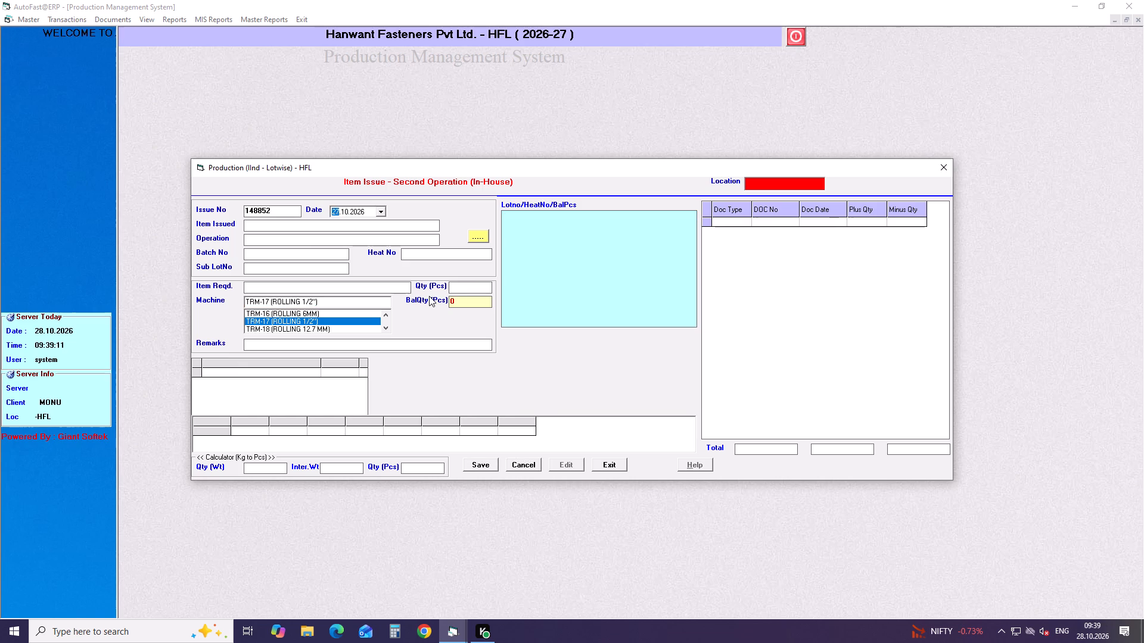
Start another item issue dated 27.10.2026 for SHCS M10X1.5X110 GR 12.9 H/T BLK SEMI-FINISH/I0073.
key("Return")
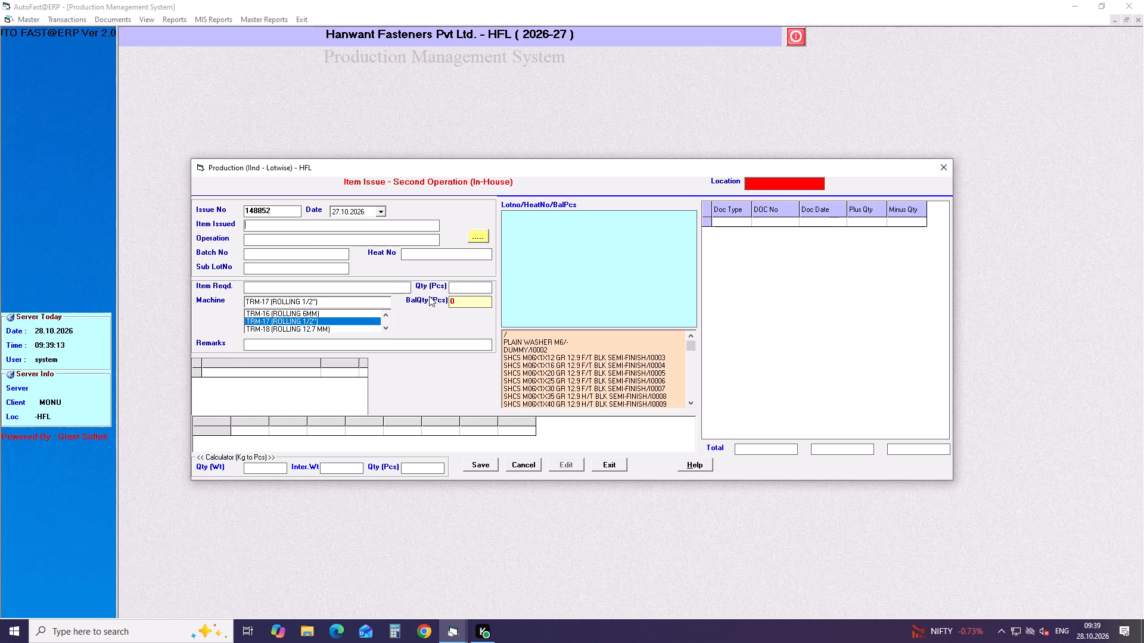
type("shcs")
key("space")
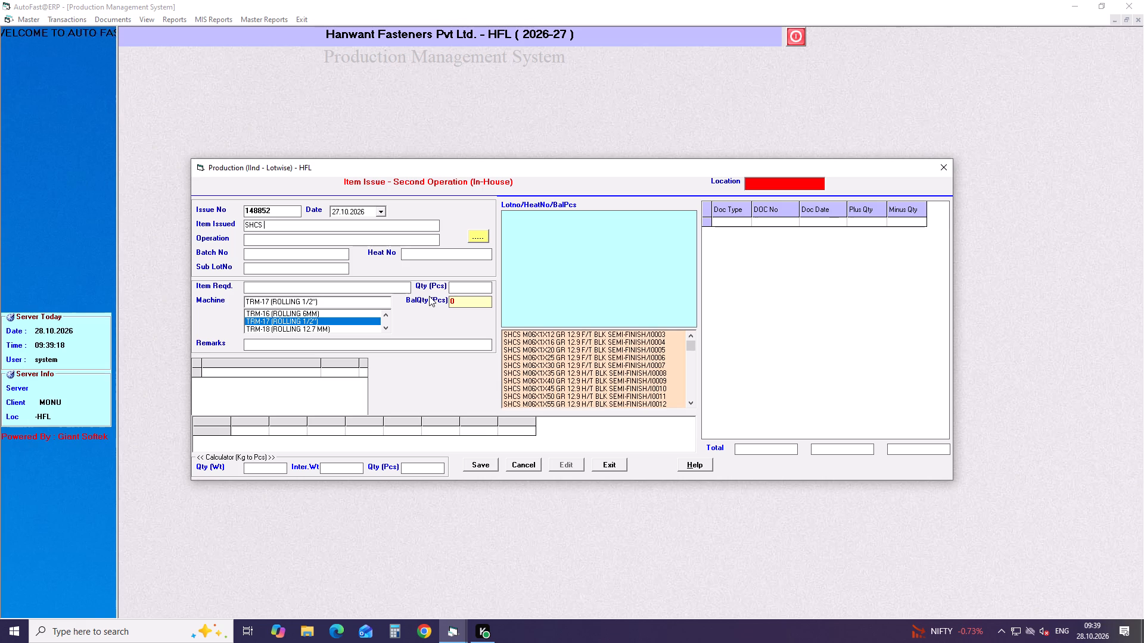
type("m10")
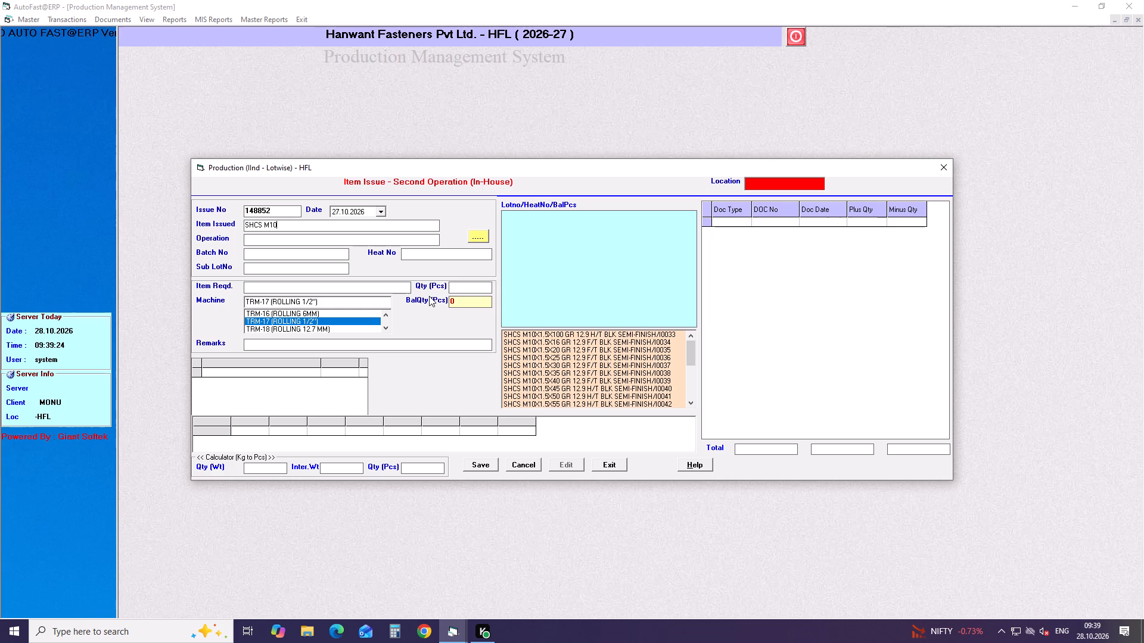
key("Down")
key("Down")
key("Down")
key("Down")
key("Down")
key("Down")
key("Down")
key("Down")
key("Down")
key("Down")
key("Down")
key("Down")
key("Down")
key("Down")
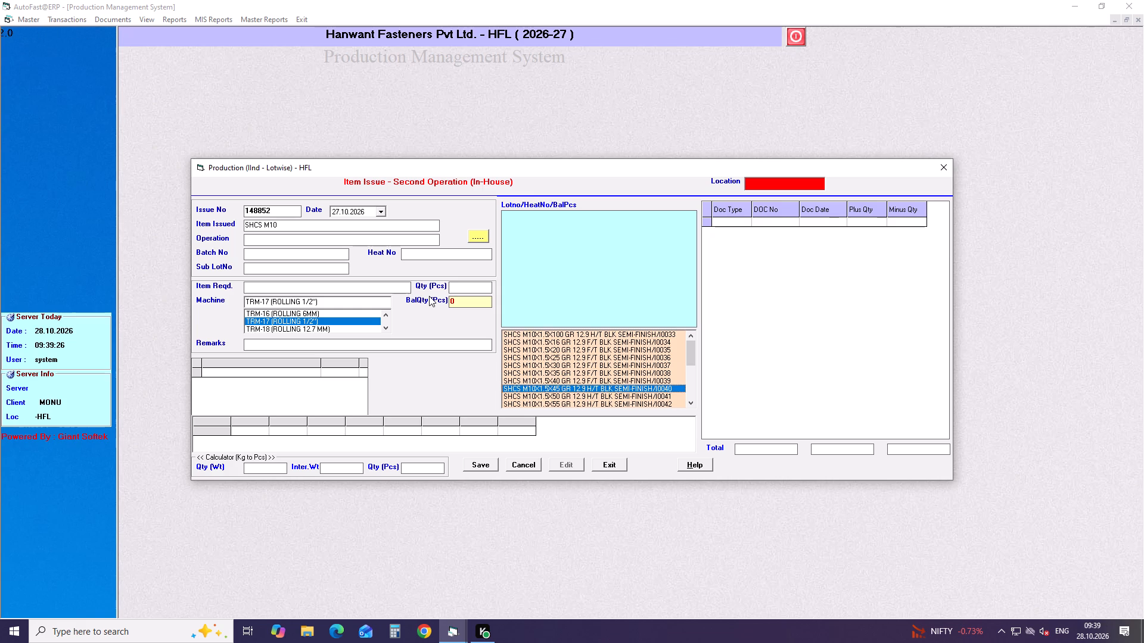
key("Down")
key("Down")
key("Down")
key("Down")
key("Down")
key("Down")
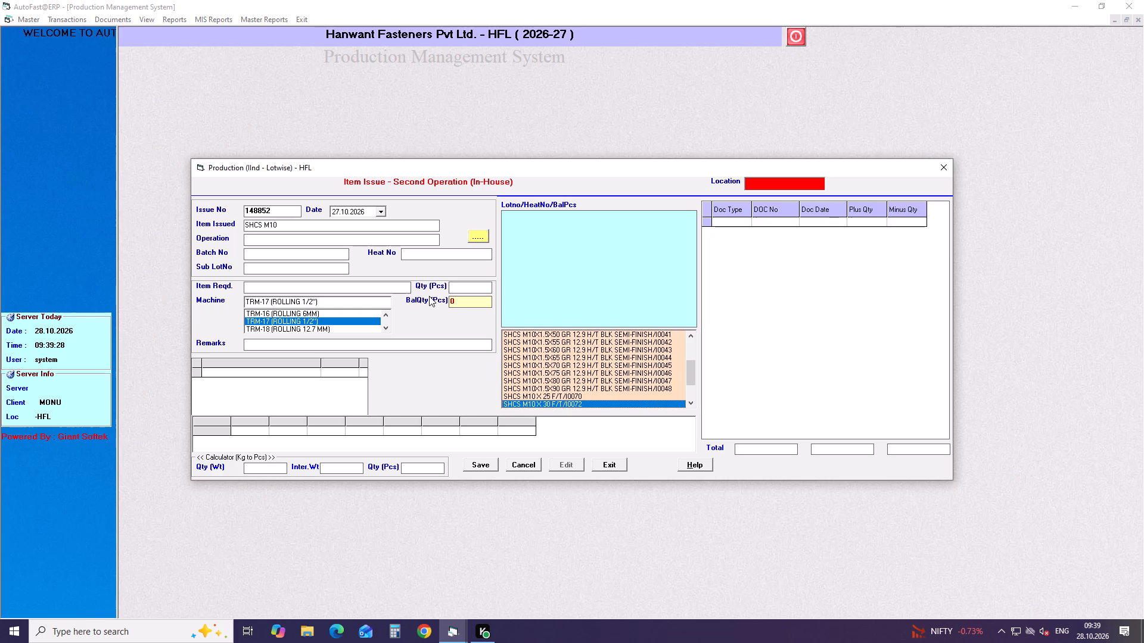
key("Down")
key("Down")
key("Up")
key("Return")
key("Return")
Choose ROLLING as the operation and select lot 00500926JP02 with heat F264495.
key("Down")
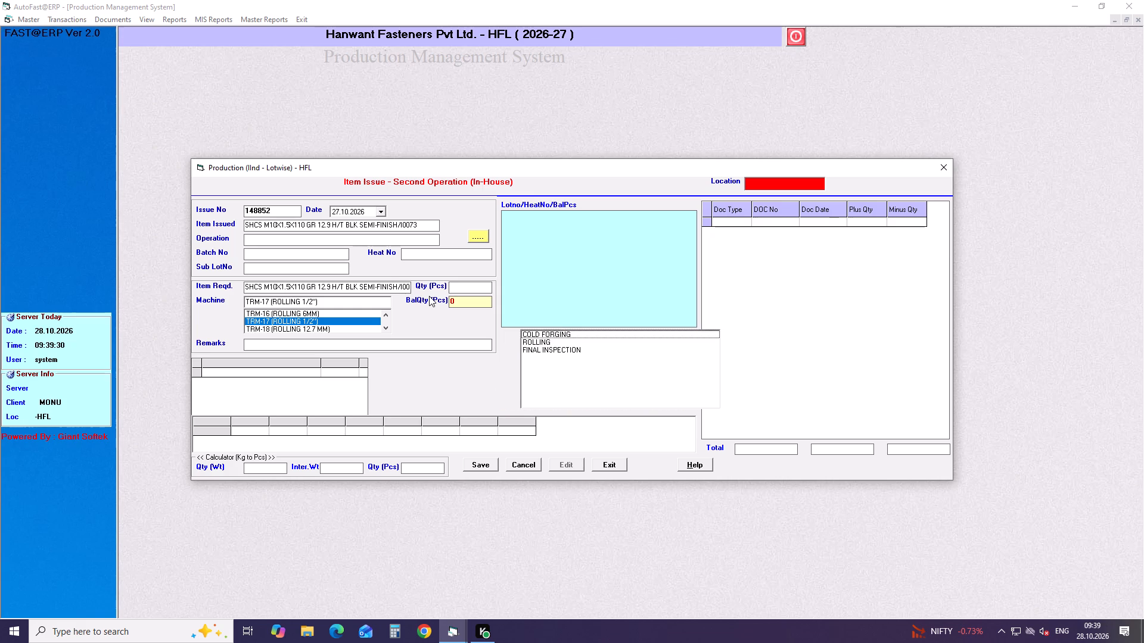
key("Down")
key("Down")
key("Return")
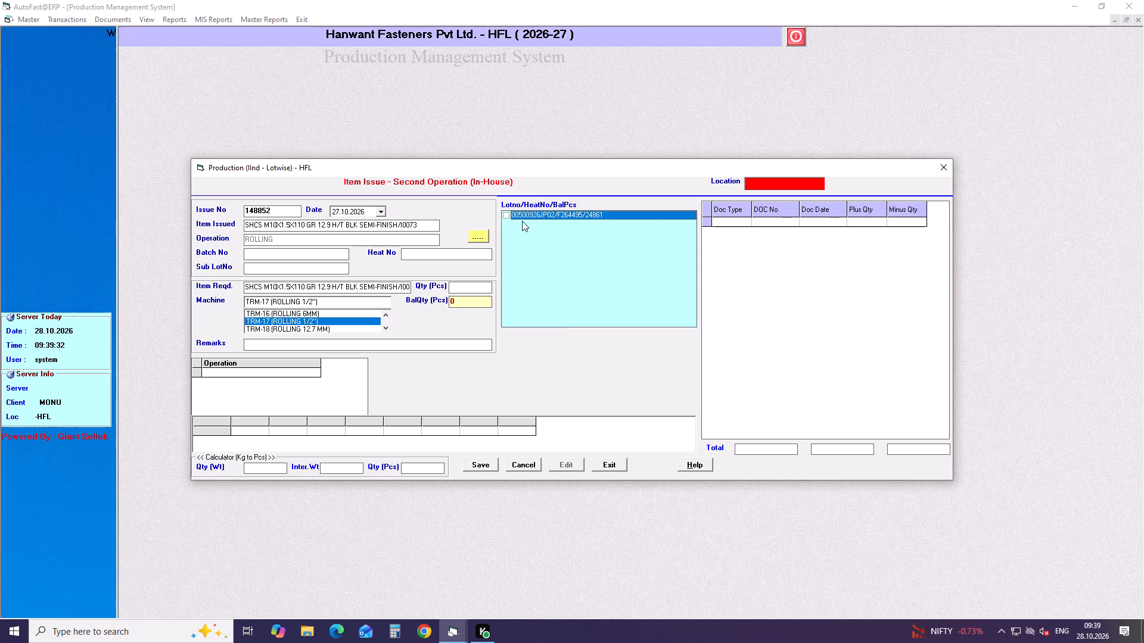
left_click(504, 215)
Set the quantity to 10060 pcs, assign machine TRM-18 (ROLLING 12.7 MM), and save the item issue.
left_click_drag(476, 287, 443, 292)
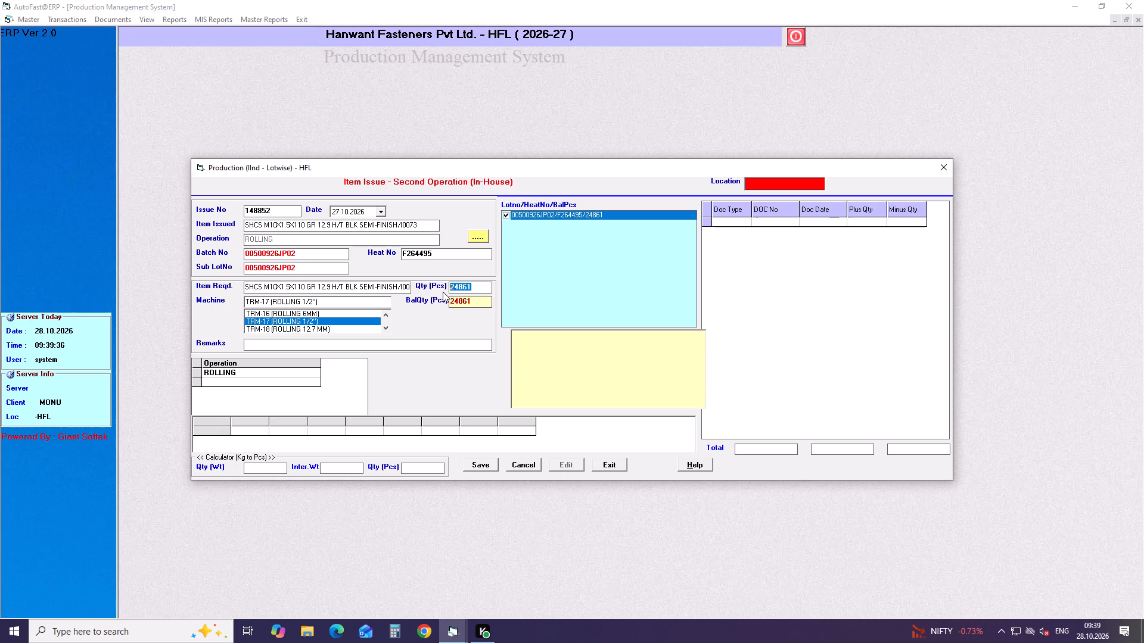
type("10060")
key("Return")
key("Down")
key("Return")
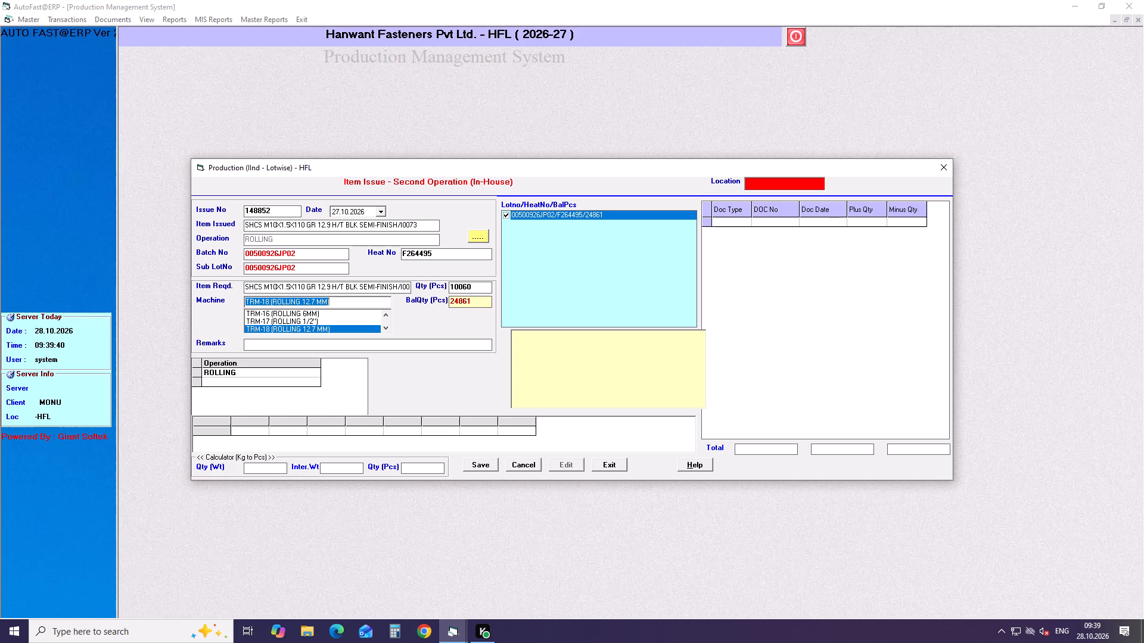
key("Return")
key("Return")
key("Return")
key("Return")
Start another item issue dated 27.10.2026 for SCREW PAN 5 X 12/I0291.
key("Return")
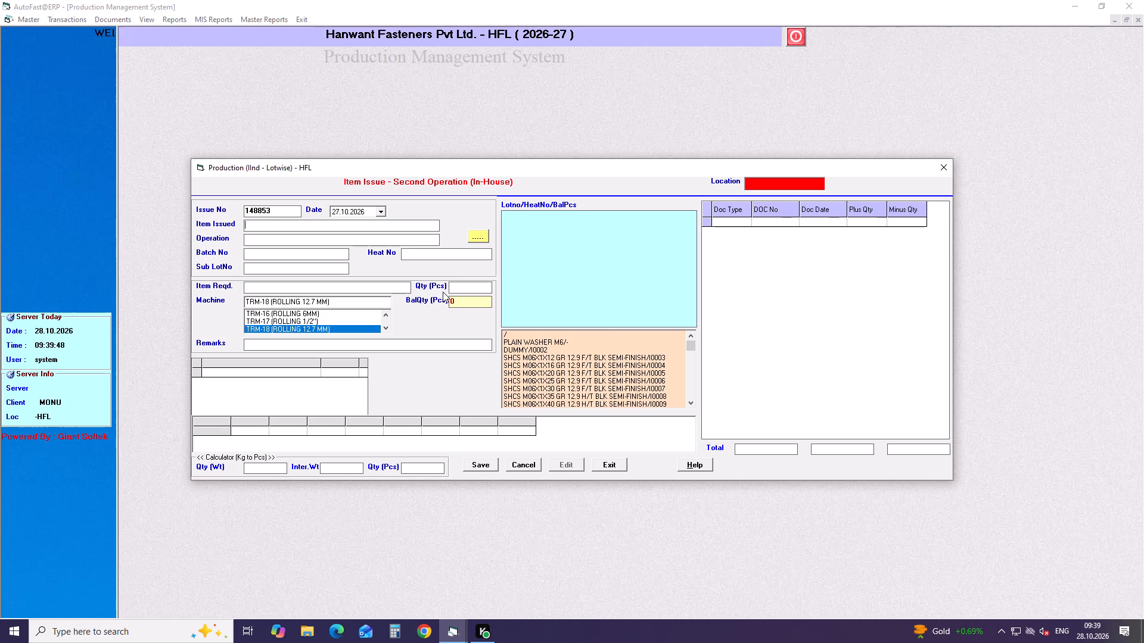
key("Return")
key("Return")
type("screw")
key("space")
type("pan")
key("Down")
key("Down")
key("Down")
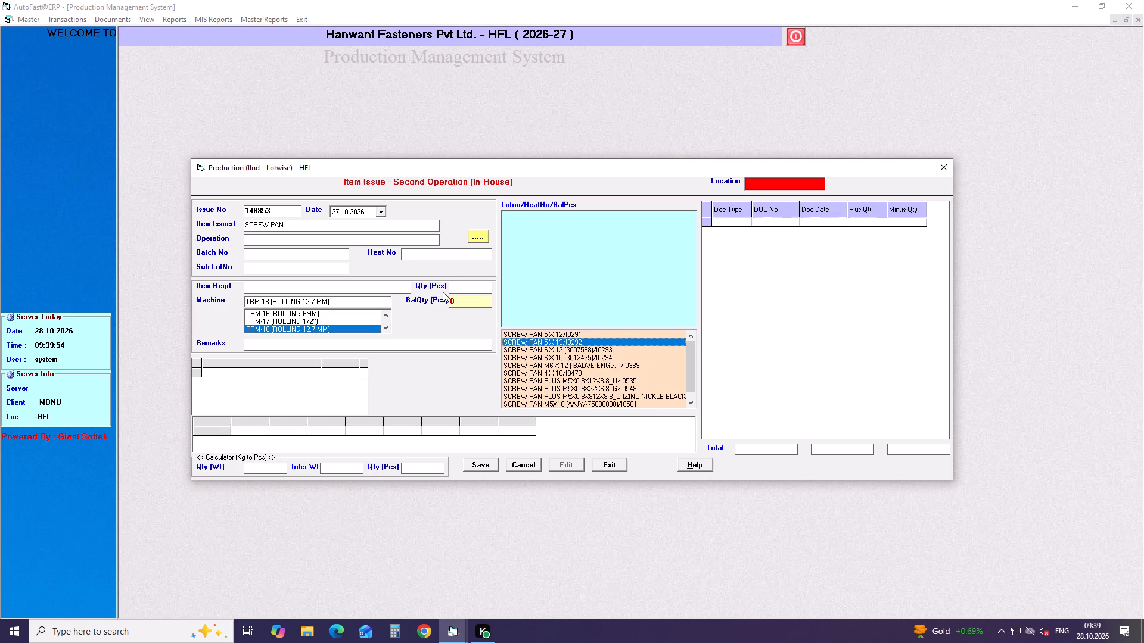
key("Up")
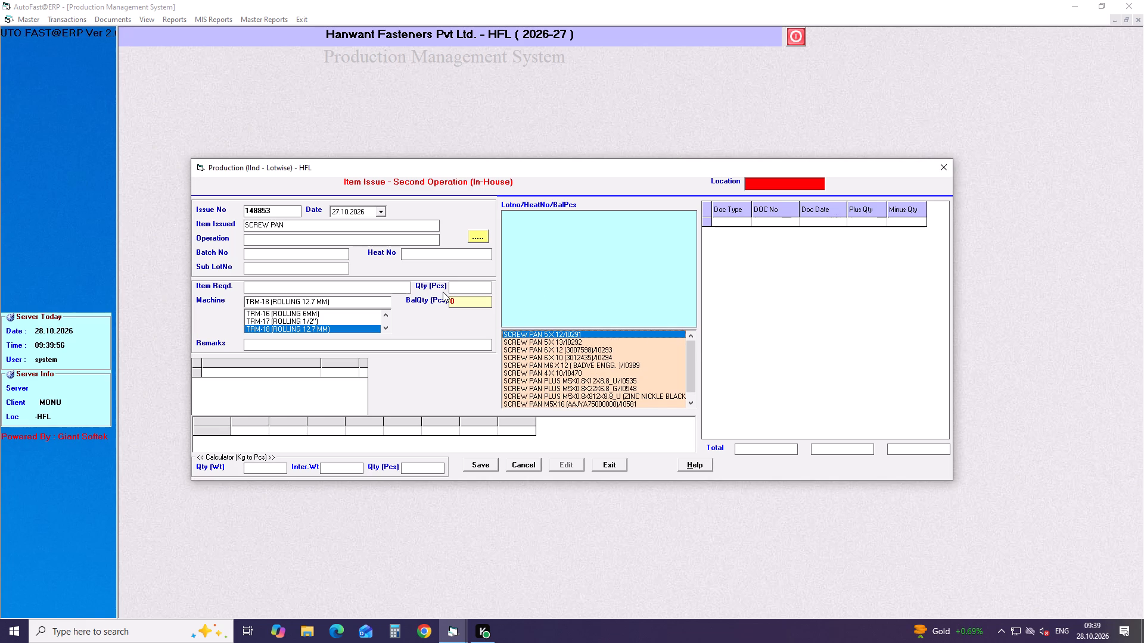
key("Return")
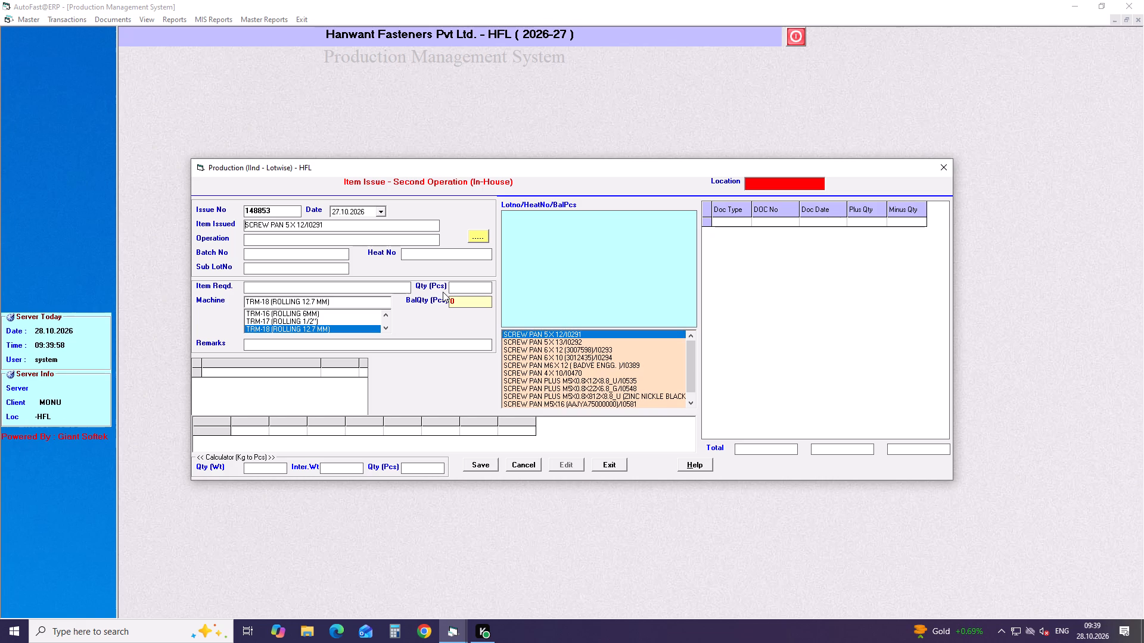
key("Return")
Choose ROLLING as the operation and select lot 00499426JP03 with heat 4521029.
key("Down")
key("Down")
key("Down")
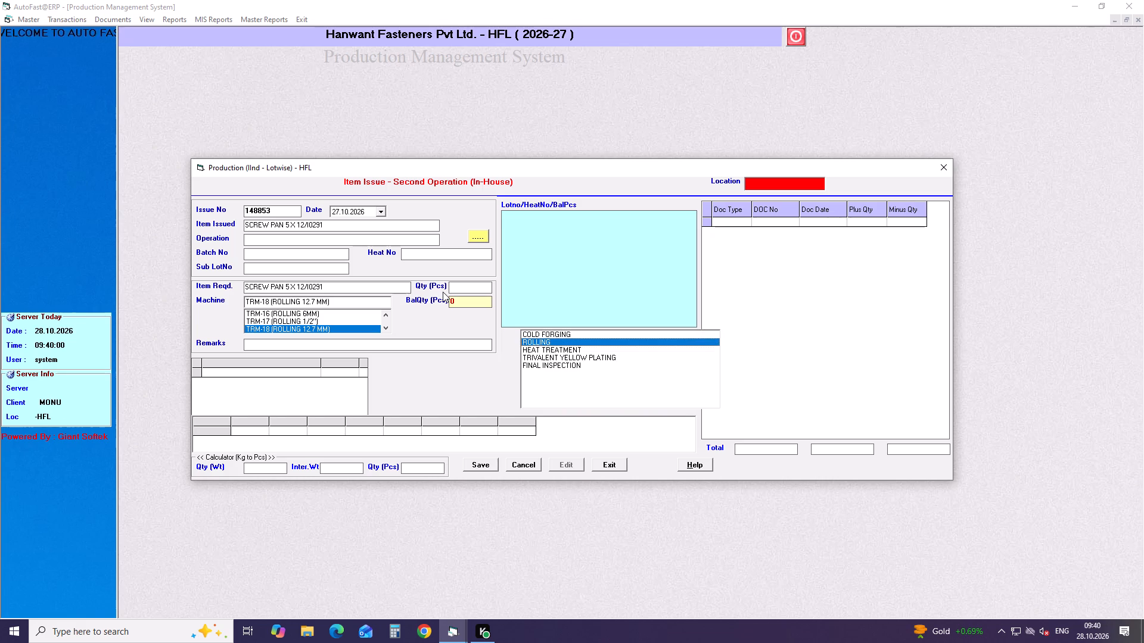
key("Return")
key("Return")
key("Down")
key("Down")
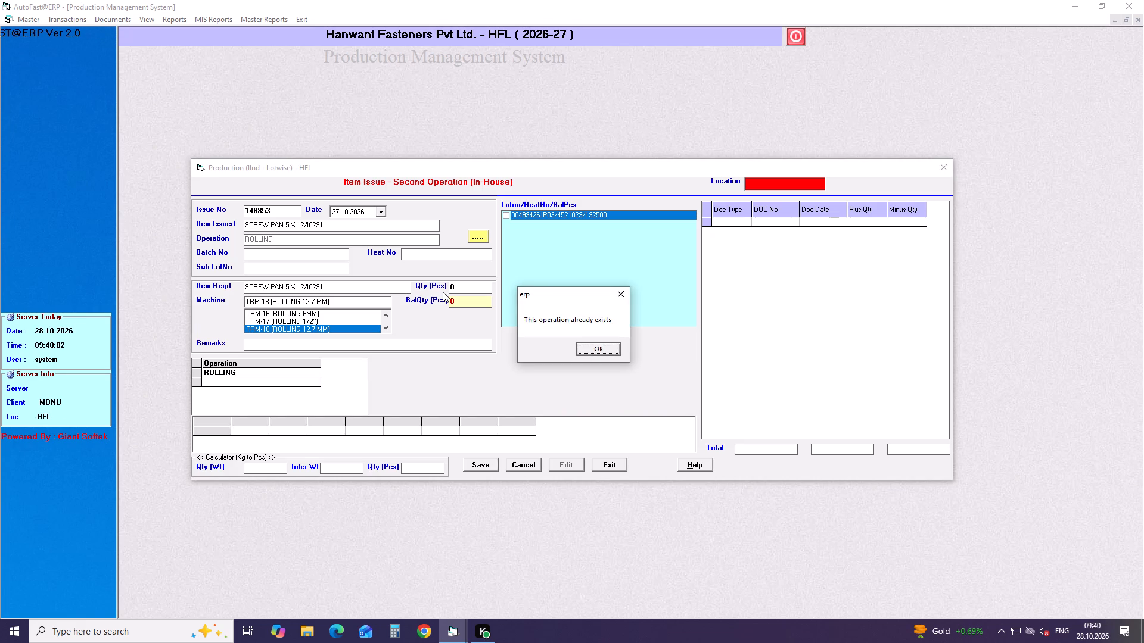
scroll(443, 292, "up", 1)
left_click(623, 295)
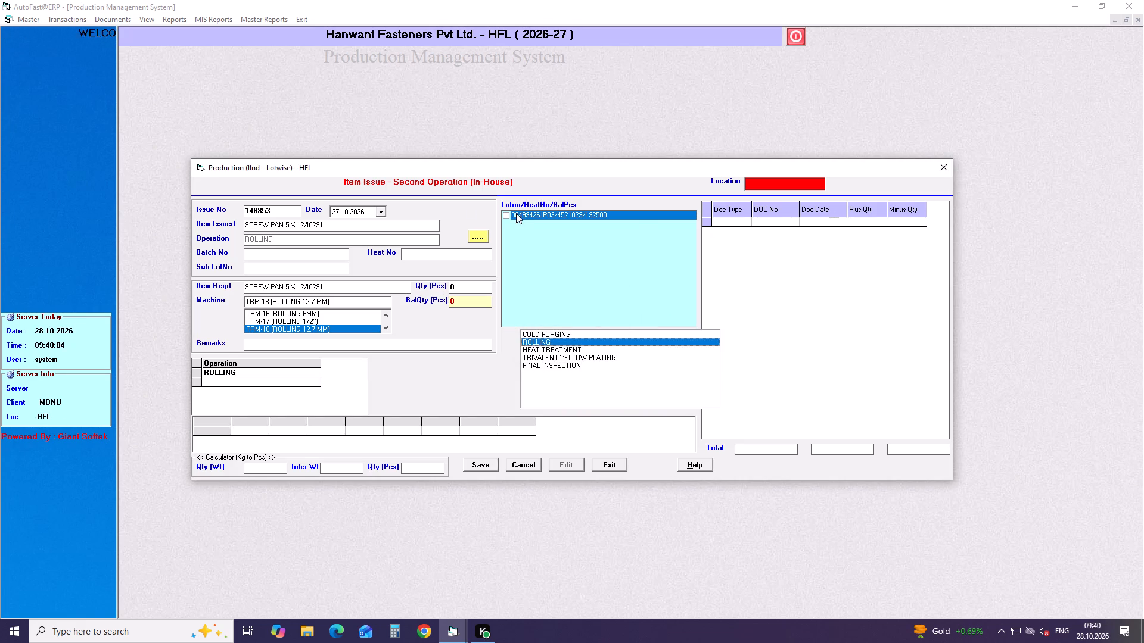
left_click(509, 214)
left_click(593, 351)
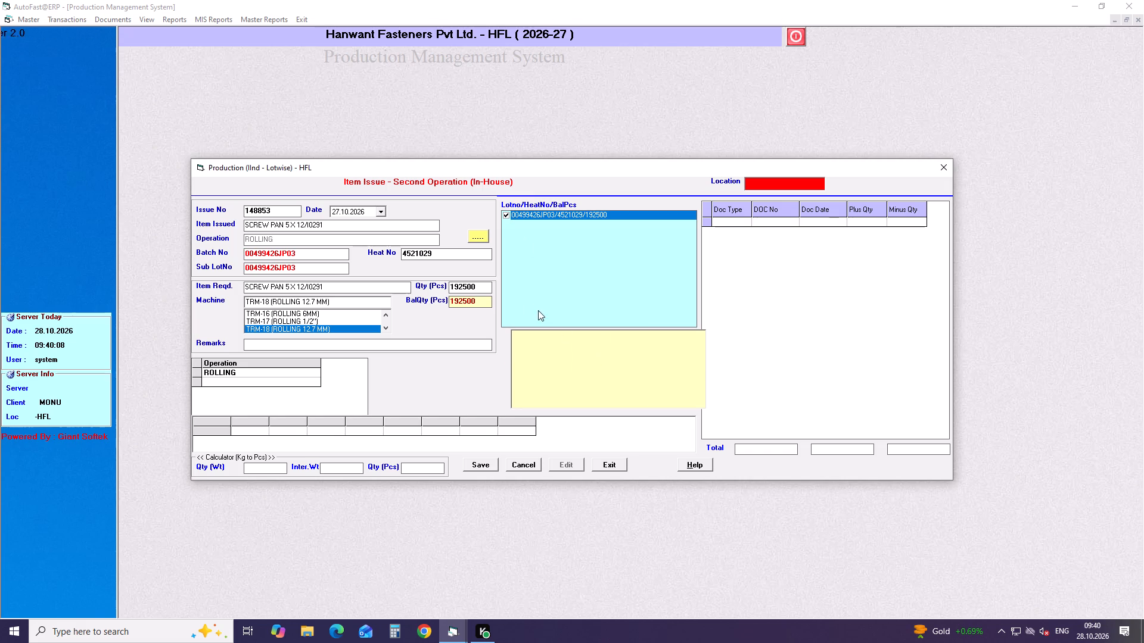
Set the quantity to 55310 pcs, assign machine TRM-7 (ROLLING 5MM), and save the item issue.
left_click_drag(487, 288, 368, 302)
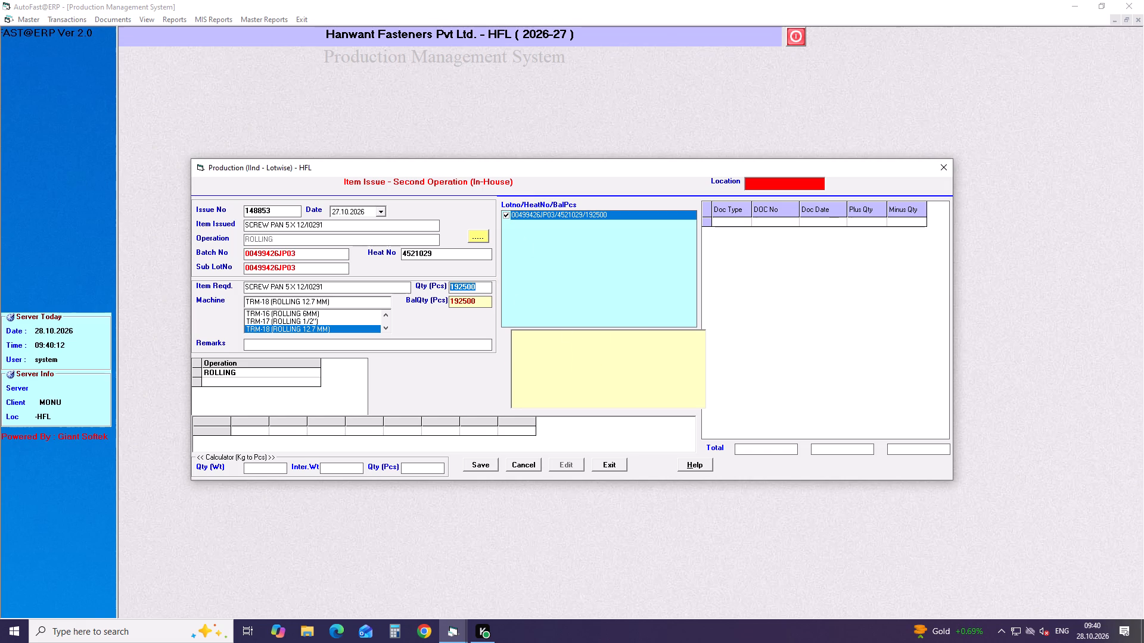
type("55310")
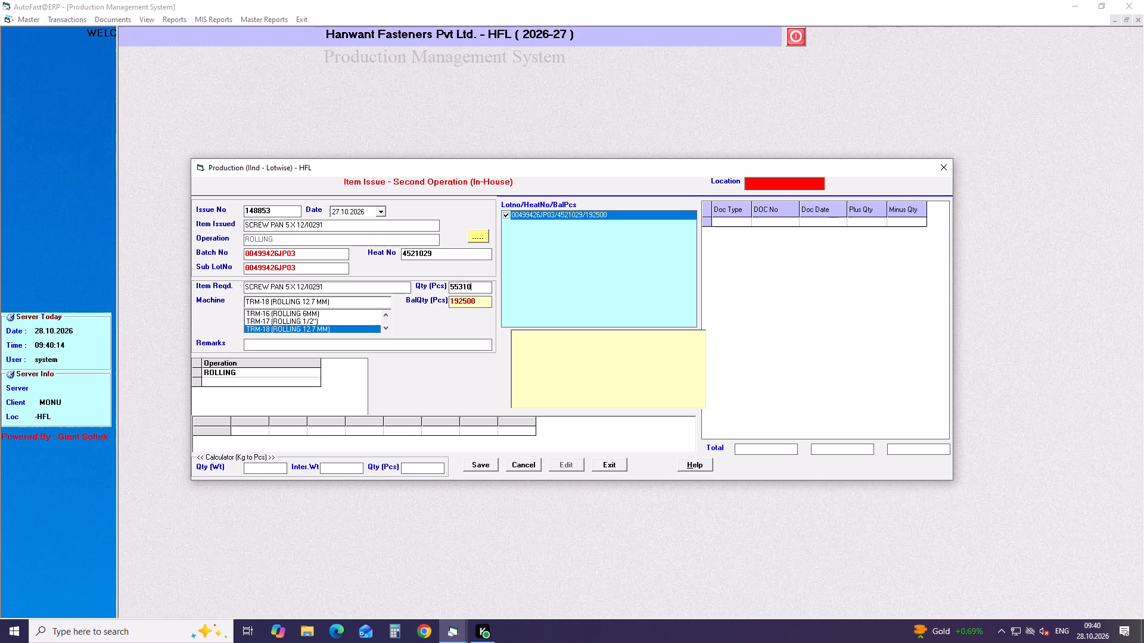
key("Return")
key("Down")
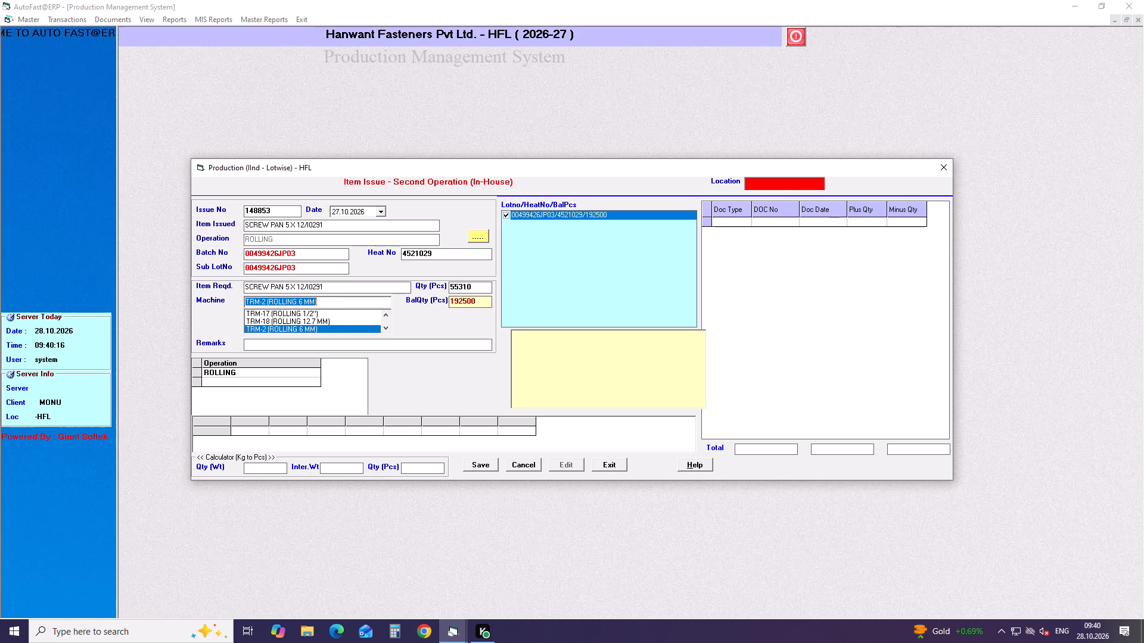
key("Down")
key("Down")
key("Down")
key("Down")
key("Down")
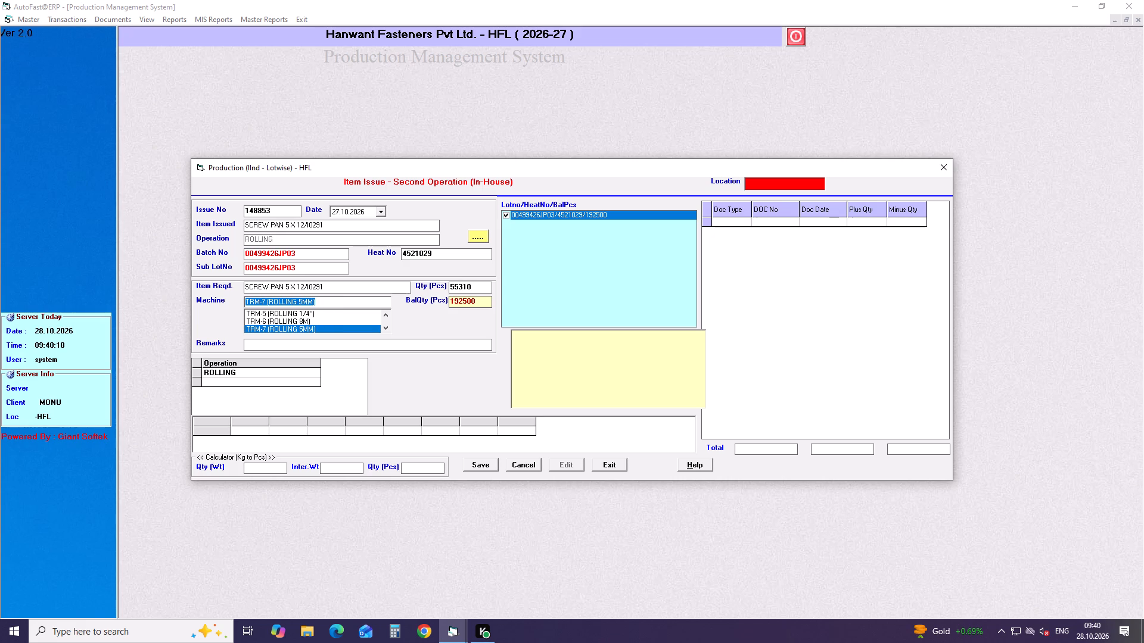
key("Return")
key("Return")
key("Return")
key("Return")
key("Return")
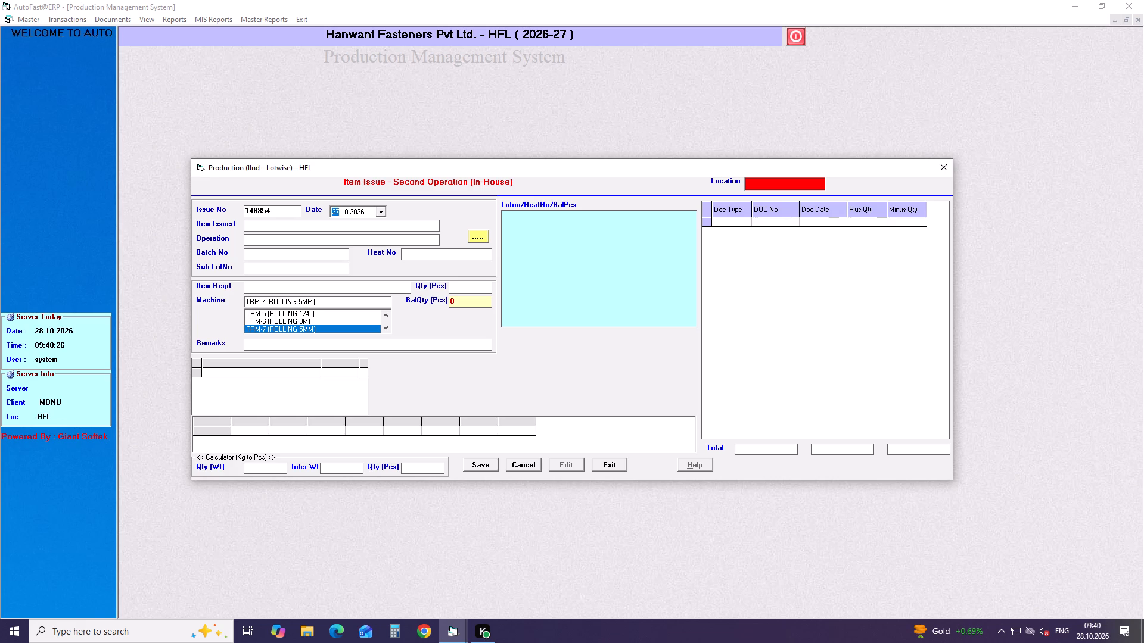
Start another item issue dated 27.10.2026 for SHCS M10X1.5X30 GR 12.9 F/T BLK SEMI-FINISH/I0037.
key("Return")
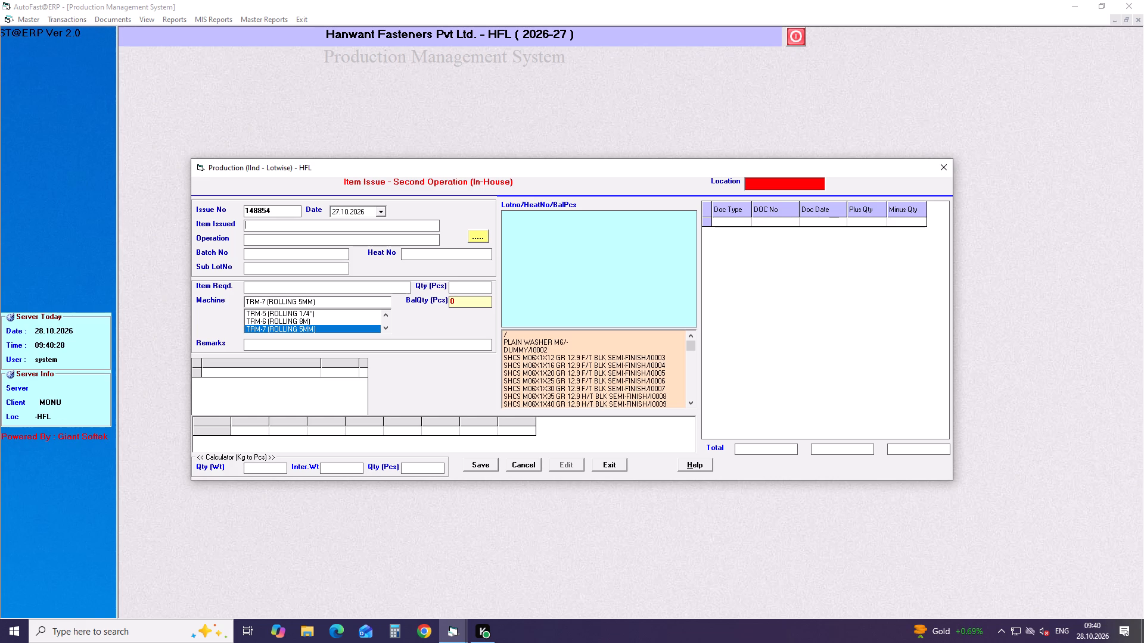
type("sh")
type("cs")
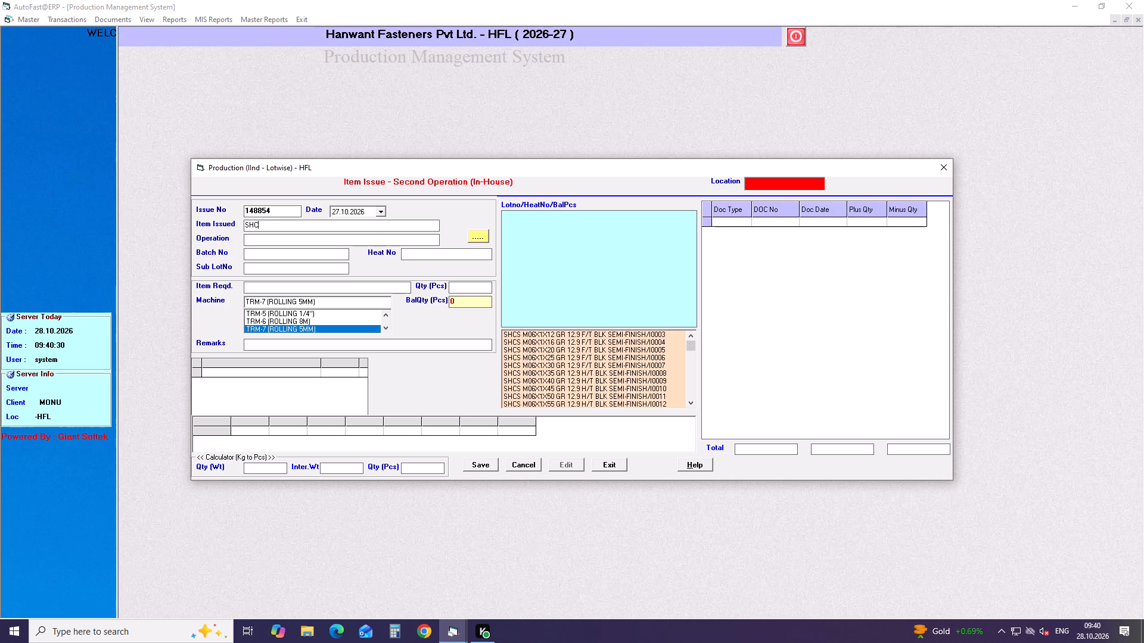
key("space")
type("10")
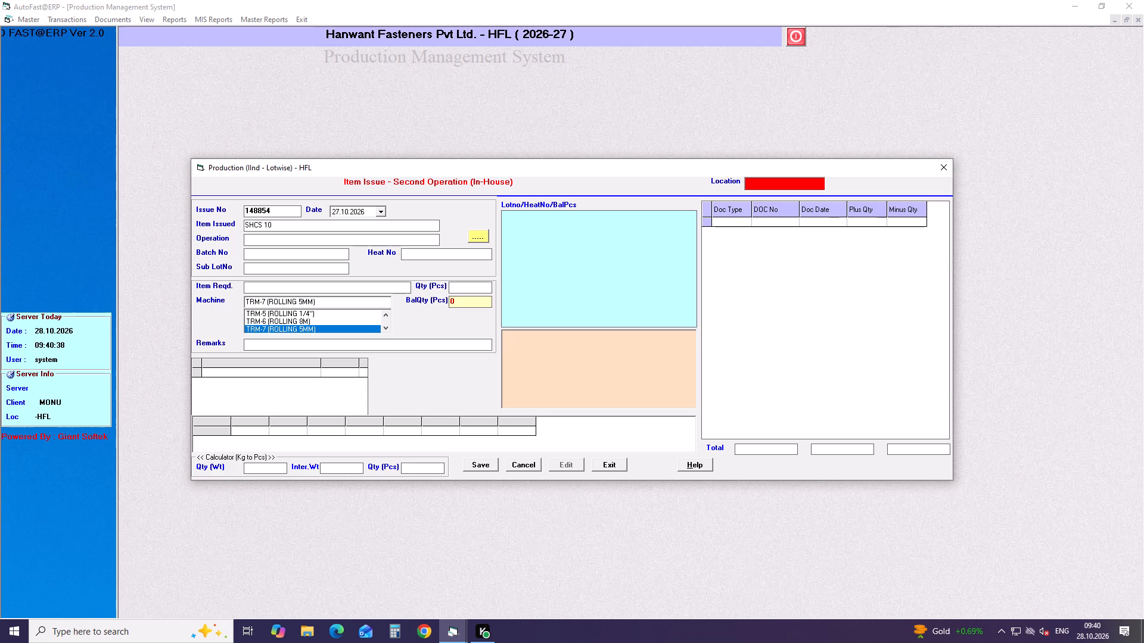
key("Down")
key("Down")
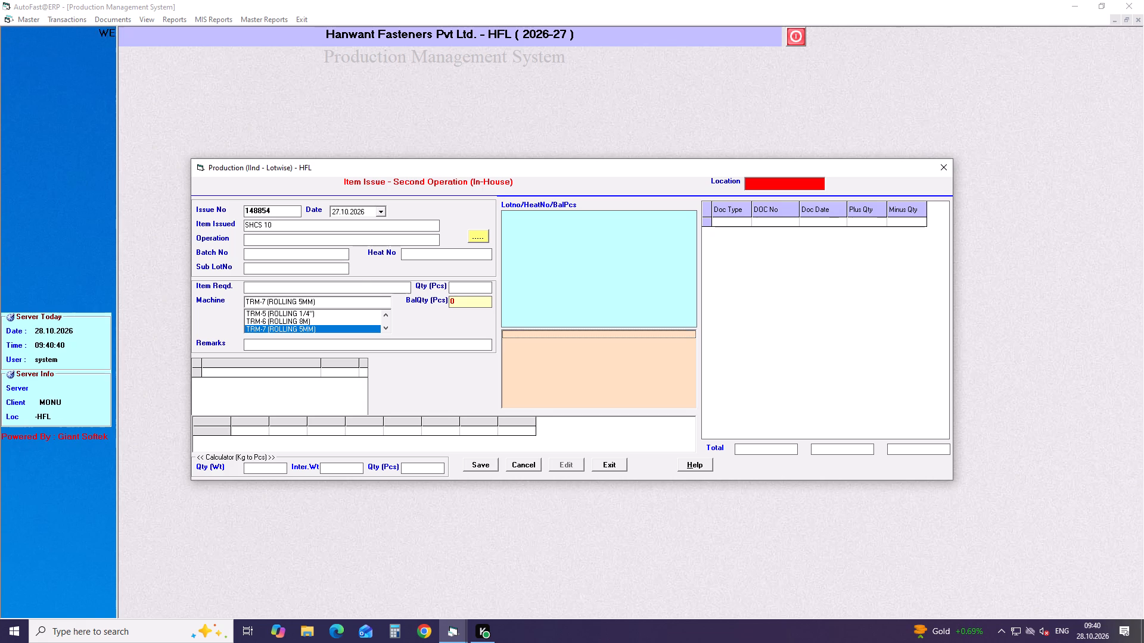
left_click(266, 230)
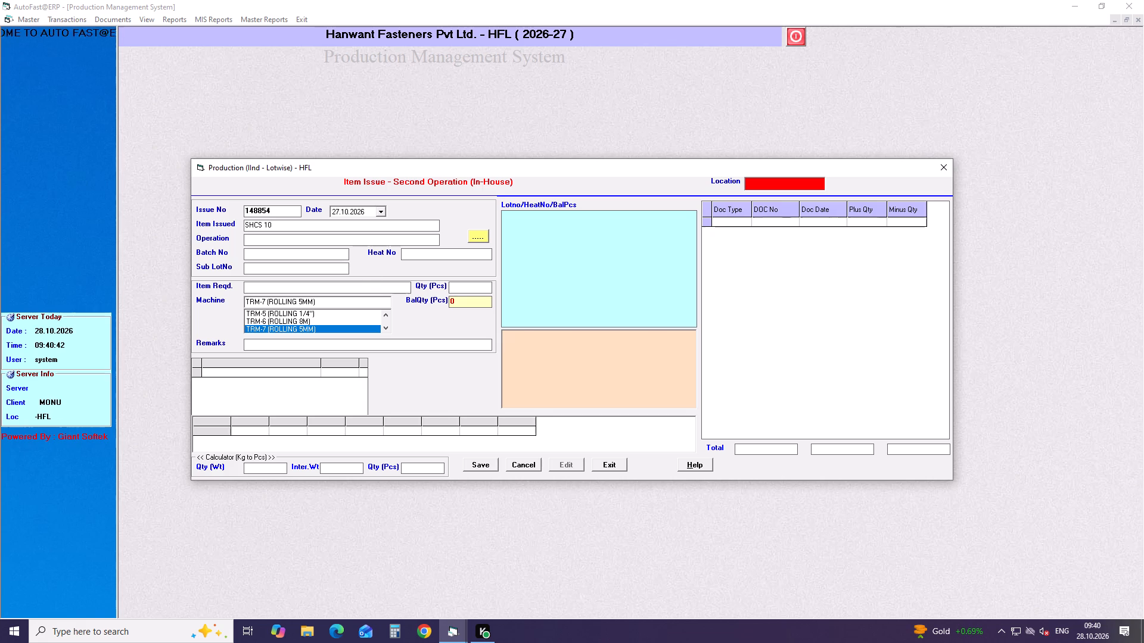
key("Left")
key("m")
key("Down")
key("Down")
key("Down")
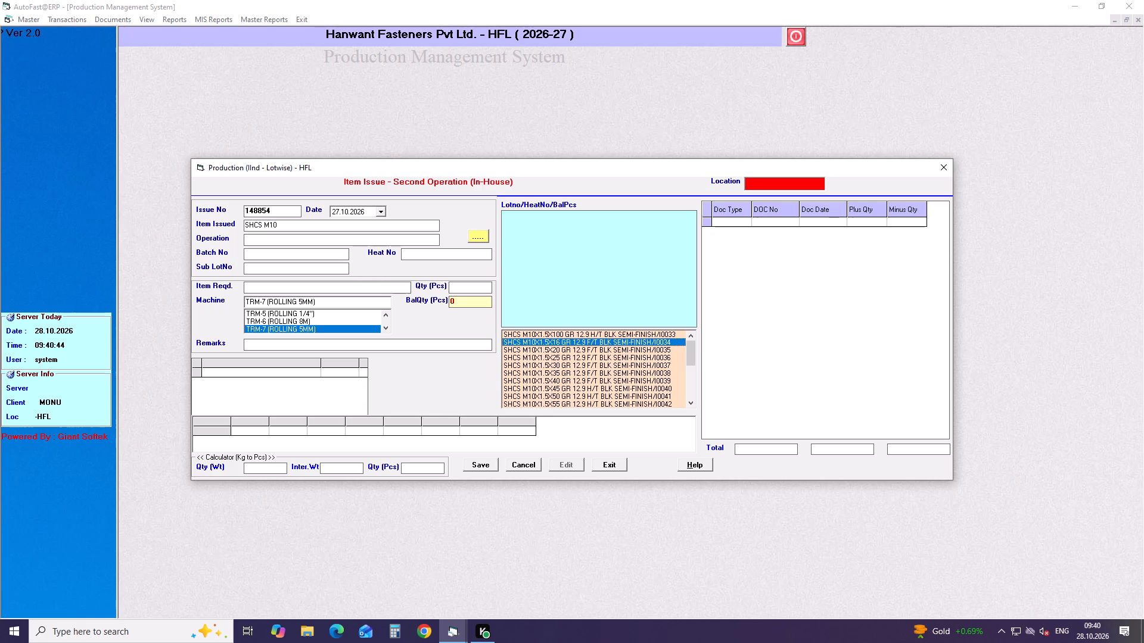
key("Down")
key("Down")
key("Down")
key("Return")
key("Return")
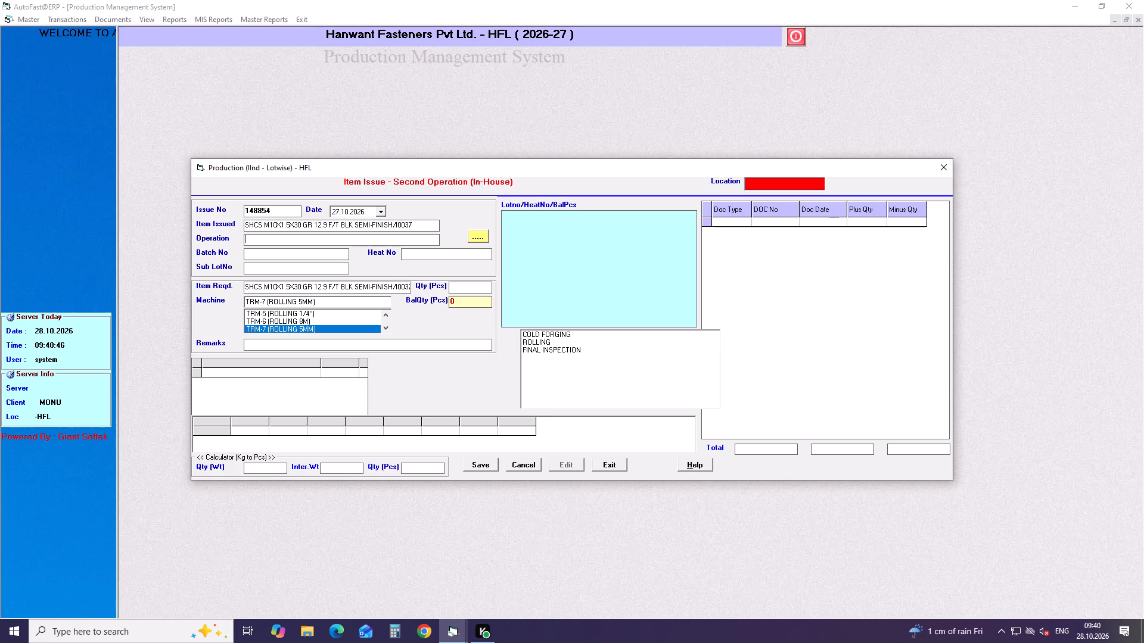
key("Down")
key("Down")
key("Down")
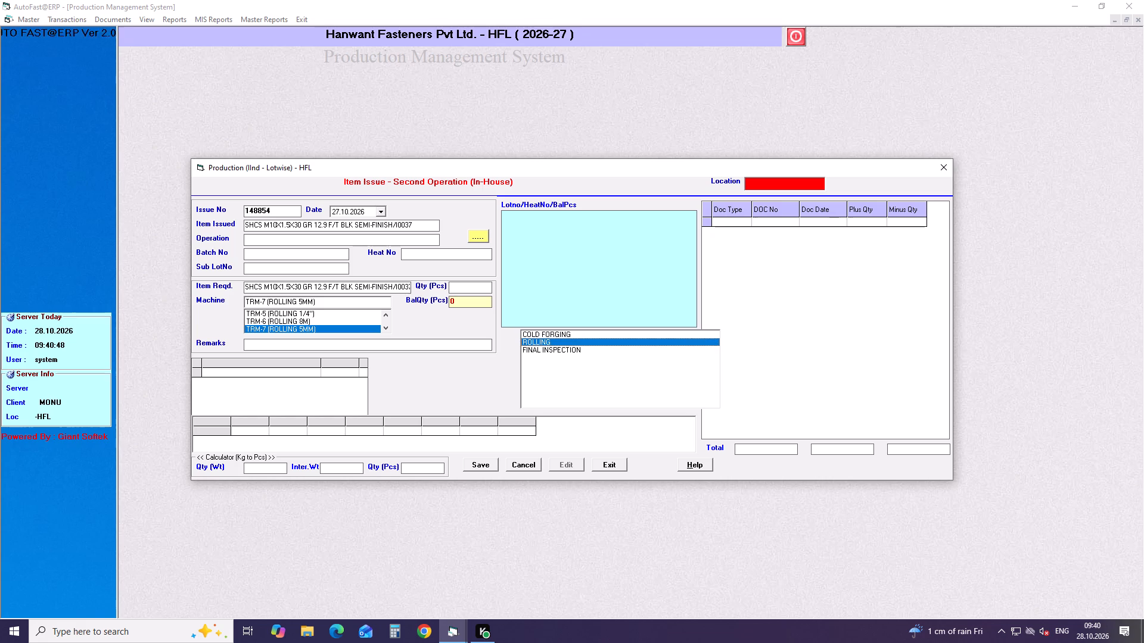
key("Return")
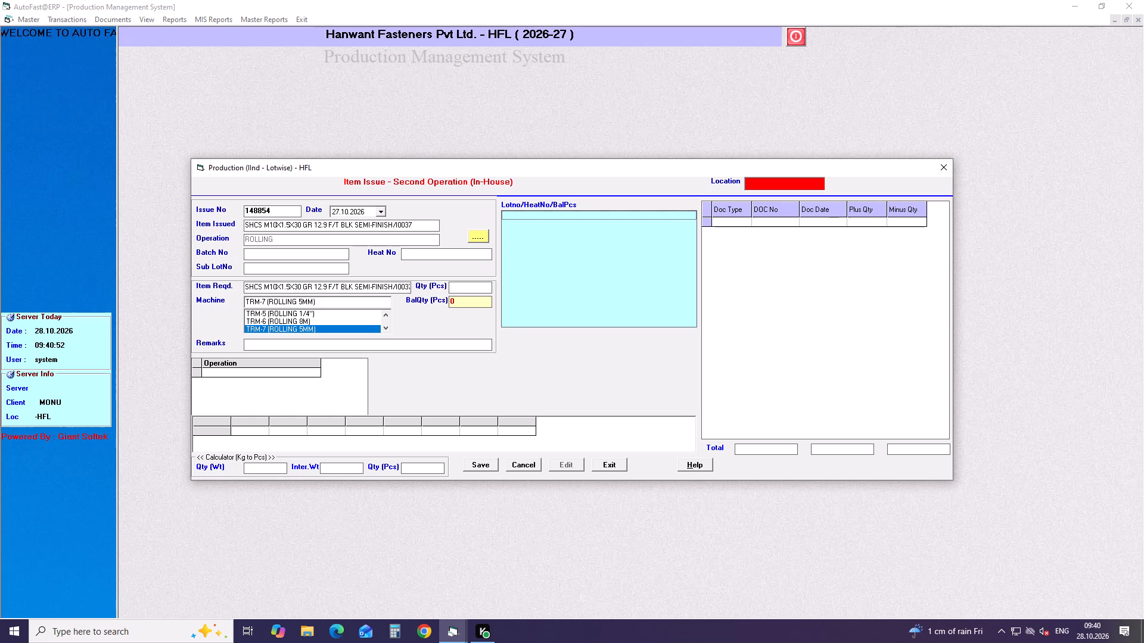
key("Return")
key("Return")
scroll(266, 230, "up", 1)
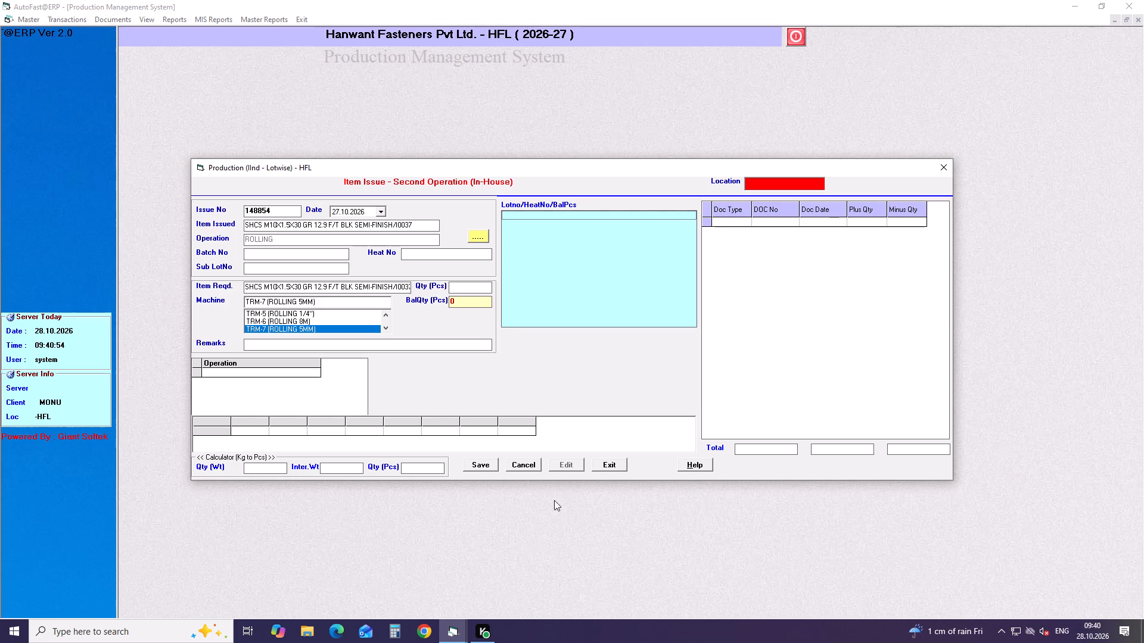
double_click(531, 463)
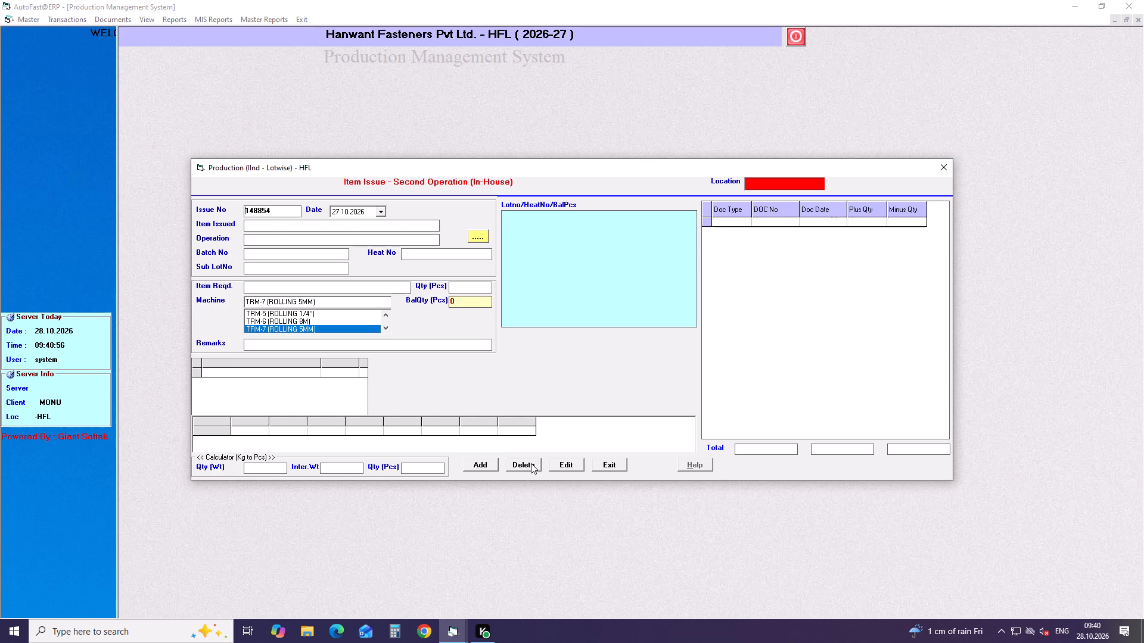
Start an item issue dated 27.10.2026 for SHCS M10X1.5X35 GR 12.9 F/T BLK SEMI-FINISH/I0038.
key("Return")
key("Return")
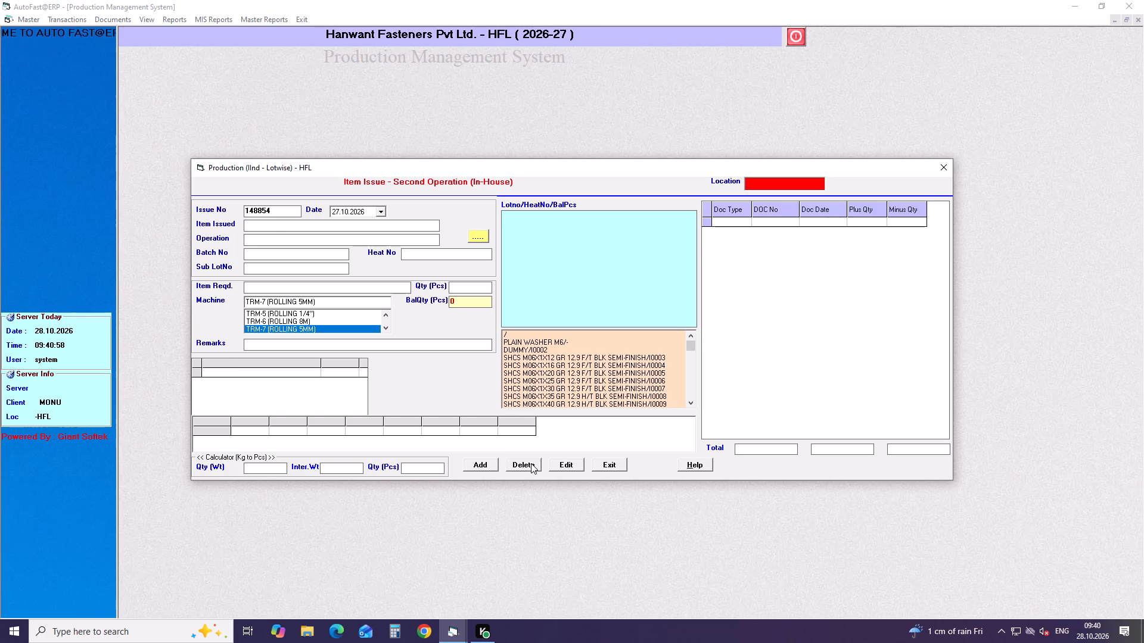
type("shcs")
key("space")
type("m10")
key("Down")
key("Down")
key("Down")
key("Down")
key("Down")
key("Down")
key("Down")
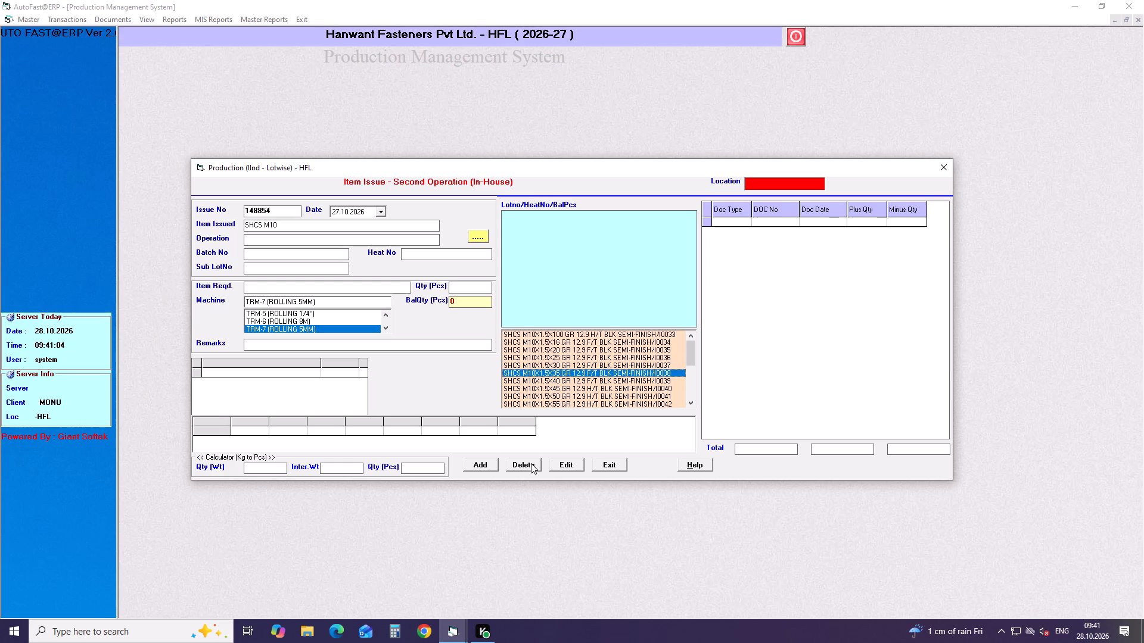
key("Return")
key("Return")
Choose ROLLING as the operation and select lot 00496926JP02 with heat F264357.
key("Down")
key("Down")
key("Down")
key("Return")
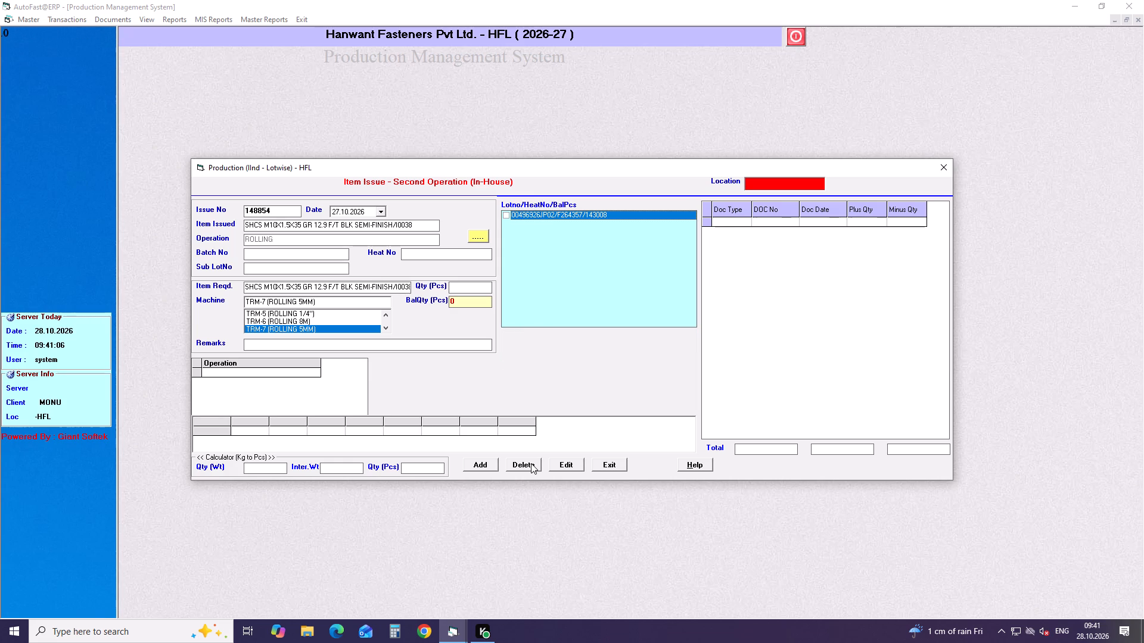
left_click(504, 213)
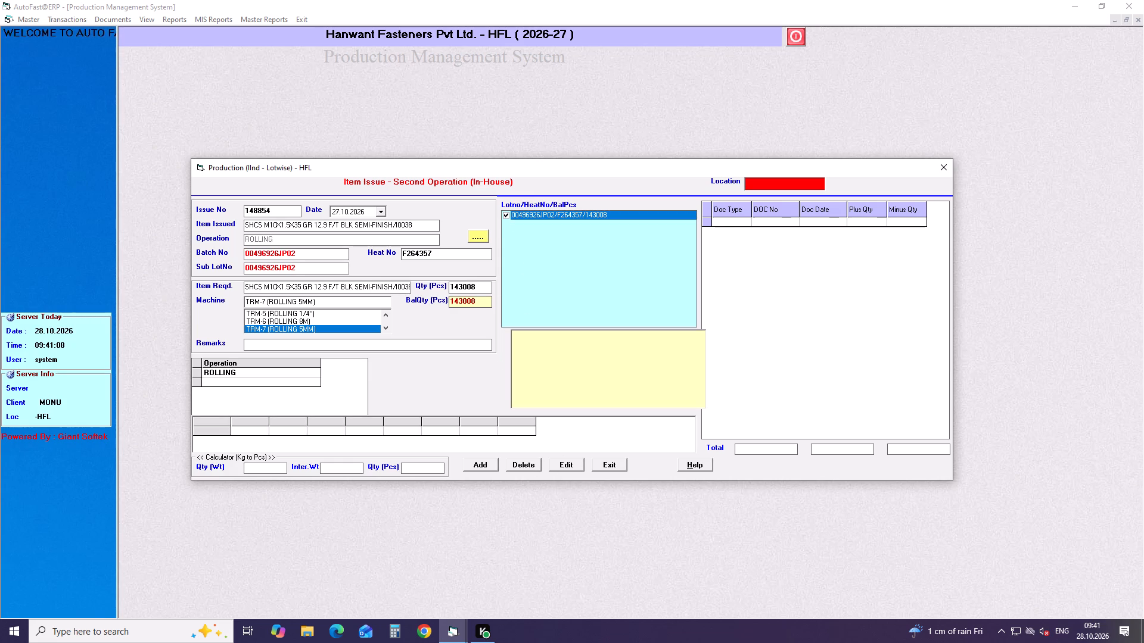
Set the quantity to 9459 pcs, assign machine TRM-4 (ROLLING 3/8"), and save the item issue.
left_click_drag(487, 289, 410, 289)
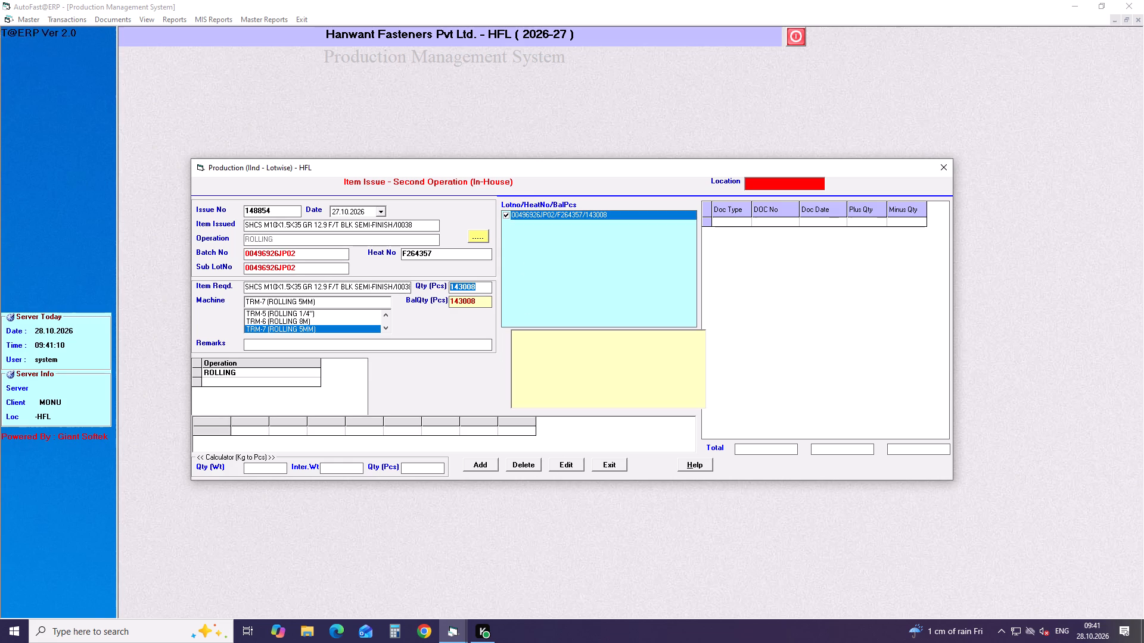
type("94")
type("59")
key("Return")
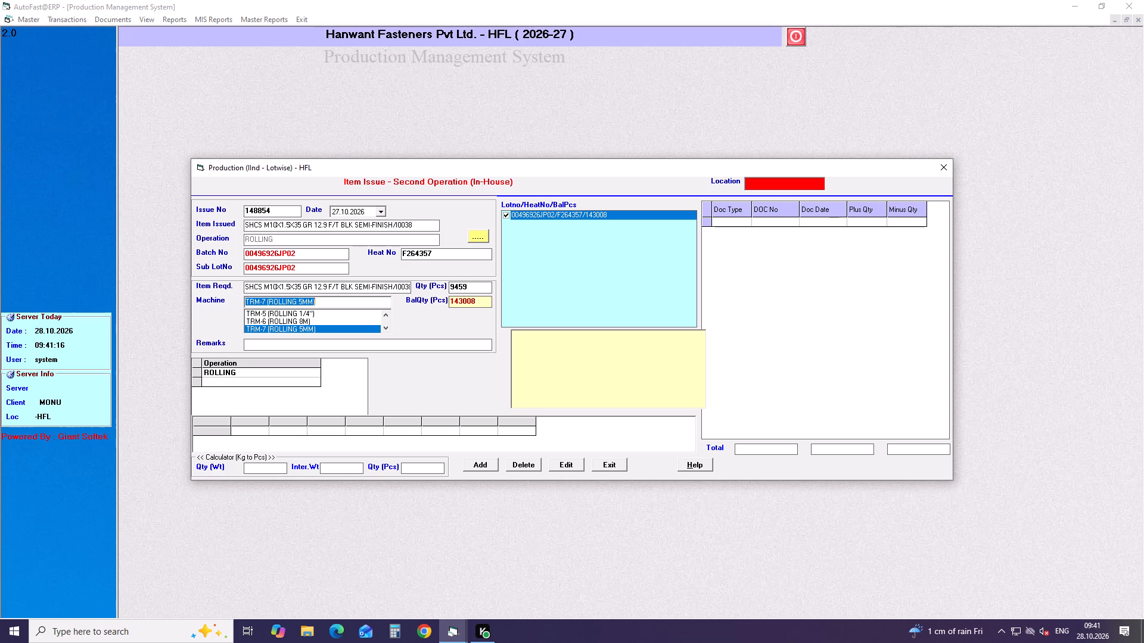
key("Up")
key("Up")
key("Up")
key("Return")
key("Return")
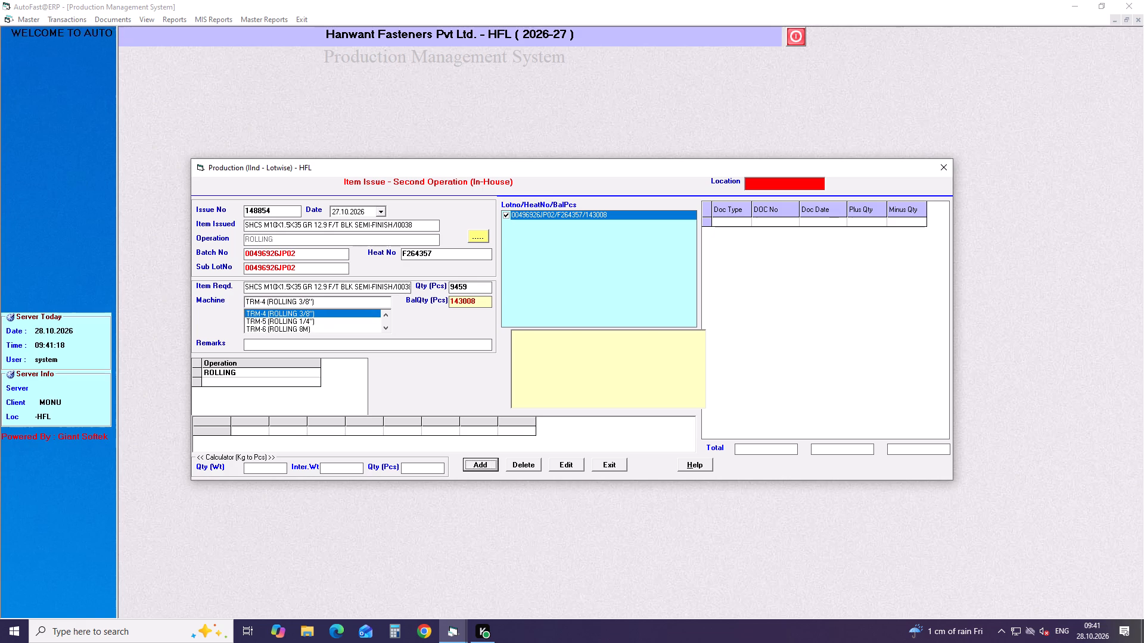
key("Return")
key("Return")
key("Return")
key("Return")
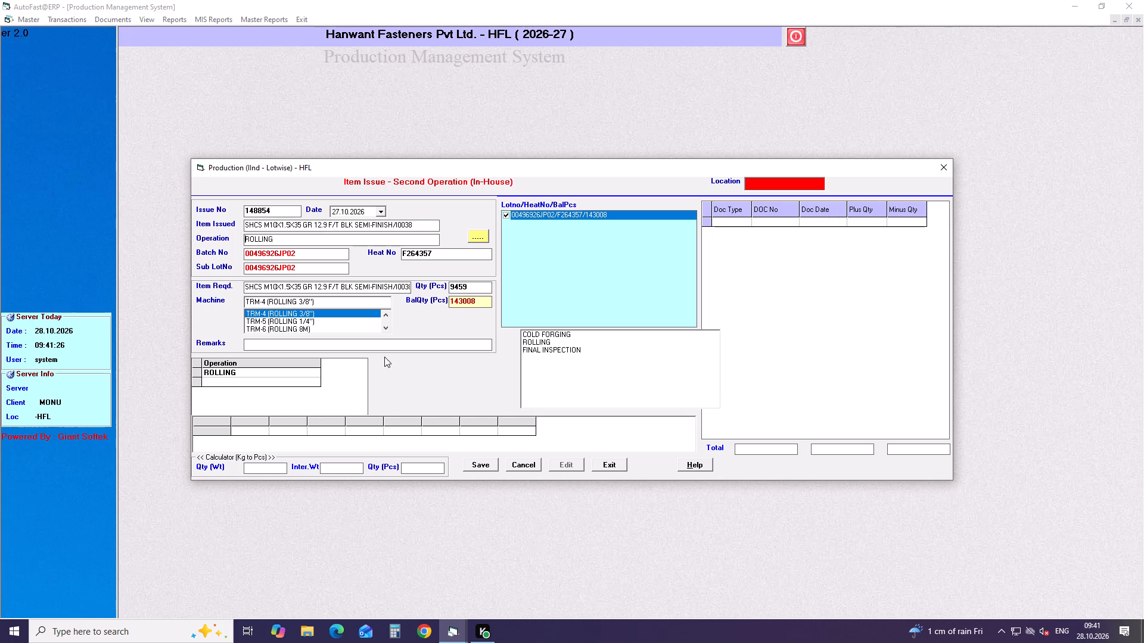
left_click(483, 469)
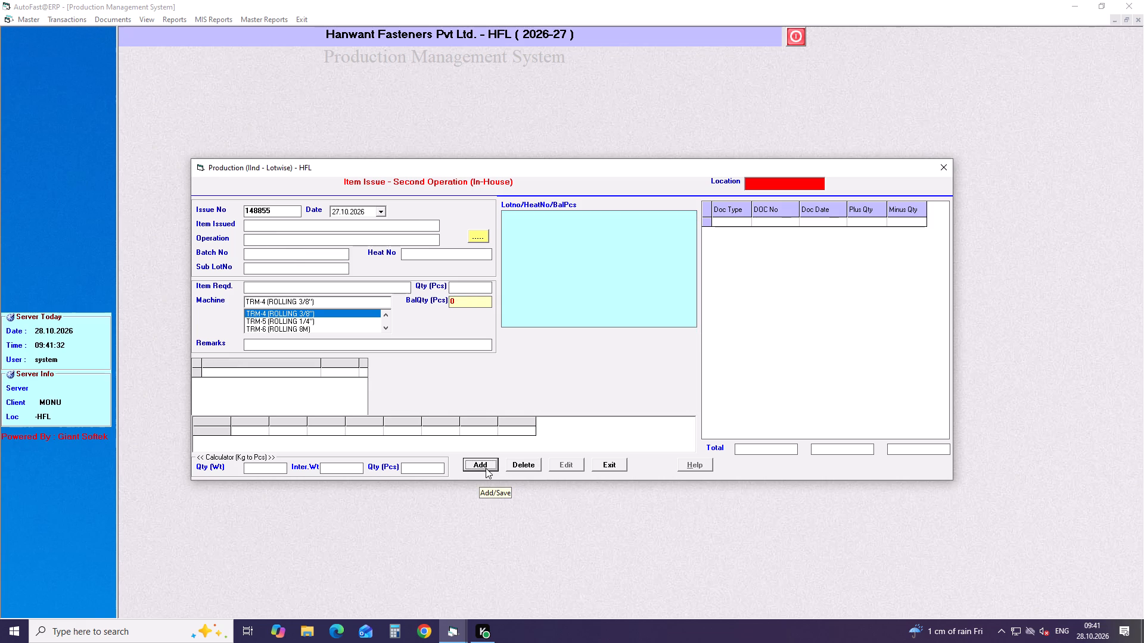
Start another item issue dated 27.10.2026 for SCHCS M16X2X50 GR 012.9 F/T BLK SEMI-FINISH/I0126.
key("Return")
key("Return")
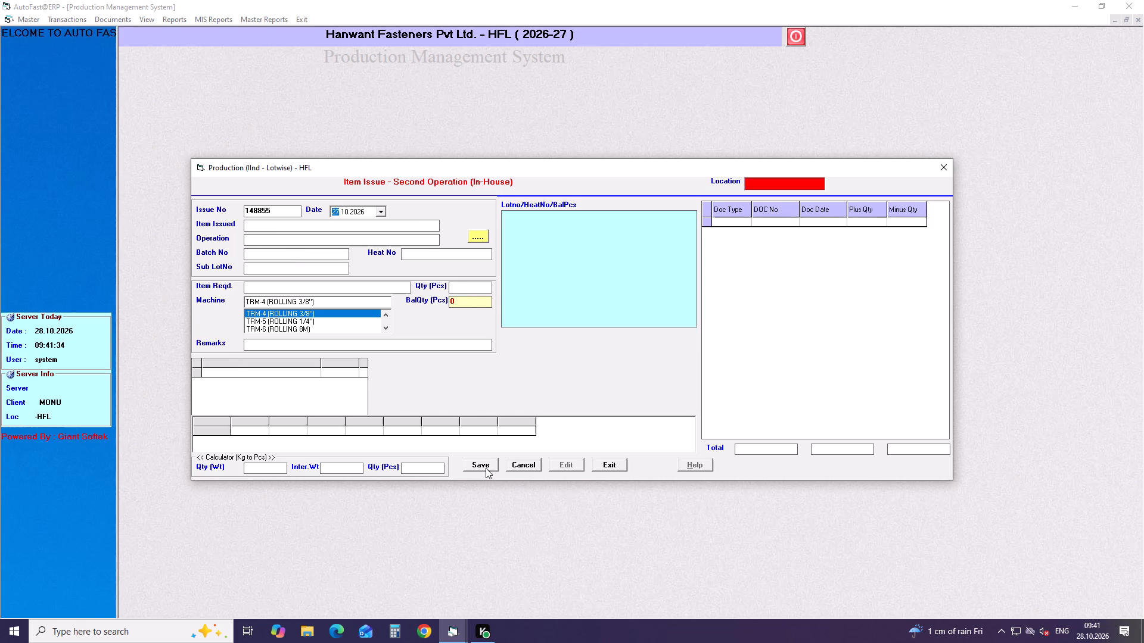
key("Return")
type("scg")
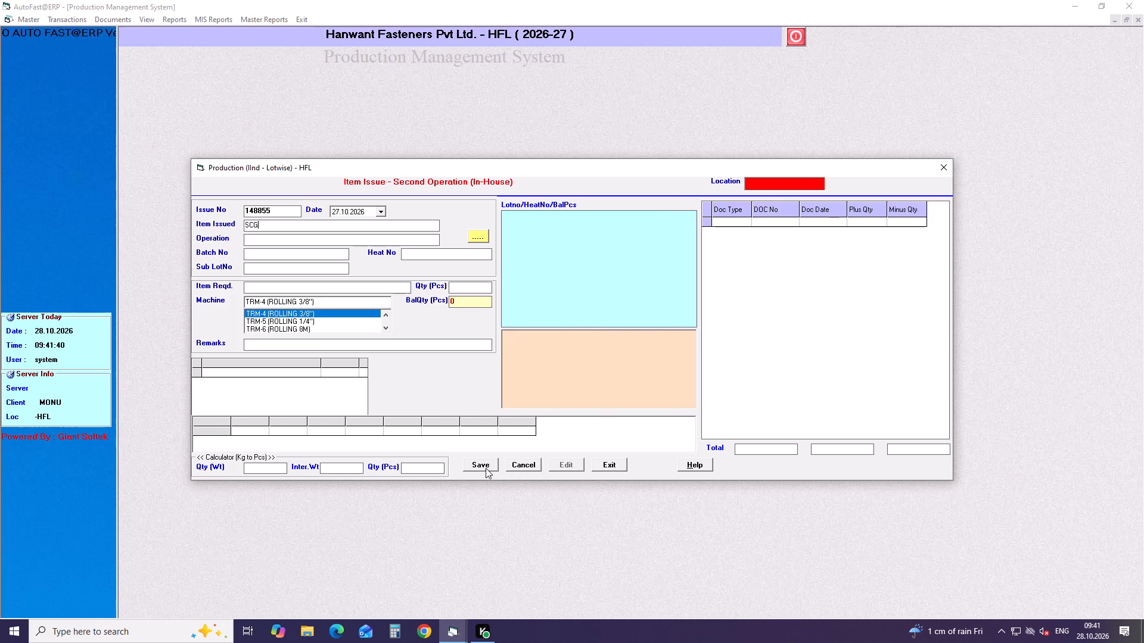
key("BackSpace")
type("hvs=")
key("BackSpace")
type("==")
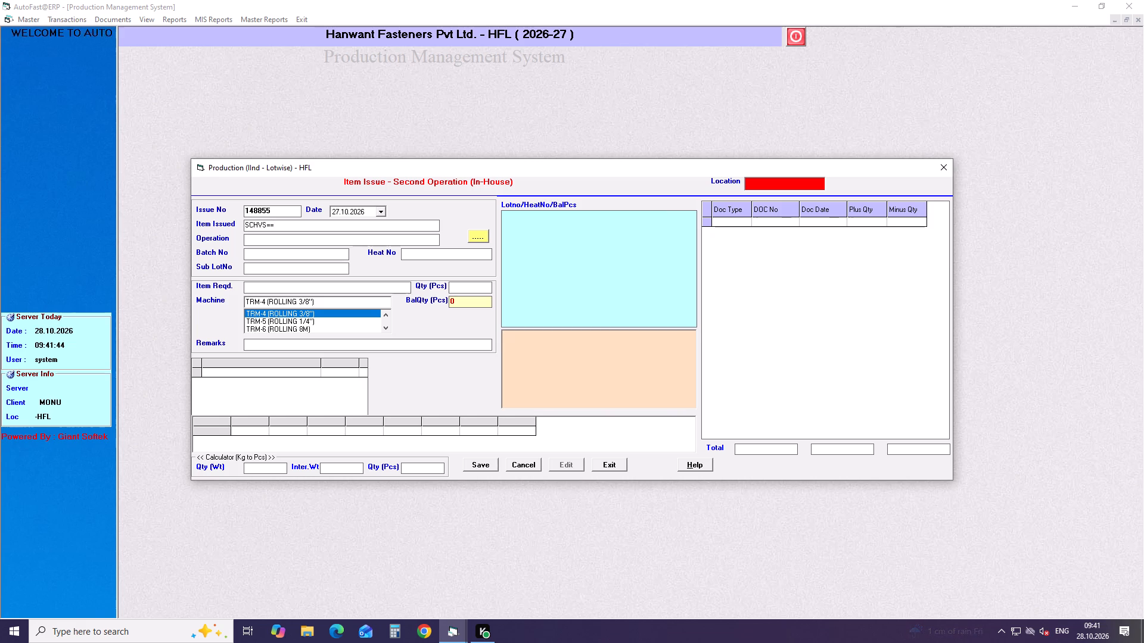
key("BackSpace")
key("BackSpace")
key("BackSpace")
key("BackSpace")
type("cs")
key("space")
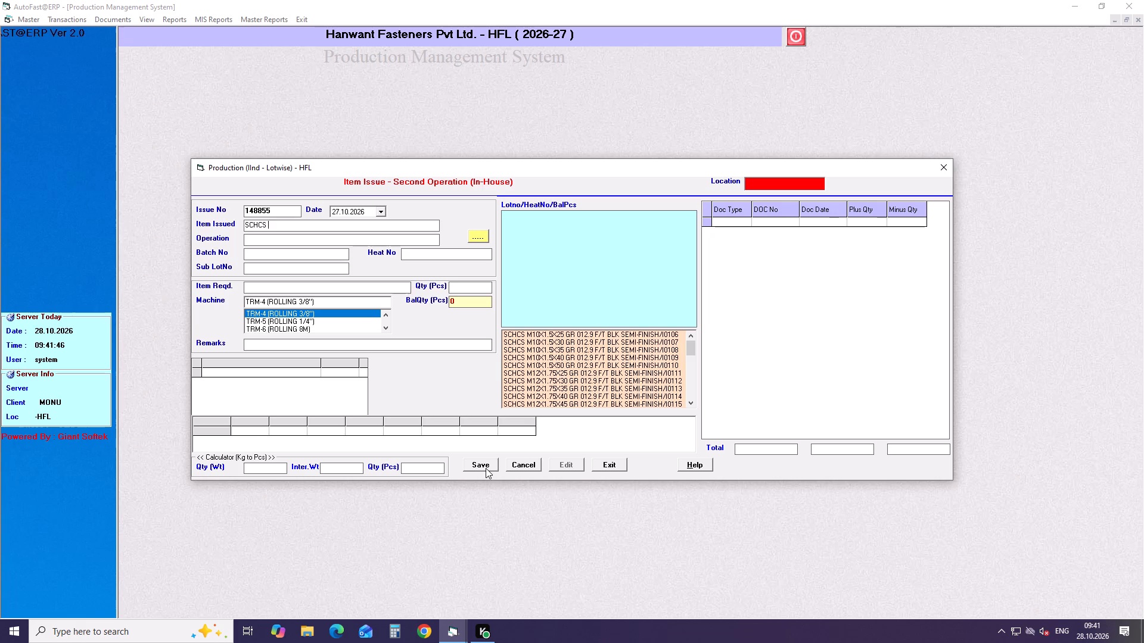
type("m16")
key("Down")
key("Down")
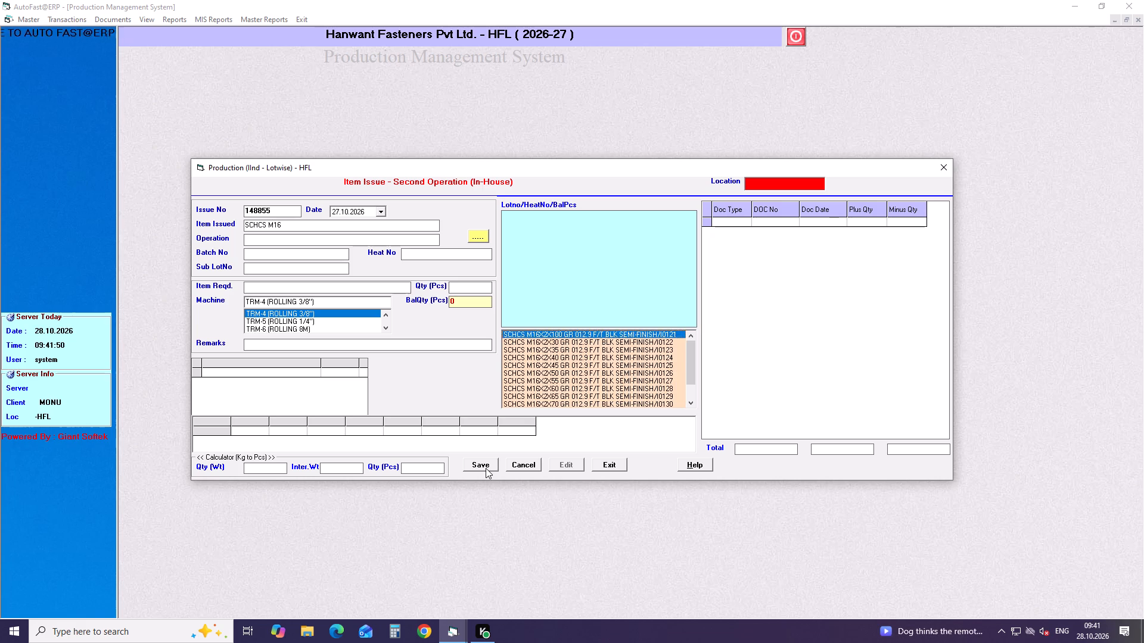
key("Down")
key("Down")
key("Down")
key("Down")
key("Down")
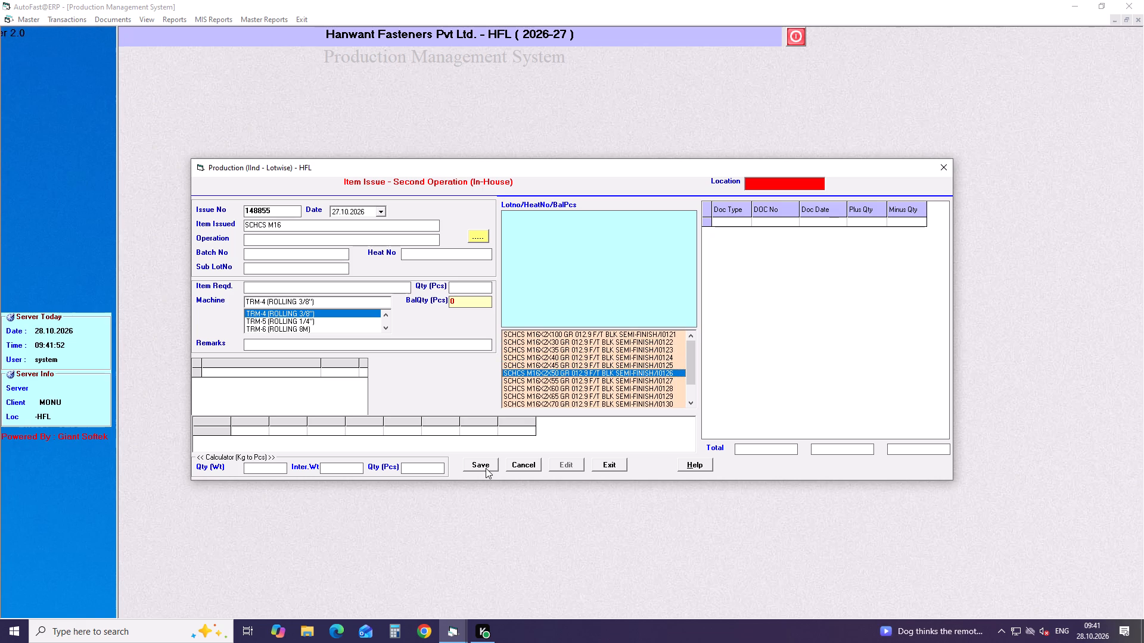
key("Return")
key("Return")
Choose ROLLING as the operation and select lot 00507226JJ02 with heat F264493.
key("Down")
key("Down")
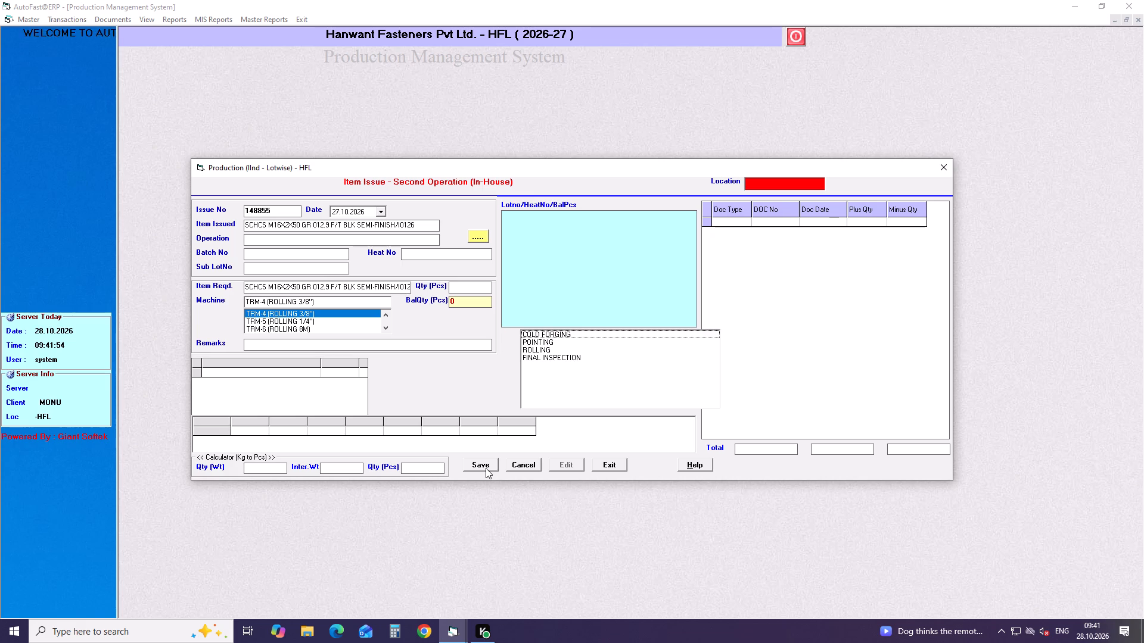
key("Down")
key("Up")
key("Down")
key("Down")
key("Return")
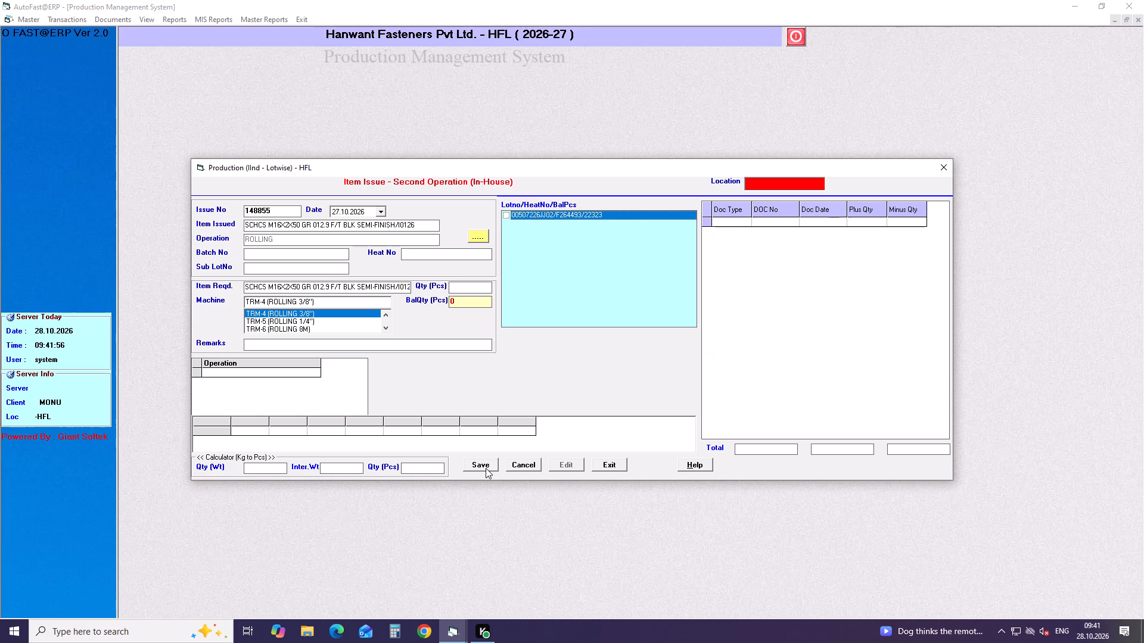
left_click(507, 216)
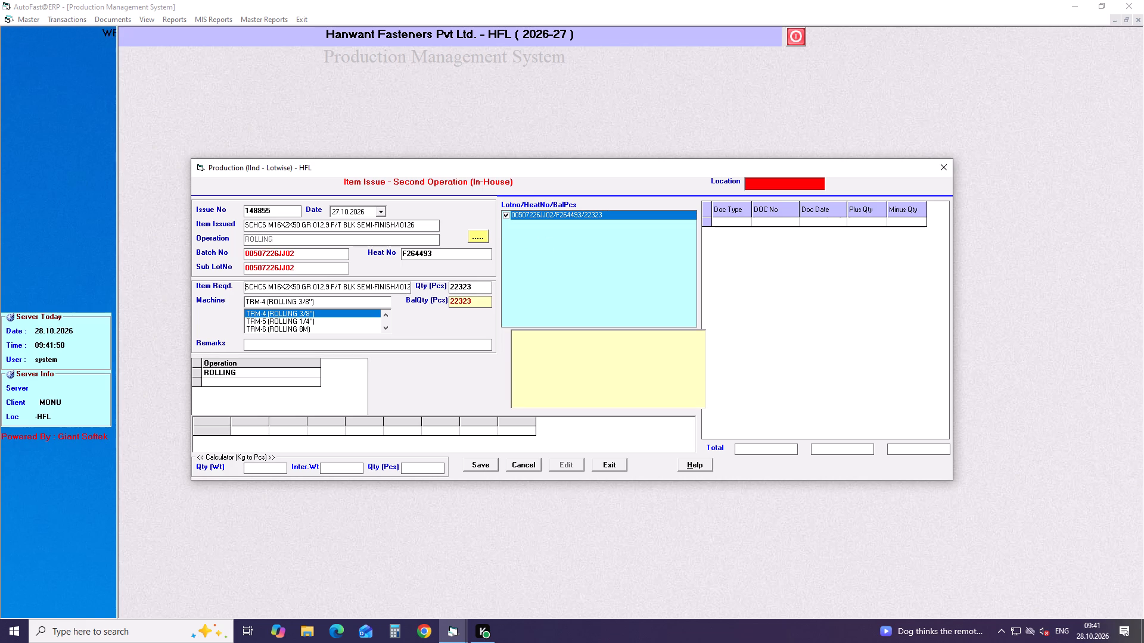
Set the quantity to 7722 pcs, assign machine TRM-5 (ROLLING 1/4"), and save the item issue.
left_click_drag(484, 282, 396, 298)
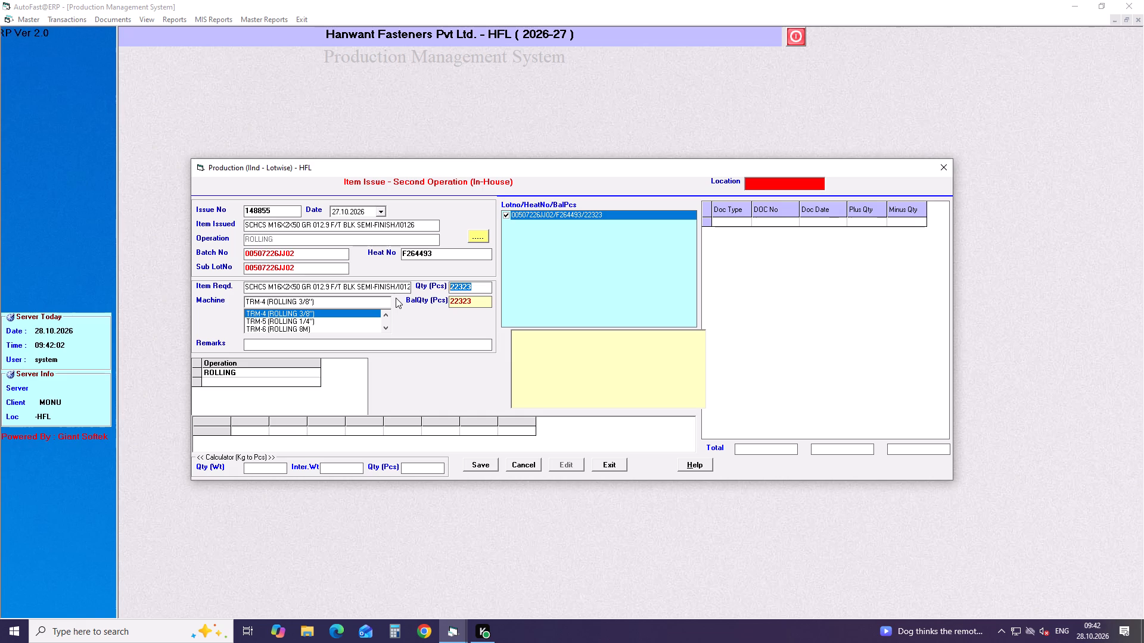
key("7")
type("722")
key("Return")
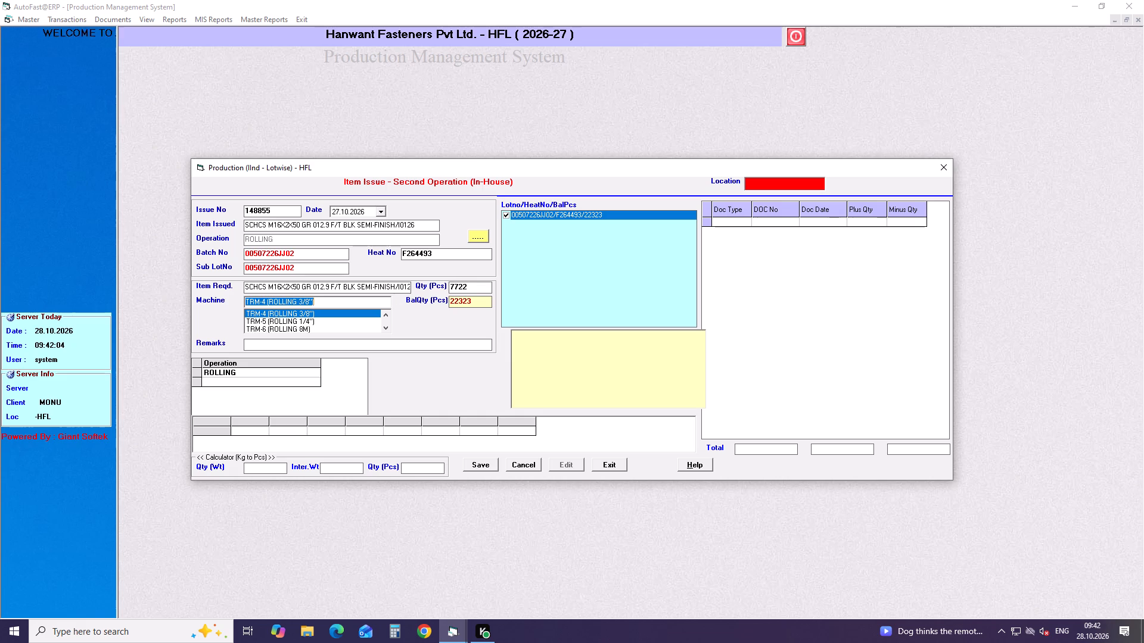
key("Down")
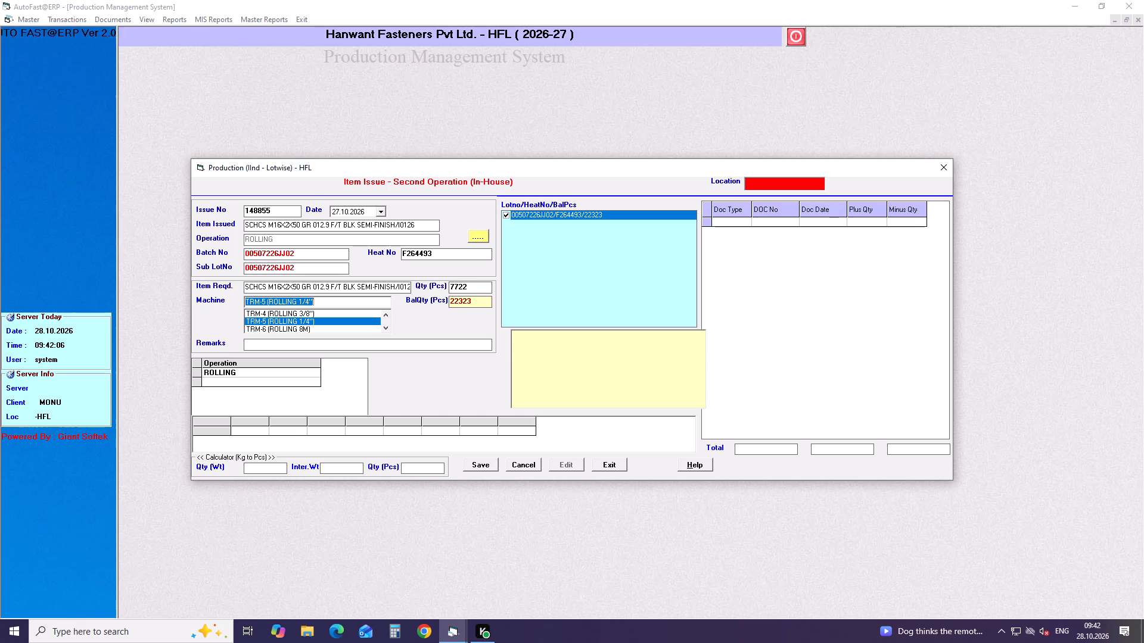
key("Return")
key("Return")
key("Return")
key("Return")
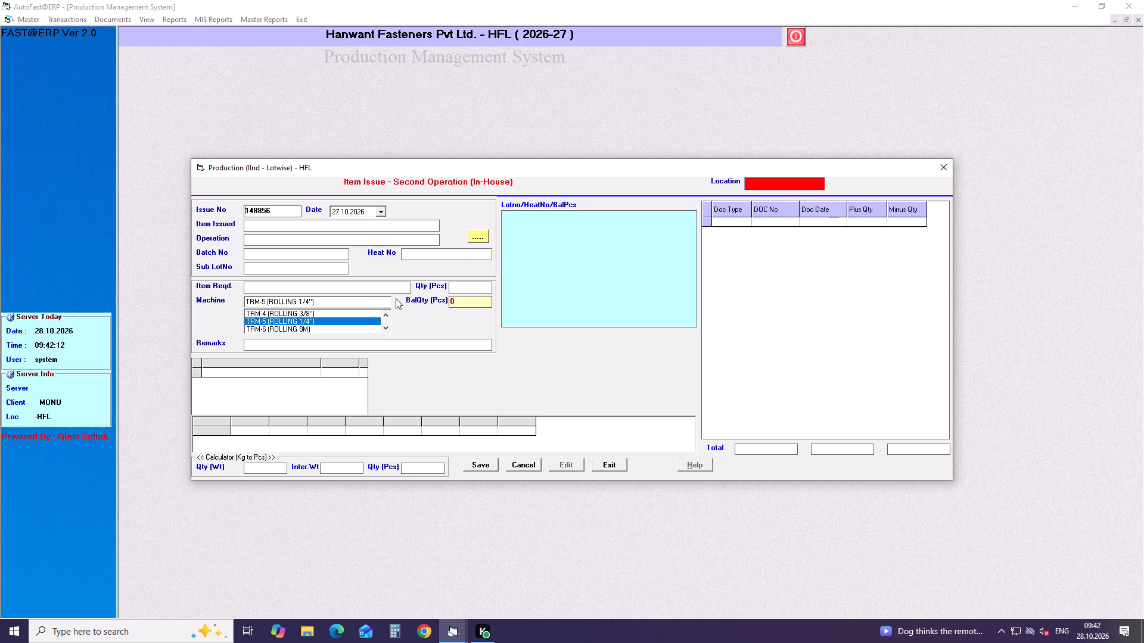
left_click(527, 464)
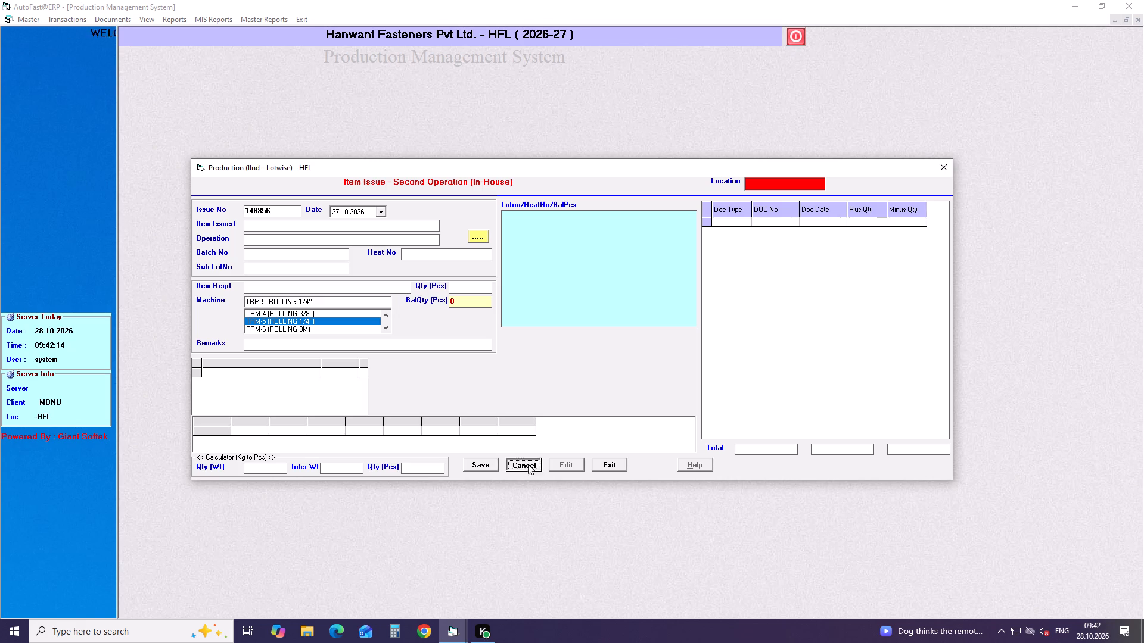
Reopen item issue 148855 for editing, change its machine to TRM-3 (ROLLING 5/8"), and save it.
left_click(573, 467)
left_click(291, 214)
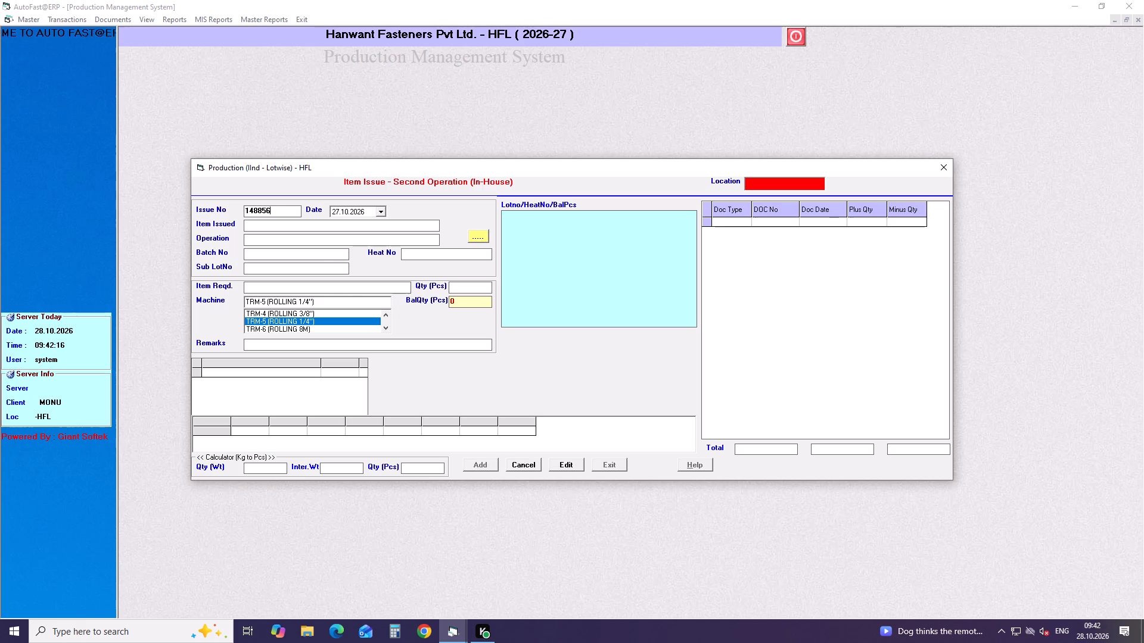
key("BackSpace")
key("5")
key("Return")
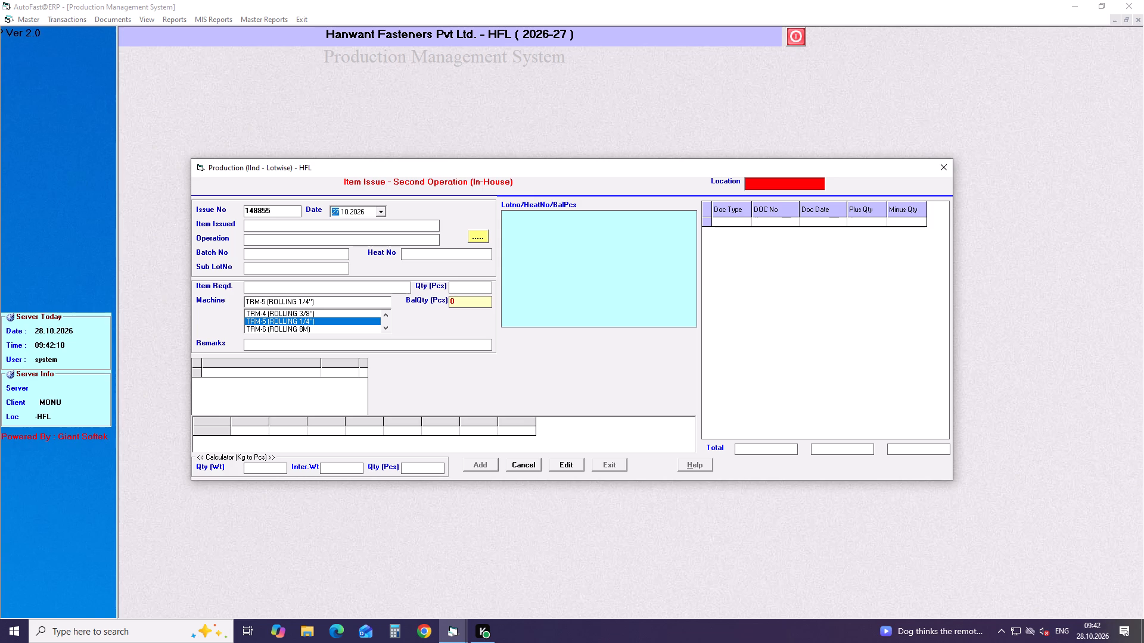
left_click(565, 459)
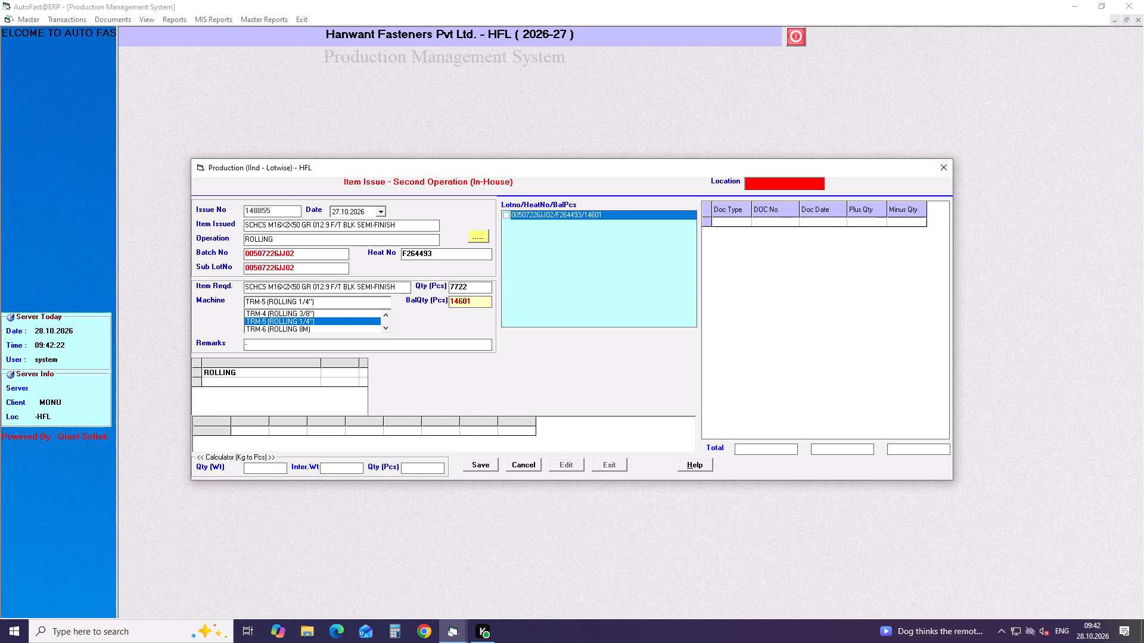
left_click(341, 304)
key("Up")
key("Up")
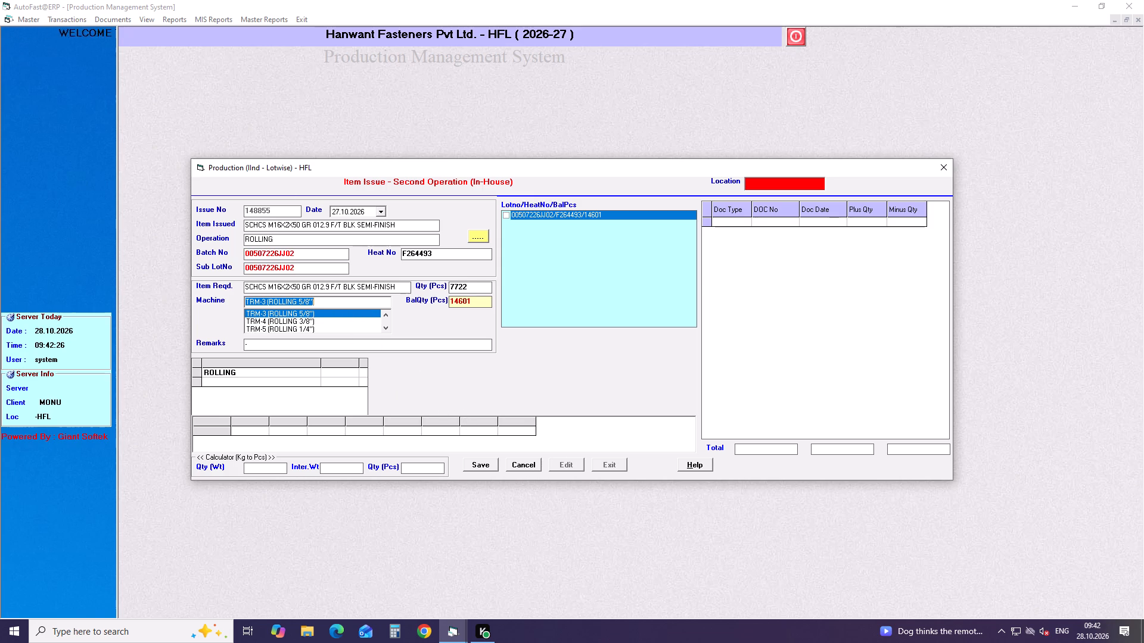
left_click(471, 461)
left_click(471, 461)
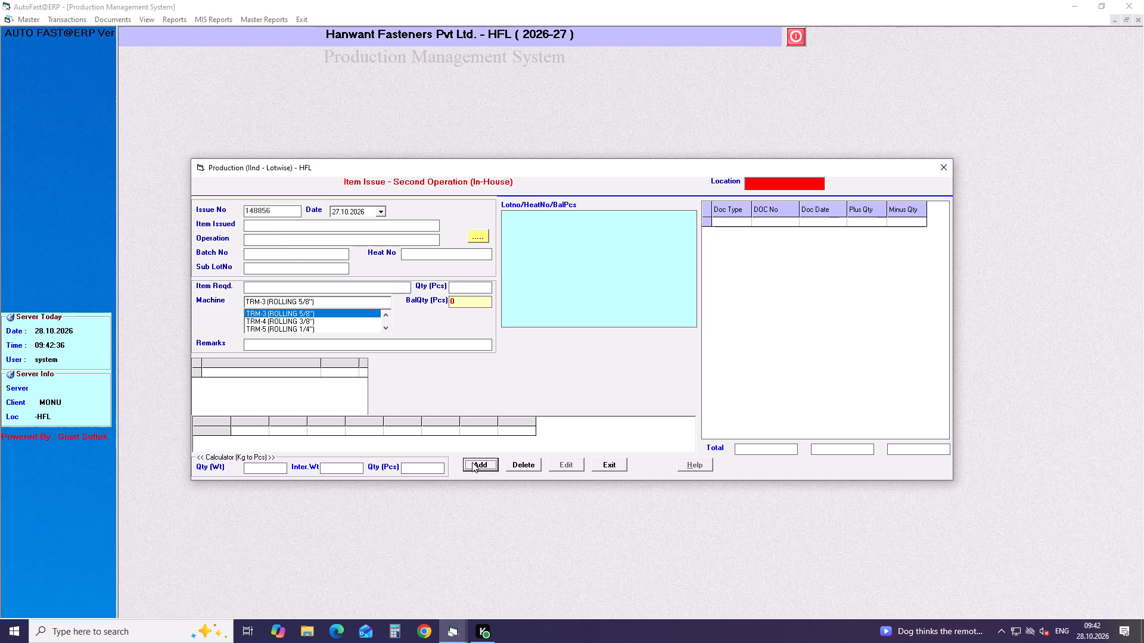
Start a new item issue dated 27.10.2026 for SPECIAL BOLT FLANGE 6 X 25/I0183.
key("Return")
key("Return")
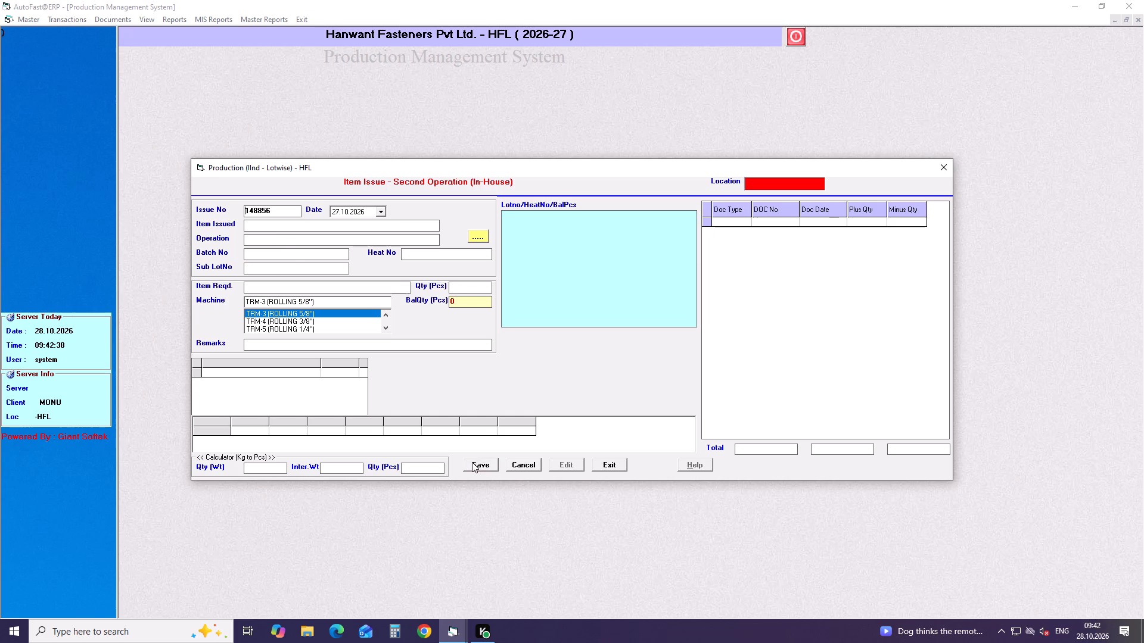
key("Return")
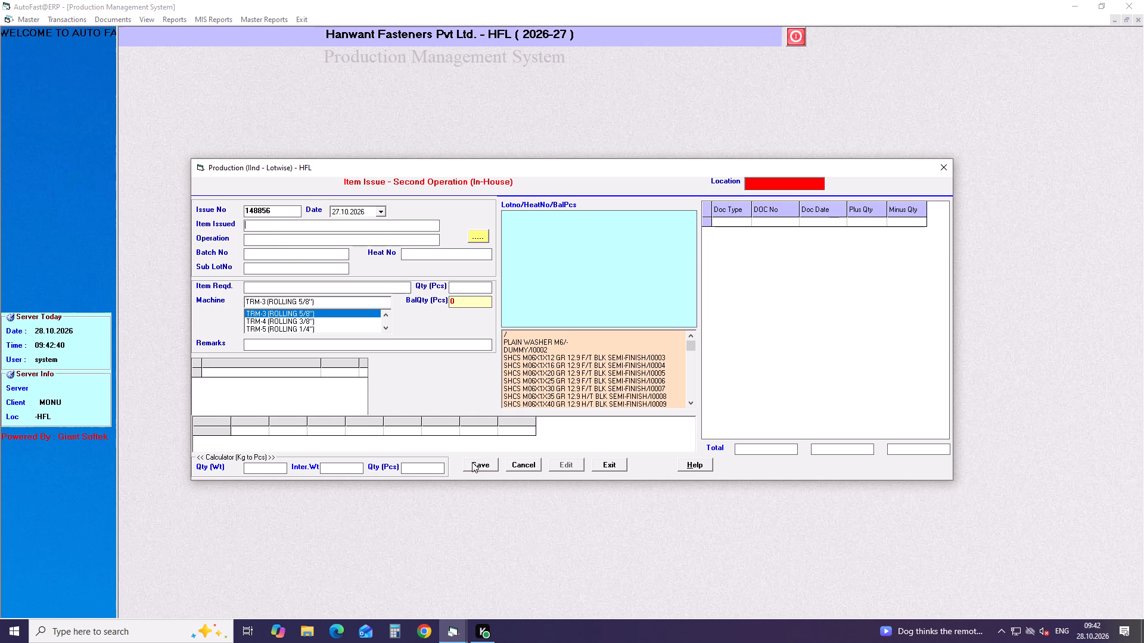
type("spe")
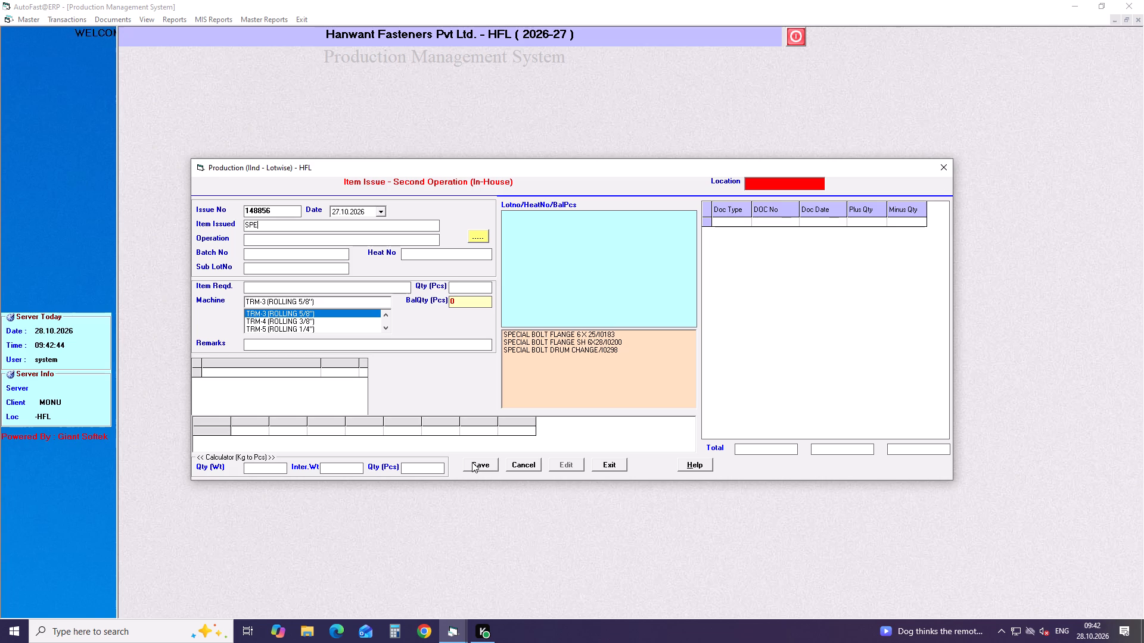
key("Down")
key("Down")
key("Return")
key("Return")
Choose ROLLING as the operation and select lot 00498926JP01 with heat F63519.
key("Down")
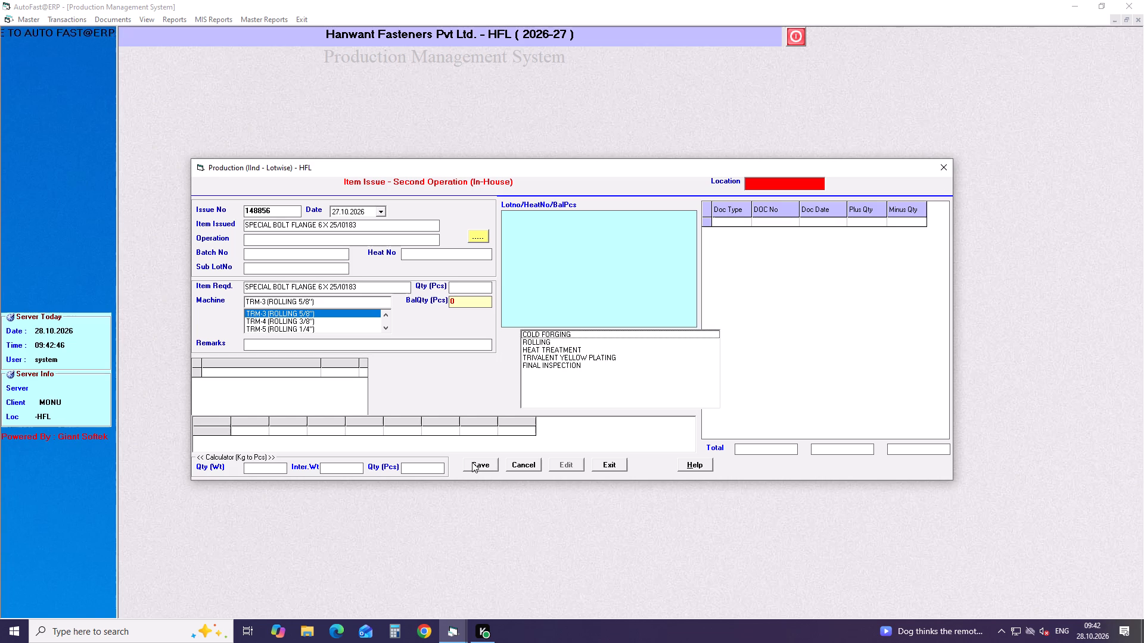
key("Down")
key("Down")
key("Return")
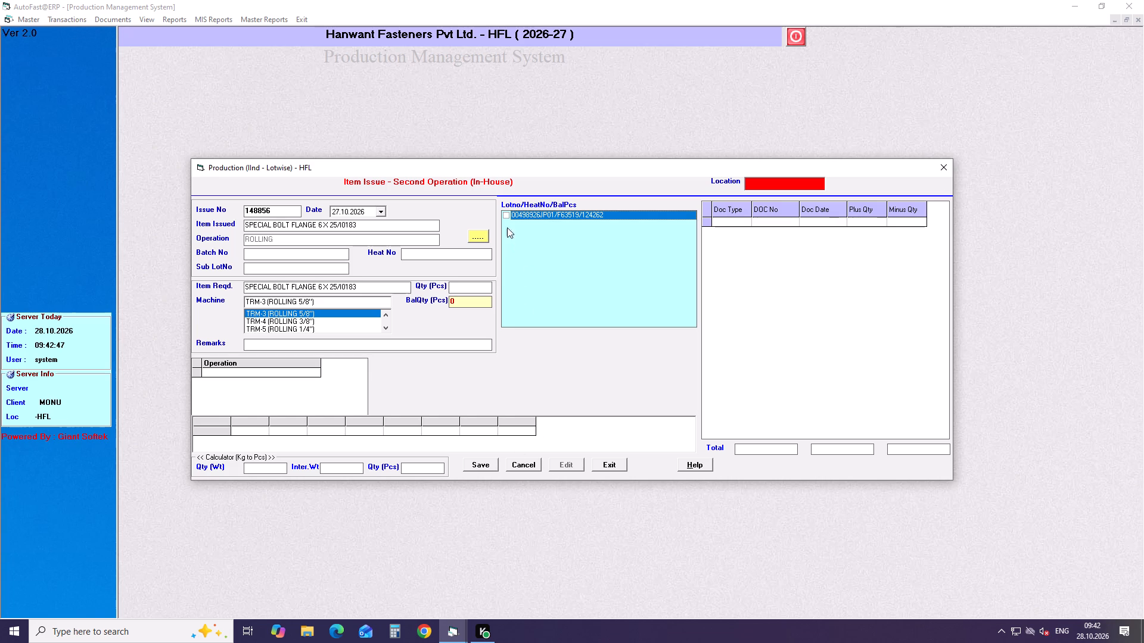
left_click(506, 215)
Set the quantity to 57257 pcs, assign machine TRM-2 (ROLLING 6 MM), and save the item issue.
left_click_drag(489, 285, 357, 310)
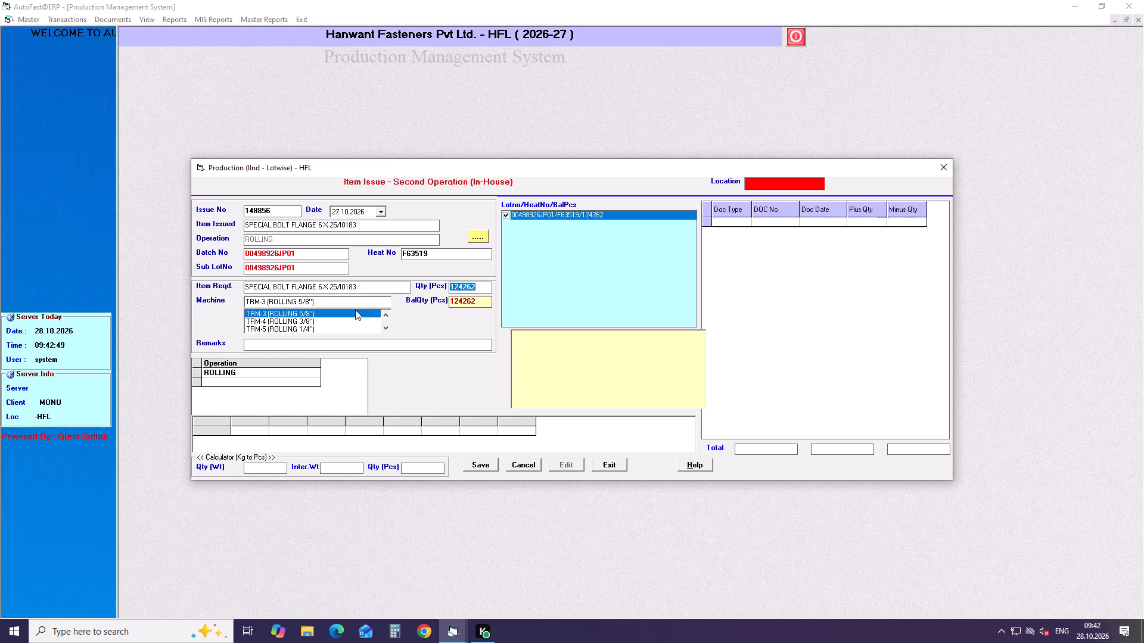
type("57257")
key("Return")
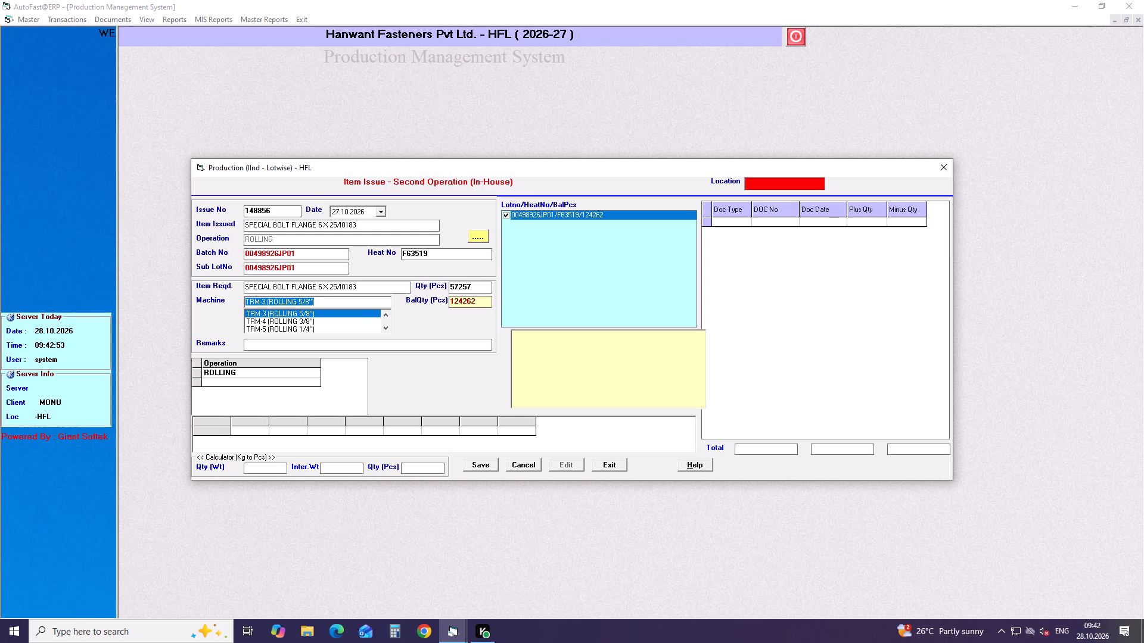
key("Up")
key("Return")
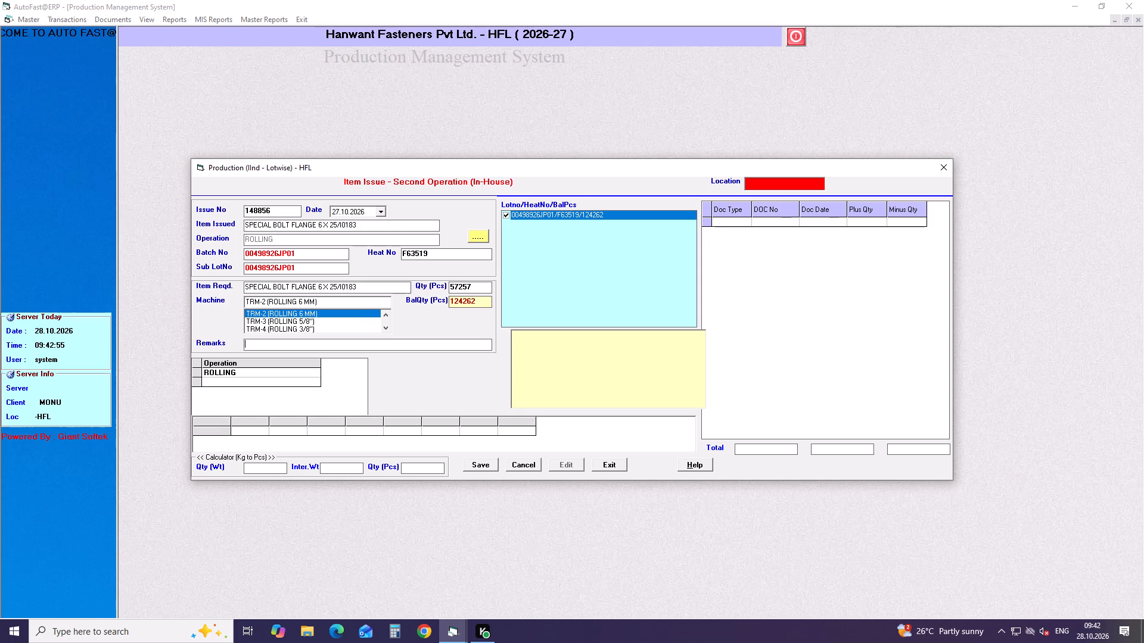
key("Return")
key("Return")
Start another item issue dated 27.10.2026 for BOLT BODY COVER SET M6X10/I0178.
key("Return")
key("Return")
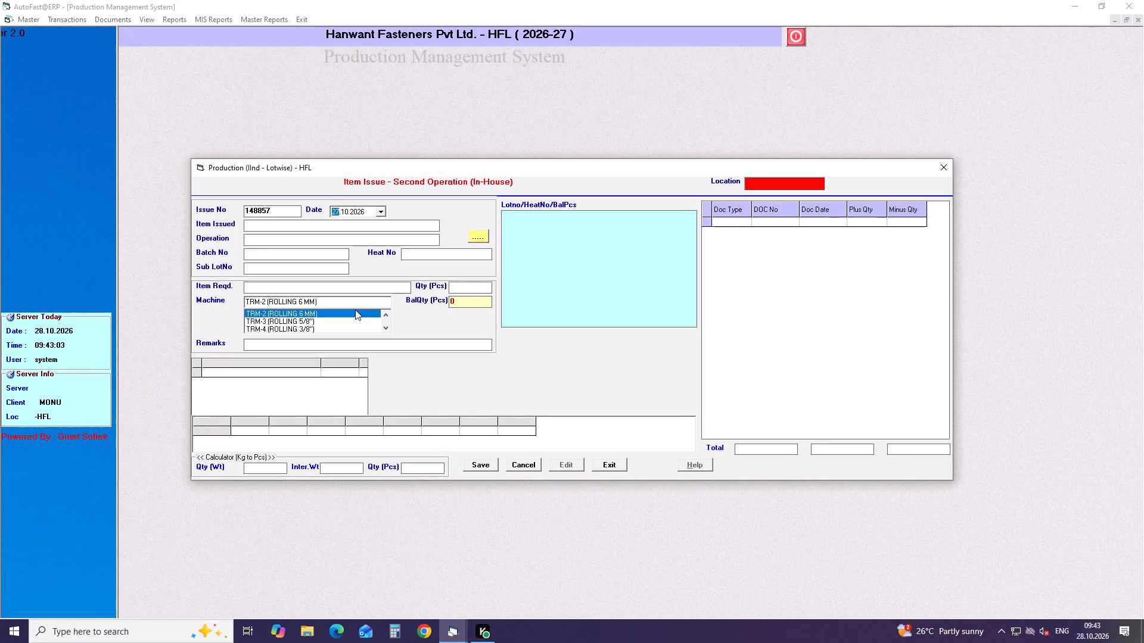
key("Return")
type("bolt bo")
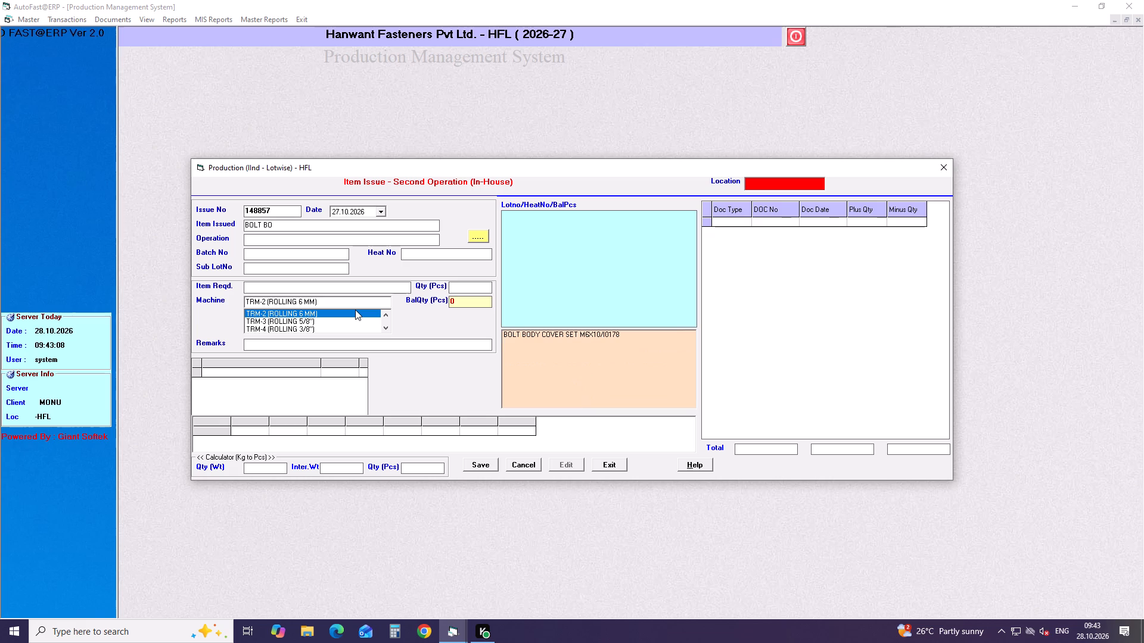
key("Down")
key("Down")
key("Return")
key("Return")
Choose ROLLING as the operation and select lot 00504826JP01 with heat 4521012.
key("Down")
key("Down")
key("Down")
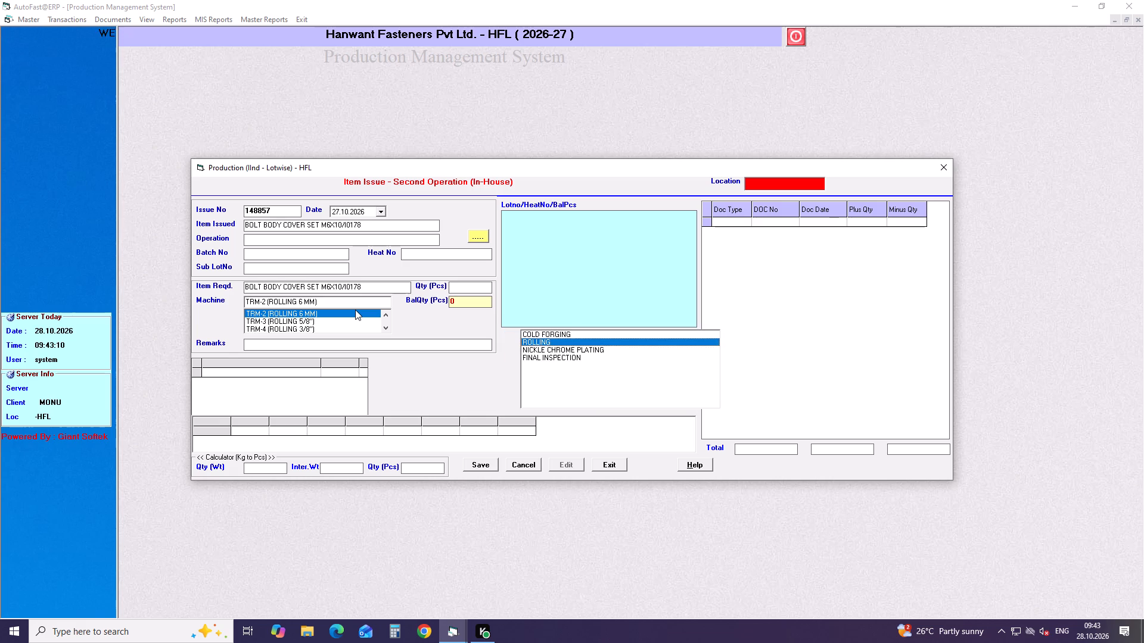
key("Return")
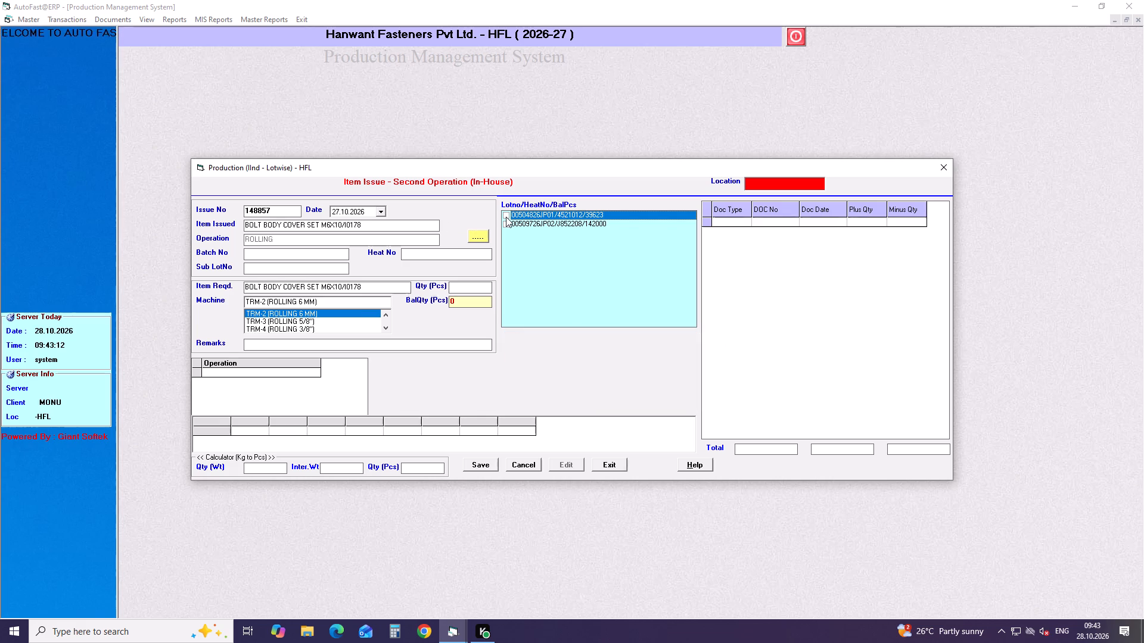
left_click(506, 217)
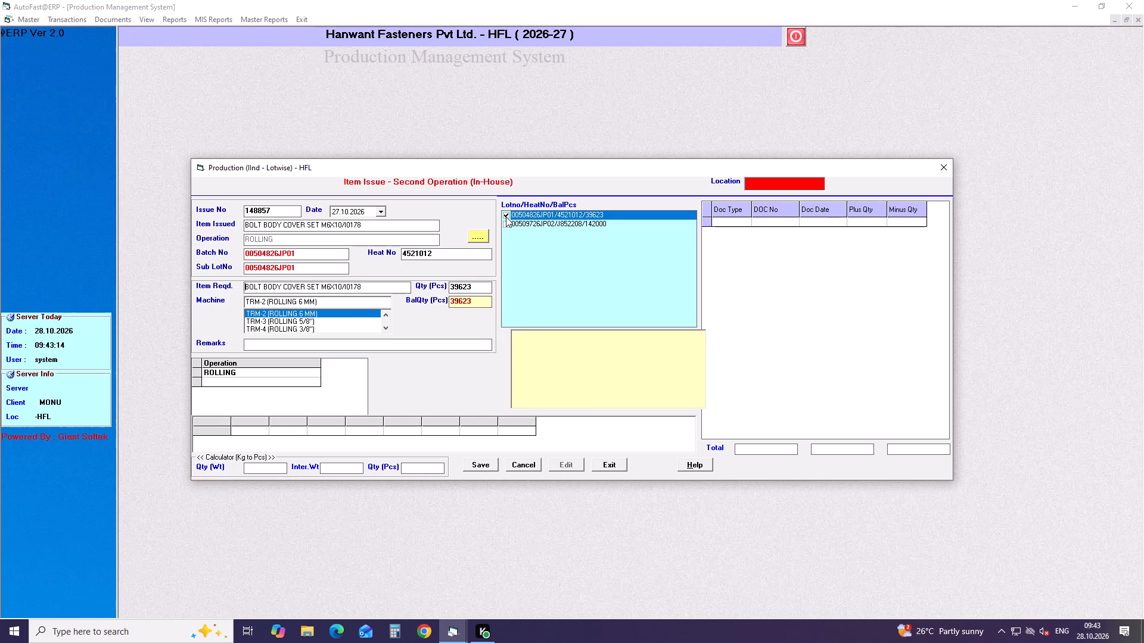
Accept the full lot quantity of 39623 pcs, assign machine TRM-8 (ROLLING 6MM), and save the item issue.
left_click(481, 289)
key("Return")
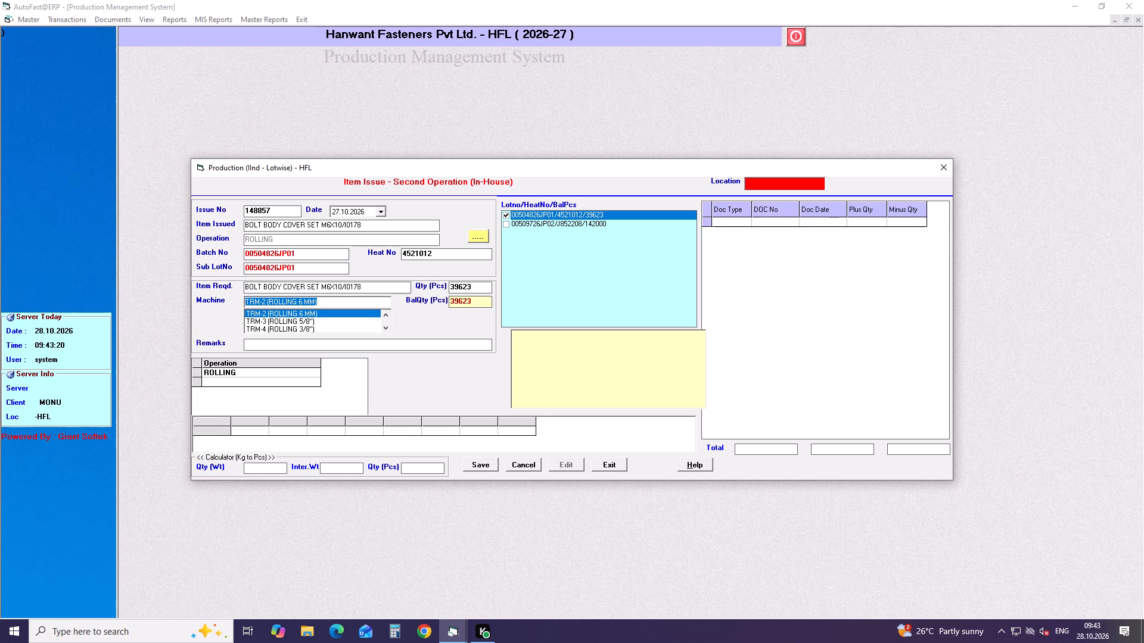
key("Down")
key("Down")
key("Down")
key("Down")
key("Down")
key("Down")
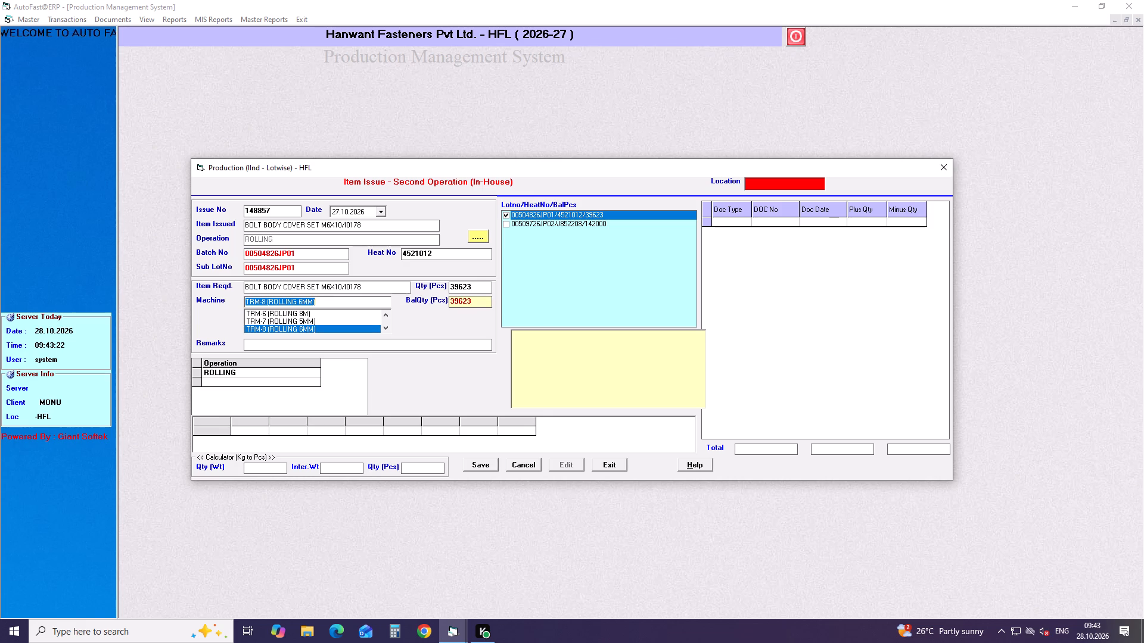
key("Return")
key("Return")
key("Return")
Start another item issue dated 27.10.2026 for SCREW WASHER 5 X 25/I0296.
key("Return")
key("Return")
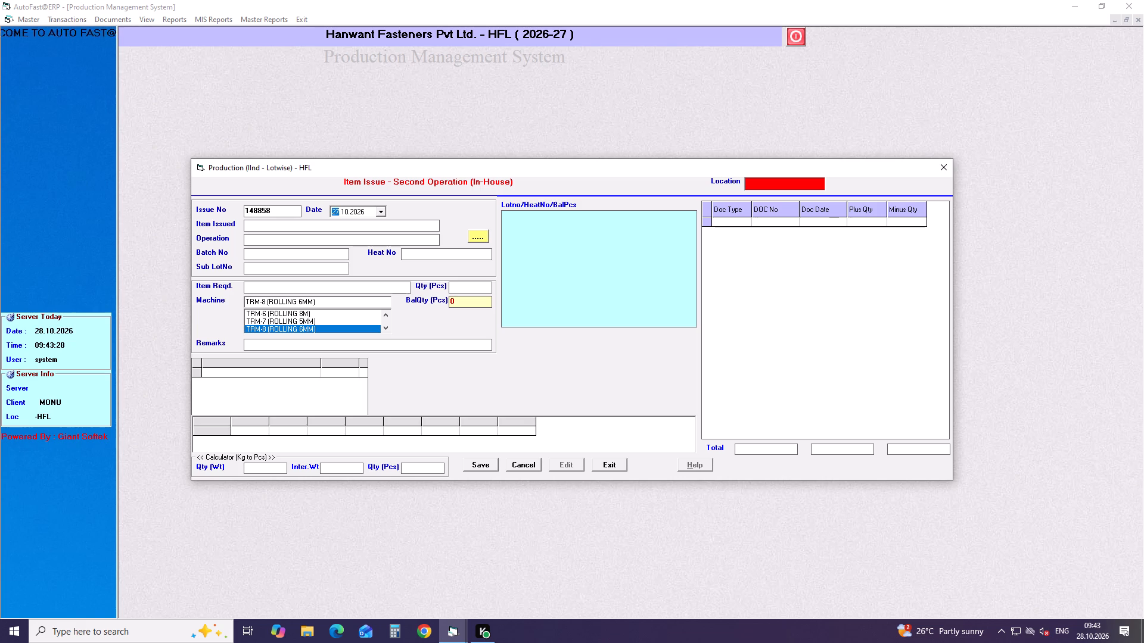
key("Return")
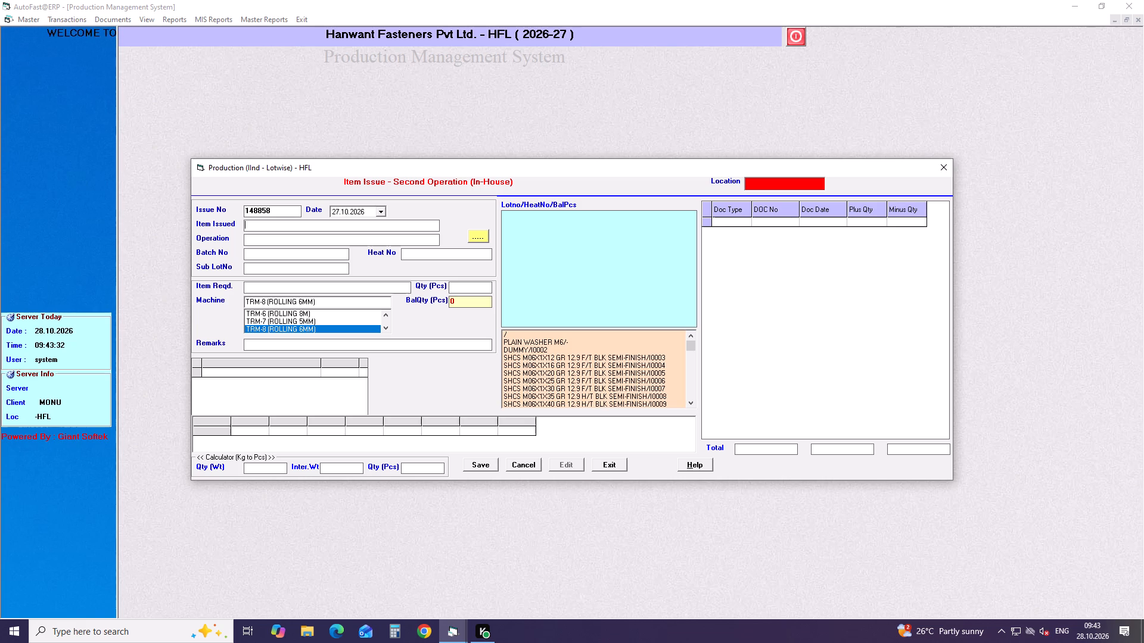
type("screw was")
key("Down")
key("Down")
key("Down")
key("Up")
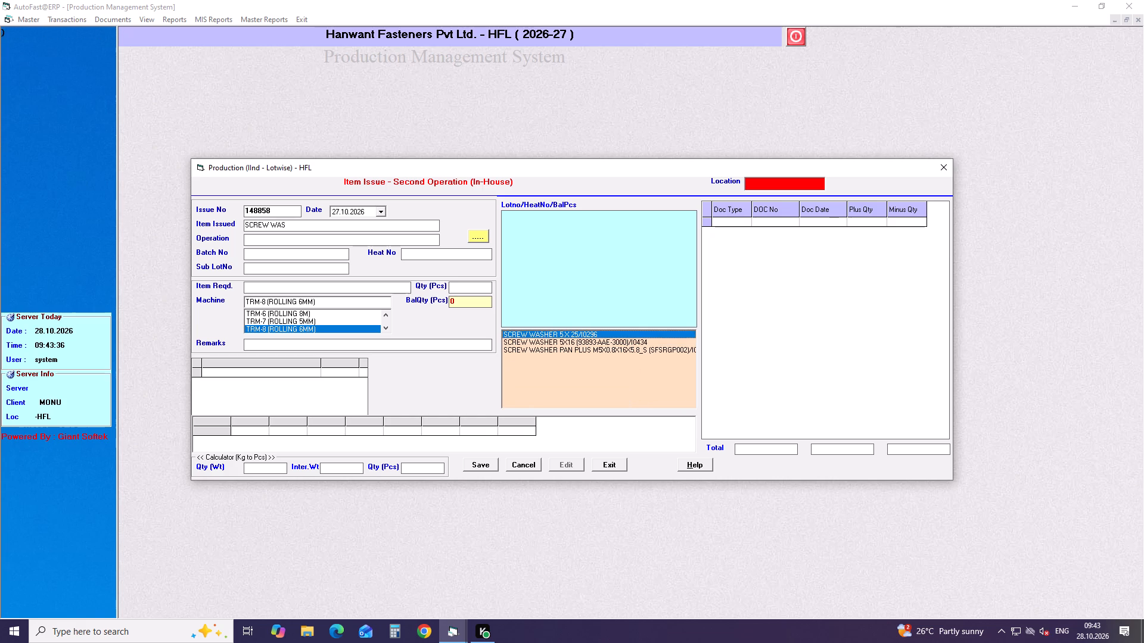
key("Return")
key("Return")
Choose WASHER + ROLLING as the operation and select lot 00498526IJ01 with heat 4522238.
key("Down")
key("Down")
key("Down")
key("Return")
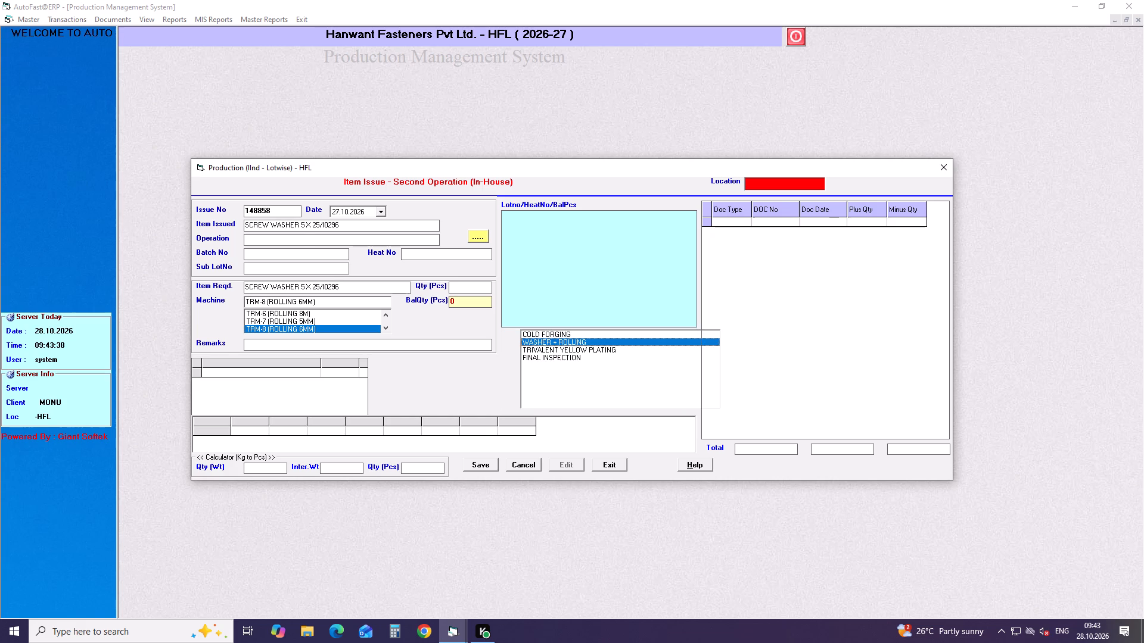
left_click(507, 216)
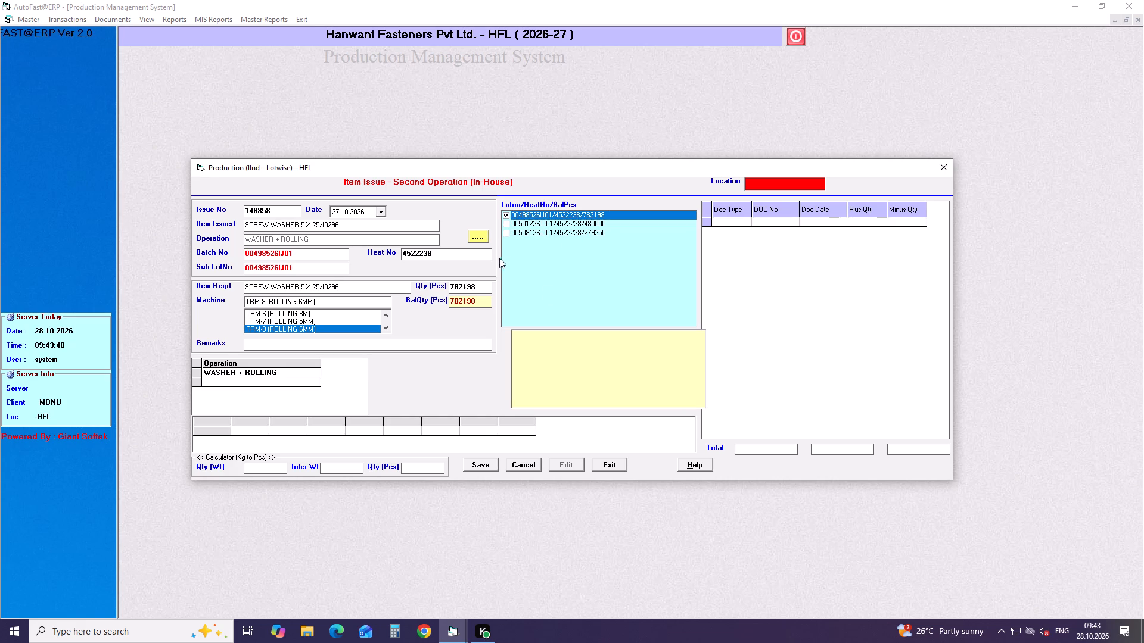
Set the quantity to 46764 pcs, assign machine TRM-15 ROLLING Special Purpose 6MM, and save the item issue.
left_click_drag(487, 287, 438, 292)
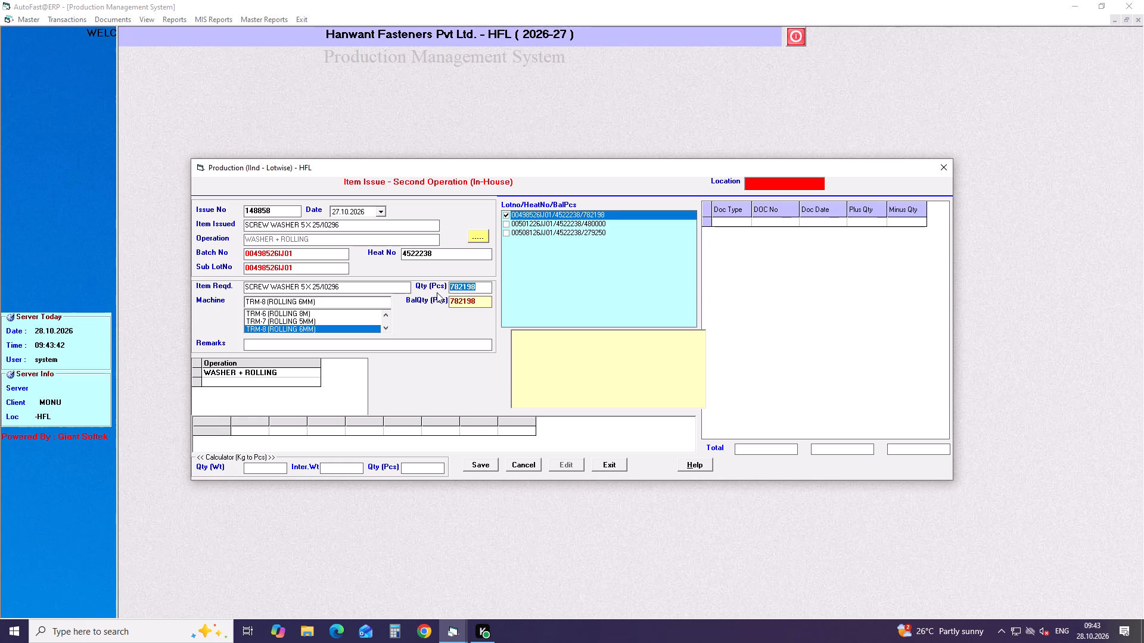
type("46764")
key("Return")
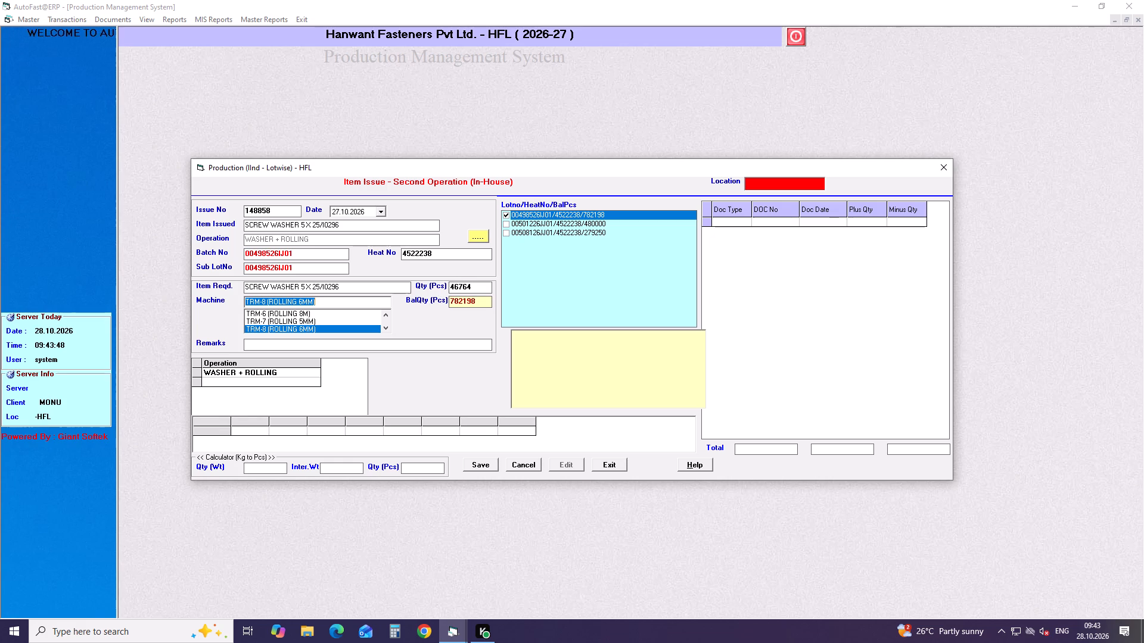
key("Up")
key("Up")
key("Up")
key("Up")
key("Up")
key("Up")
key("Up")
key("Up")
key("Up")
key("Up")
key("Up")
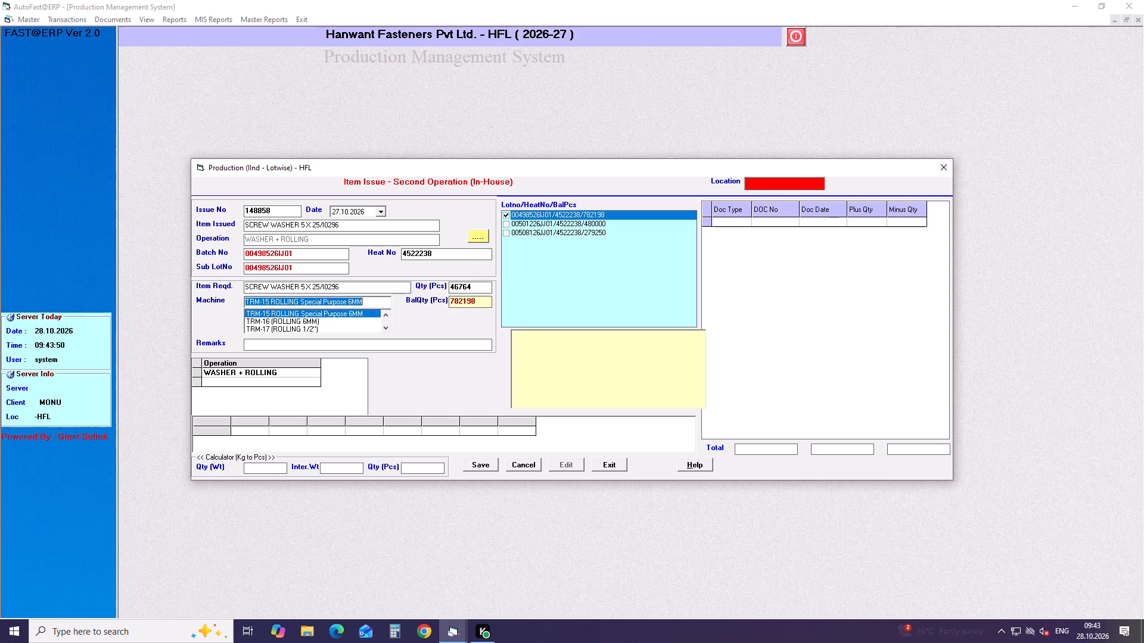
key("Down")
key("Return")
key("Return")
key("Return")
Start another item issue dated 27.10.2026 for BOLT M6X10X1.0MM (AAGG)/I0219.
key("Return")
key("Return")
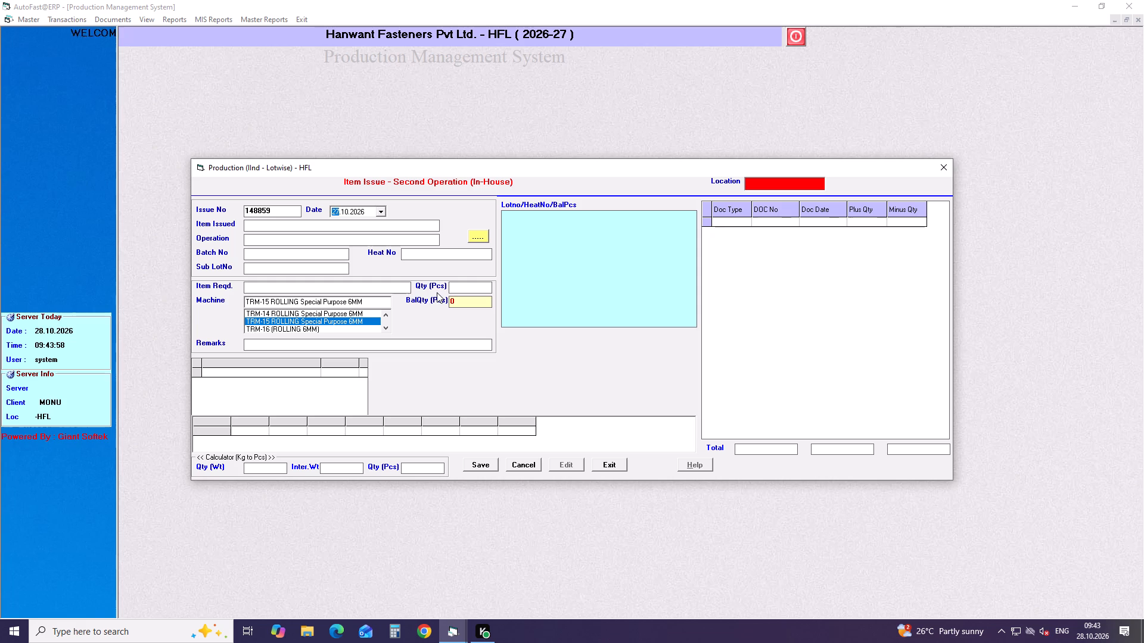
key("Return")
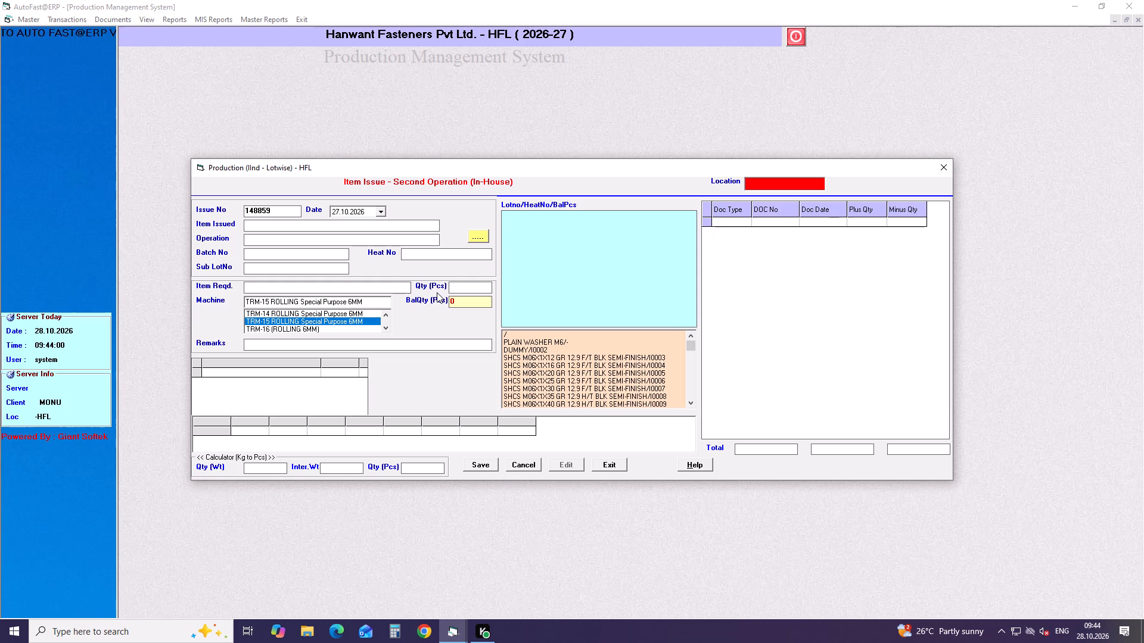
type("bolt m10")
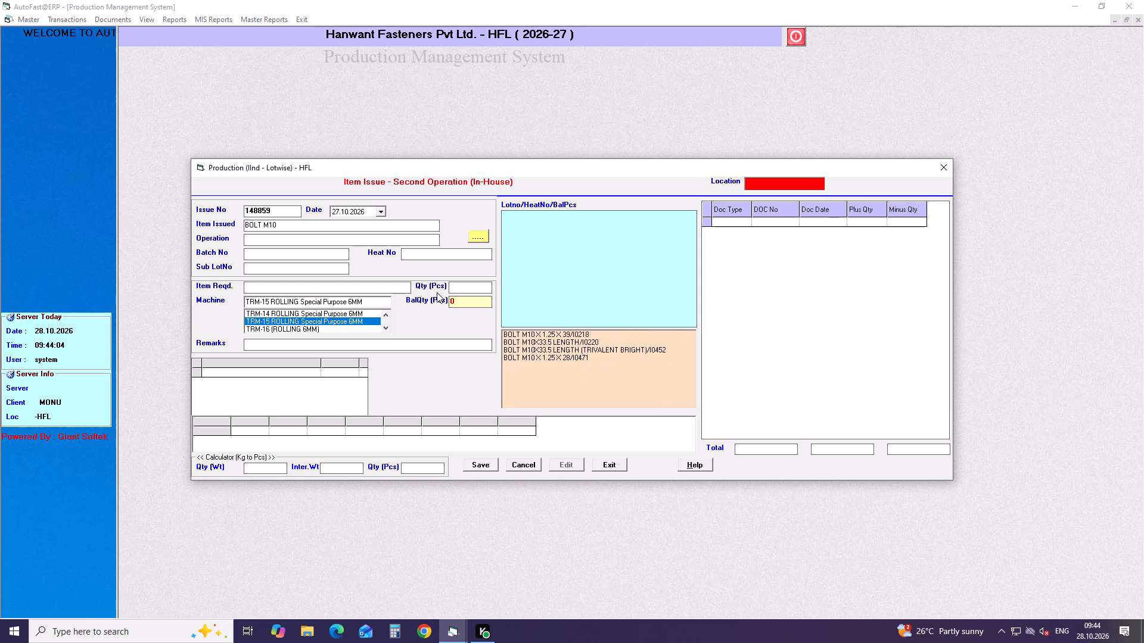
key("Down")
key("Down")
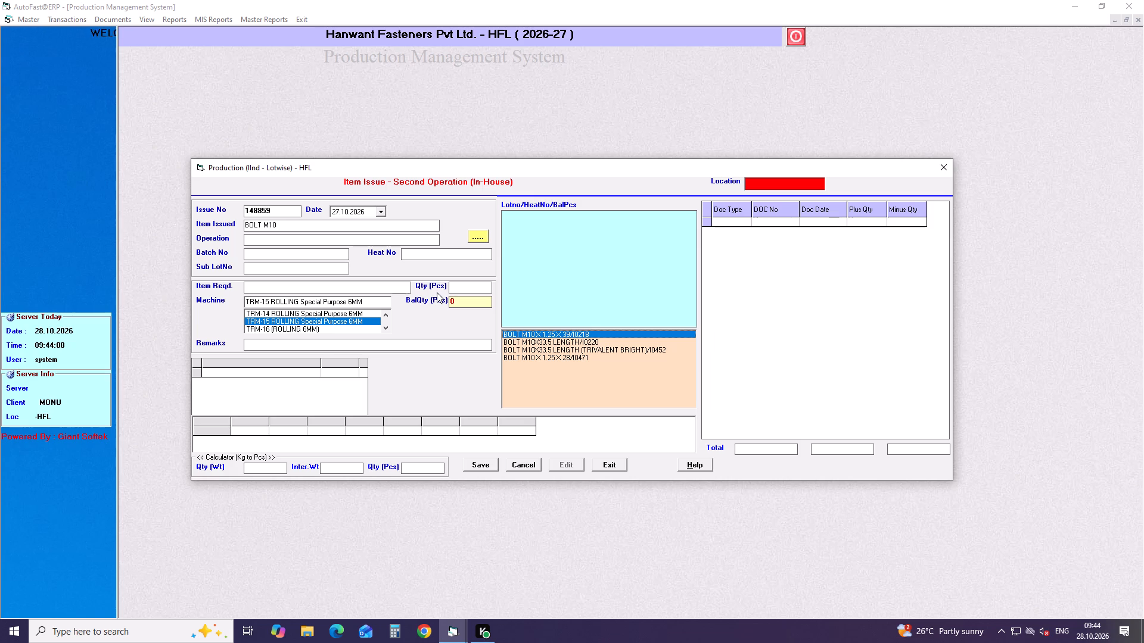
left_click(278, 229)
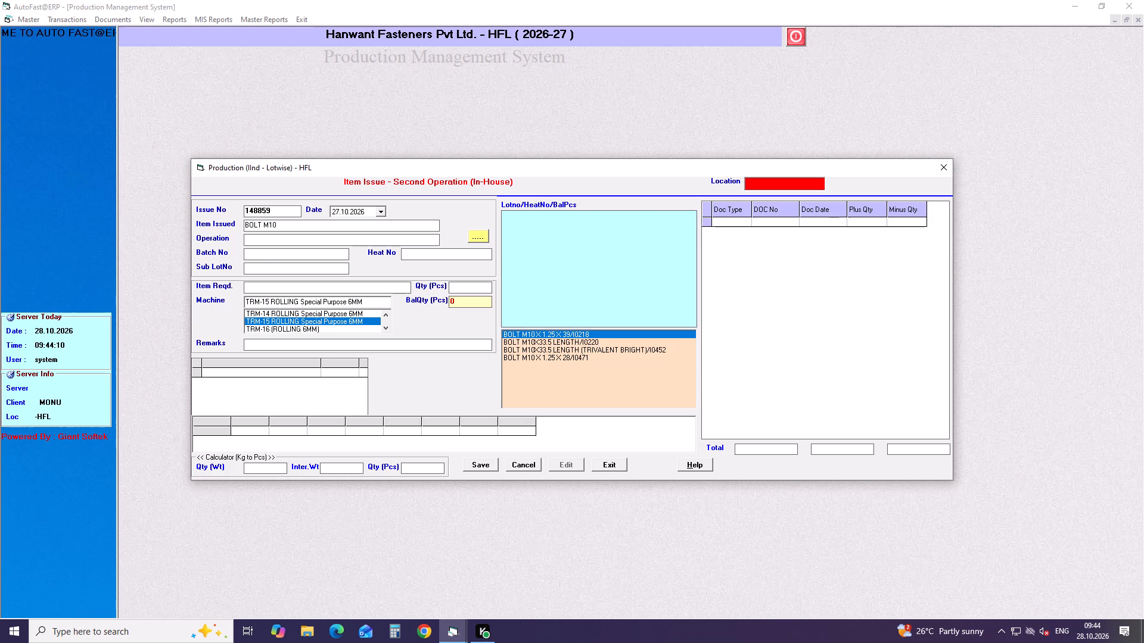
key("BackSpace")
key("BackSpace")
key("6")
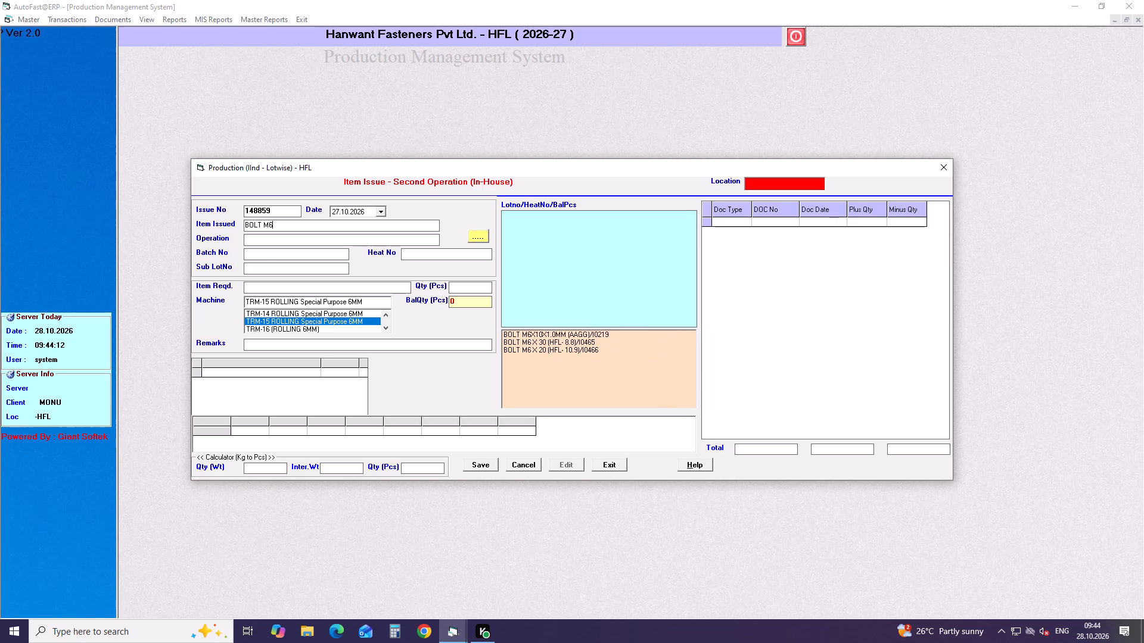
key("Down")
key("Down")
key("Return")
key("Return")
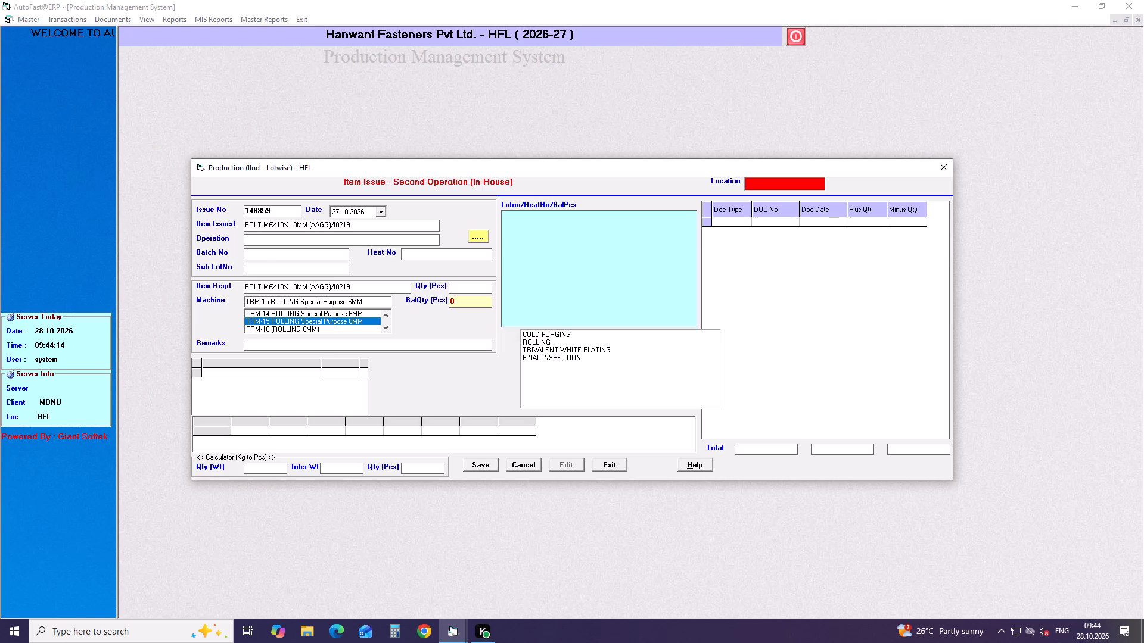
Choose ROLLING as the operation and select lot 00493526JP01 with heat 4519012.
key("Down")
key("Down")
key("Down")
key("Return")
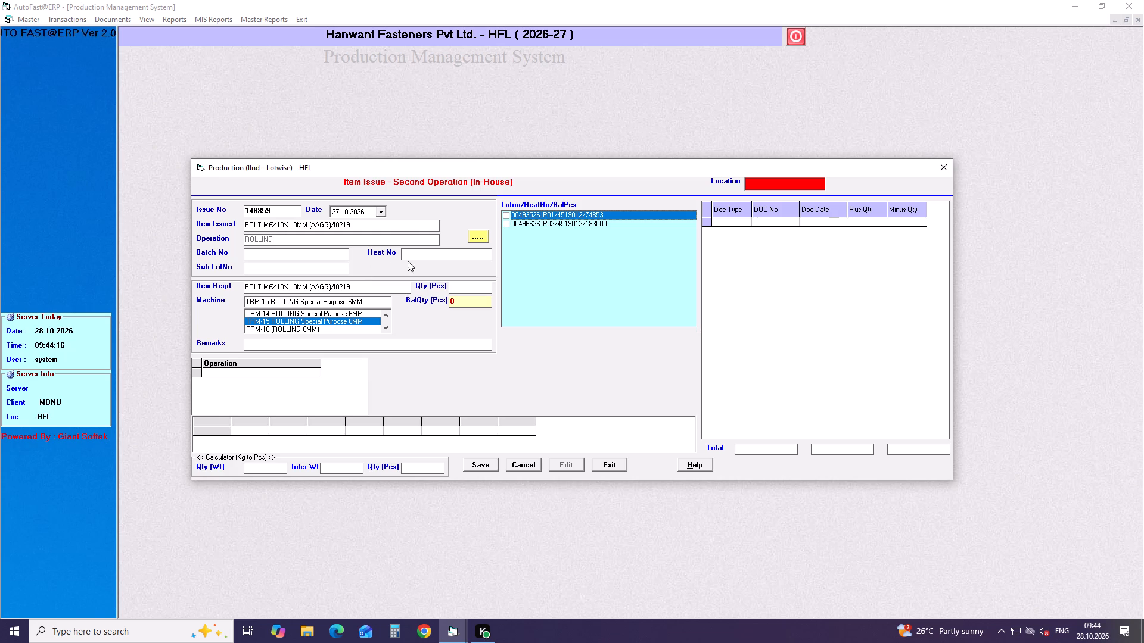
left_click(511, 213)
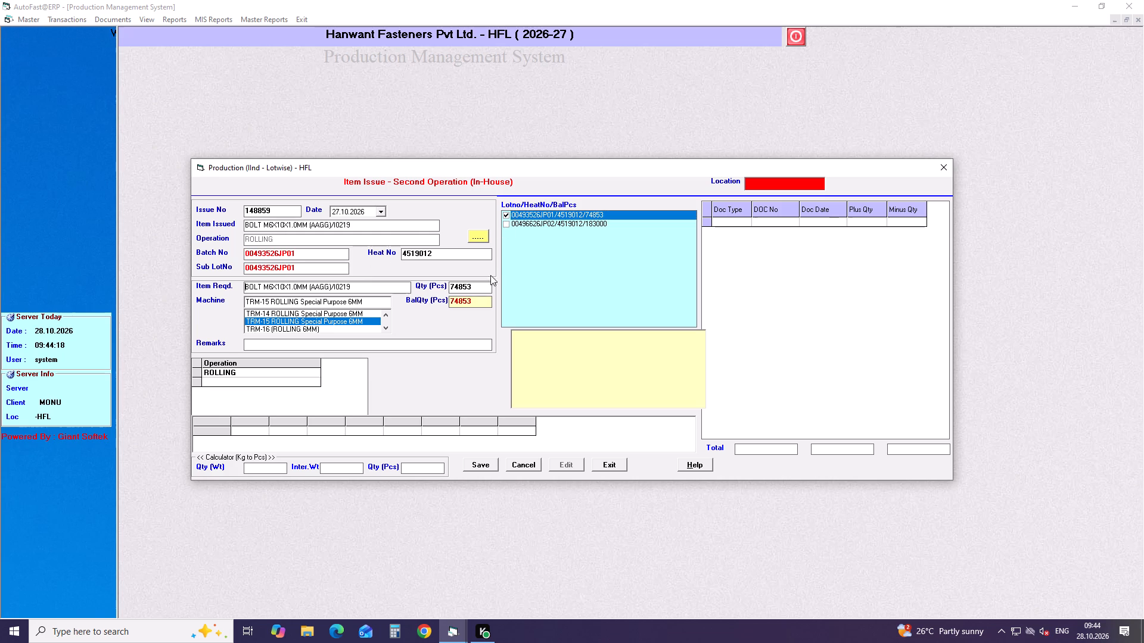
Keep the quantity at 74853 pcs, assign machine TRM-16 (ROLLING 6MM), and save the item issue.
left_click_drag(479, 293, 430, 299)
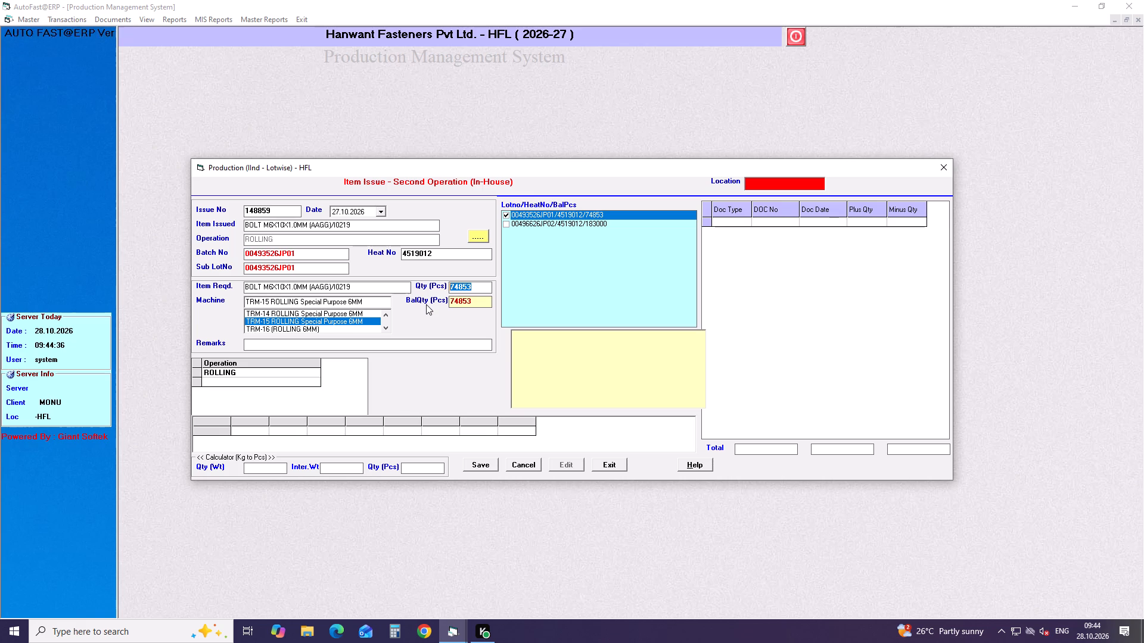
key("Return")
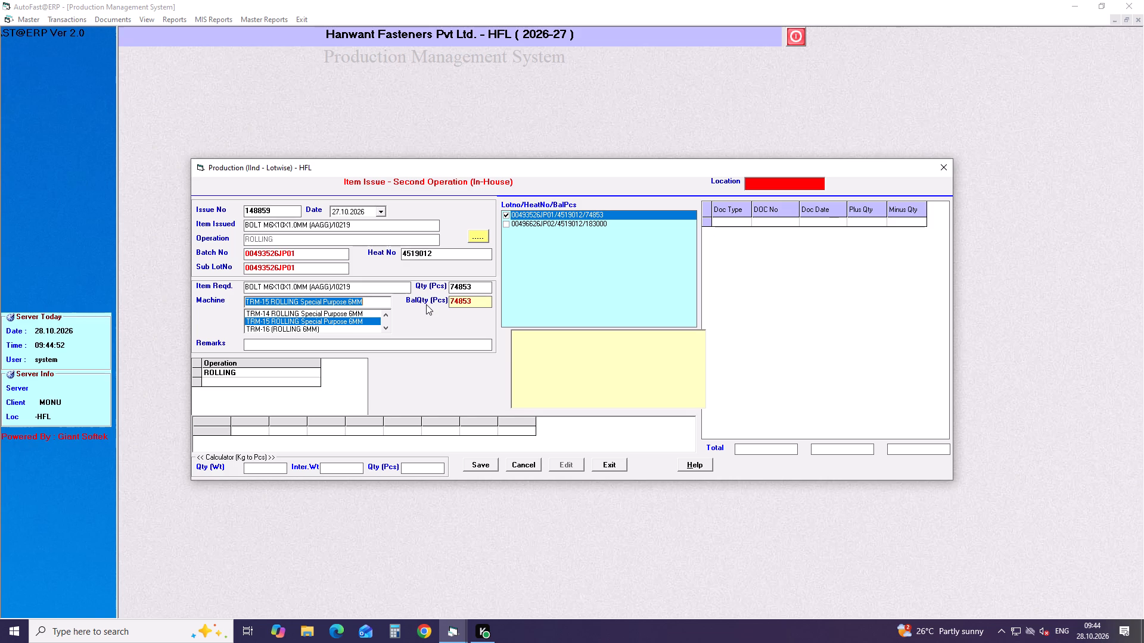
key("Return")
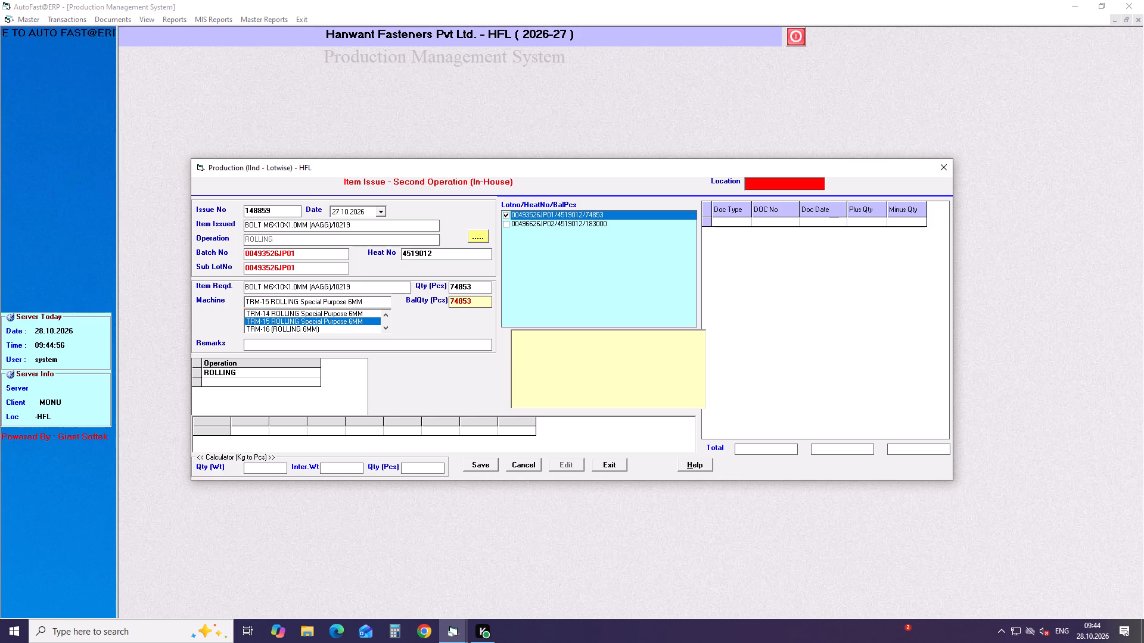
left_click(374, 301)
key("Down")
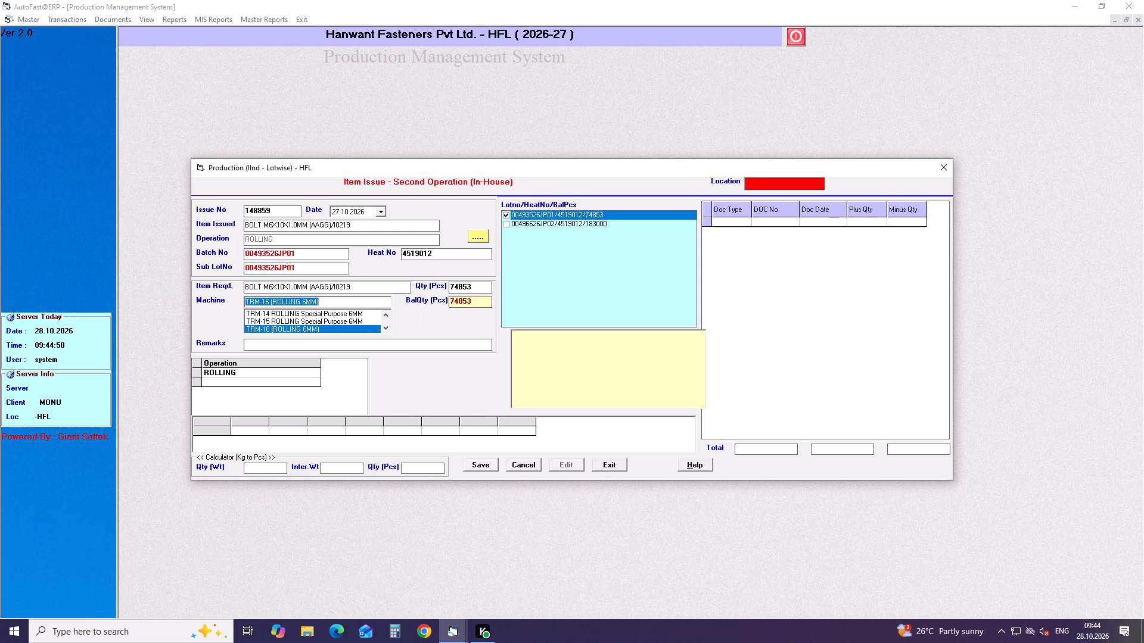
key("Return")
key("Return")
key("Return")
key("Return")
key("Return")
key("Return")
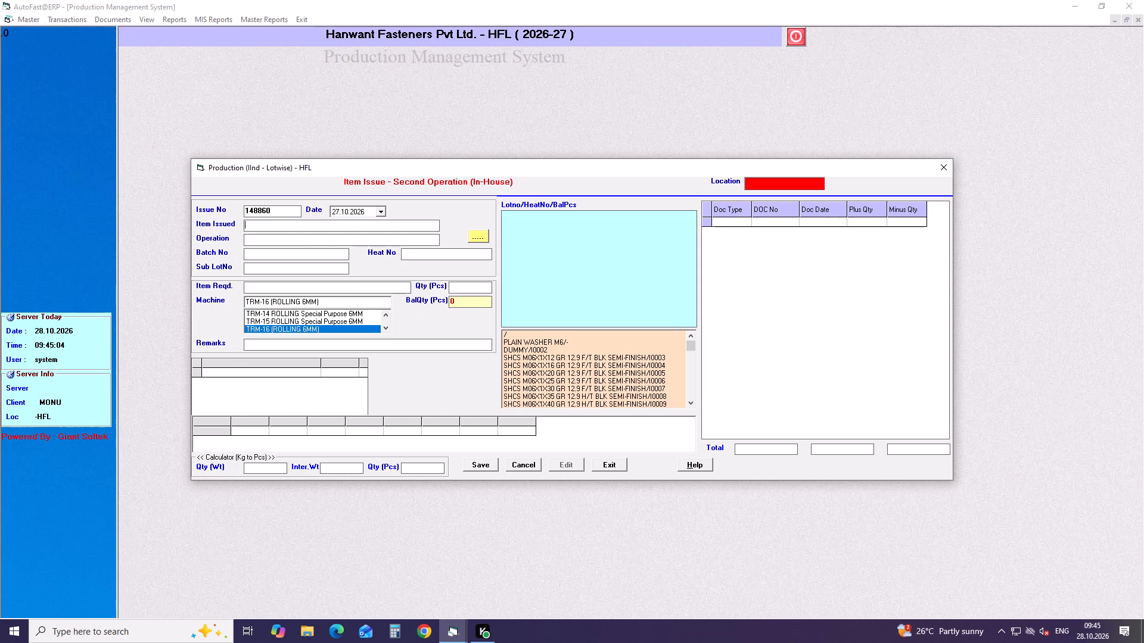
key("Return")
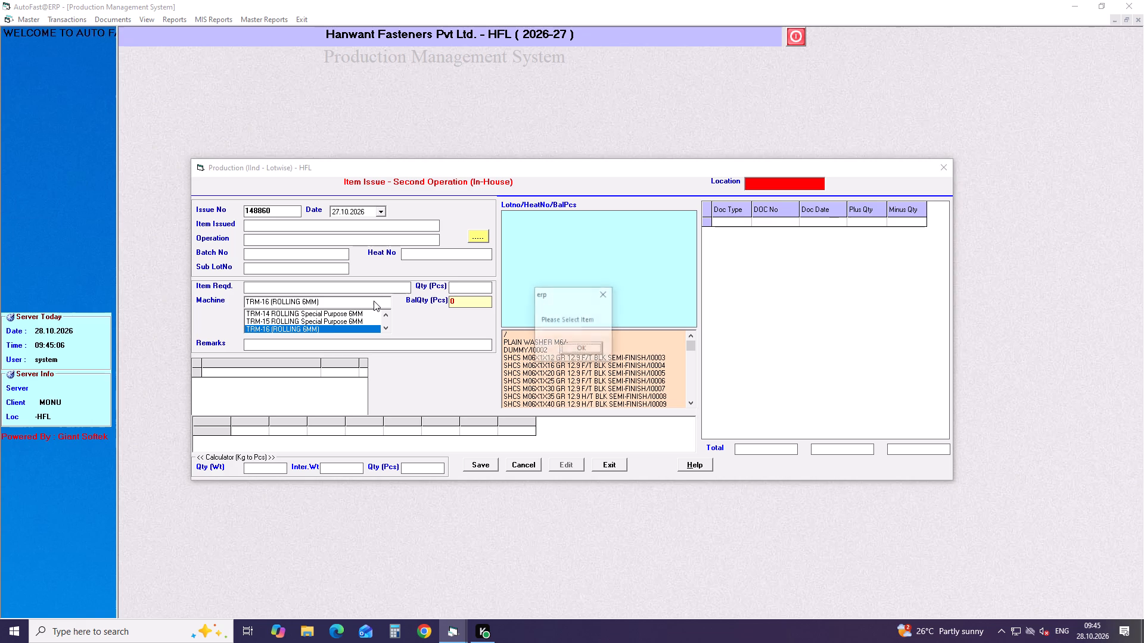
key("Return")
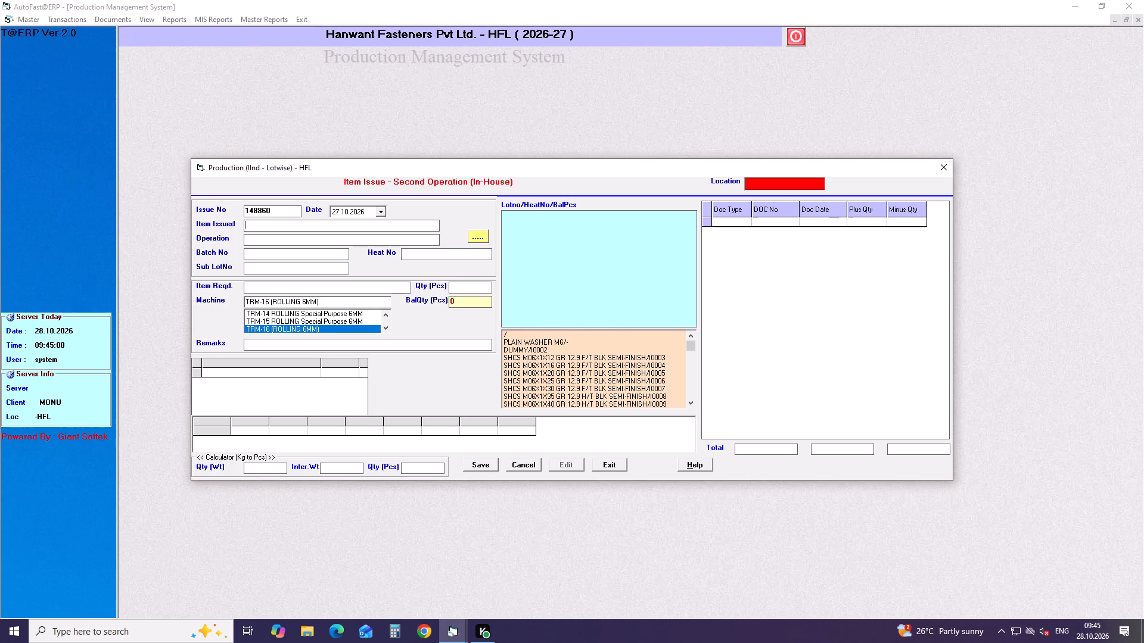
Start another item issue dated 27.10.2026 for HT INTEGRATED BUTTON SCR M6X60/I0234.
type("ht")
key("space")
type("int")
key("Down")
key("Down")
key("Down")
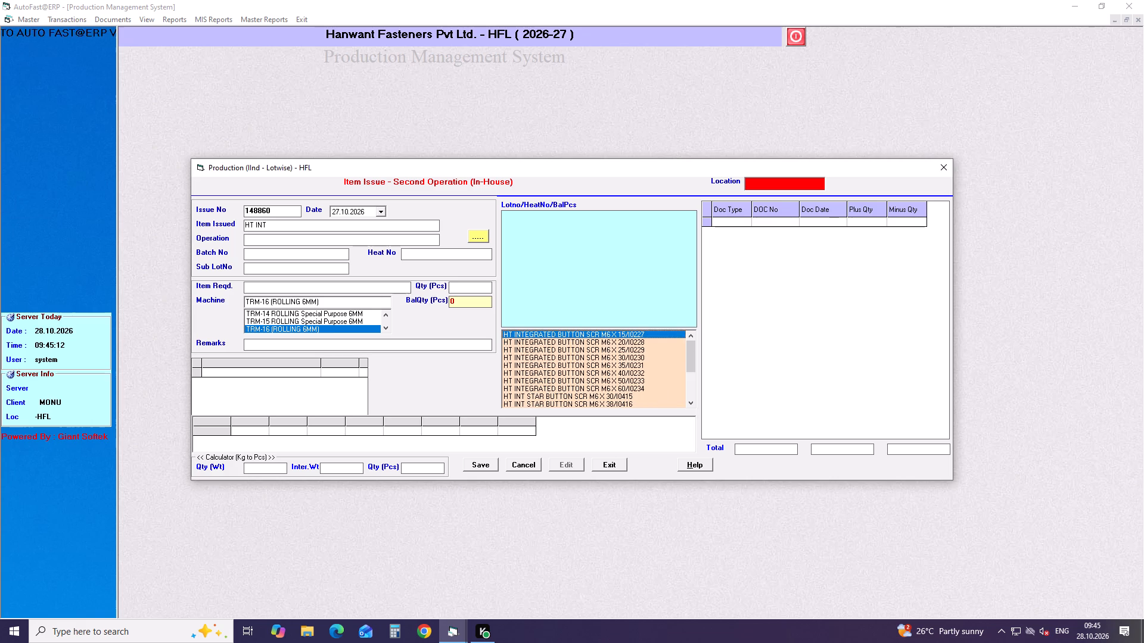
key("Down")
key("Down")
key("Down")
key("Down")
key("Down")
key("Down")
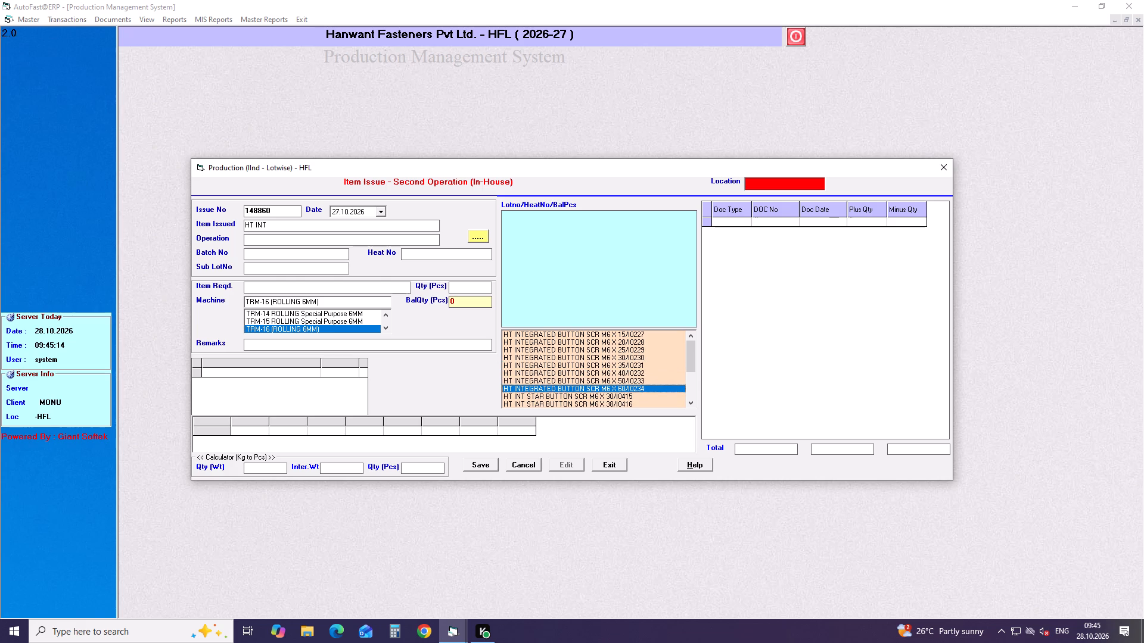
key("Return")
Choose ROLLING as the operation and select lot 00499526JP01 with heat F63922.
key("Return")
key("Down")
key("Down")
key("Down")
key("Down")
key("Return")
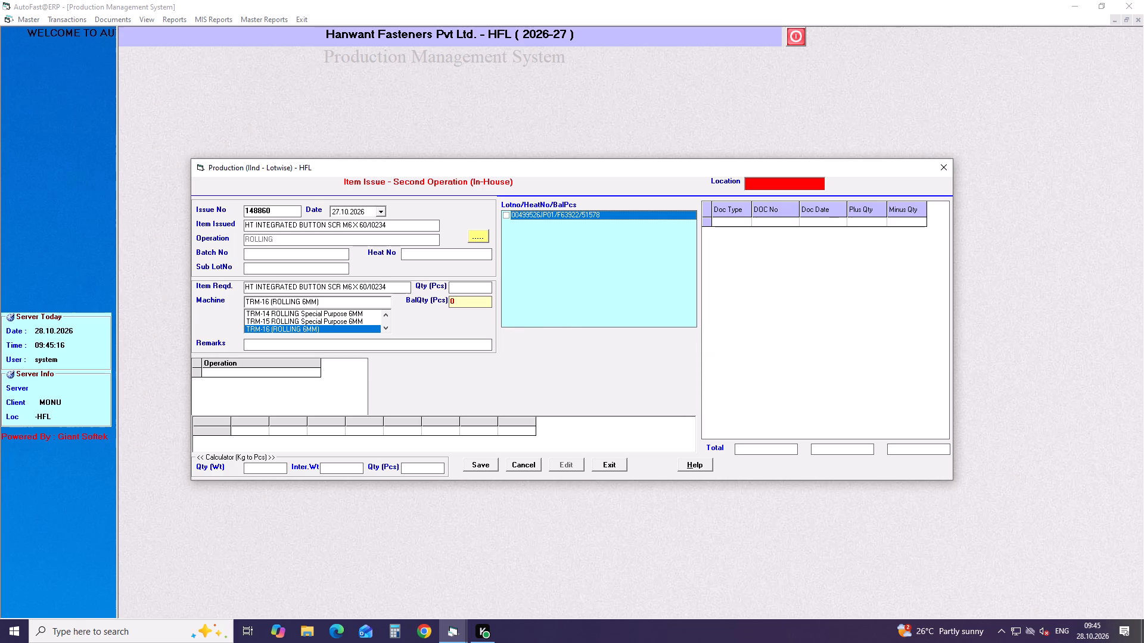
left_click(505, 215)
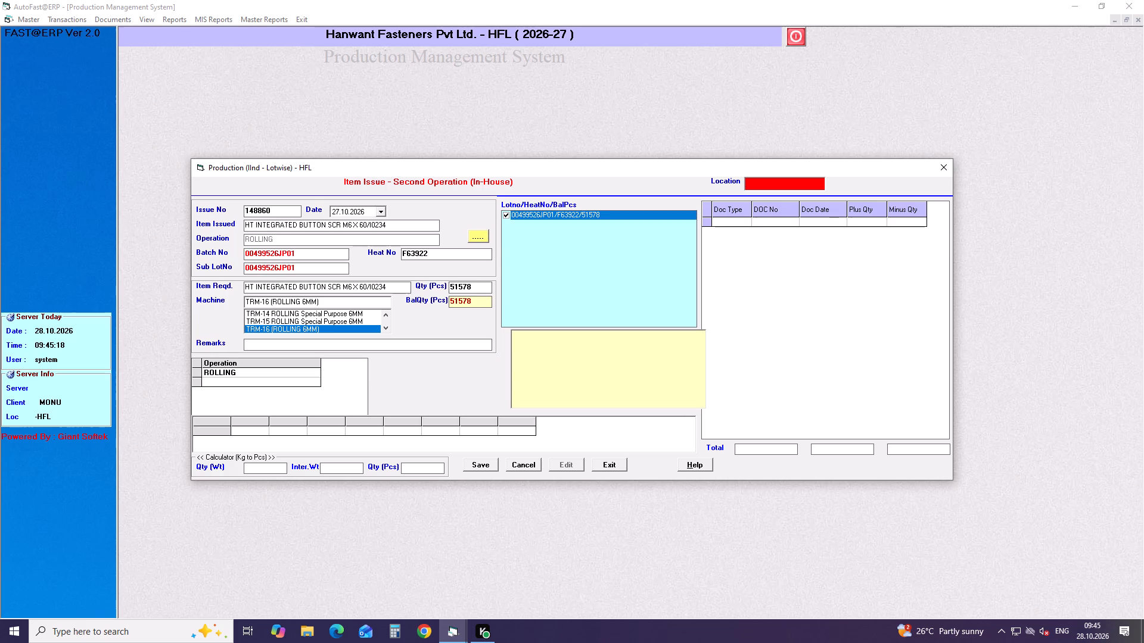
Set the quantity to 11182 pcs, assign machine TRM-17 (ROLLING 1/2"), save the item issue and close the form.
left_click_drag(480, 288, 411, 296)
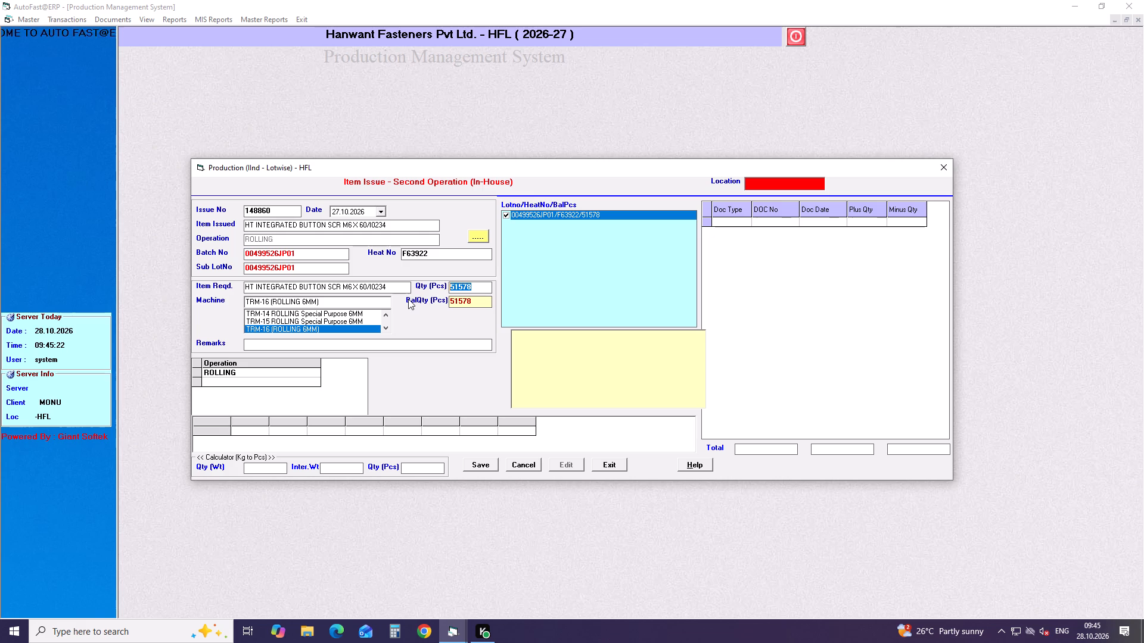
type("118")
key("BackSpace")
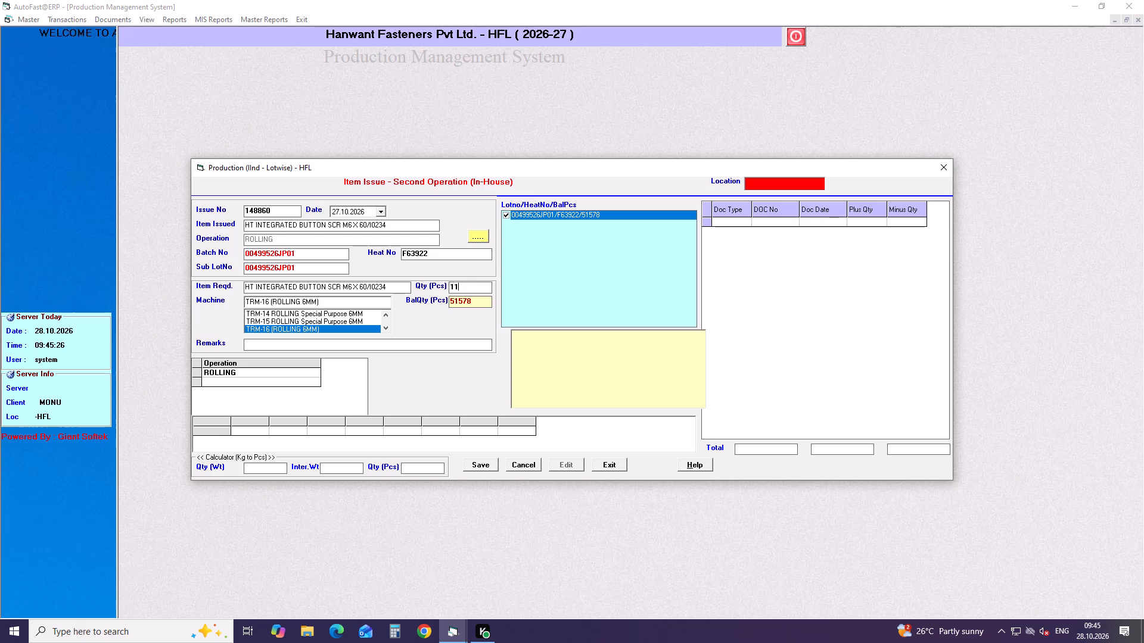
type("182")
key("Return")
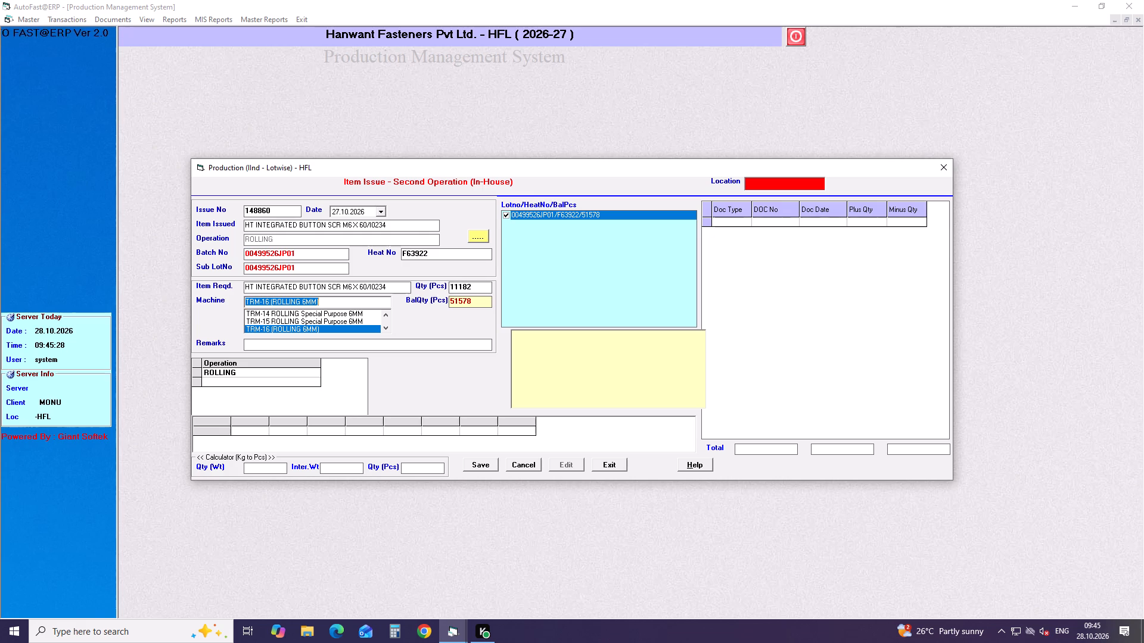
key("Down")
key("Return")
key("Return")
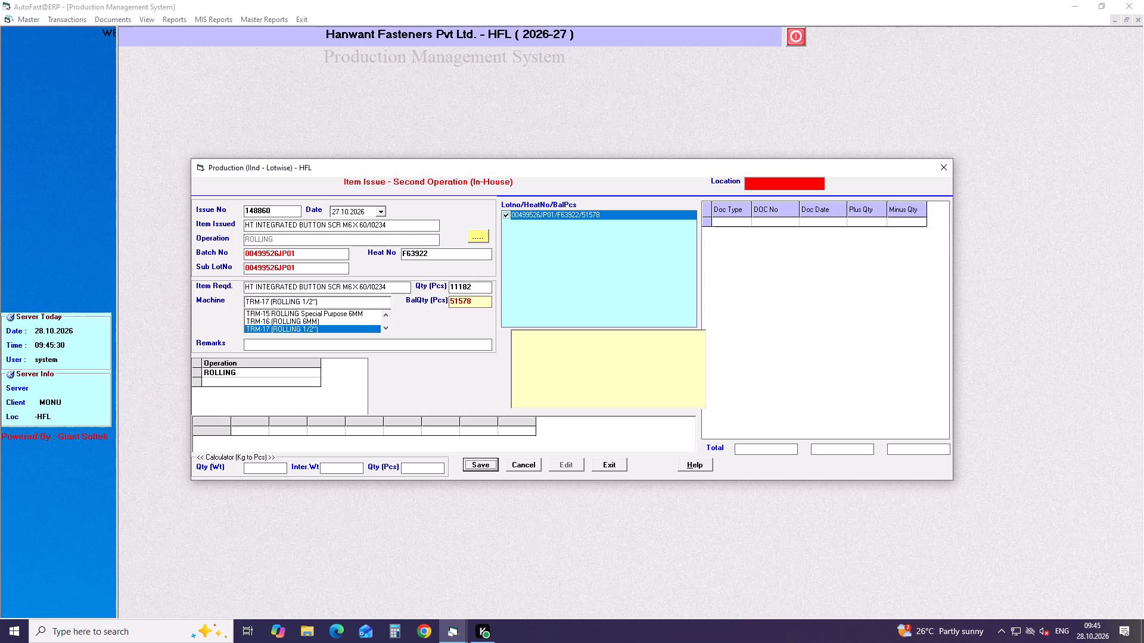
key("Return")
key("Return")
key("Return")
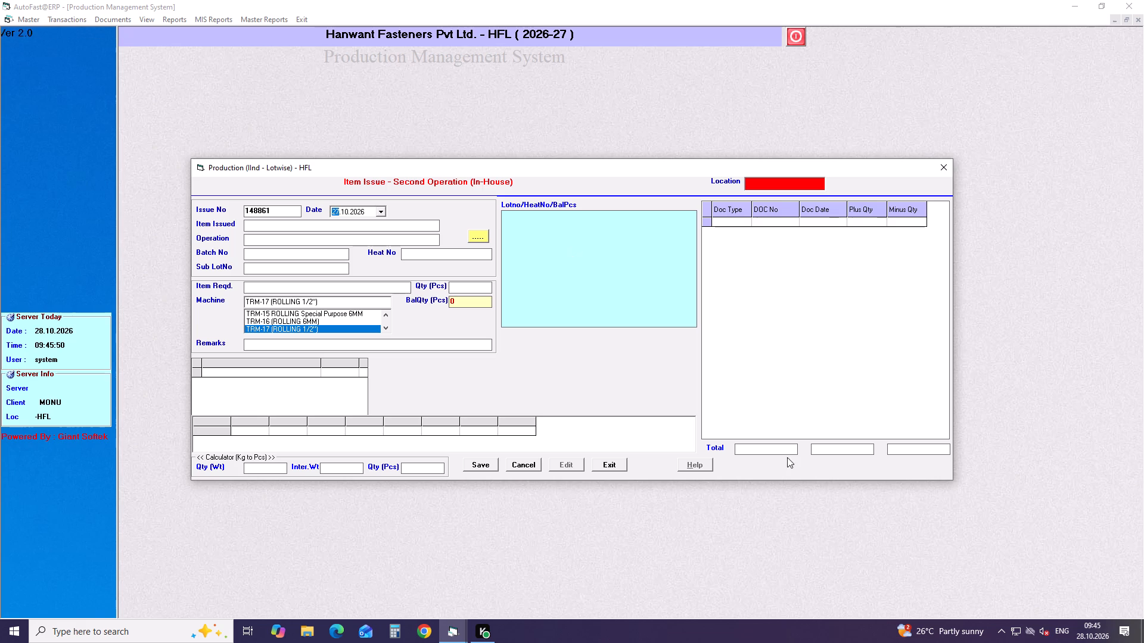
left_click(941, 170)
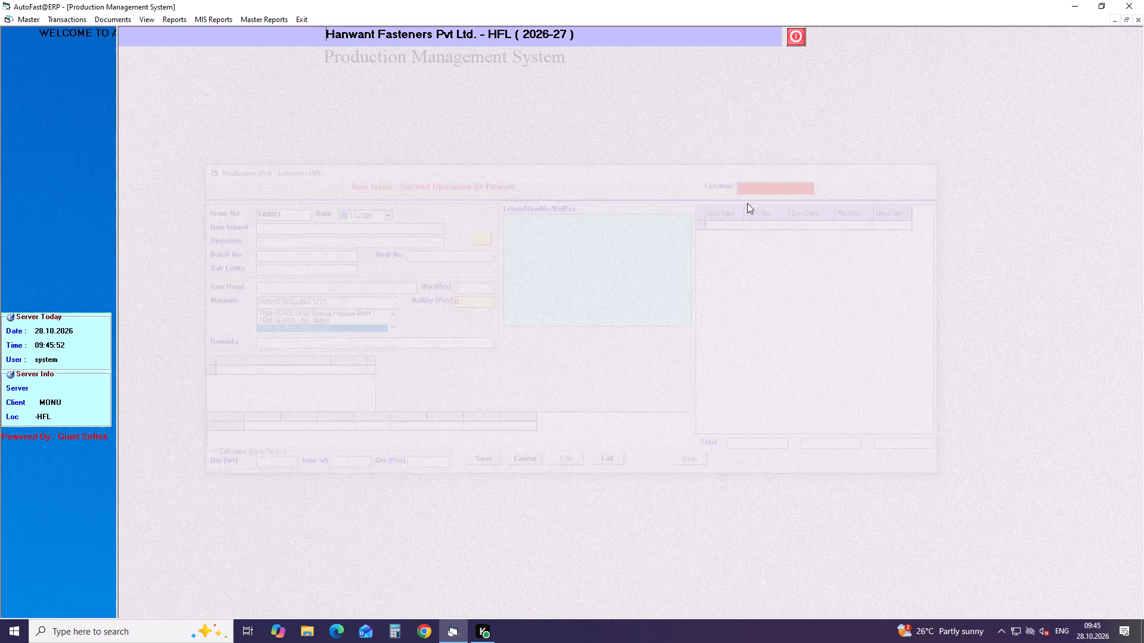
Start a preliminary second-operation production entry dated 27.10.2026 for shift A with 6.5 total hours.
left_click(55, 16)
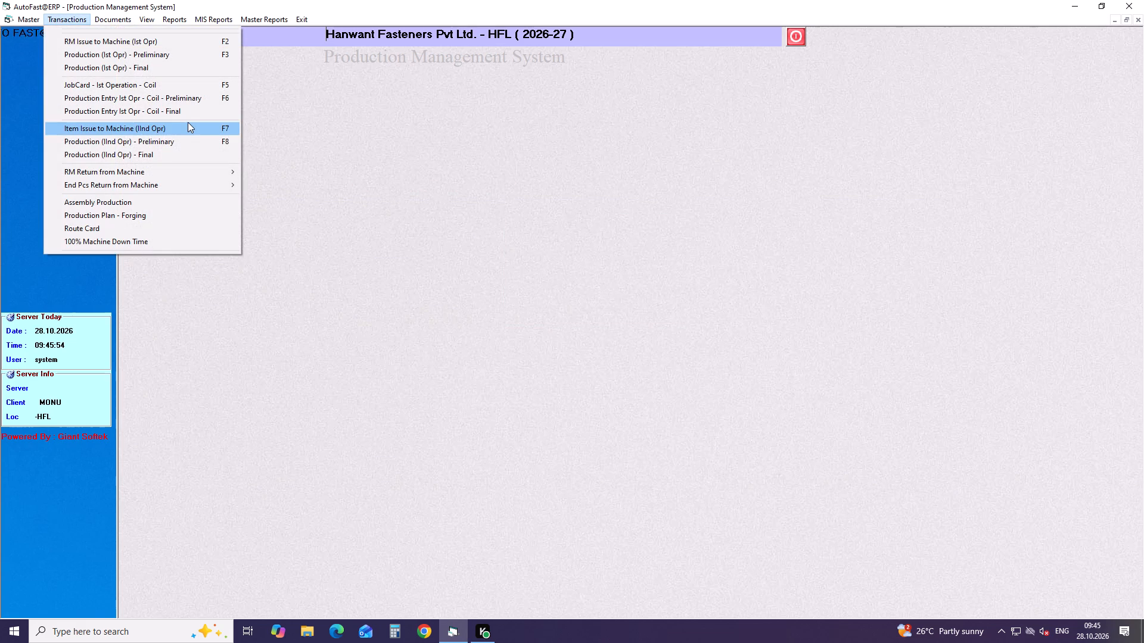
left_click(200, 139)
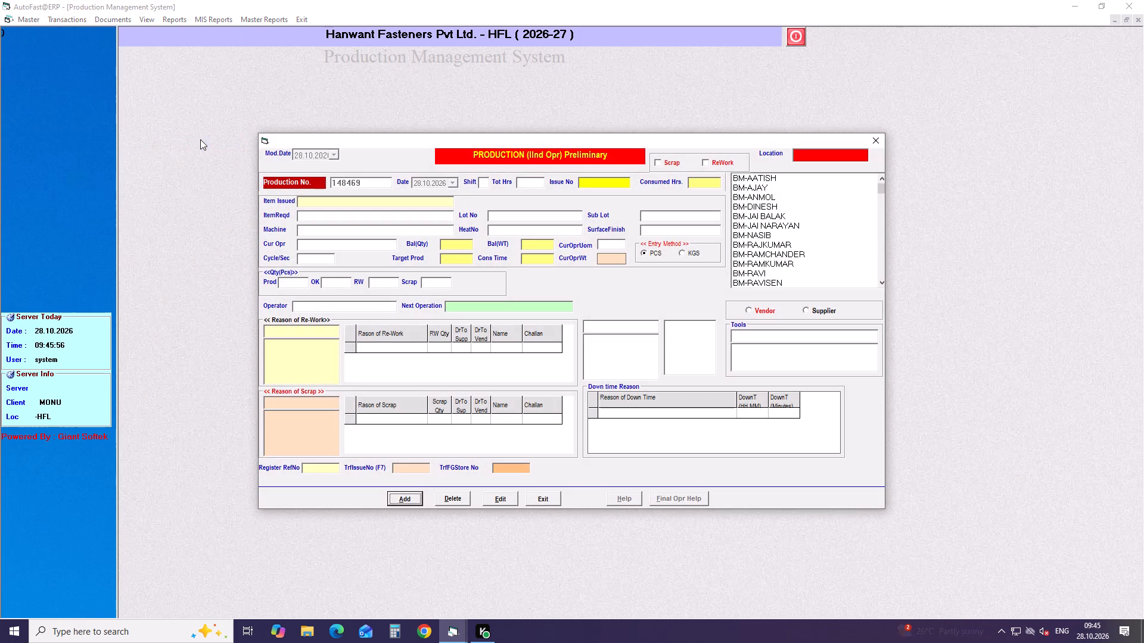
key("Return")
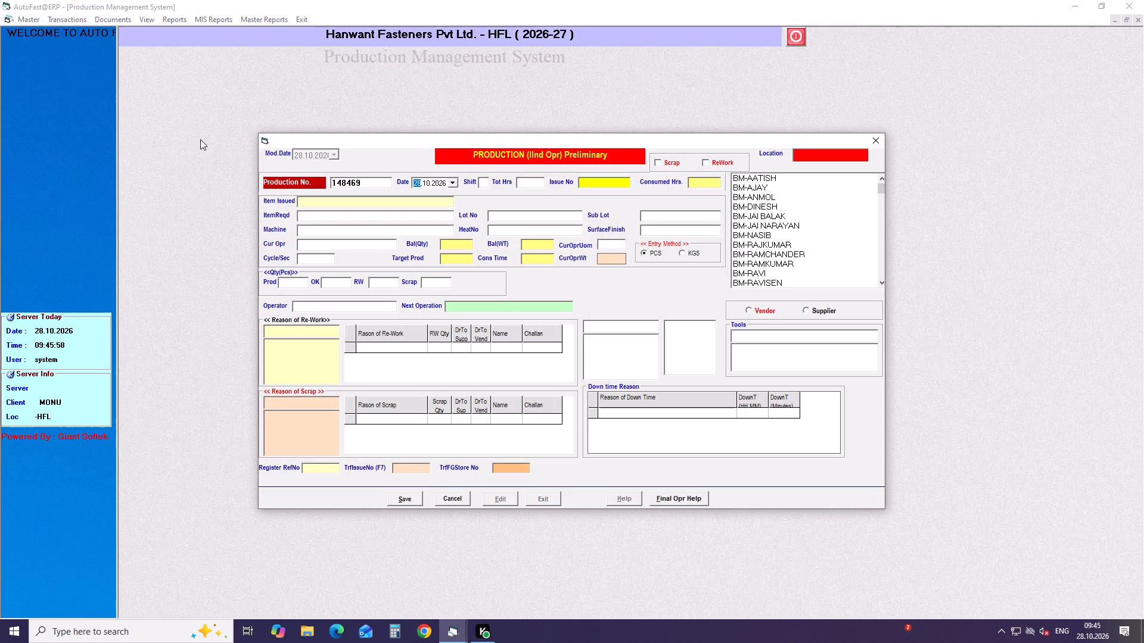
key("Down")
key("Return")
key("a")
key("Return")
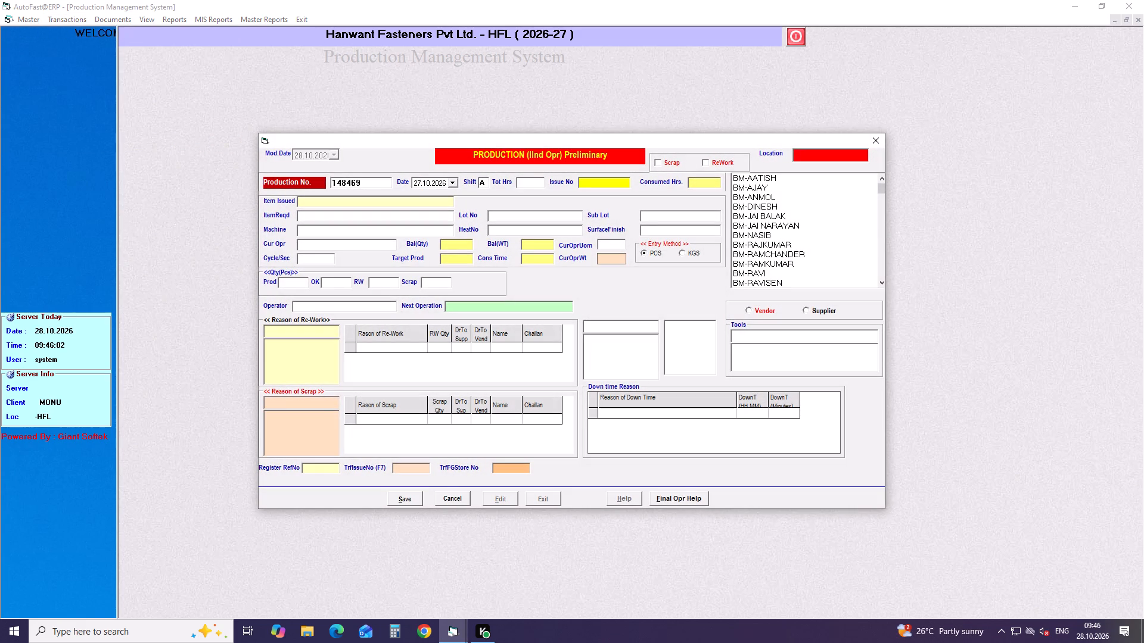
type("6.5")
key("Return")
Load issue number 148836 for BOLT M10X1.25X39 on TRM-1 (ROLLING 1/2") into the production entry.
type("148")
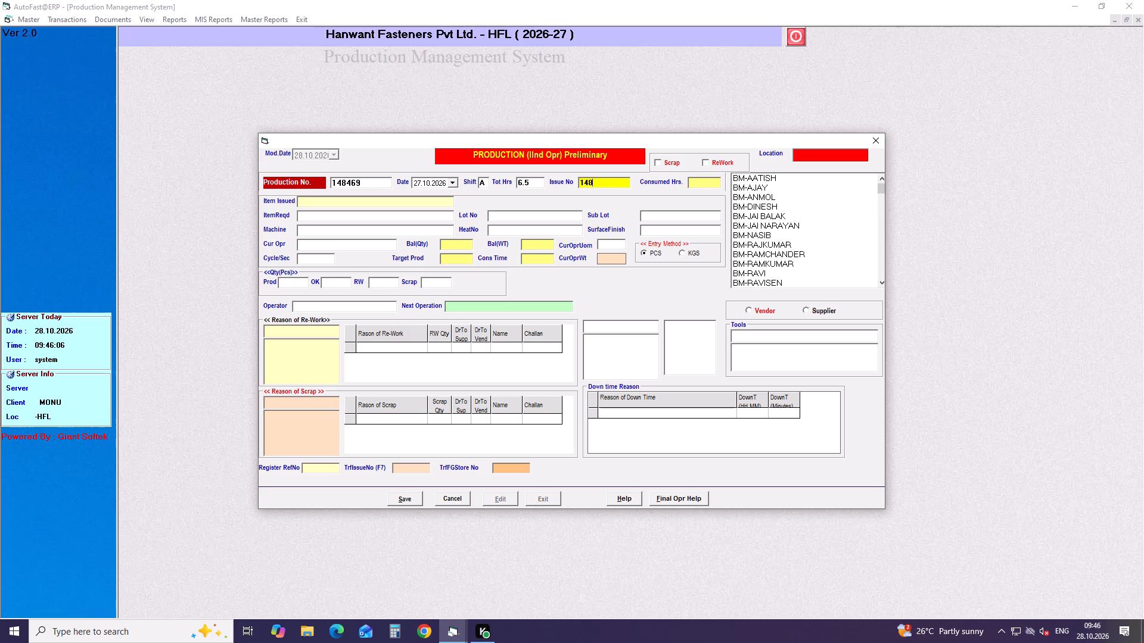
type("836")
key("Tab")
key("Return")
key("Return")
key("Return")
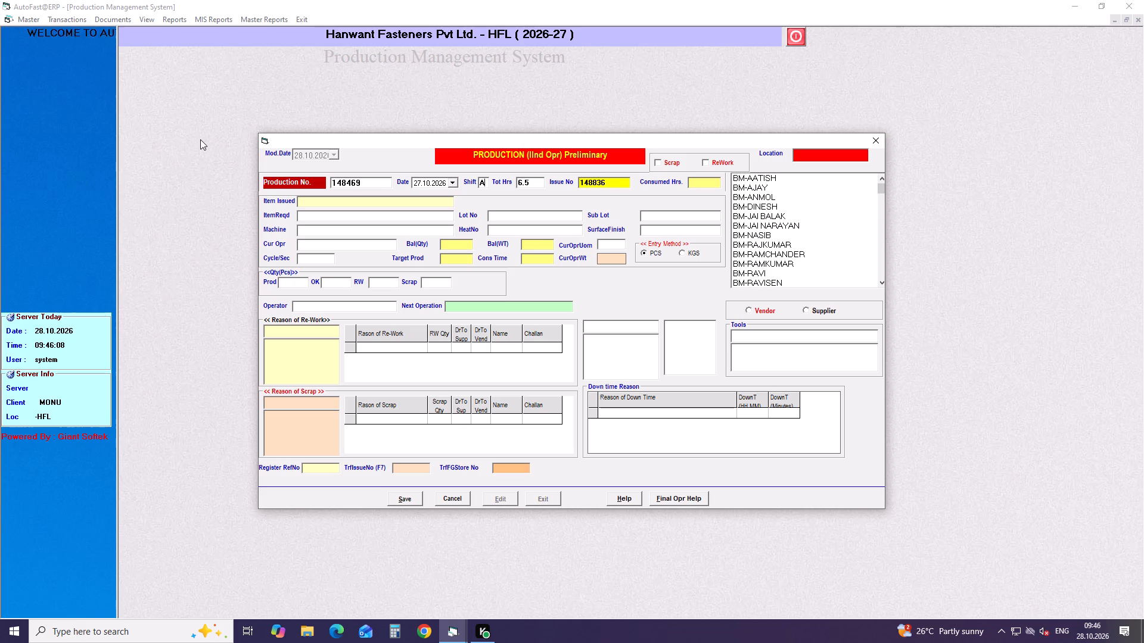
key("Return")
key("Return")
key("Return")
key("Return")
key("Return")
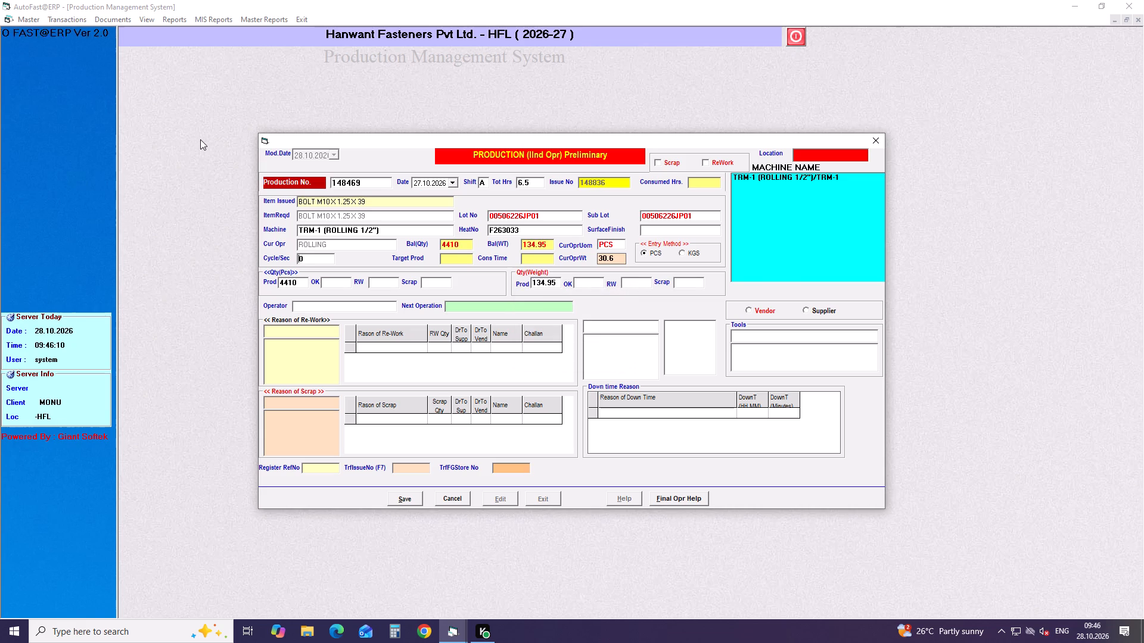
Set the cycle time to 01 second, choose operator H-AAKASH, and save the production entry.
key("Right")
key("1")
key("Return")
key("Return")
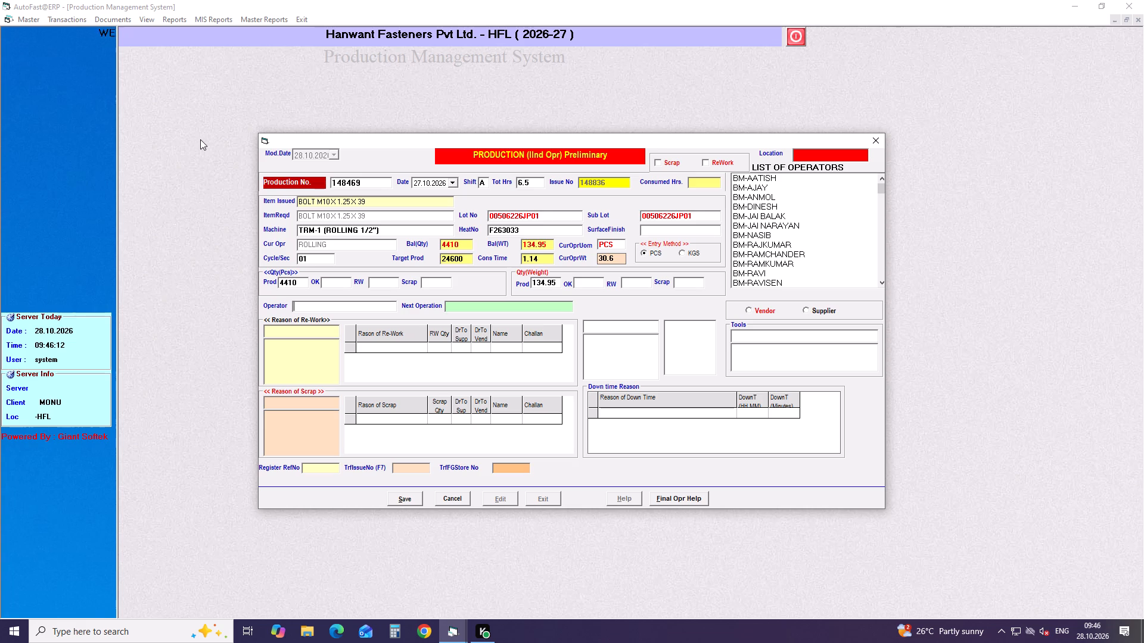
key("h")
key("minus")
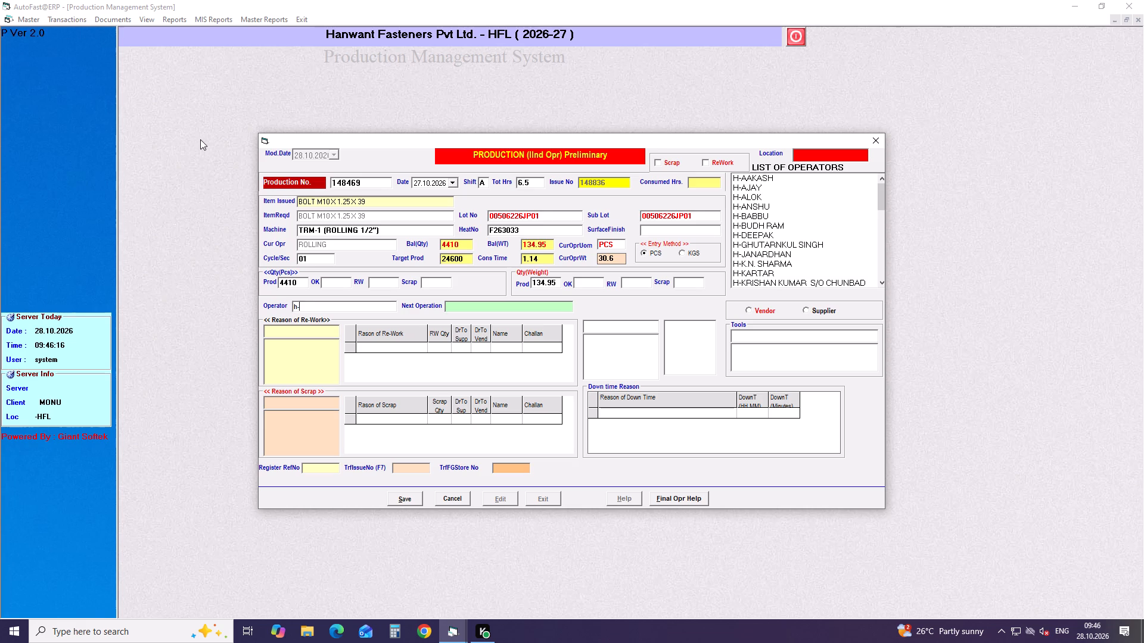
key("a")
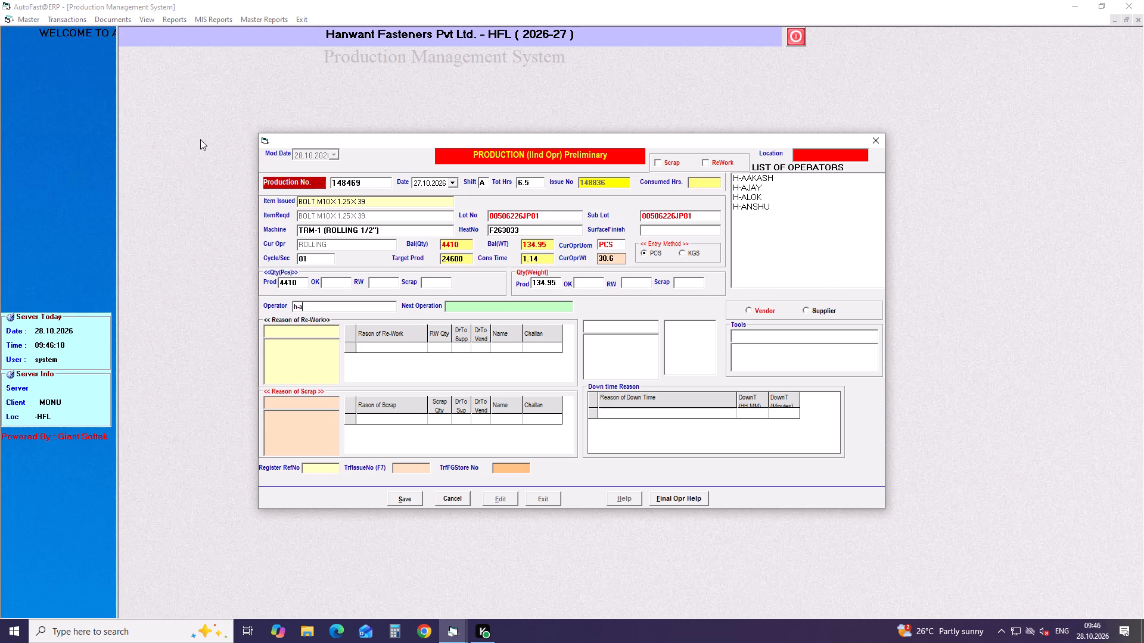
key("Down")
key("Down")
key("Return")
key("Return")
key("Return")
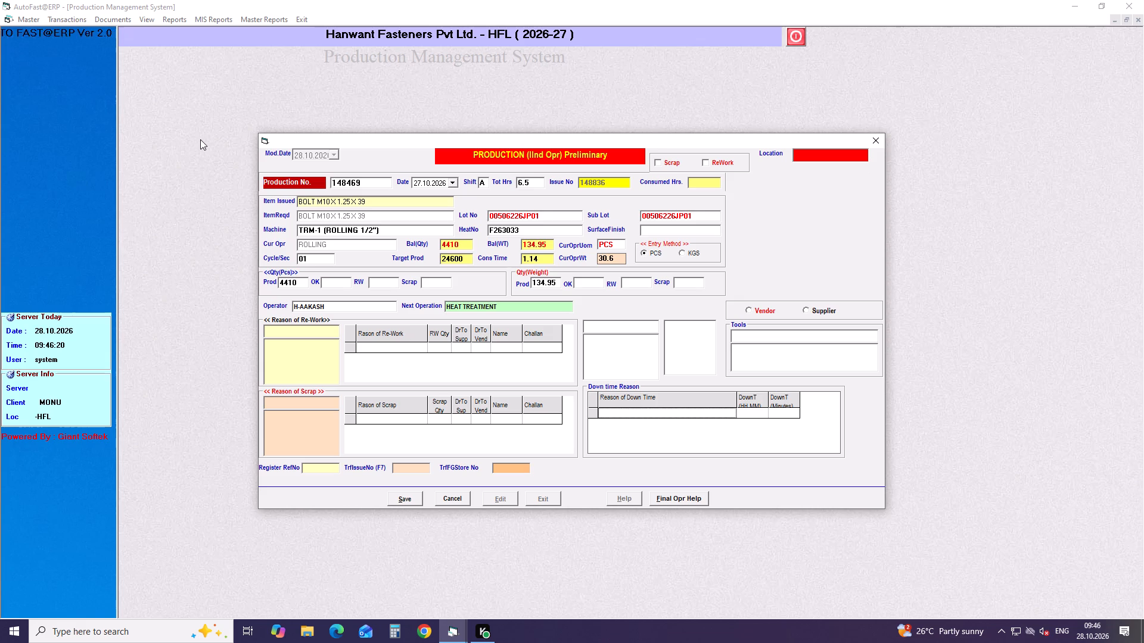
left_click(415, 503)
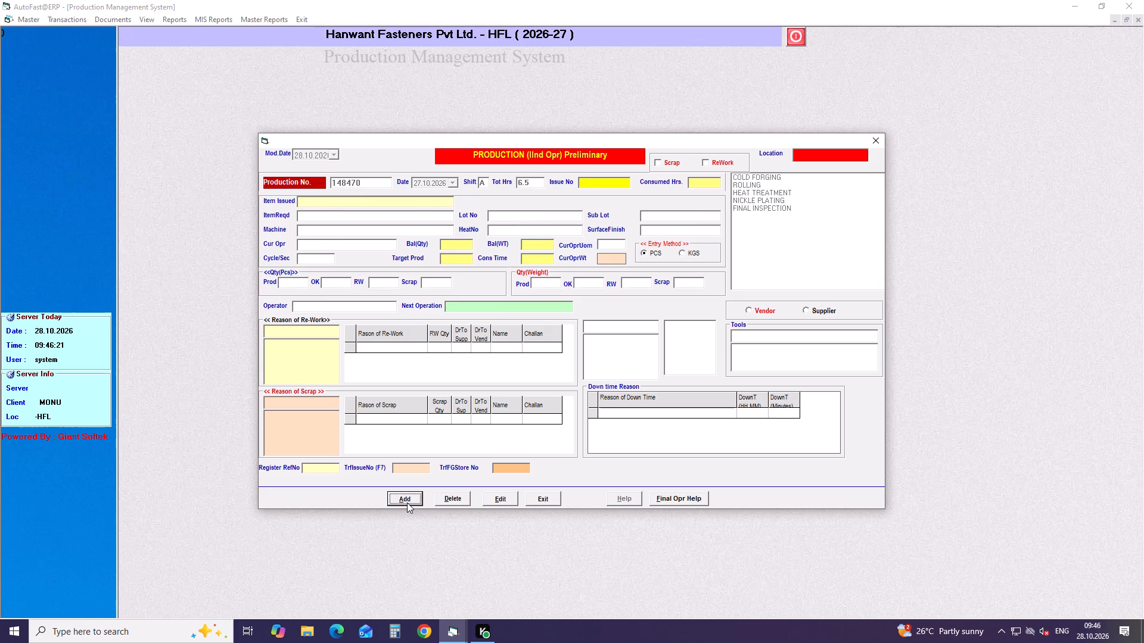
Start another preliminary second-operation production entry dated 27.10.2026 for shift A with 9.5 total hours.
key("Return")
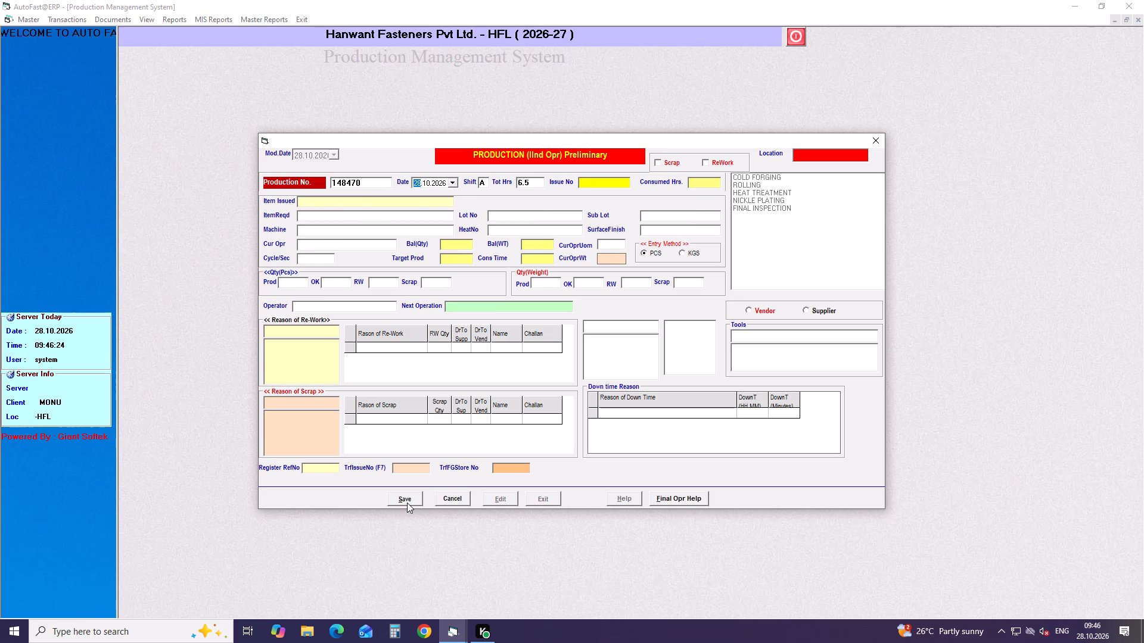
key("Down")
key("Return")
key("Return")
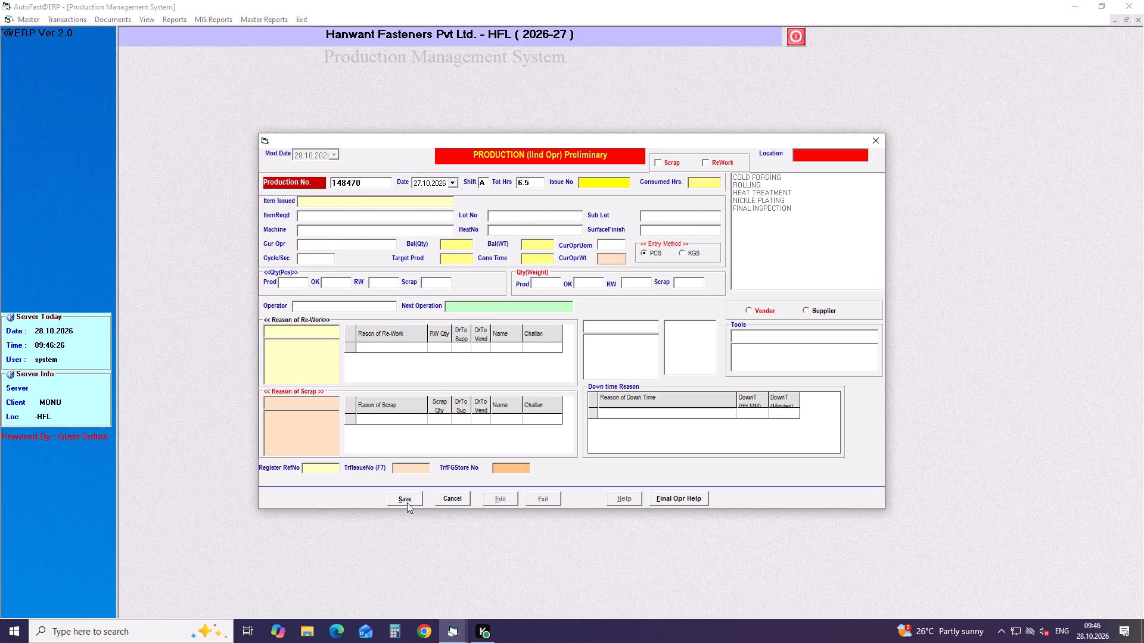
key("BackSpace")
key("BackSpace")
key("BackSpace")
key("BackSpace")
key("BackSpace")
key("BackSpace")
key("BackSpace")
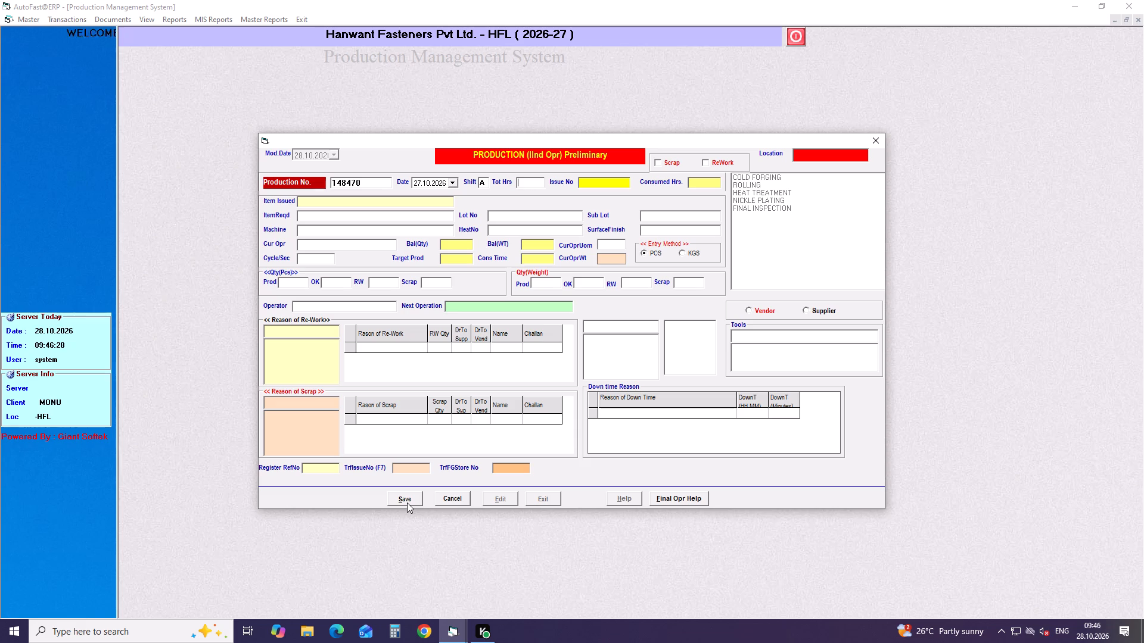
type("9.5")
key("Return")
Load issue number 148837 for SPECIAL BOLT FLANGE 6X25 on TRM-2 (ROLLING 6 MM) into the production entry.
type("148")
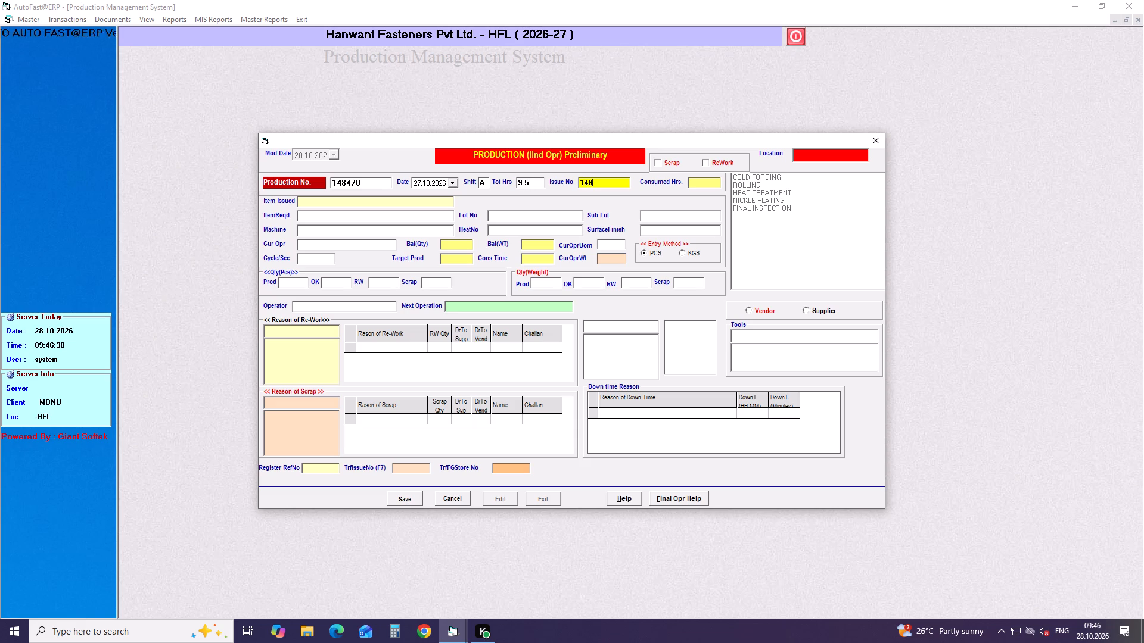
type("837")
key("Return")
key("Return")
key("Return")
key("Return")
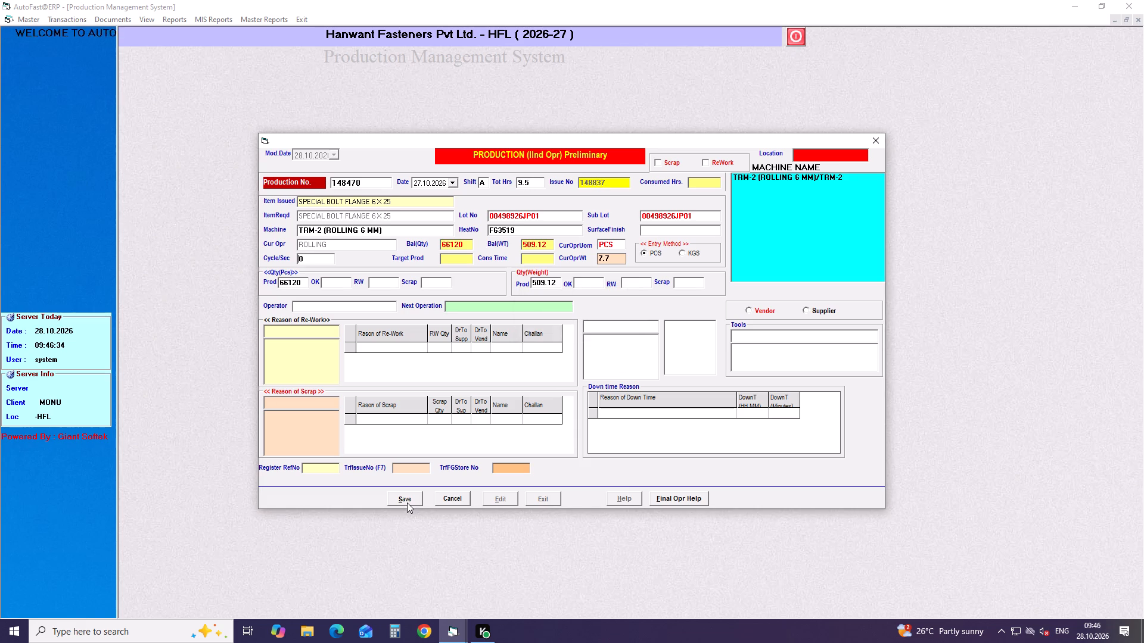
Set the cycle time to 01 second, choose operator H-PINTU, and save the production entry.
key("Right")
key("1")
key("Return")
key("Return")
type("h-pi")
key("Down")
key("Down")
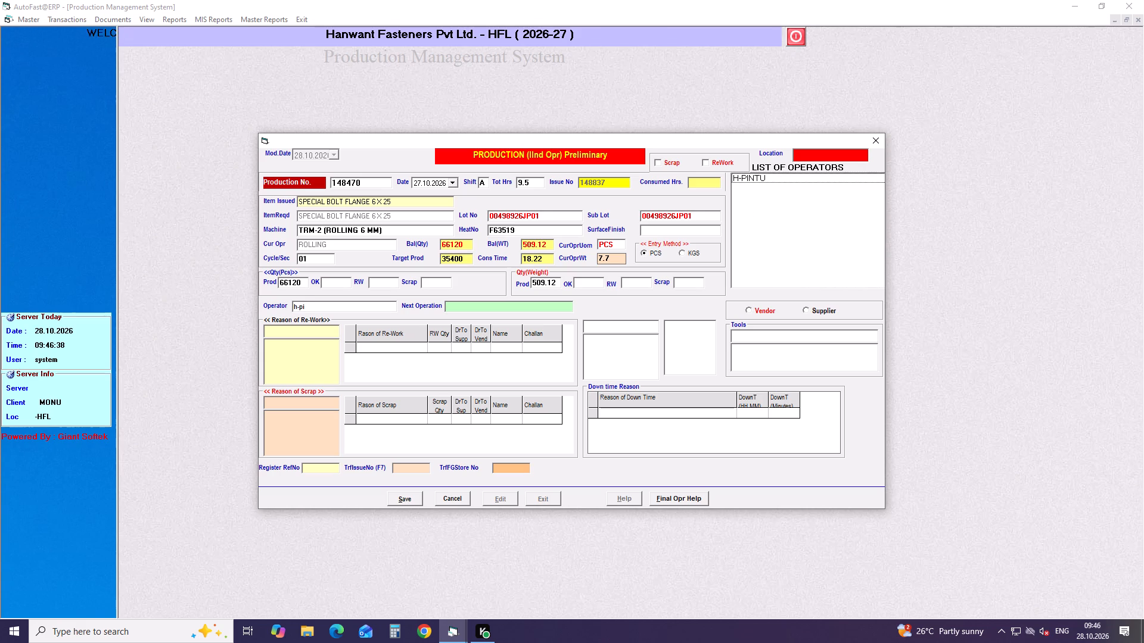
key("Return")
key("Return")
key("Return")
left_click(405, 502)
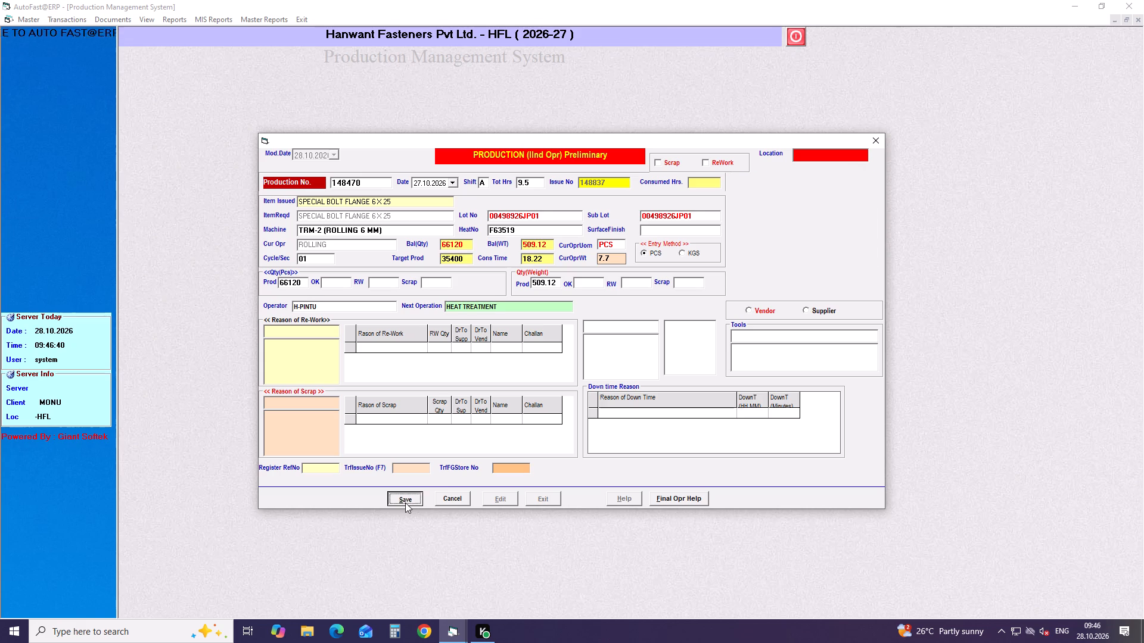
Start a preliminary production entry dated 27.10.2026, shift A, 9.5 hours, and load issue number 148838 for BOLT FLANGE M8X28 on TRM-6 (ROLLING 8M).
key("Return")
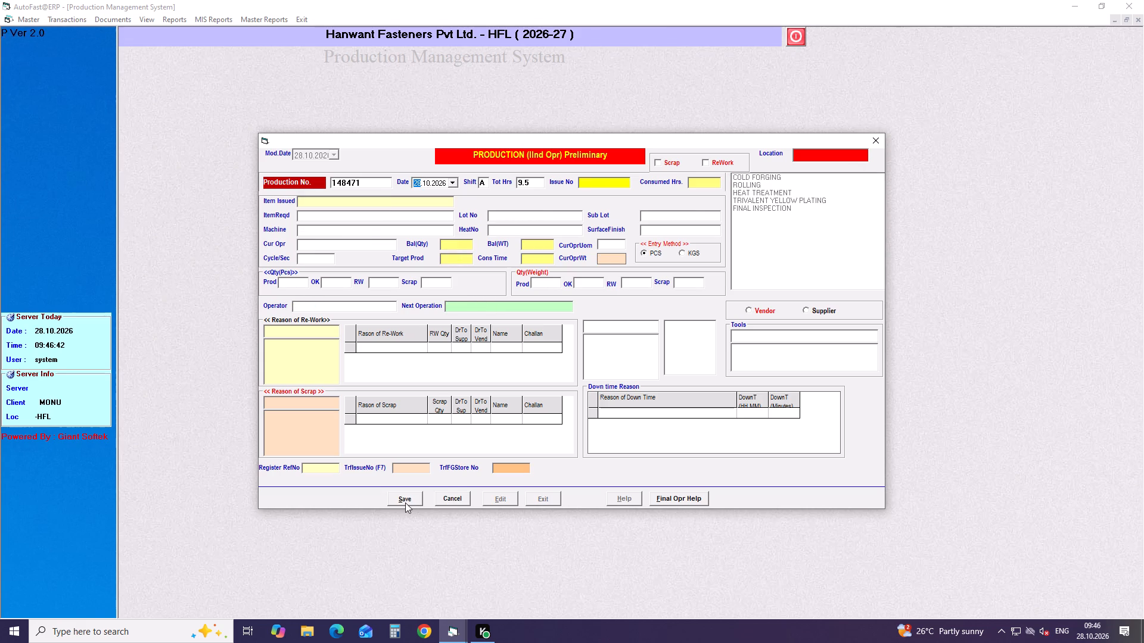
key("Down")
key("Return")
key("Return")
key("Return")
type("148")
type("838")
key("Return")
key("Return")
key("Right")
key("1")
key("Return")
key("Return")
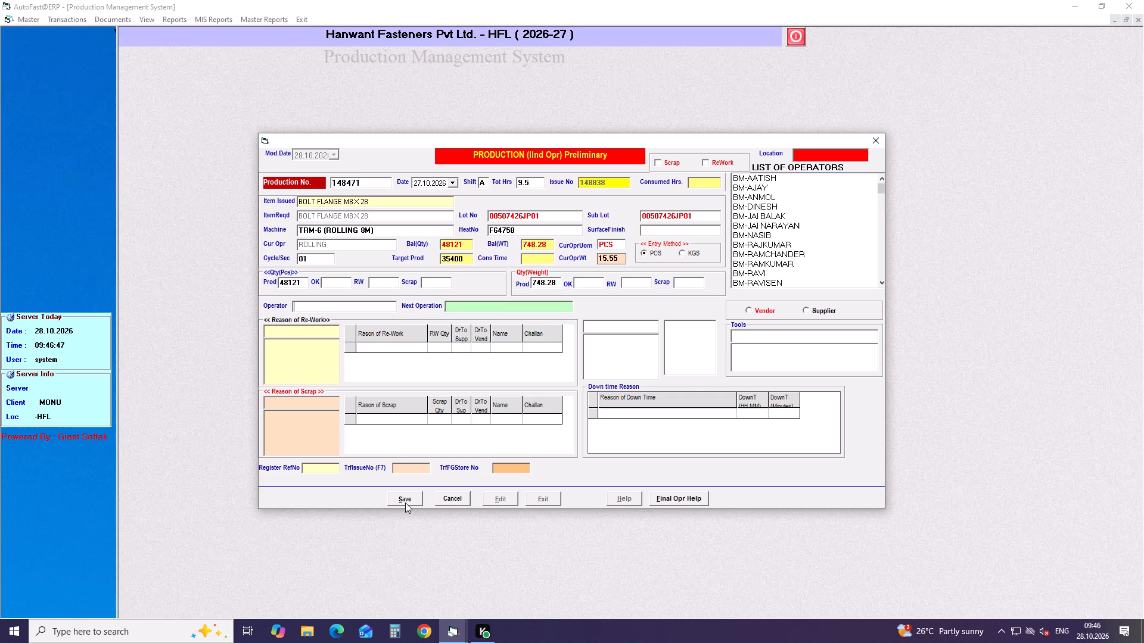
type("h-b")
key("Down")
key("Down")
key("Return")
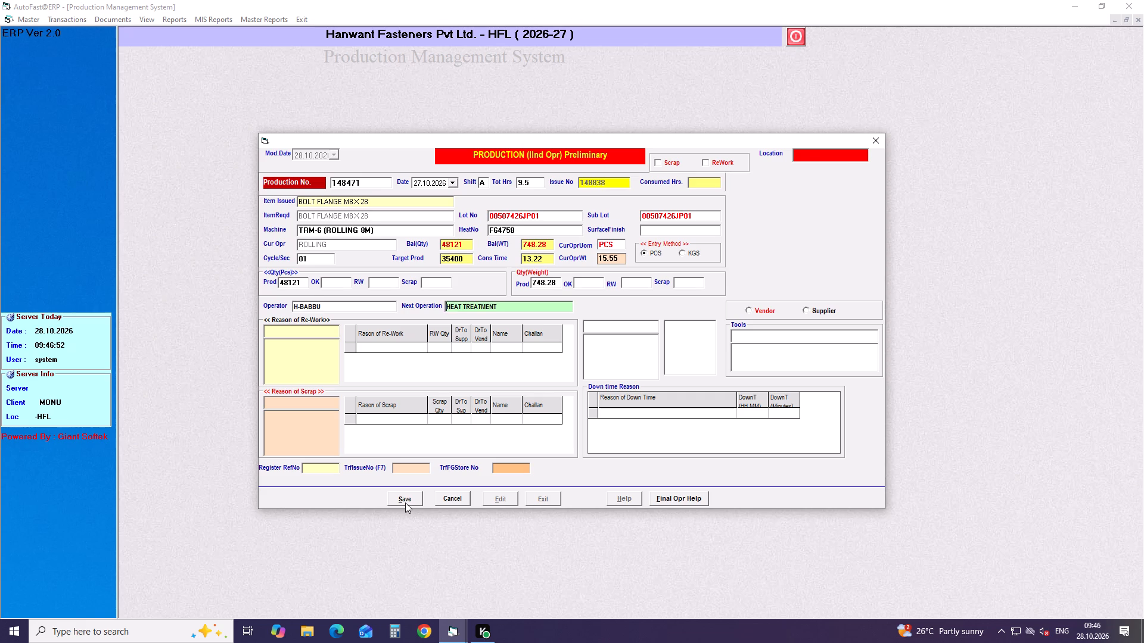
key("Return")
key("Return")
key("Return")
left_click(405, 502)
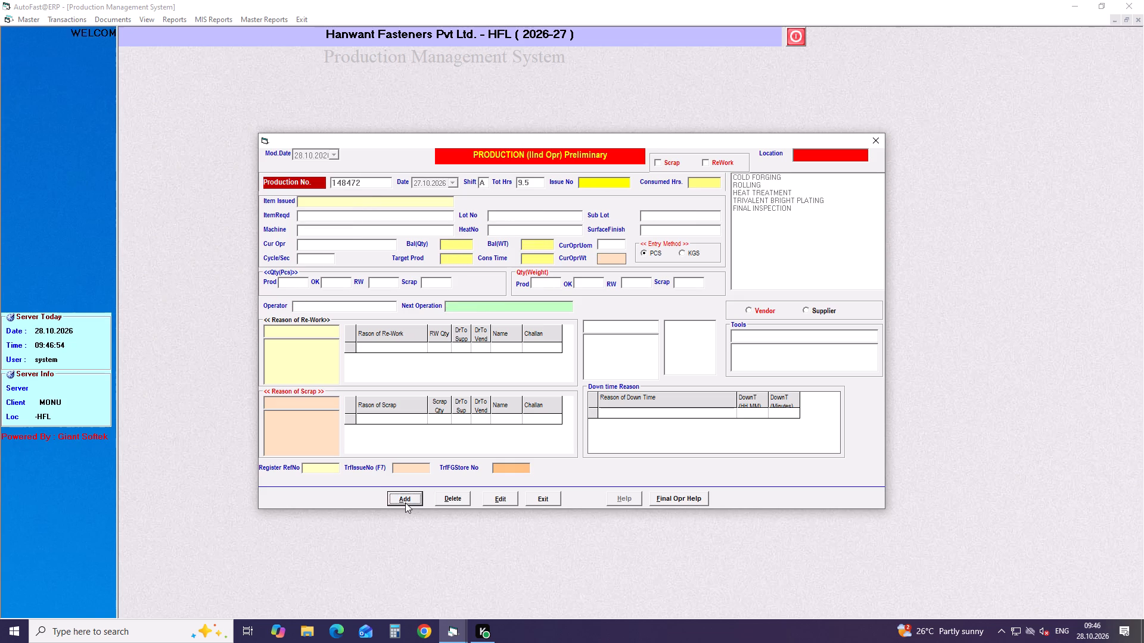
Start another production entry dated 27.10.2026, shift A, and load issue number 148839 for BOLT BODY COVER SET M6X10 on TRM-8 (ROLLING 6MM).
key("Return")
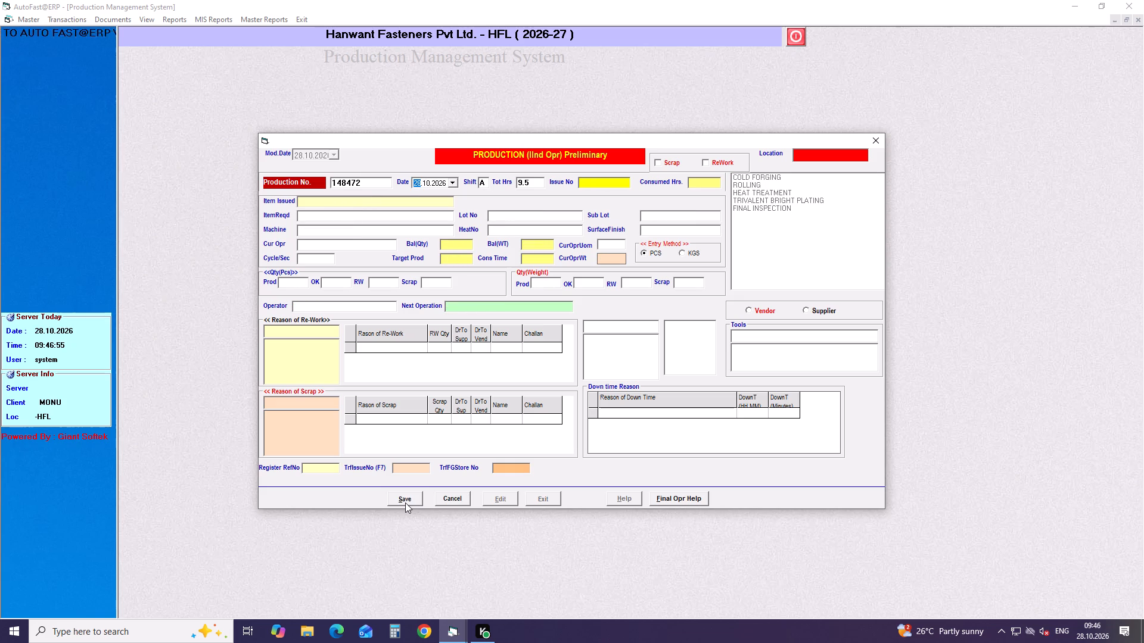
key("Down")
key("Return")
key("Return")
key("Return")
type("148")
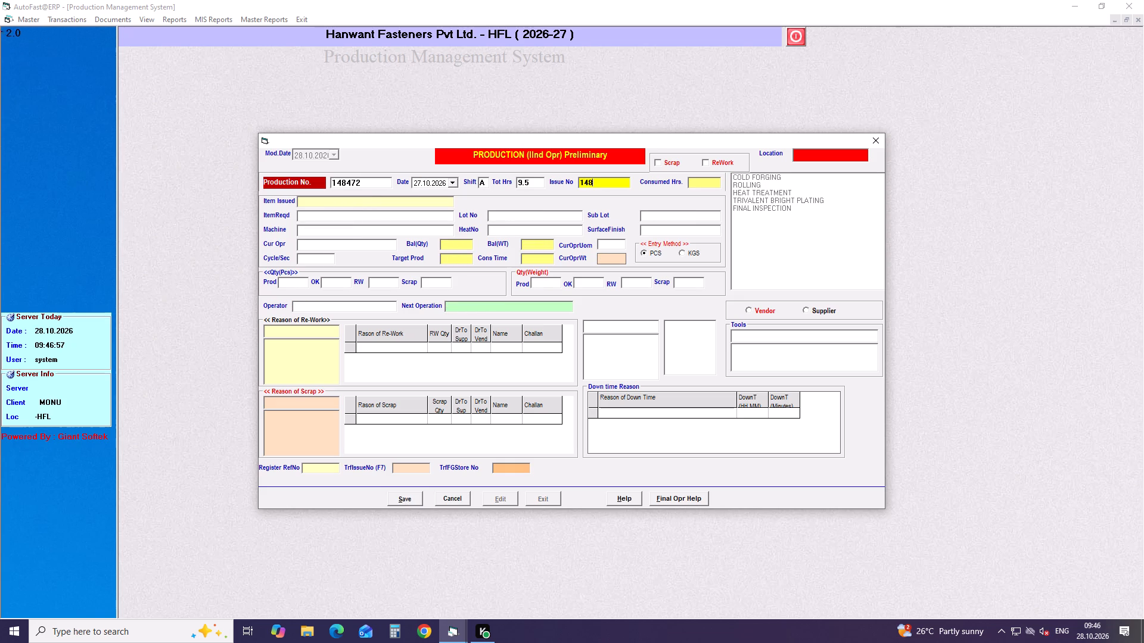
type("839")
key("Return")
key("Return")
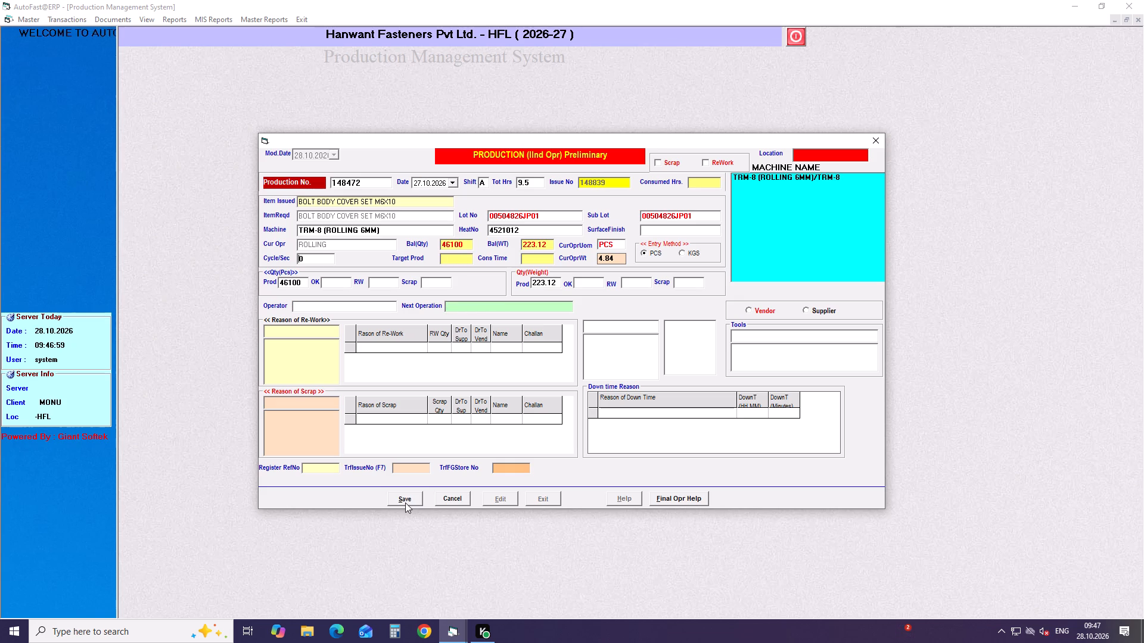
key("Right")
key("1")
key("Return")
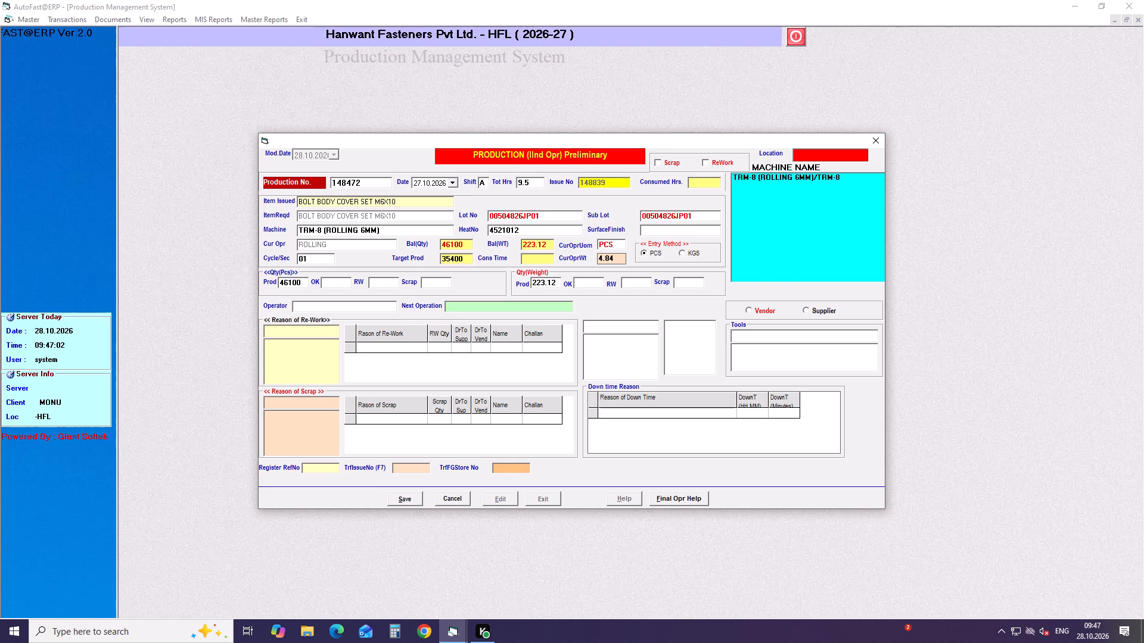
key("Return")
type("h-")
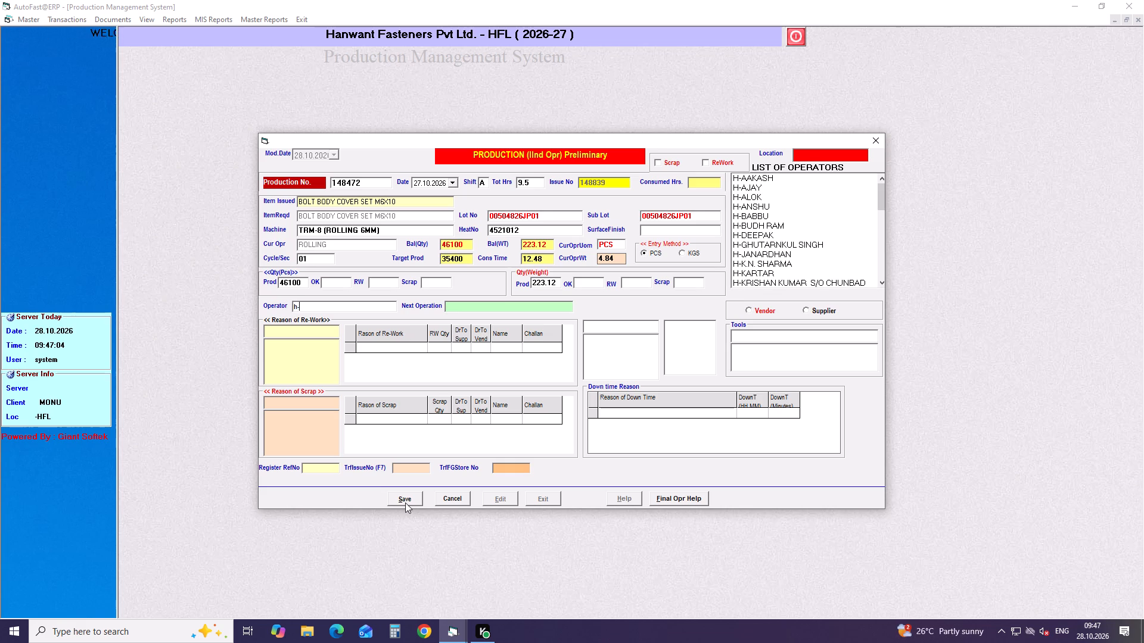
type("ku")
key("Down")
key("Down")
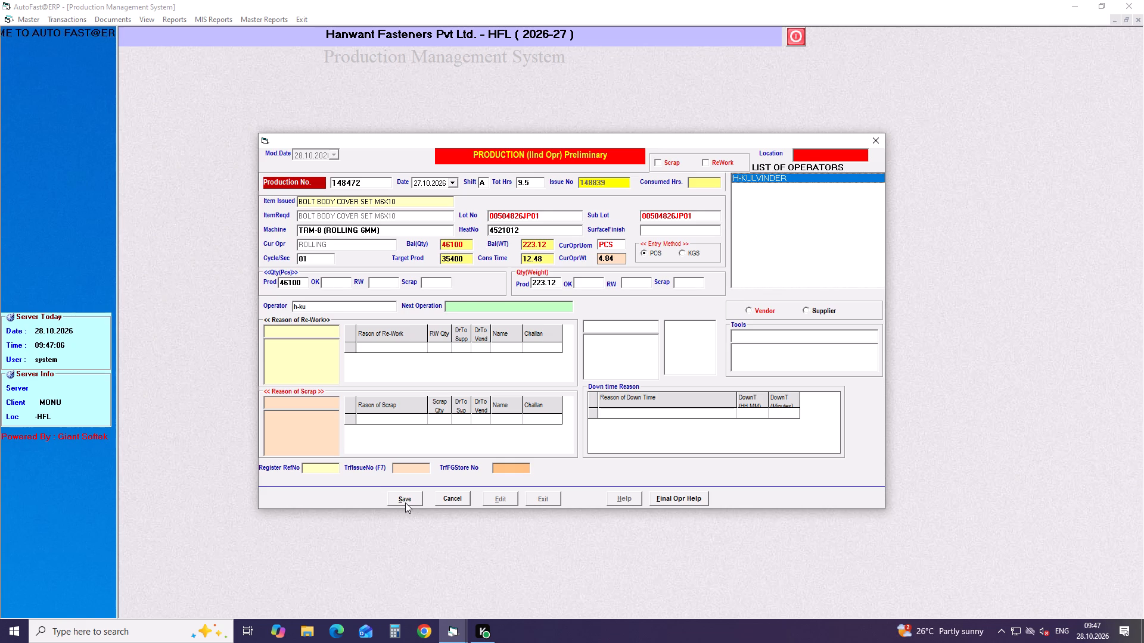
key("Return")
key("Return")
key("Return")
left_click(405, 502)
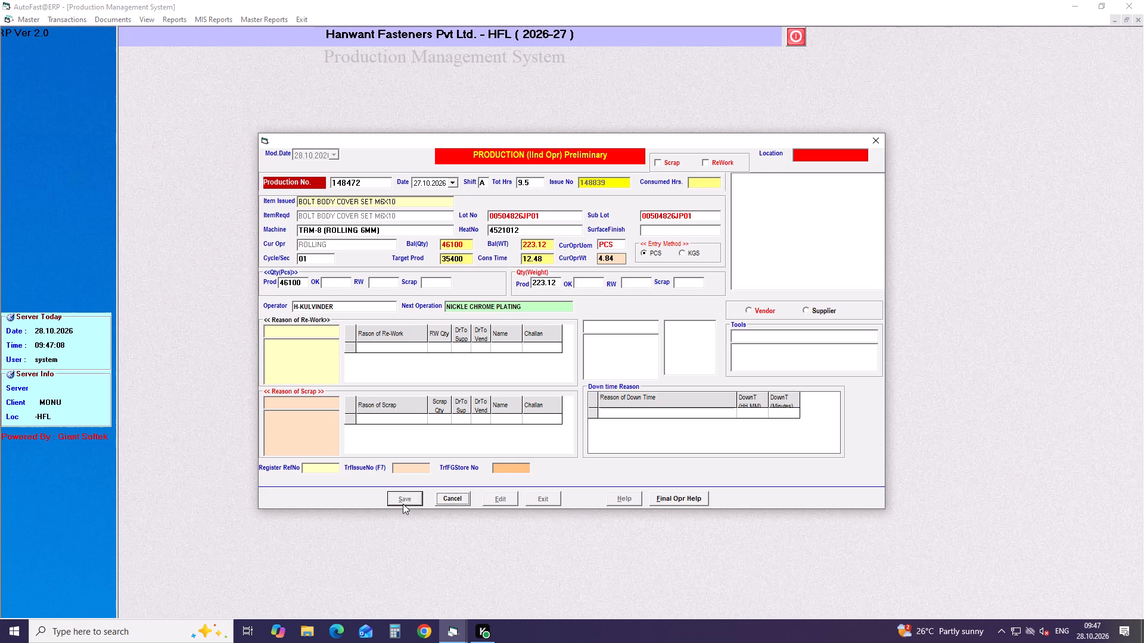
Start another production entry dated 27.10.2026, shift A, and load issue number 148840 for SCREW PAN 5X13 on TRM-10 (ROLLING 7MM).
key("Return")
key("Down")
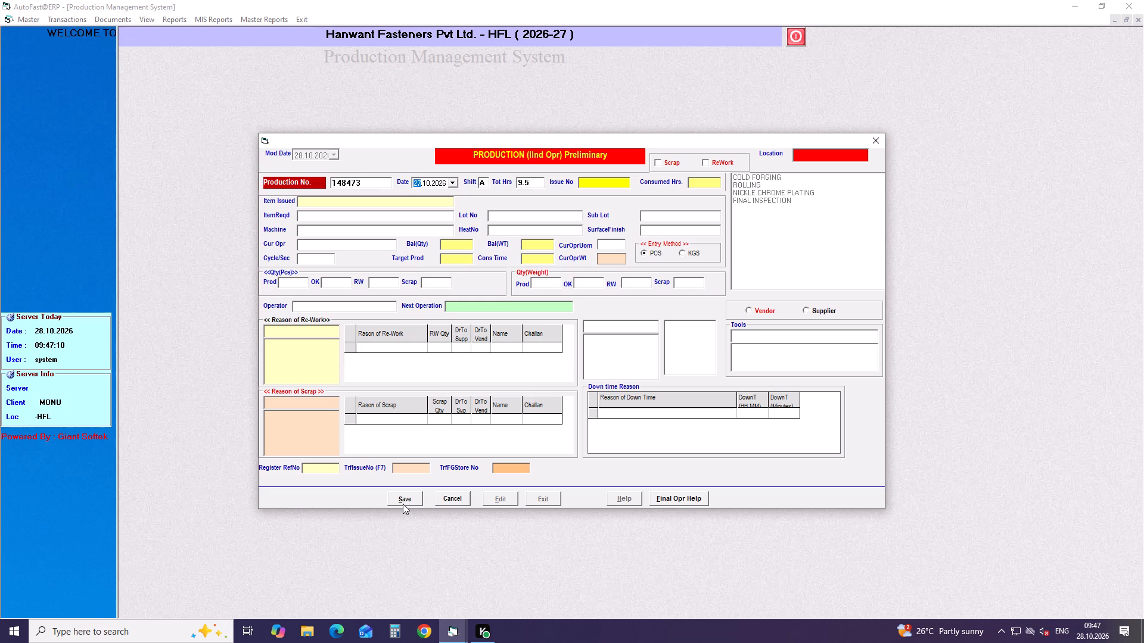
key("Return")
key("Return")
key("Return")
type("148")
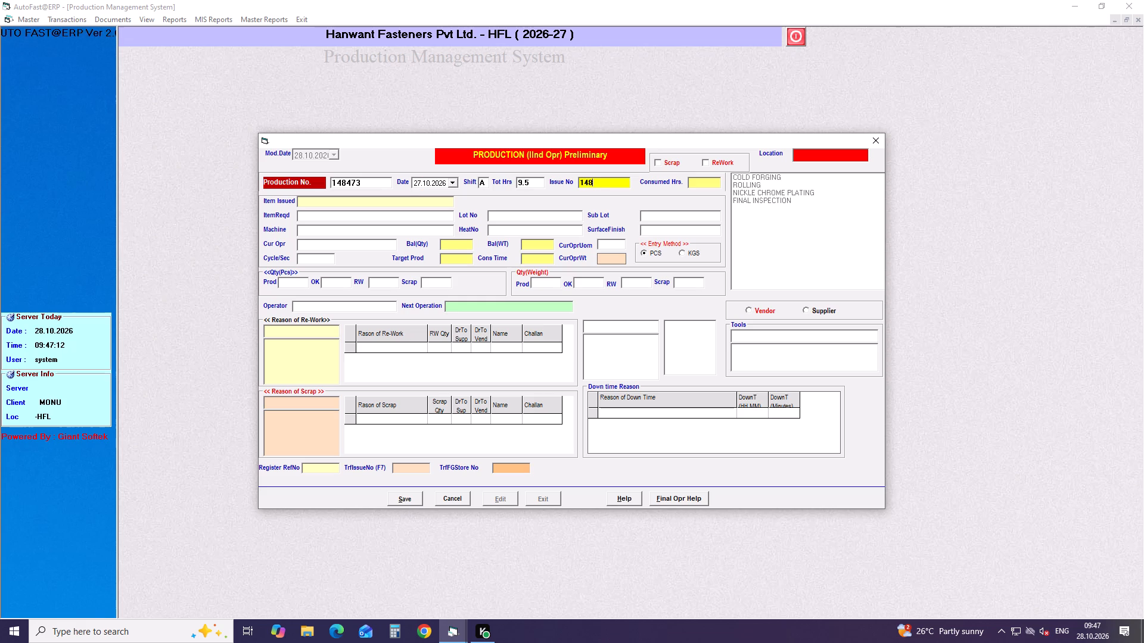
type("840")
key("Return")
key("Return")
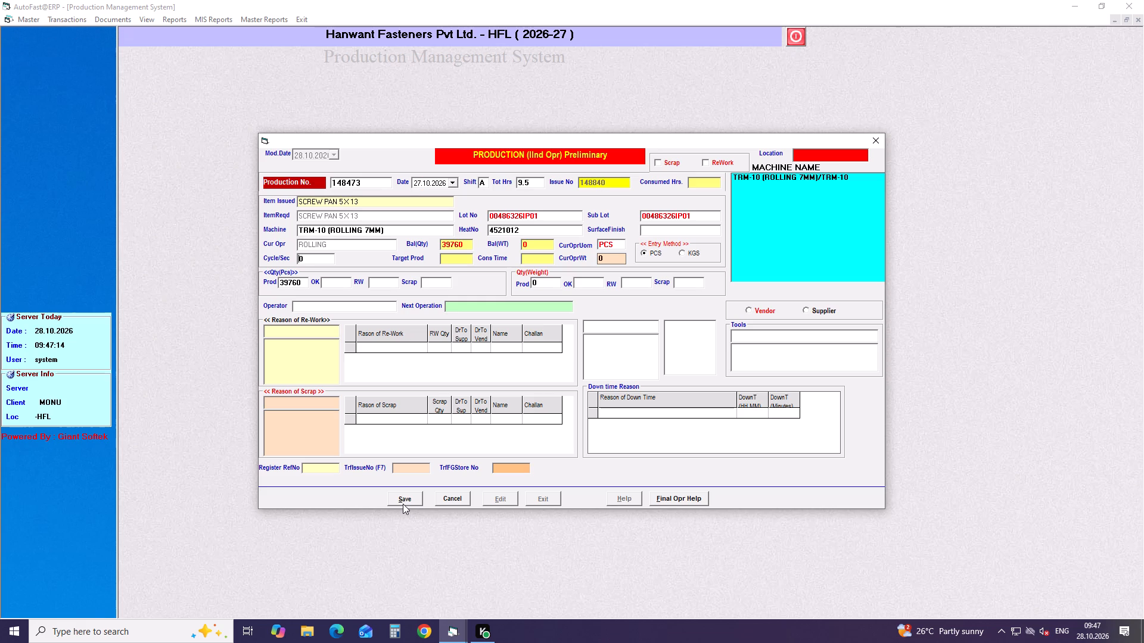
Set the cycle time to 01 second, choose operator H-MUKESH, and save the SCREW PAN 5X13 production entry.
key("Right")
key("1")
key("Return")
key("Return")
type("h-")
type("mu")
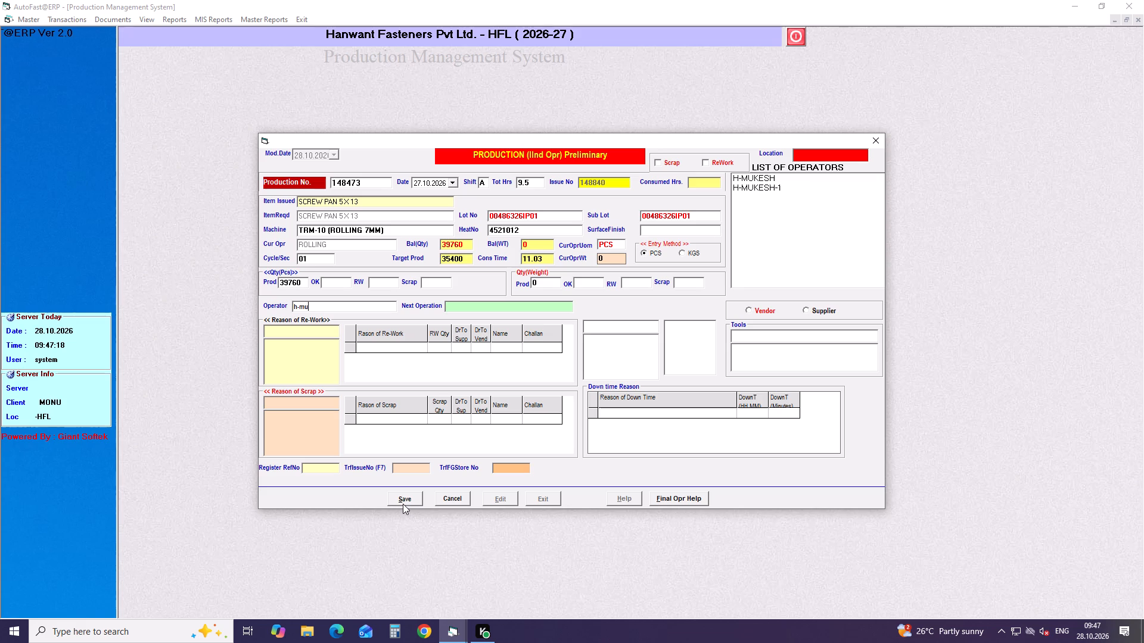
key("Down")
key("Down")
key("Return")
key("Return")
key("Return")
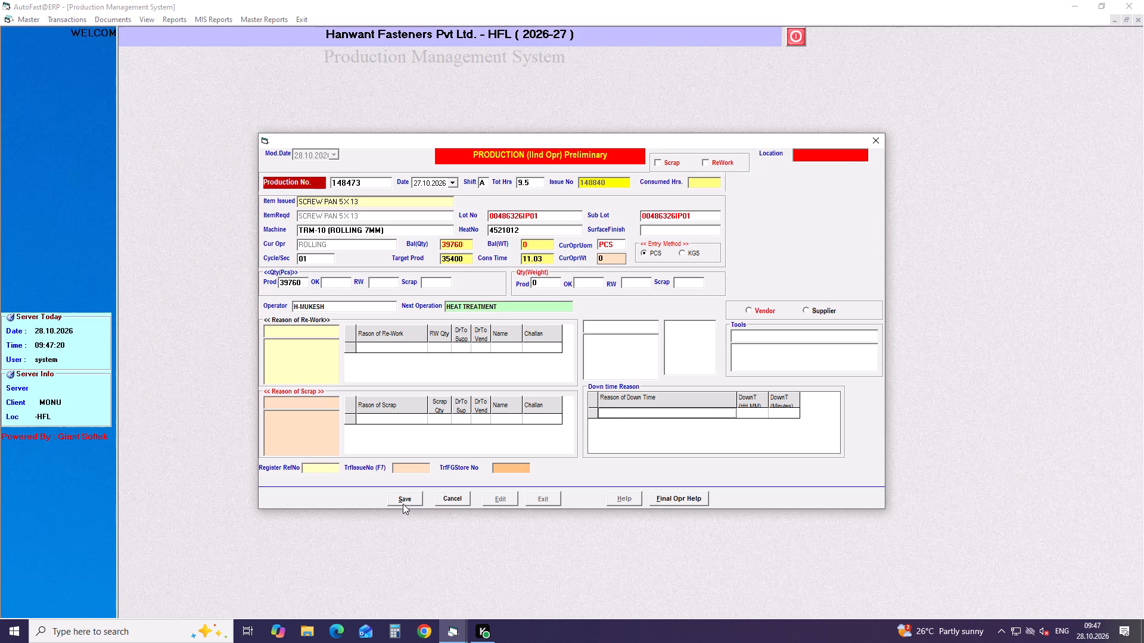
left_click(403, 504)
key("Return")
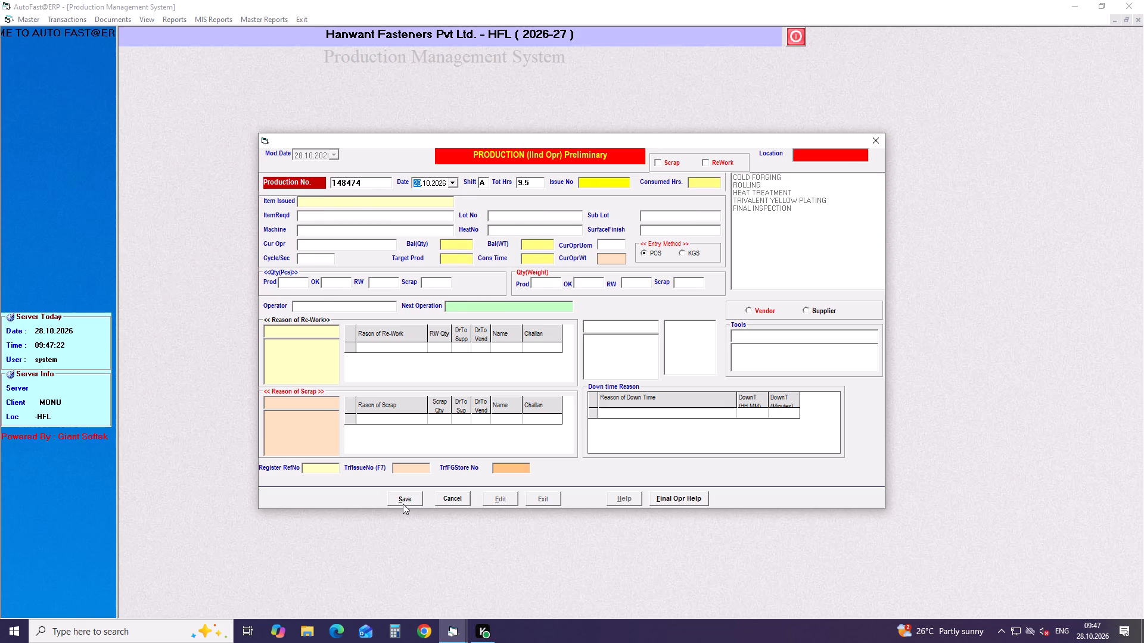
key("Down")
key("Return")
key("Return")
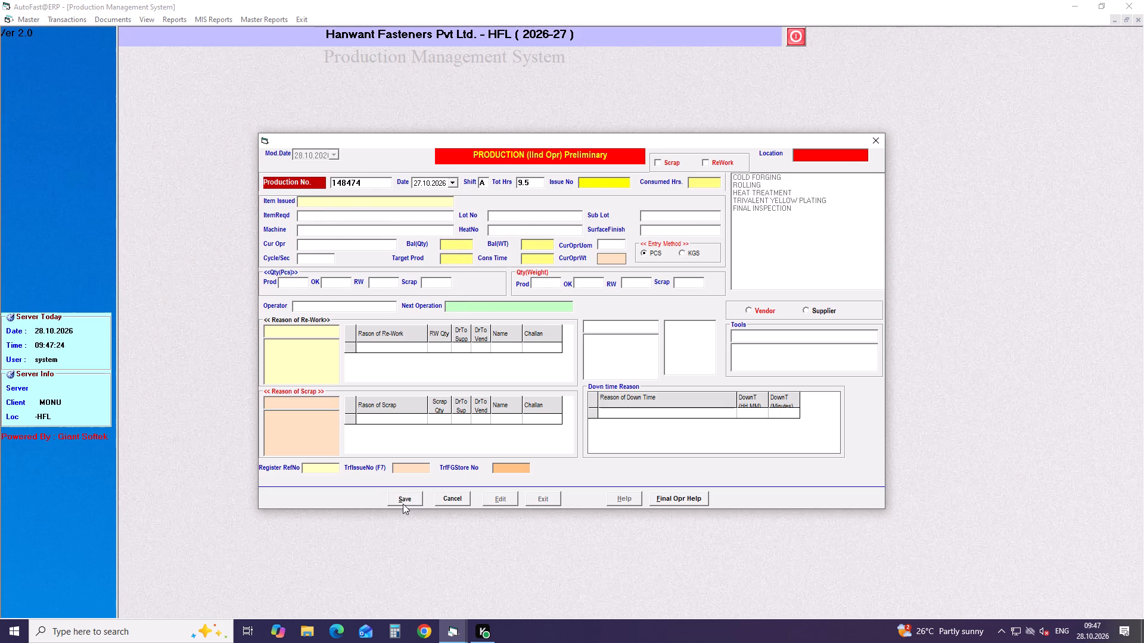
key("Return")
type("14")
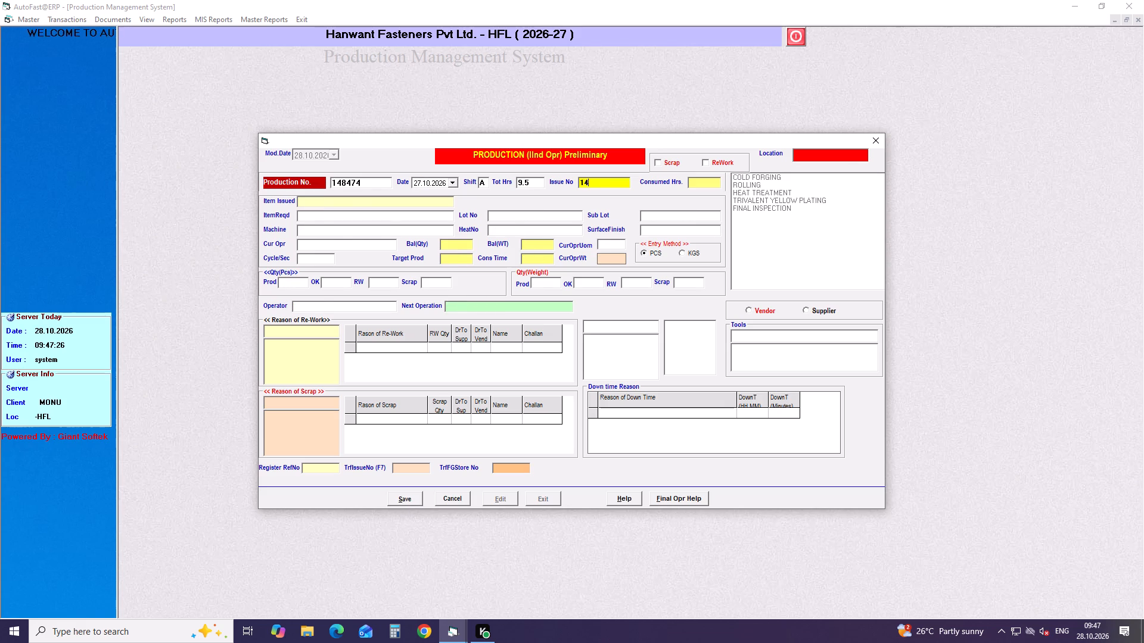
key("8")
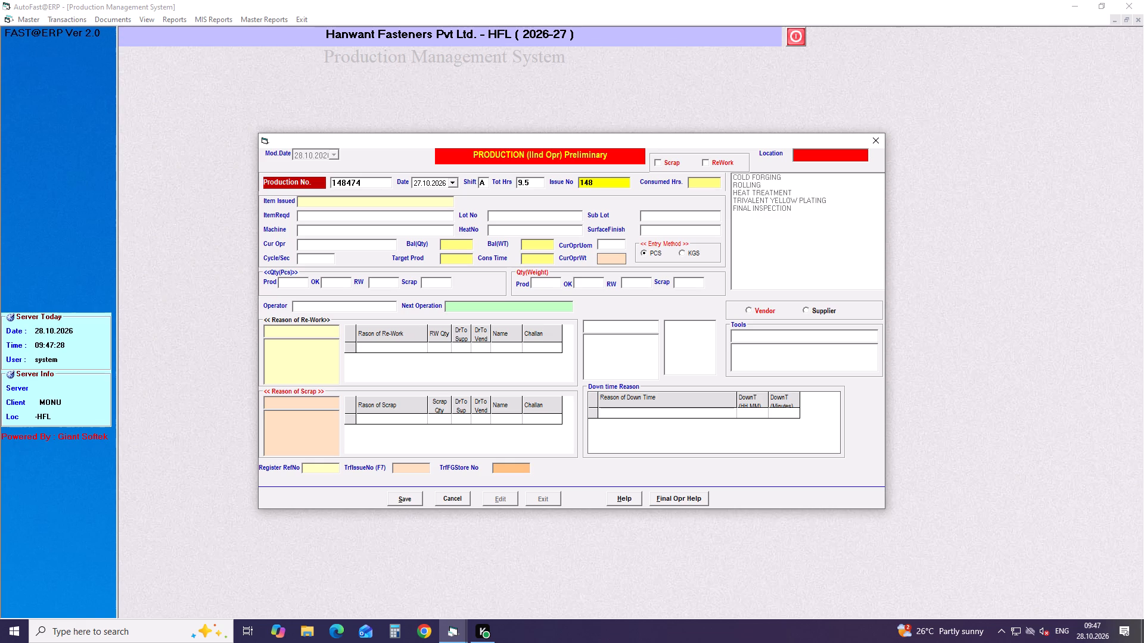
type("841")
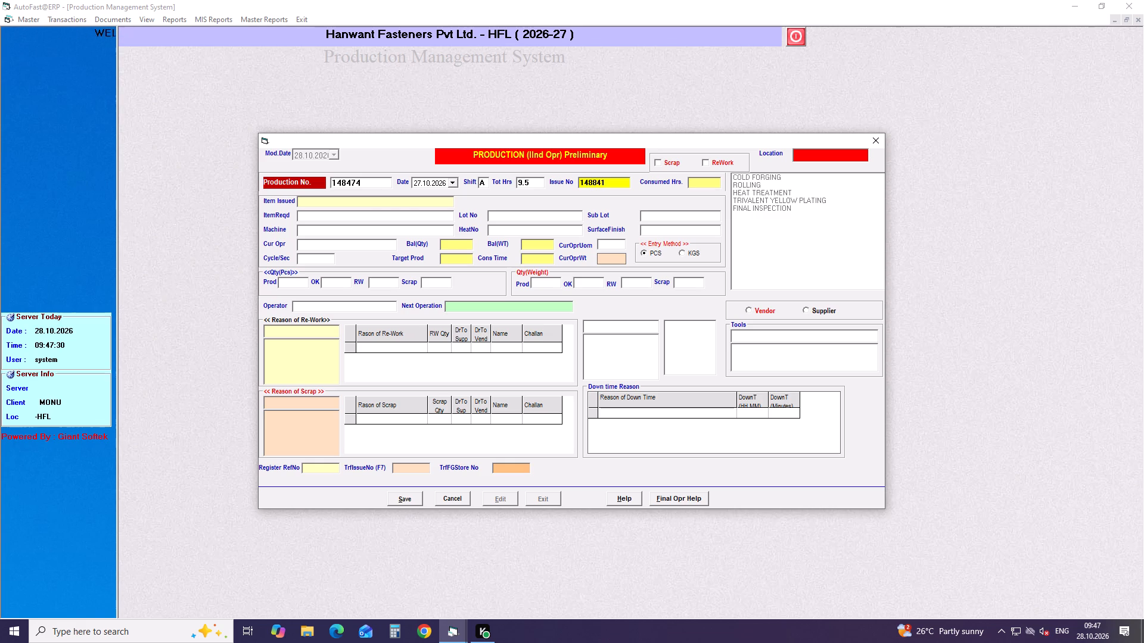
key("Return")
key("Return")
Set the cycle time to 01 second, choose operator H-ALOK, and save the BOLT FLANGE 6MM production entry.
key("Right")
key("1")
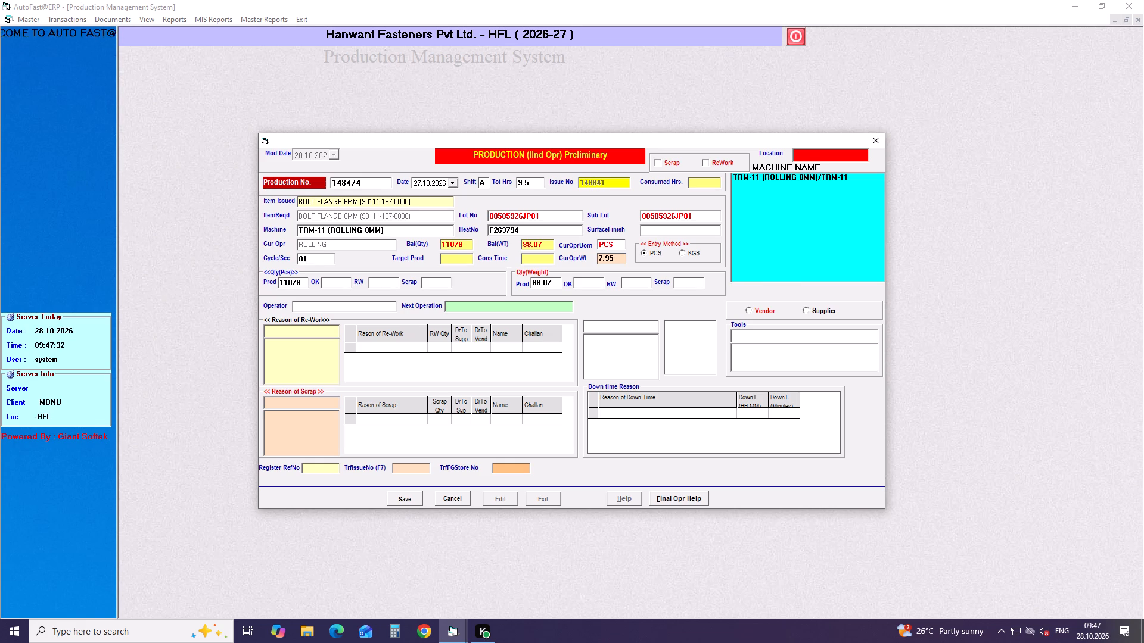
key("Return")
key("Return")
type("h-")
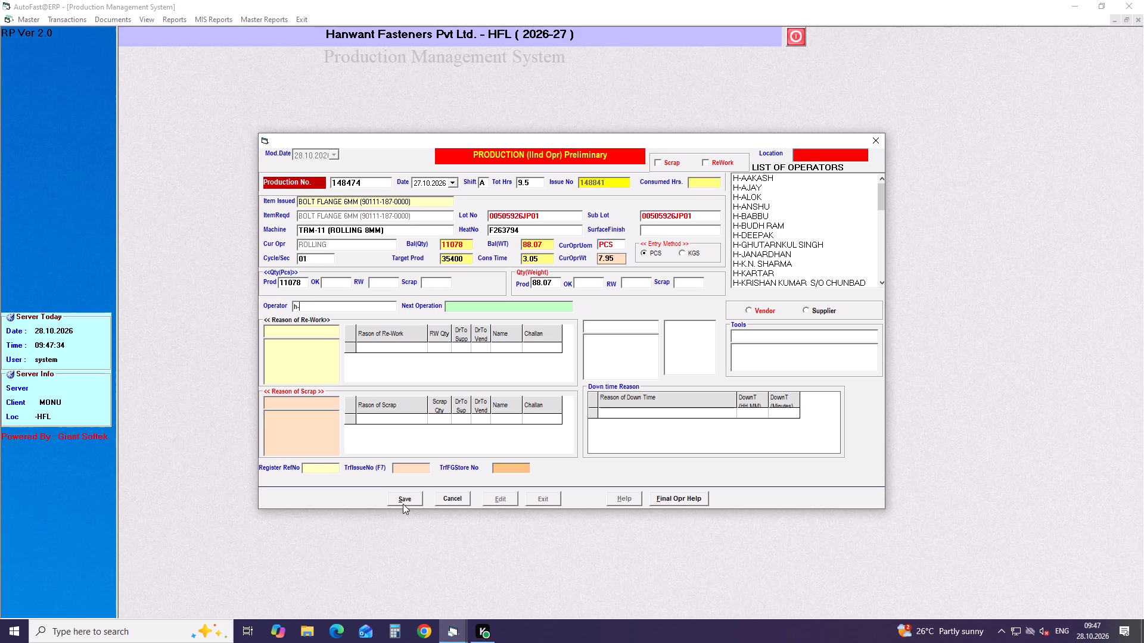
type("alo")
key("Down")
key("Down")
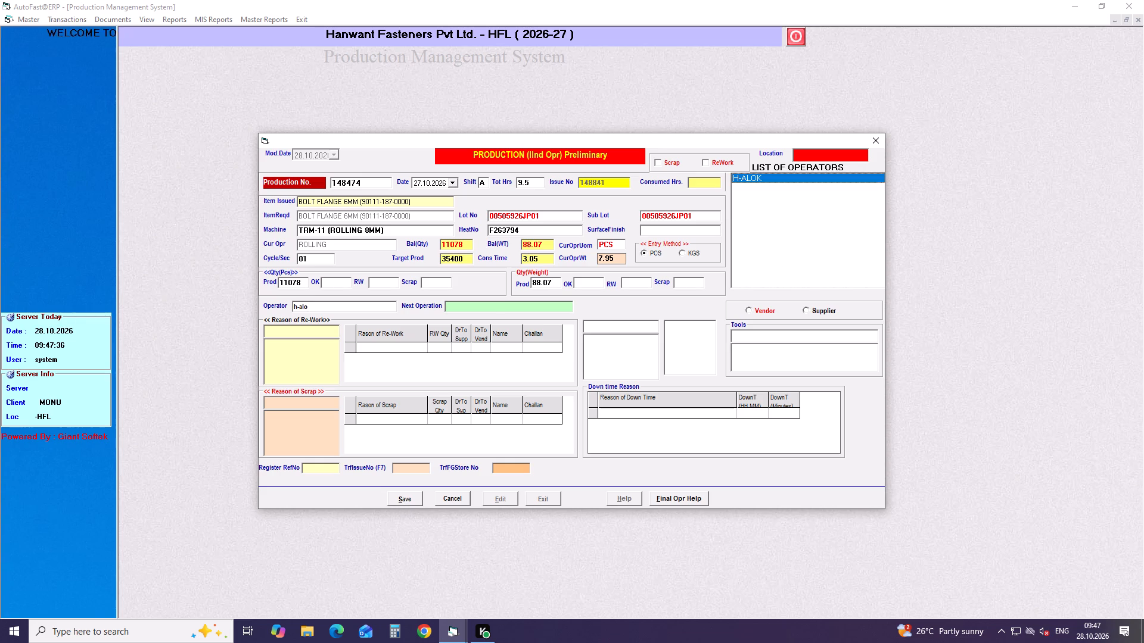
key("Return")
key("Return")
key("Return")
left_click(403, 504)
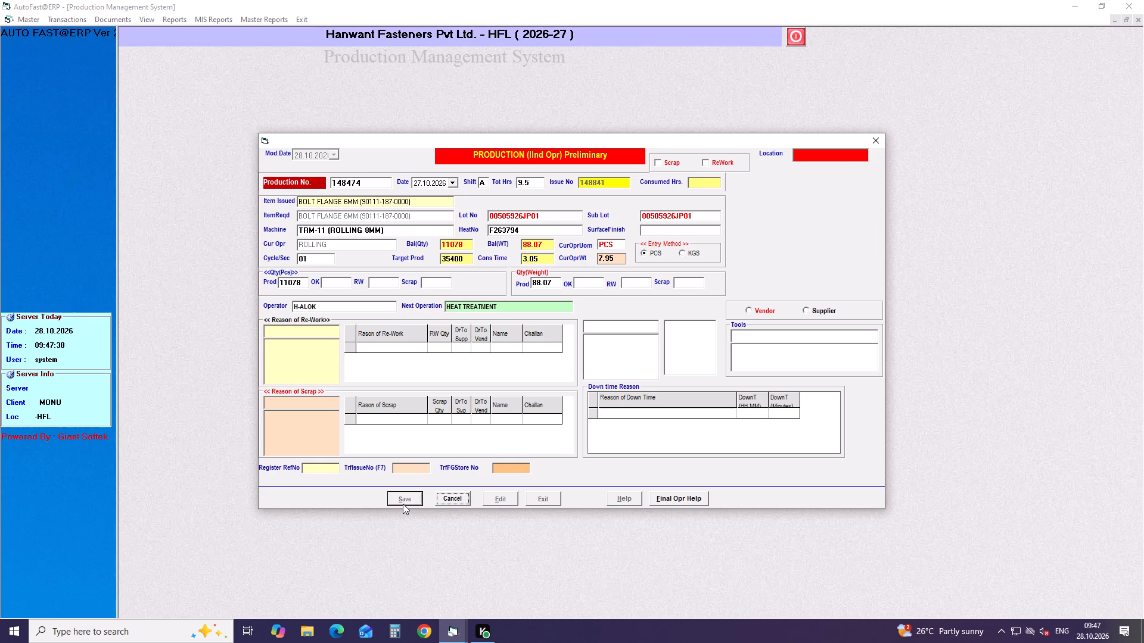
Start another preliminary second-operation production entry dated 27.10.2026 for shift A with 9.5 total hours.
key("Return")
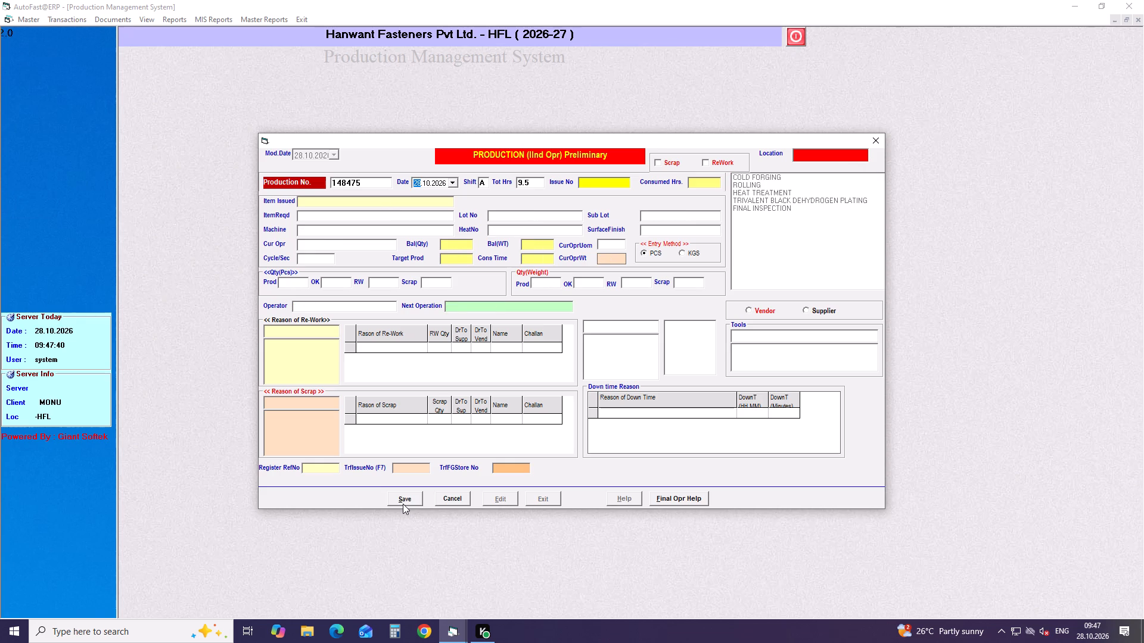
key("Down")
key("Return")
key("Return")
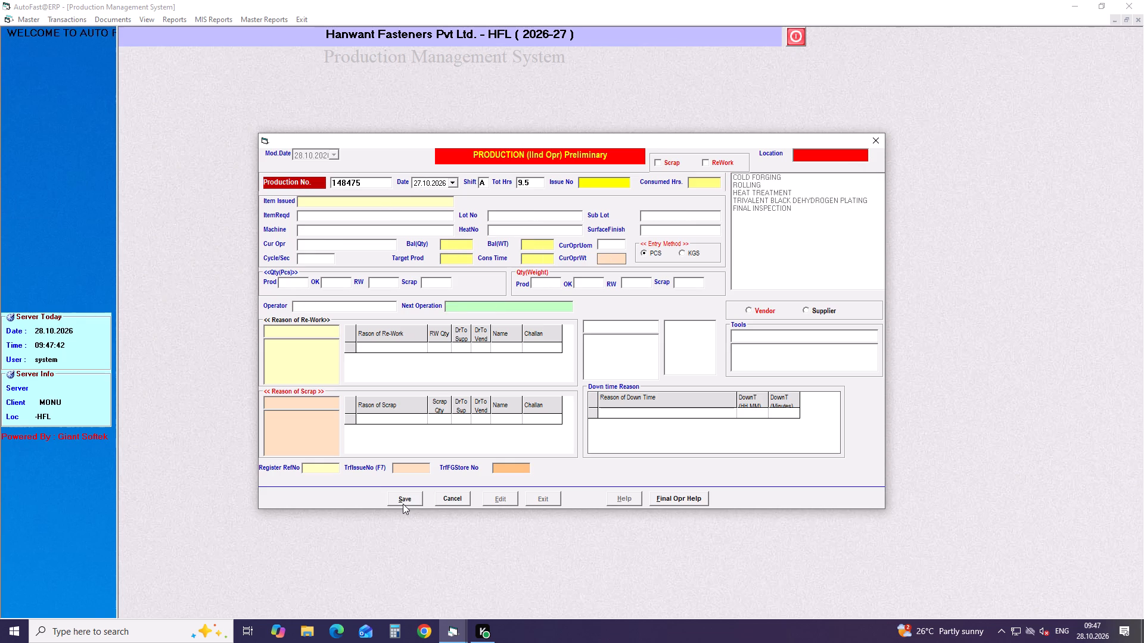
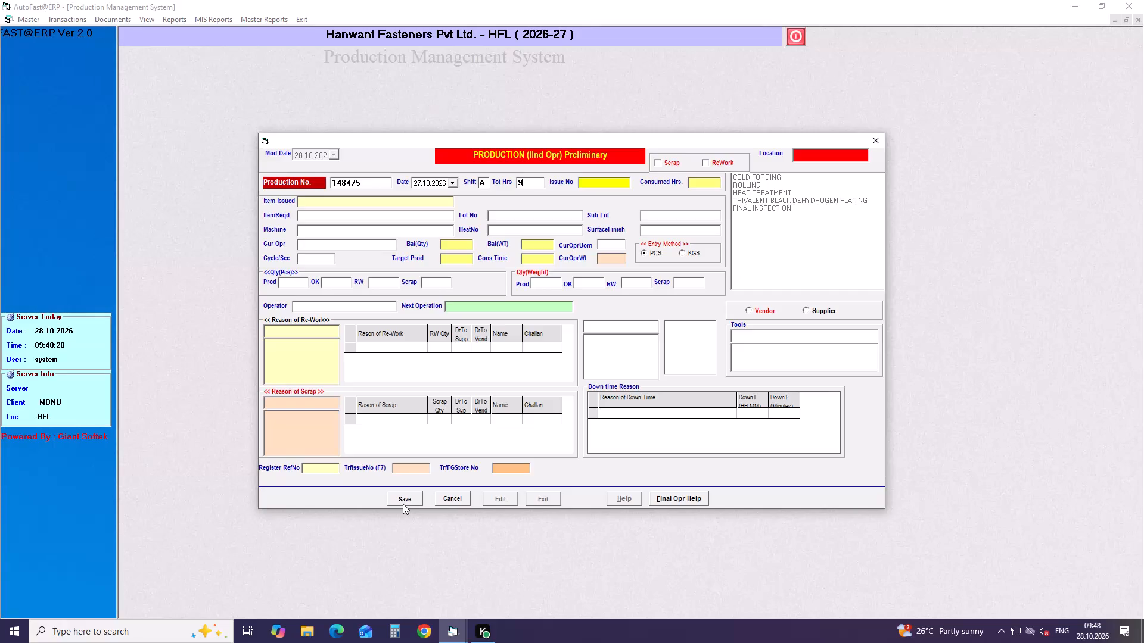
Set the total hours to 2.5 and load issue number 148842 for SHCS M08X1.25X65 GR 12.9 on TRM-13 (ROLLING 3/8").
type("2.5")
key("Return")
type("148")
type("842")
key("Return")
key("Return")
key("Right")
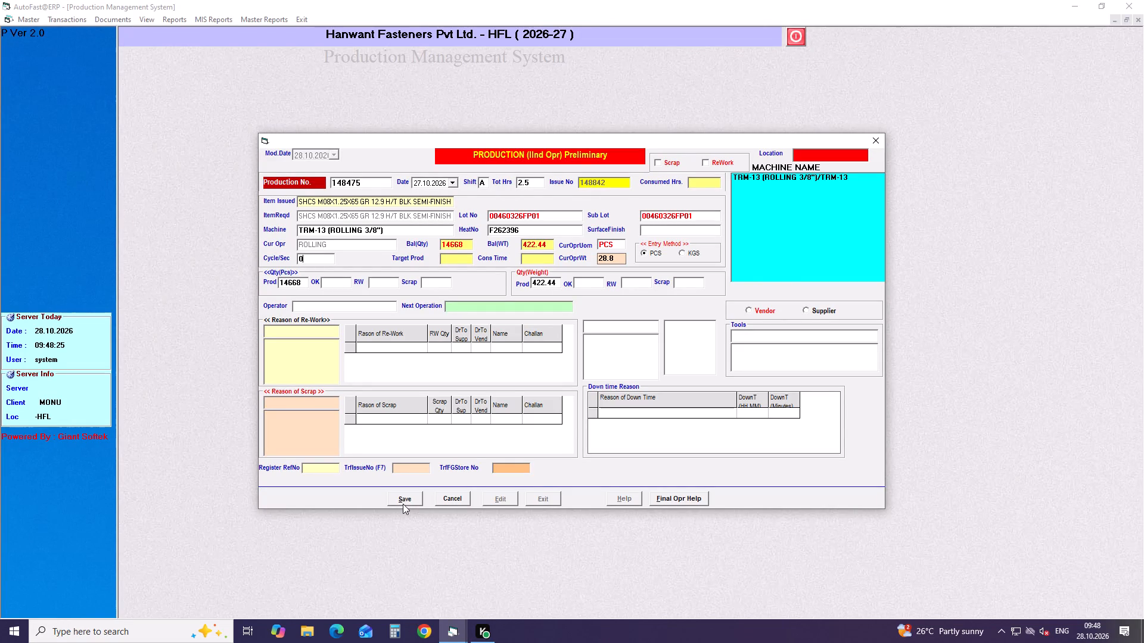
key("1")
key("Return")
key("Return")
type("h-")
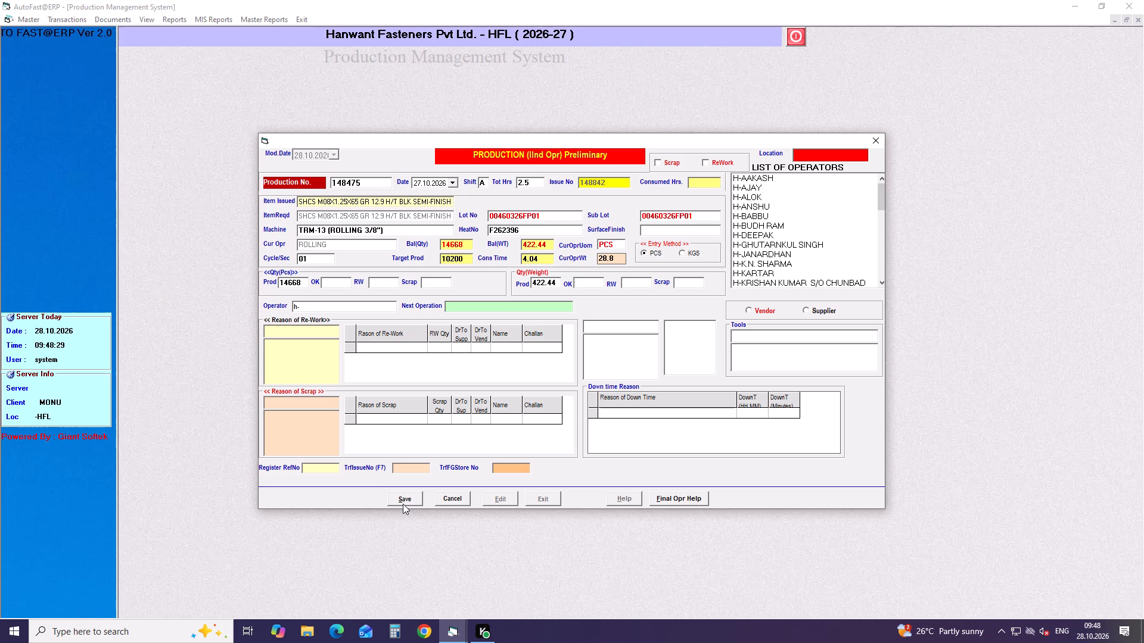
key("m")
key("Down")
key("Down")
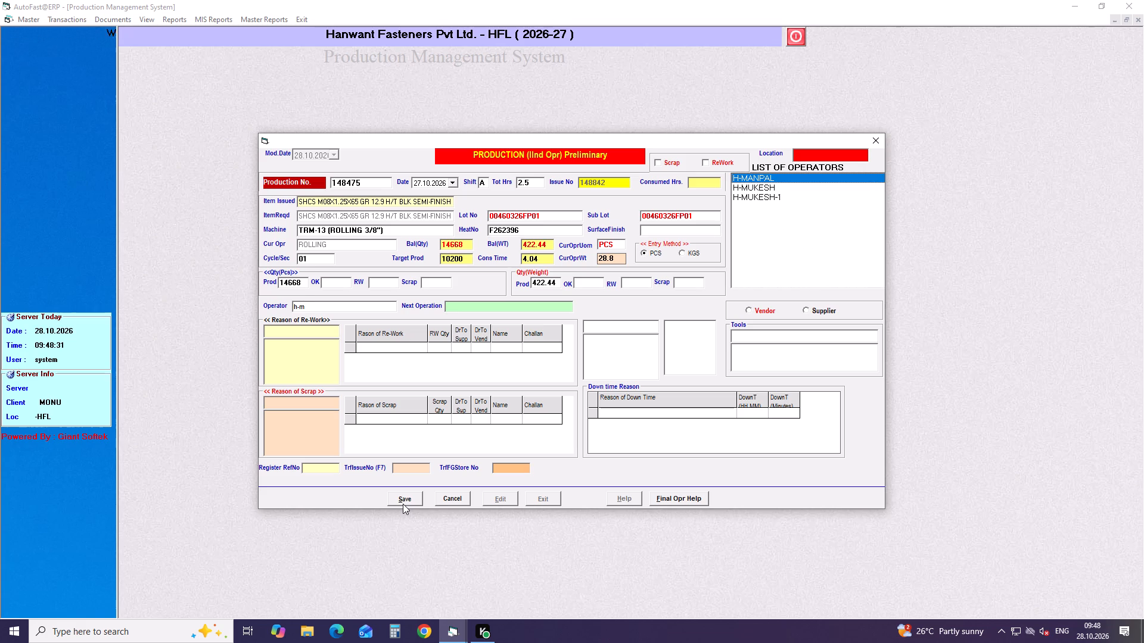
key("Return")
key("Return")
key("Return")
left_click(403, 504)
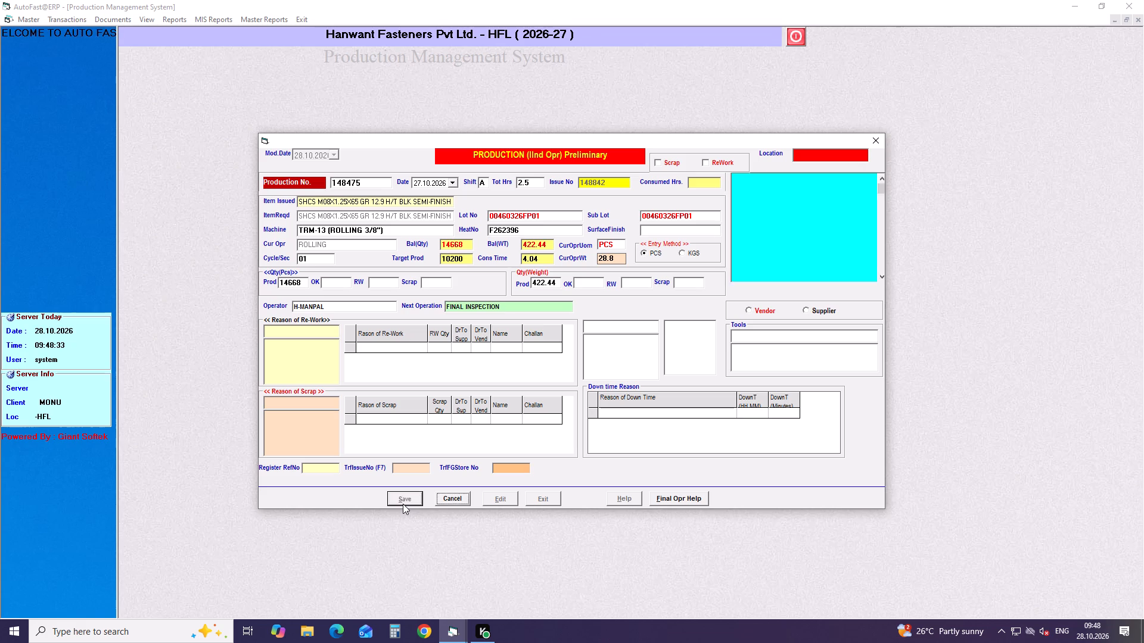
Start another preliminary second-operation production entry dated 27.10.2026 for shift A with 6.5 total hours.
key("Return")
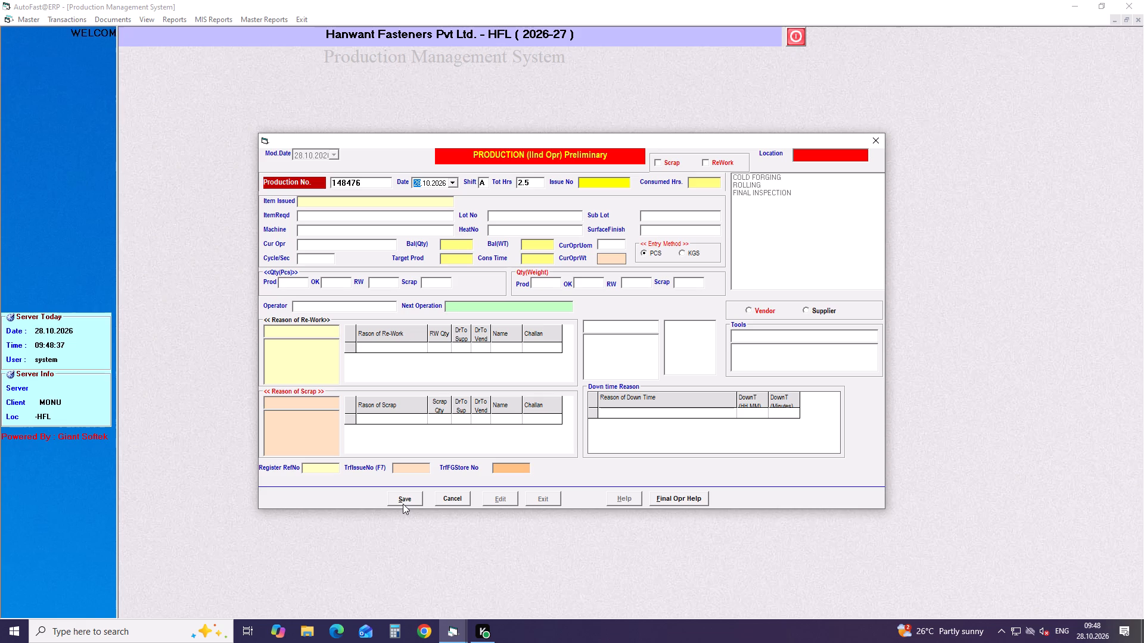
key("Down")
key("Return")
key("Return")
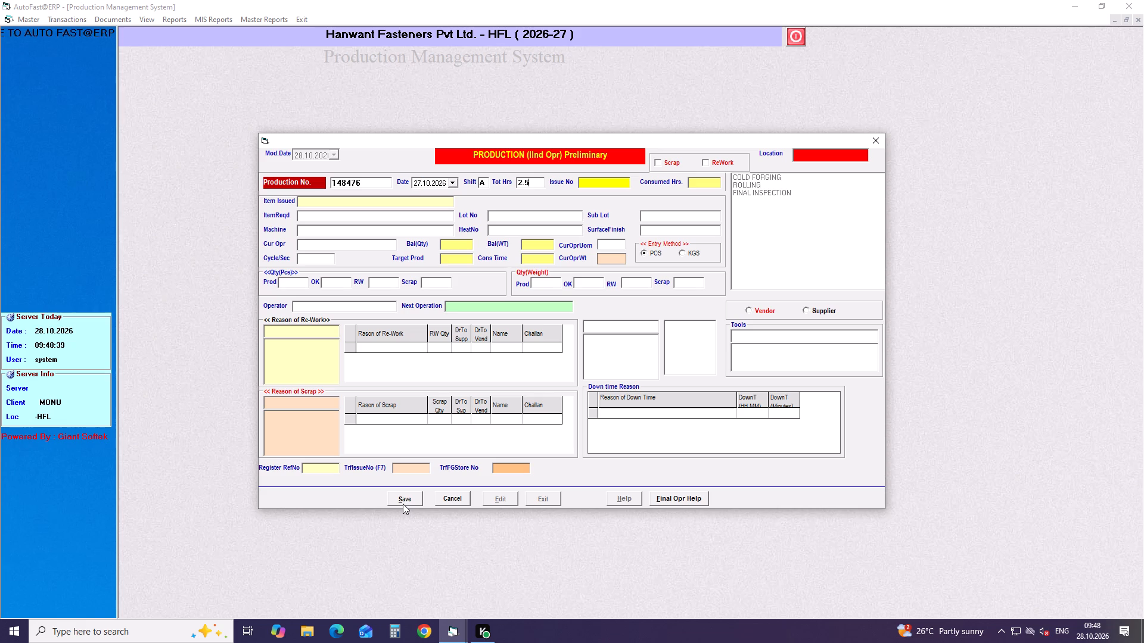
key("BackSpace")
key("BackSpace")
key("BackSpace")
key("BackSpace")
key("BackSpace")
key("BackSpace")
key("BackSpace")
key("BackSpace")
key("BackSpace")
key("BackSpace")
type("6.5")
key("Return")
Load issue number 148843 for SHCS M08X1.25X65 GR 12.9 on TRM-13 (ROLLING 3/8").
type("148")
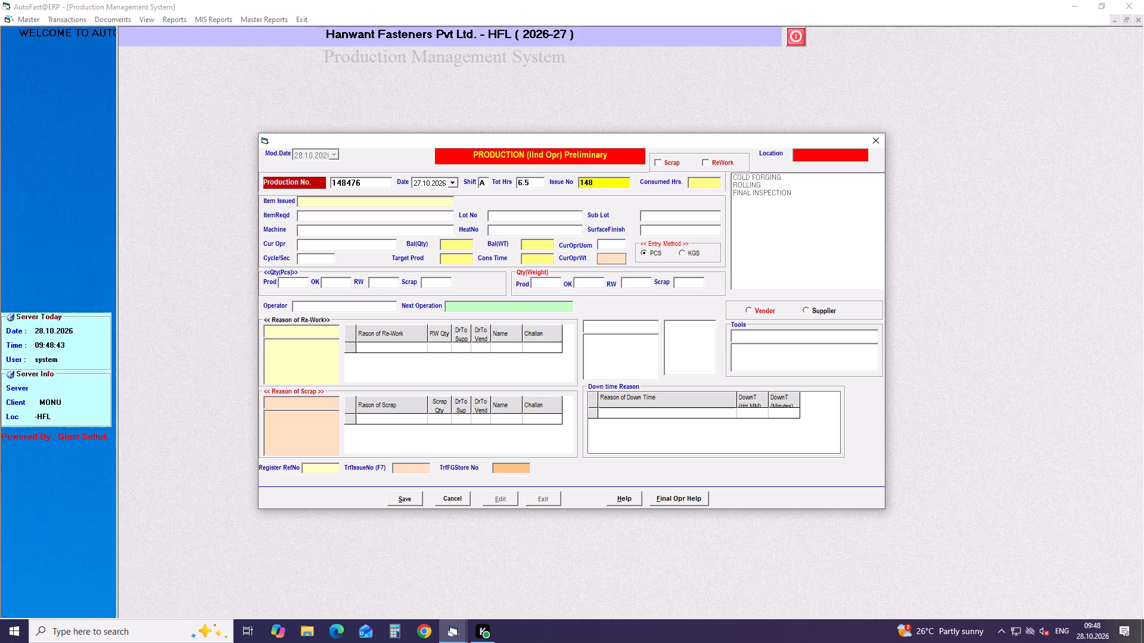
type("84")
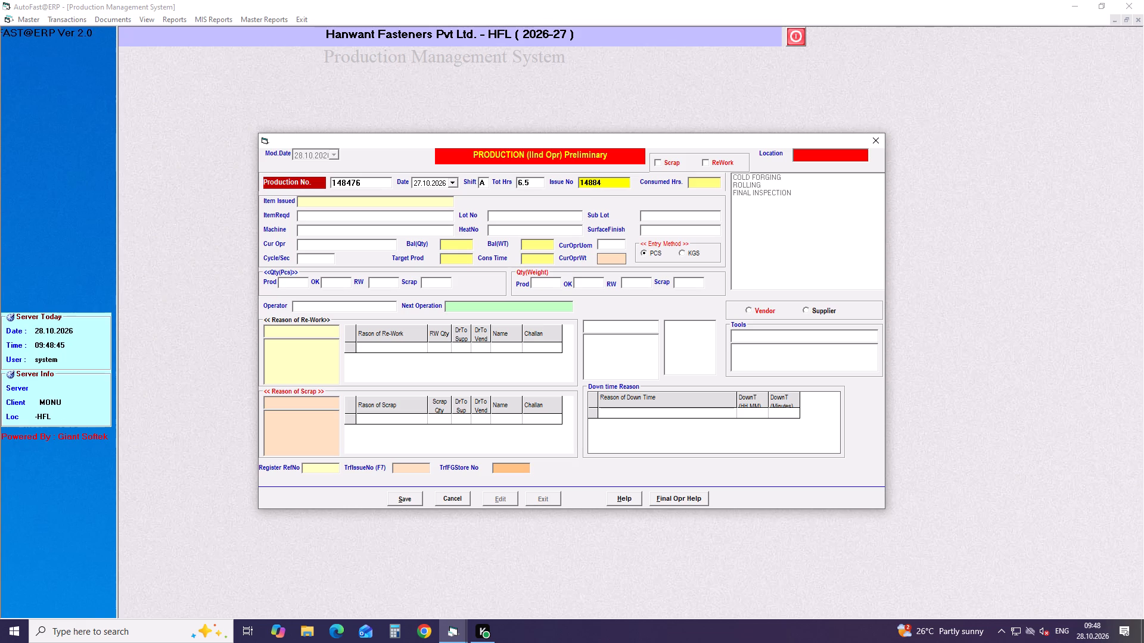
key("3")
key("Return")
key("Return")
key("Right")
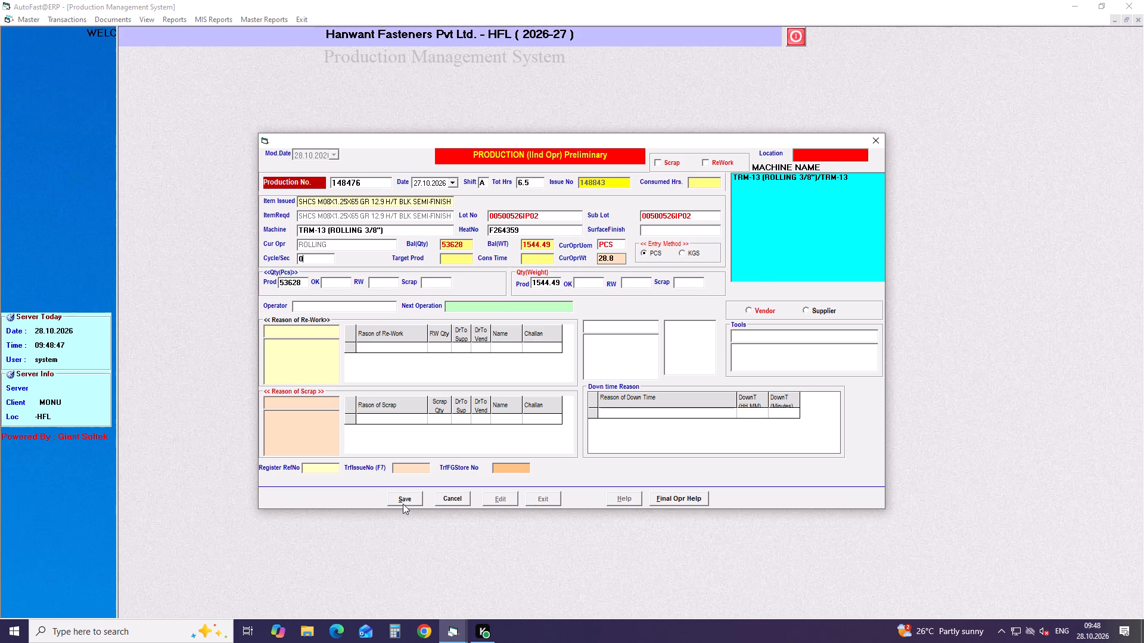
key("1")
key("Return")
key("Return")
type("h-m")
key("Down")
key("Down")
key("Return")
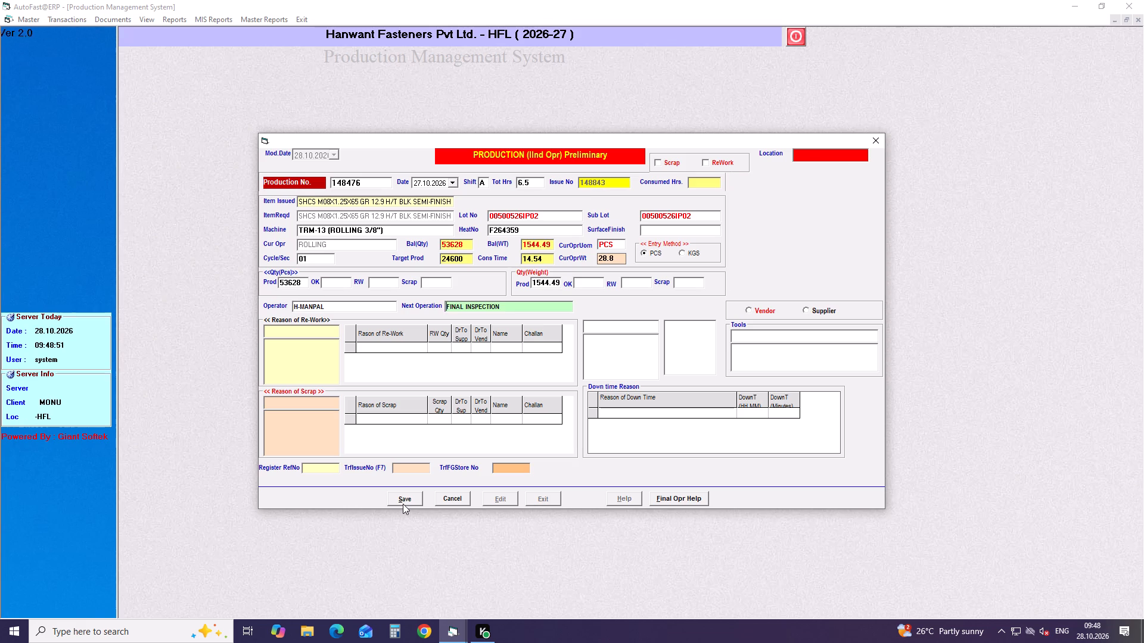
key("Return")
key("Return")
left_click(403, 504)
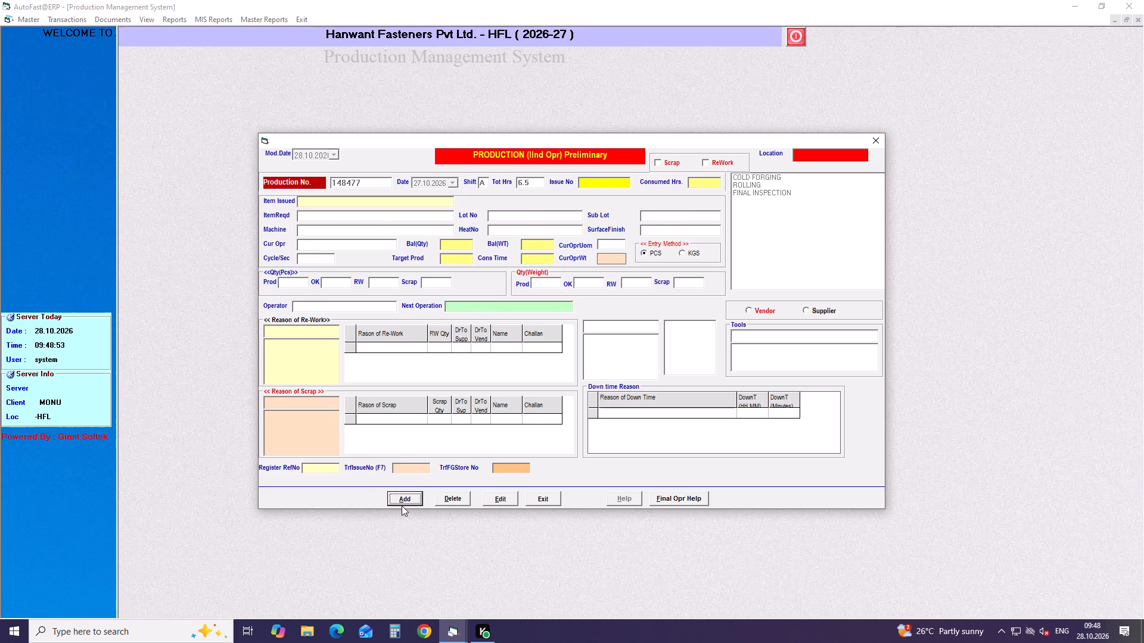
Start another preliminary second-operation production entry dated 27.10.2026 for shift A with 0.5 total hours.
key("Return")
key("Down")
key("Return")
key("Return")
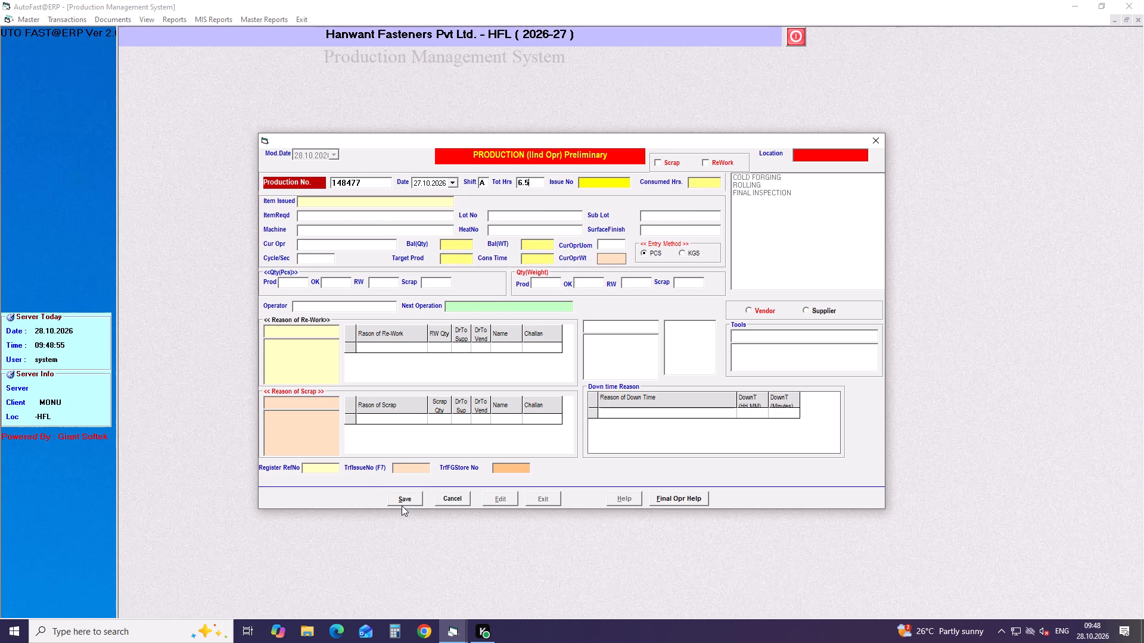
key("equal")
key("BackSpace")
key("BackSpace")
key("BackSpace")
key("BackSpace")
key("BackSpace")
key("BackSpace")
key("BackSpace")
key("BackSpace")
key("BackSpace")
key("BackSpace")
key("BackSpace")
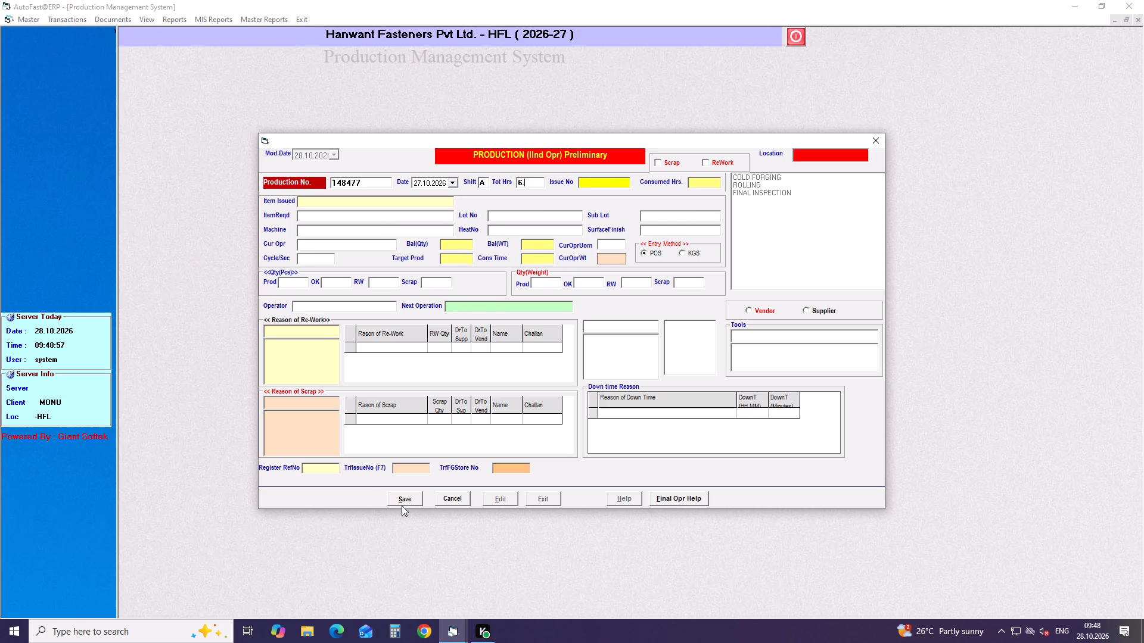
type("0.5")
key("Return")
Load issue number 148844 for SHCS M08X1.25X70 GR 12.9 on TRM-13 (ROLLING 3/8").
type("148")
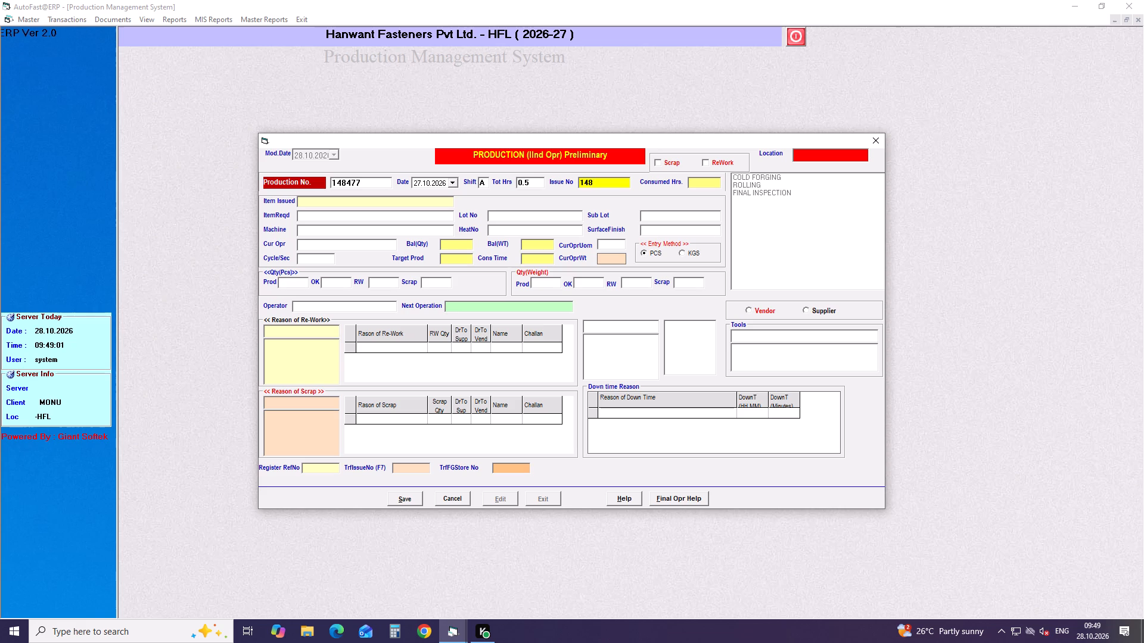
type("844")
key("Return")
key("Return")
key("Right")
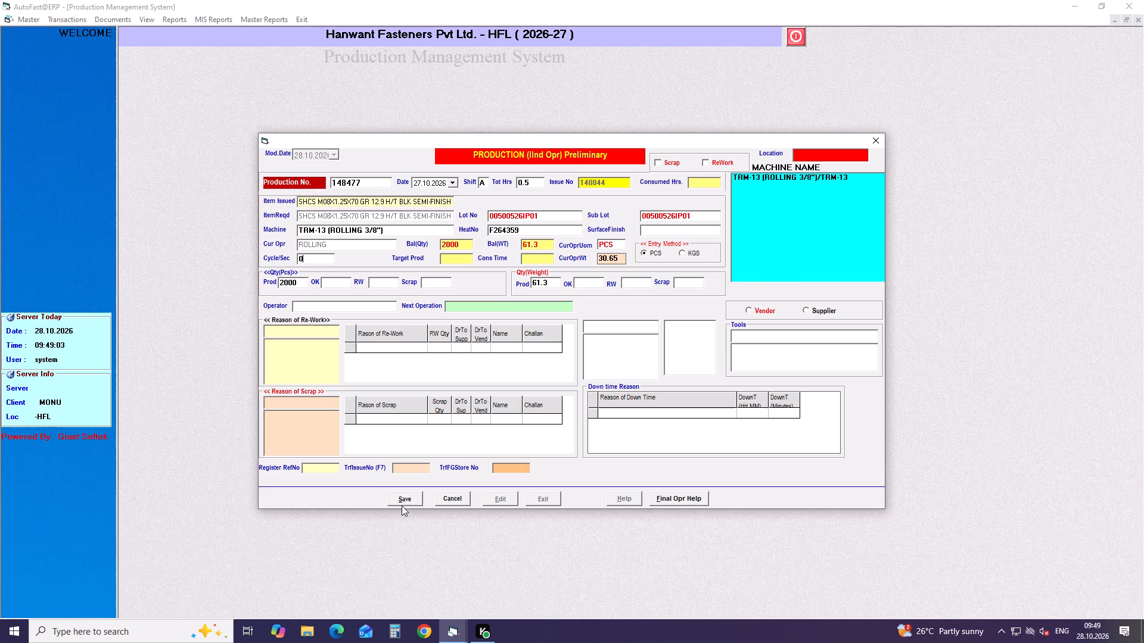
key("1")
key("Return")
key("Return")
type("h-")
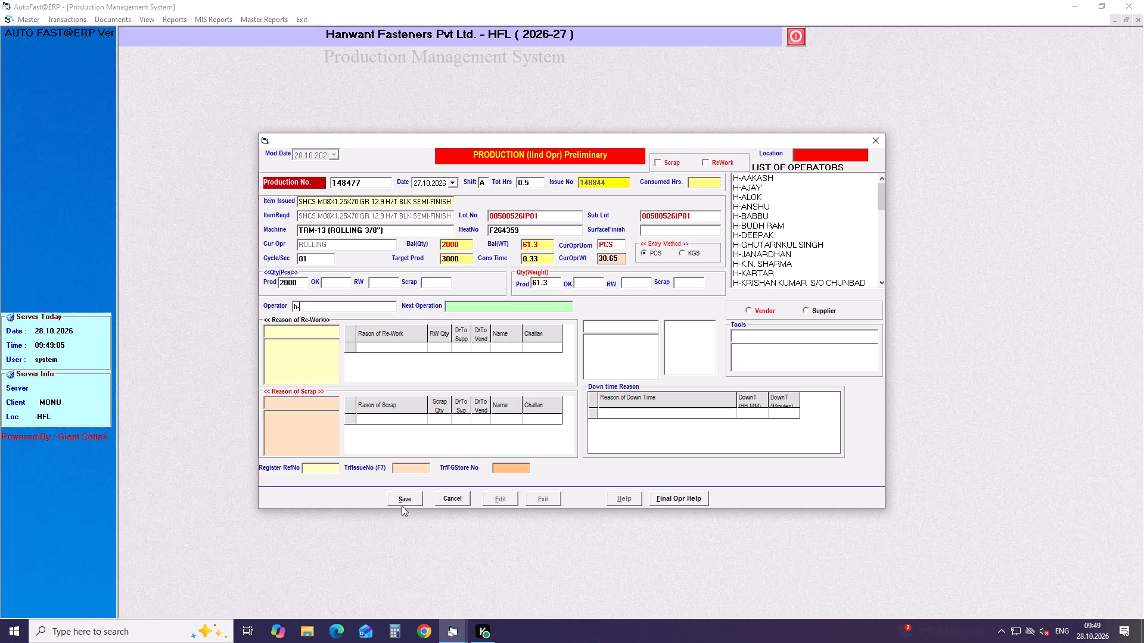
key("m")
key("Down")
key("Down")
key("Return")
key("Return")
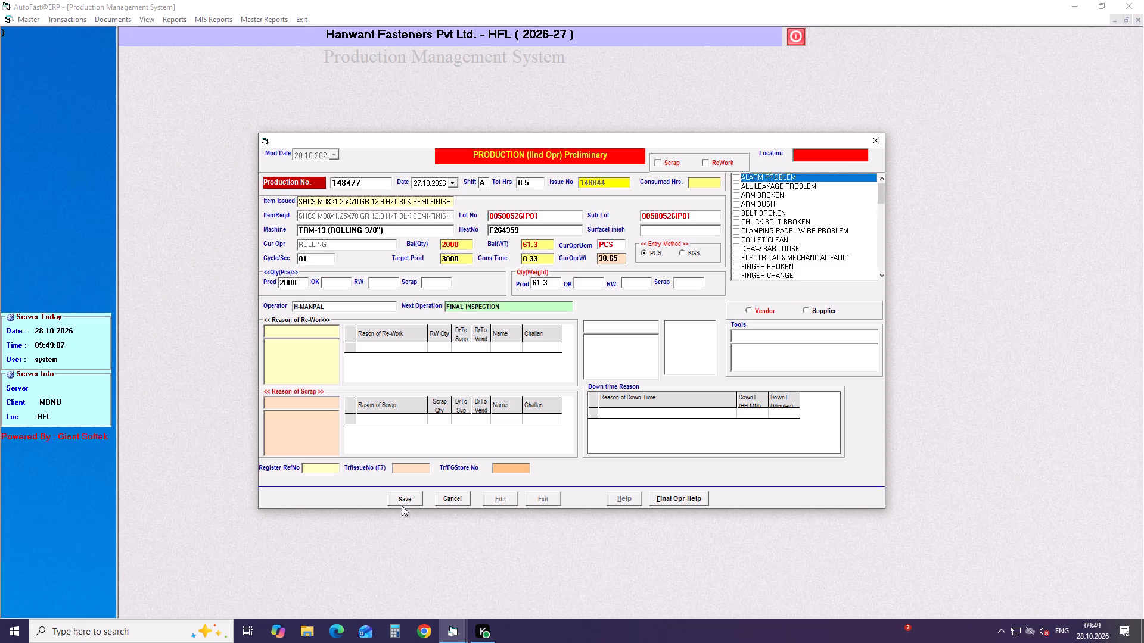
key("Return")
left_click(402, 505)
Start another preliminary second-operation production entry dated 27.10.2026 for shift A with 9.5 total hours.
key("Return")
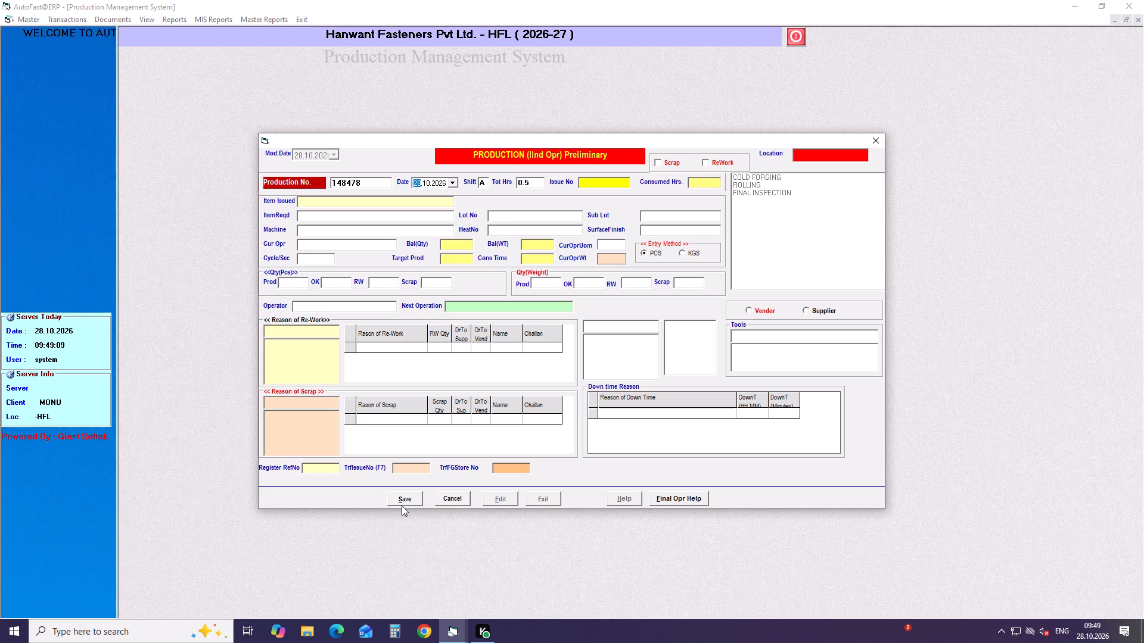
key("Down")
key("Return")
key("Return")
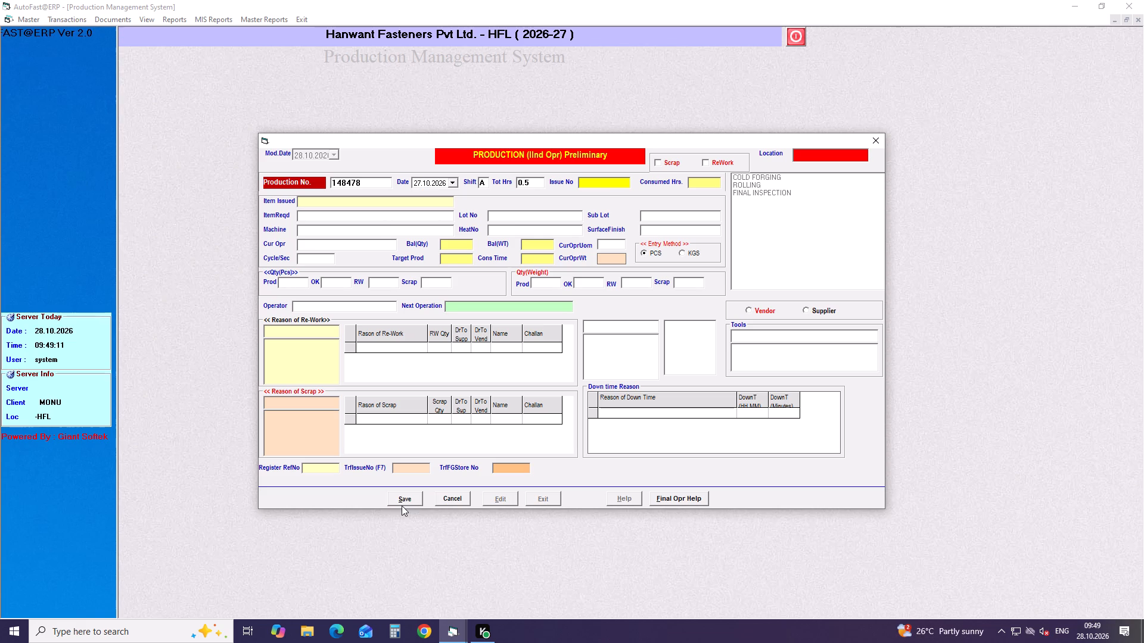
key("BackSpace")
key("BackSpace")
key("BackSpace")
key("BackSpace")
key("BackSpace")
key("BackSpace")
key("BackSpace")
key("BackSpace")
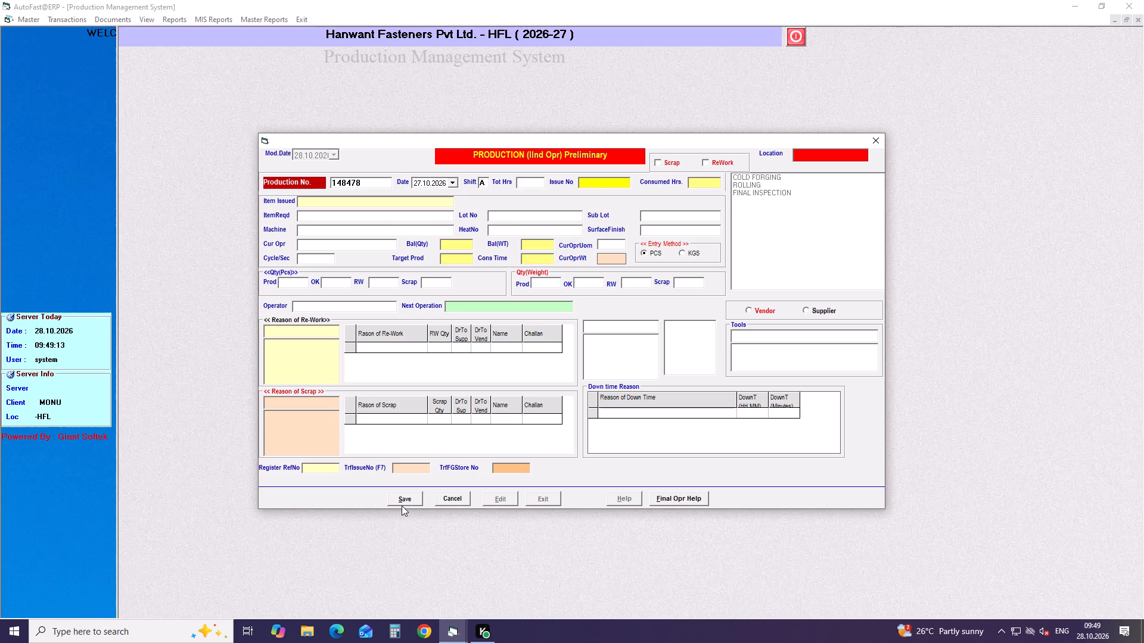
type("9.5")
key("Return")
Load issue number 148845 for SCREW WASHER 5X16 (93893-AAE-3000) on TRM-14 ROLLING Special Purpose 6MM.
type("148")
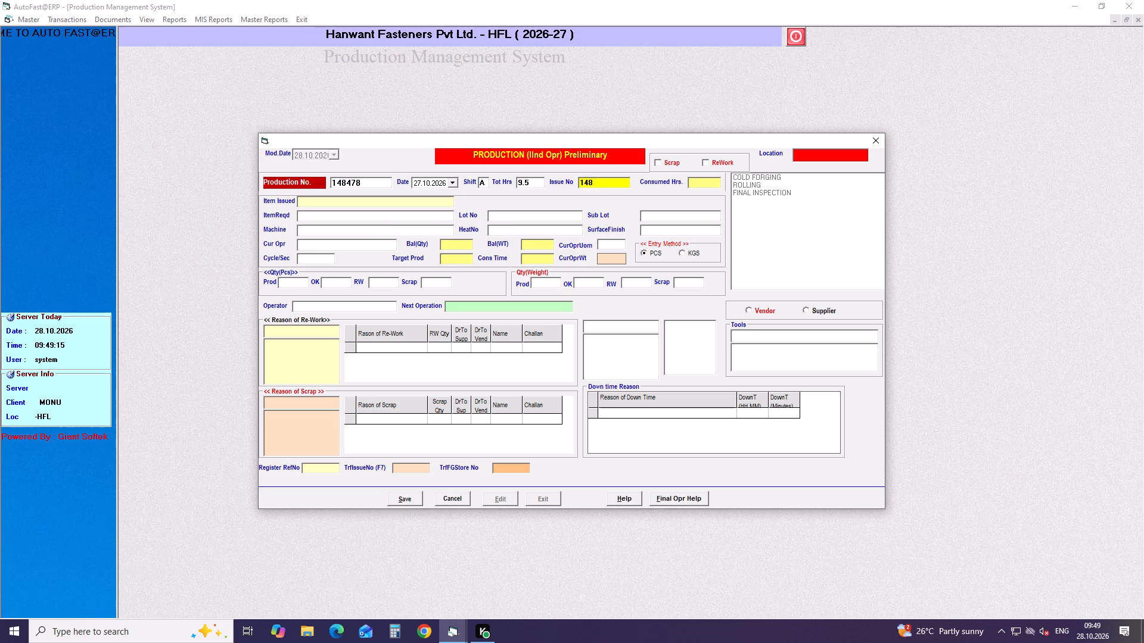
key("4")
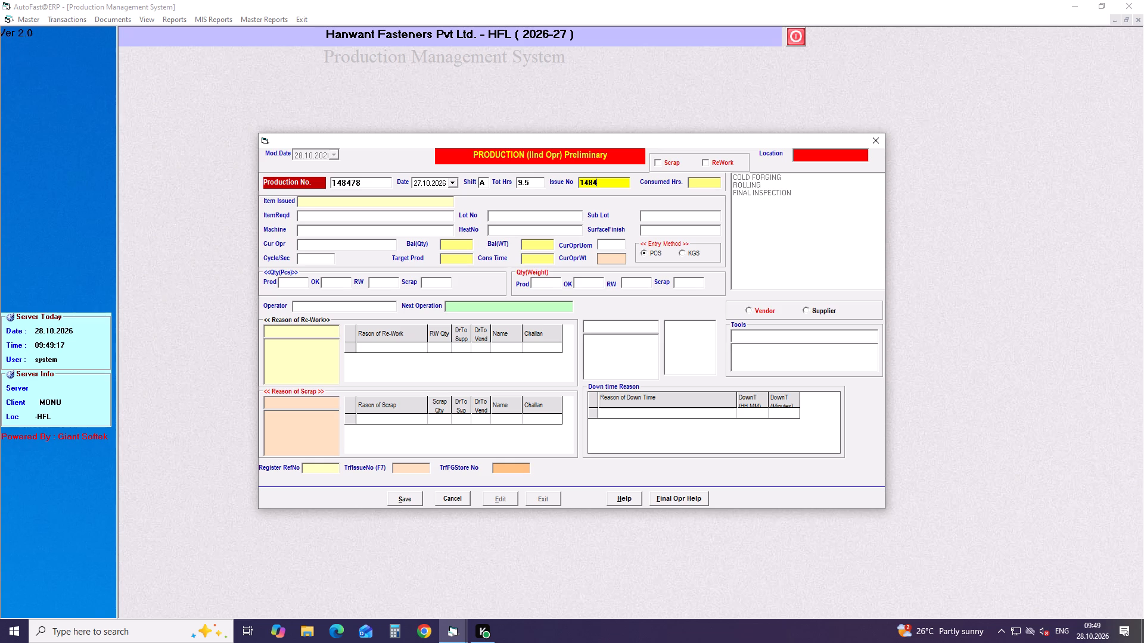
key("BackSpace")
type("845")
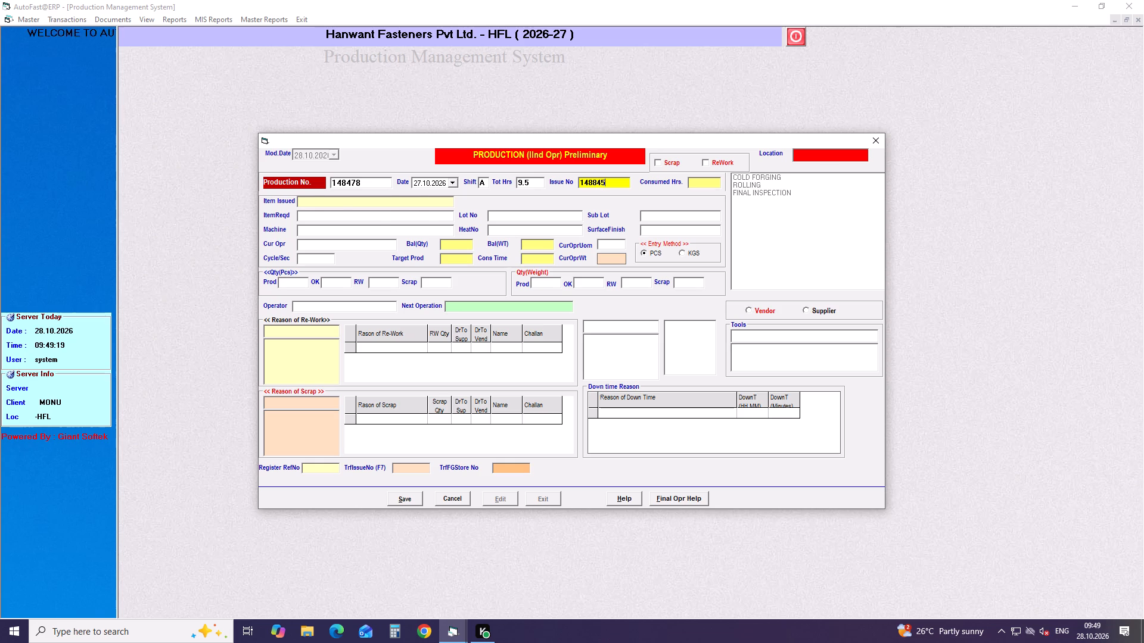
key("Return")
key("Return")
key("Right")
Set the cycle time to 01 second, choose operator H-LALA, and save the SCREW WASHER 5X16 production entry.
key("1")
key("Return")
key("Return")
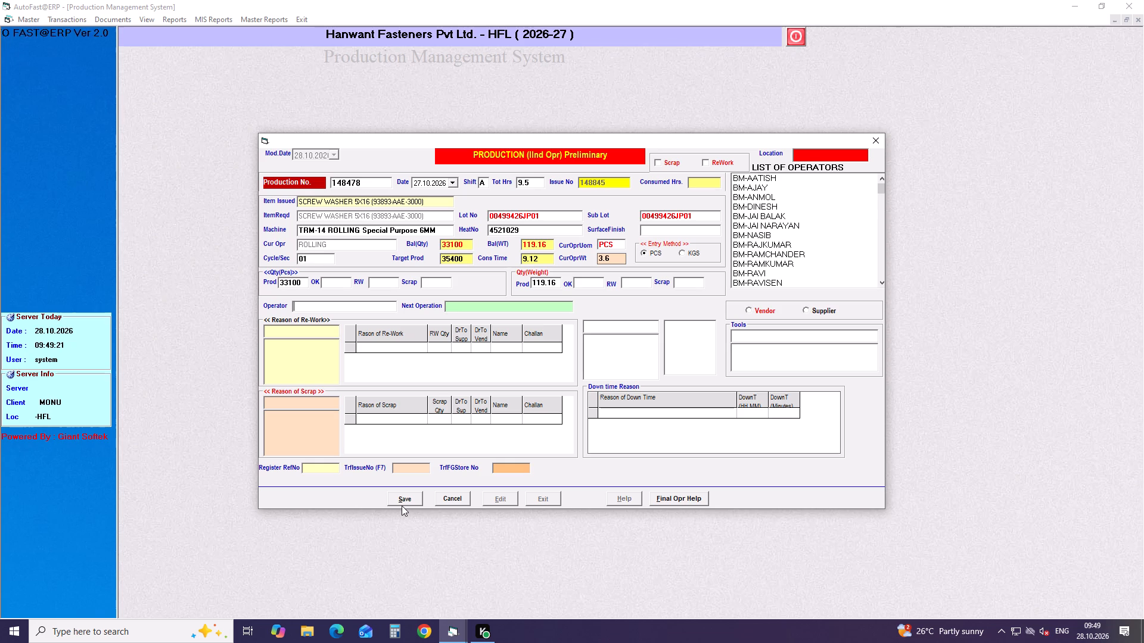
type("h-")
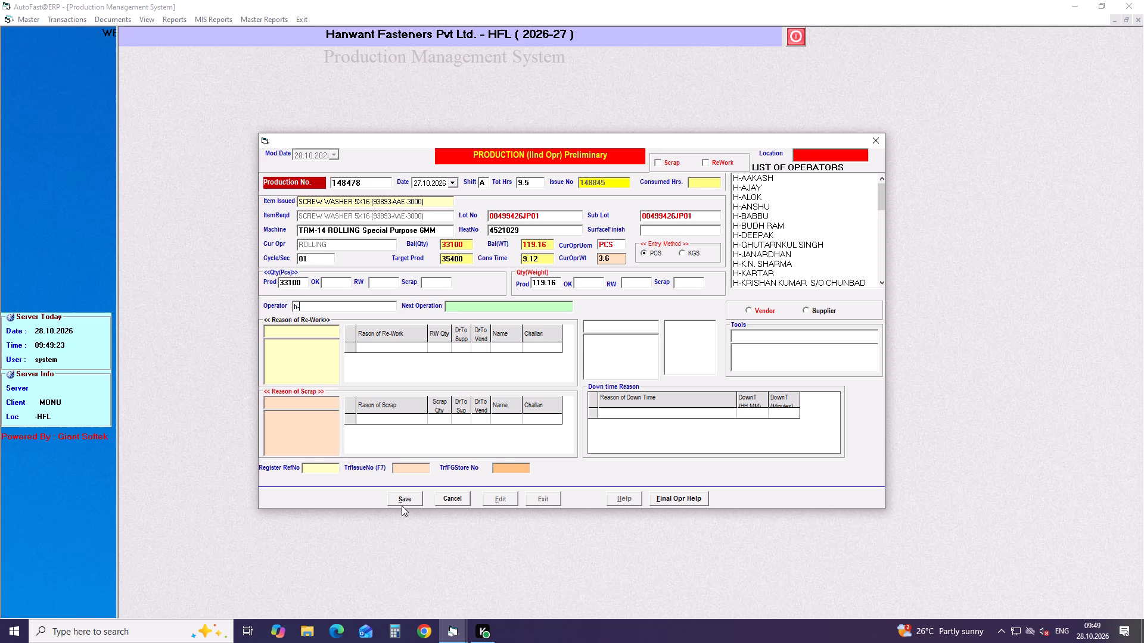
key("l")
key("a")
key("Down")
key("Down")
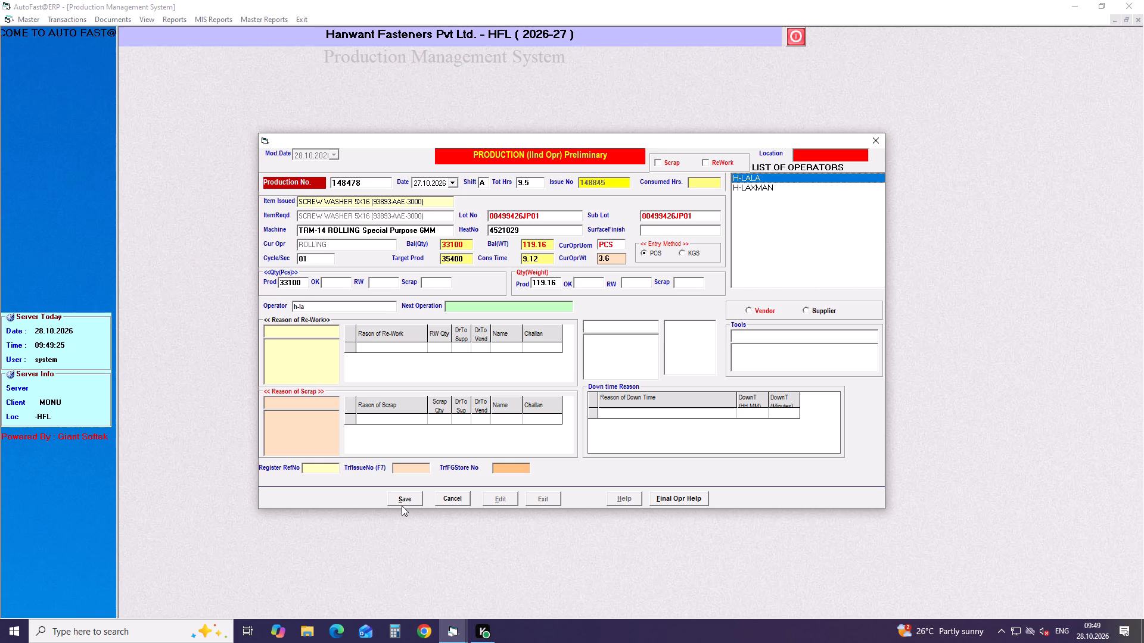
key("Return")
key("Return")
key("Return")
key("Return")
left_click(402, 505)
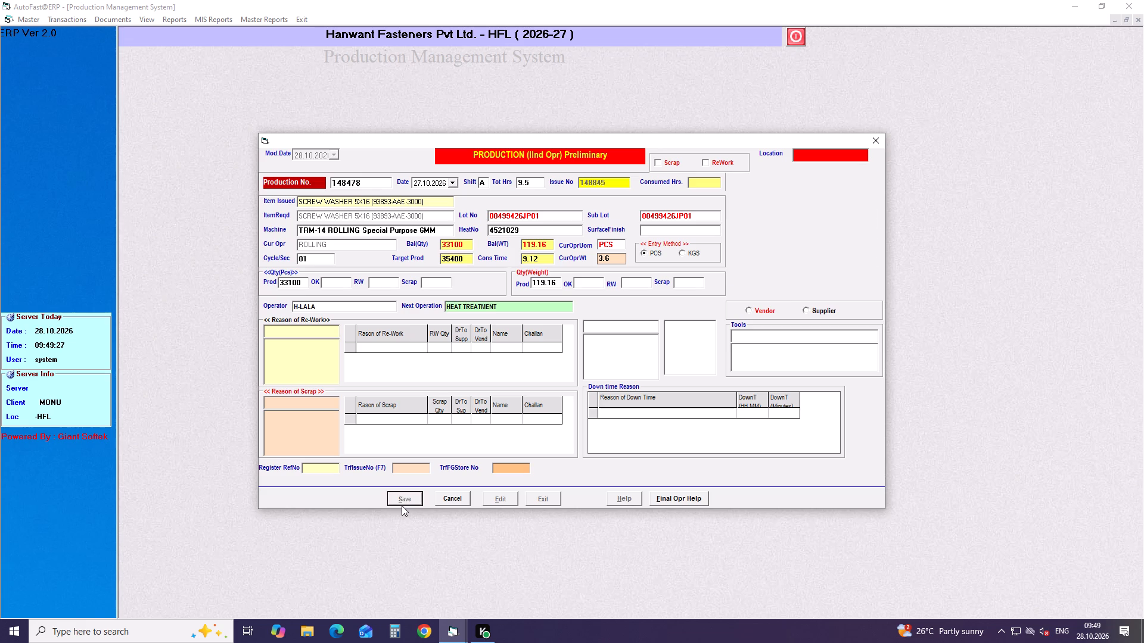
Start another production entry dated 27.10.2026, shift A, and load issue number 148846 for SCREW WASHER 5 X 25 on TRM-15.
key("Return")
key("Down")
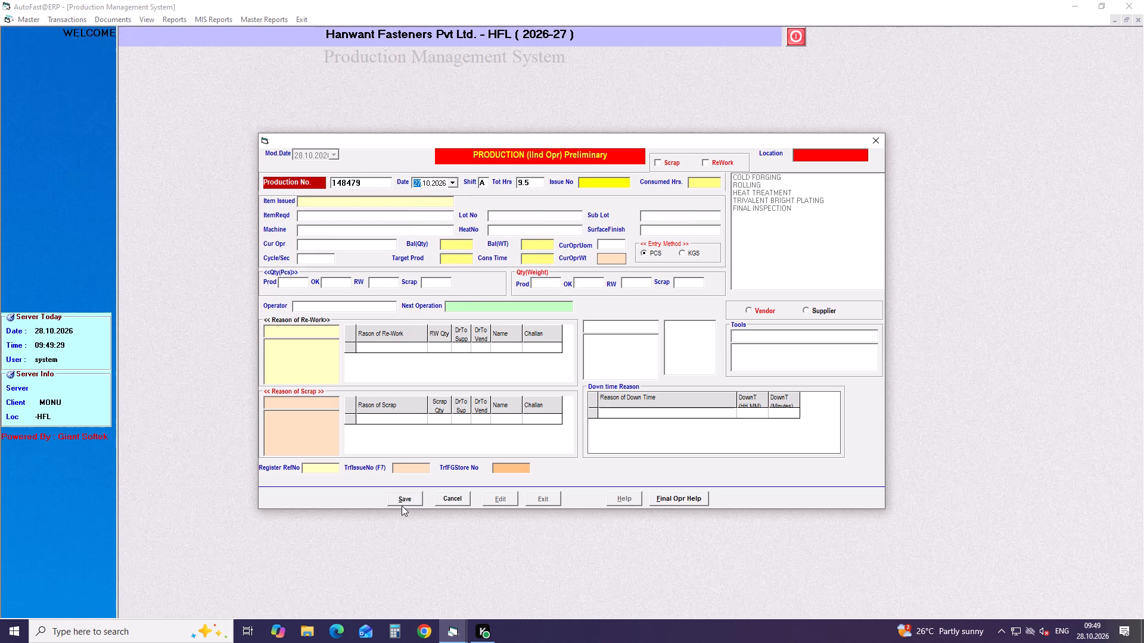
key("Return")
key("Return")
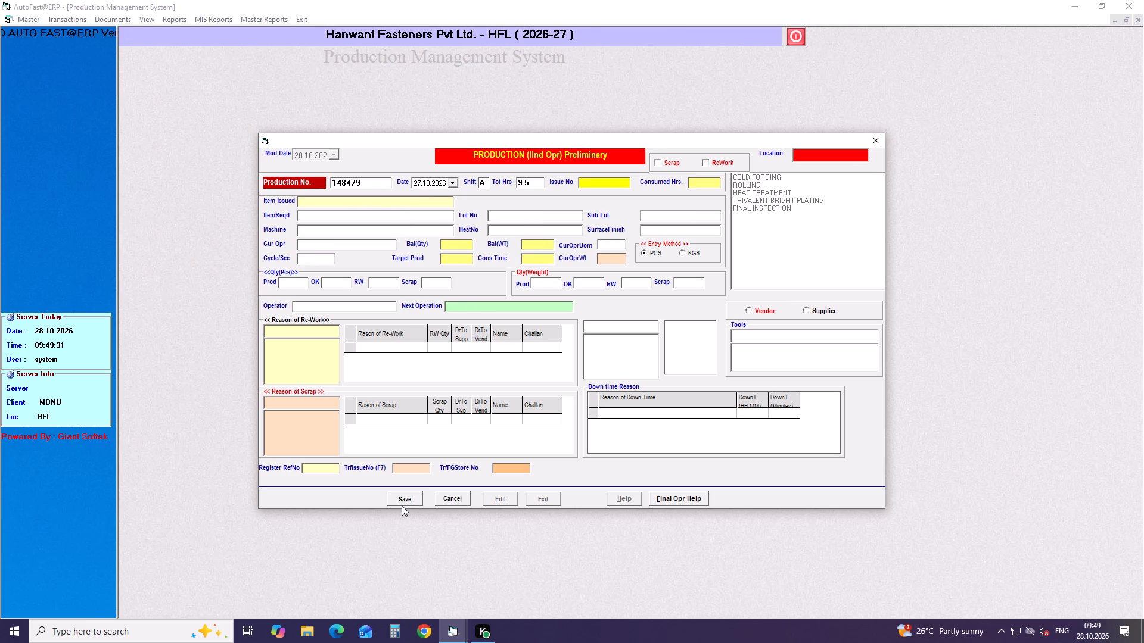
key("Return")
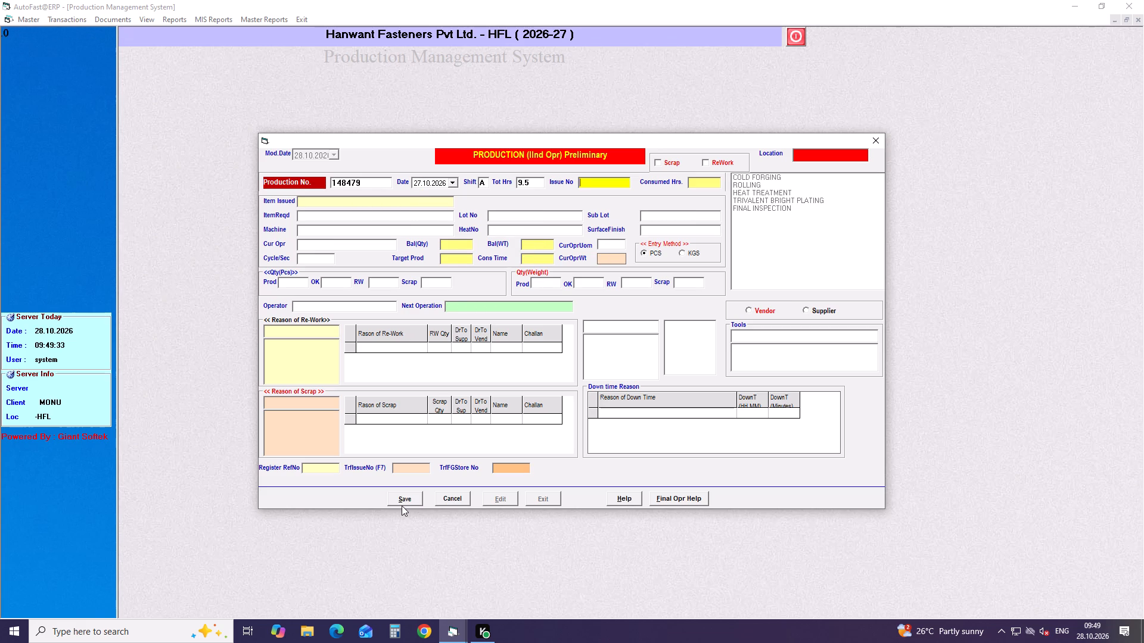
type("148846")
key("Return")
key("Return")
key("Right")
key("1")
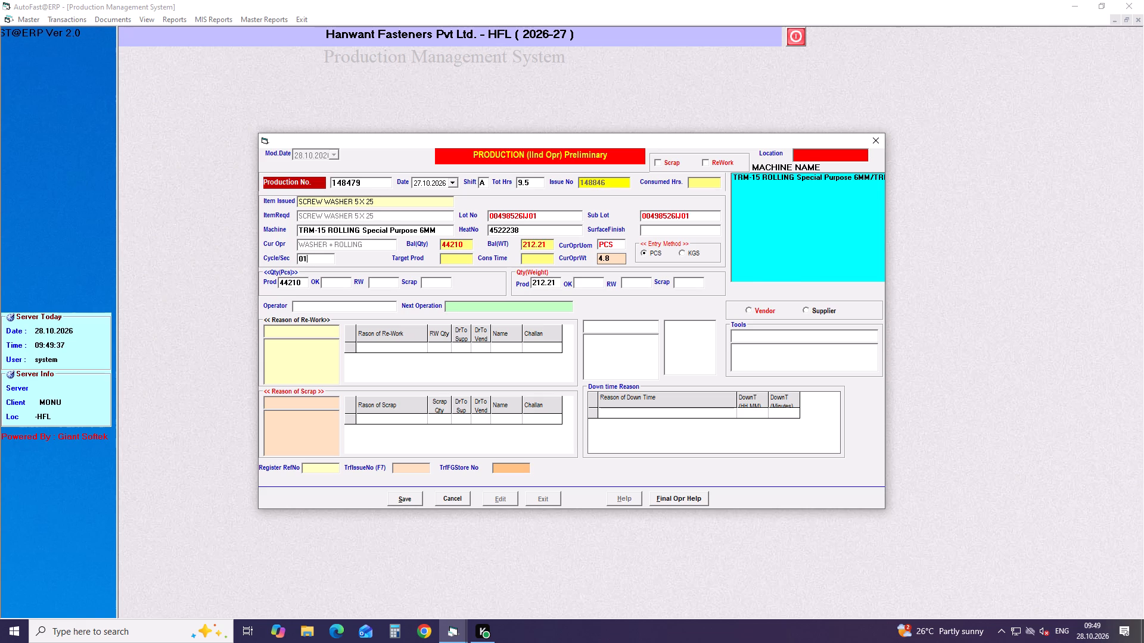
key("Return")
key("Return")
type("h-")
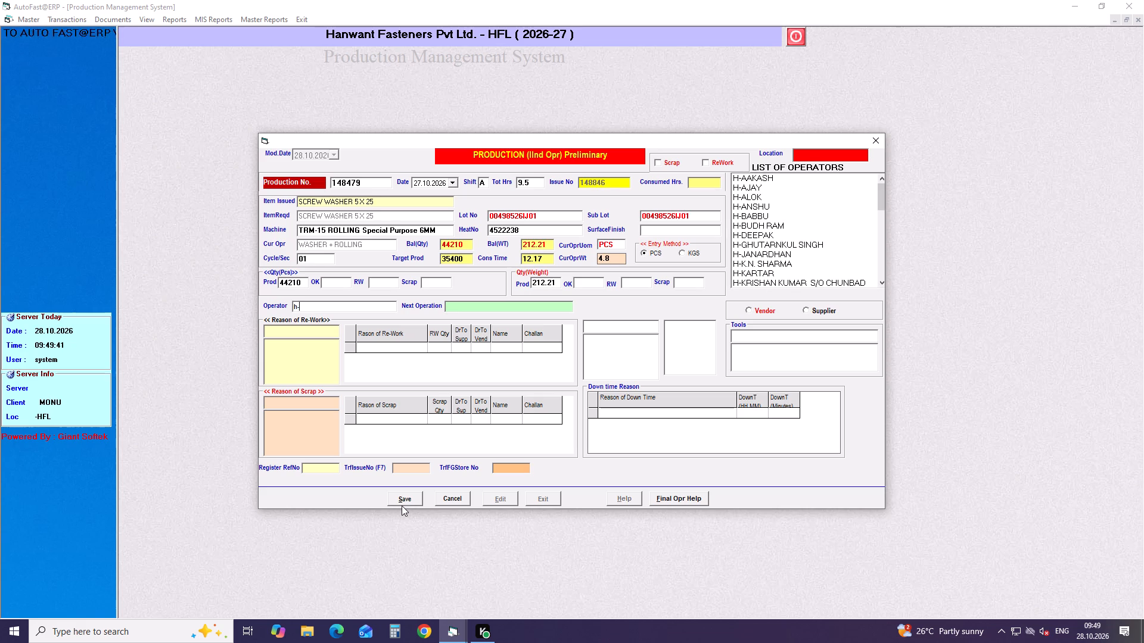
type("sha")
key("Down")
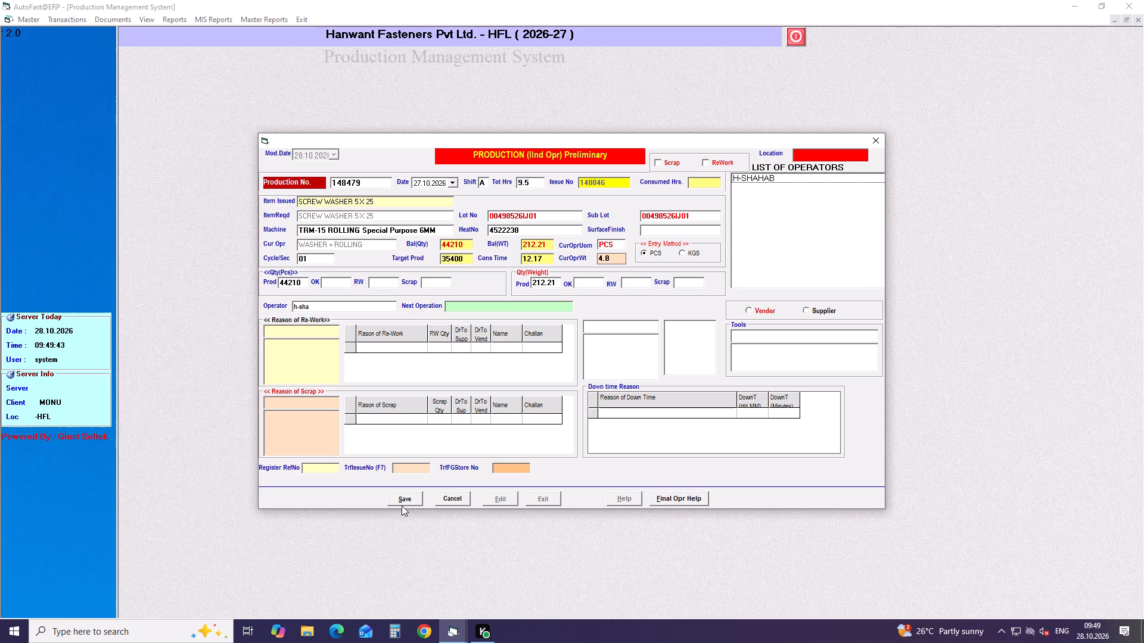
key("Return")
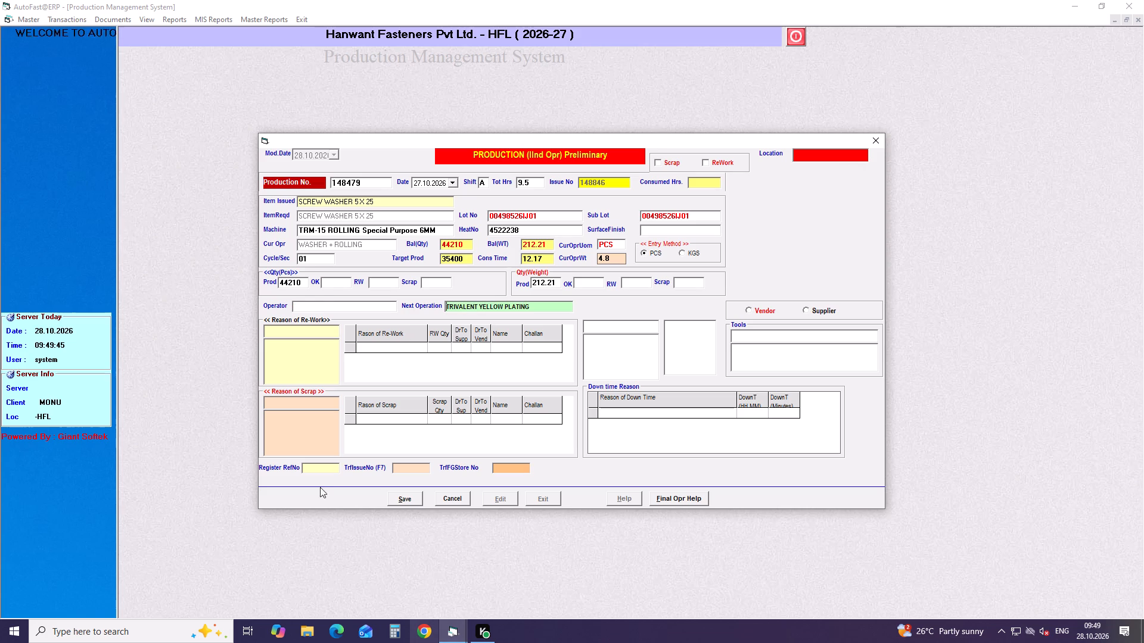
left_click(323, 308)
key("s")
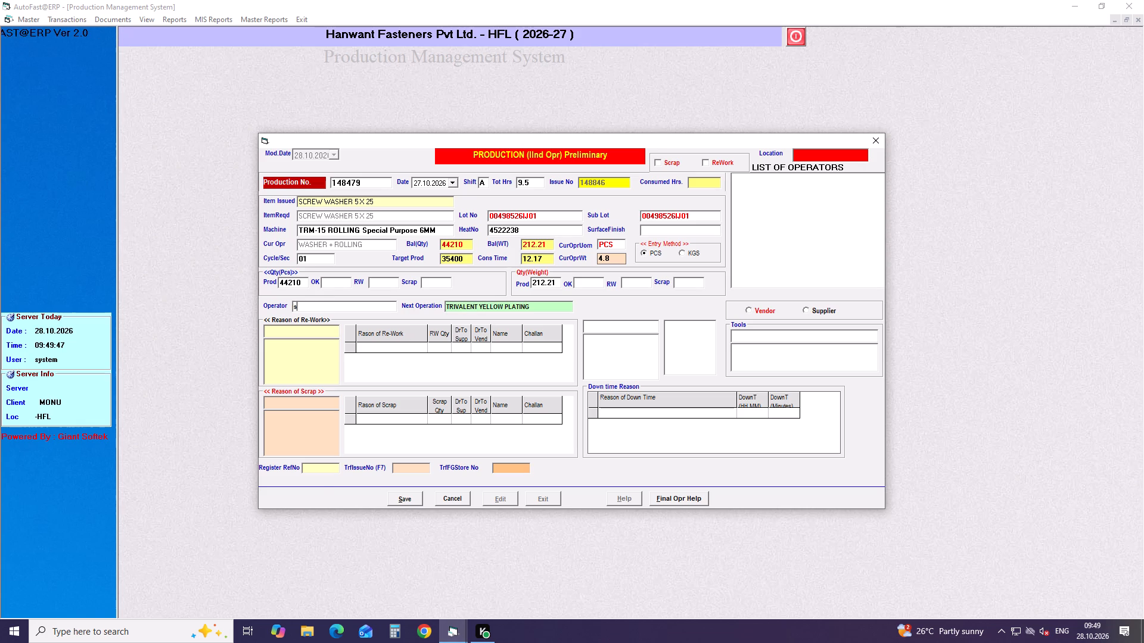
key("BackSpace")
type("hs")
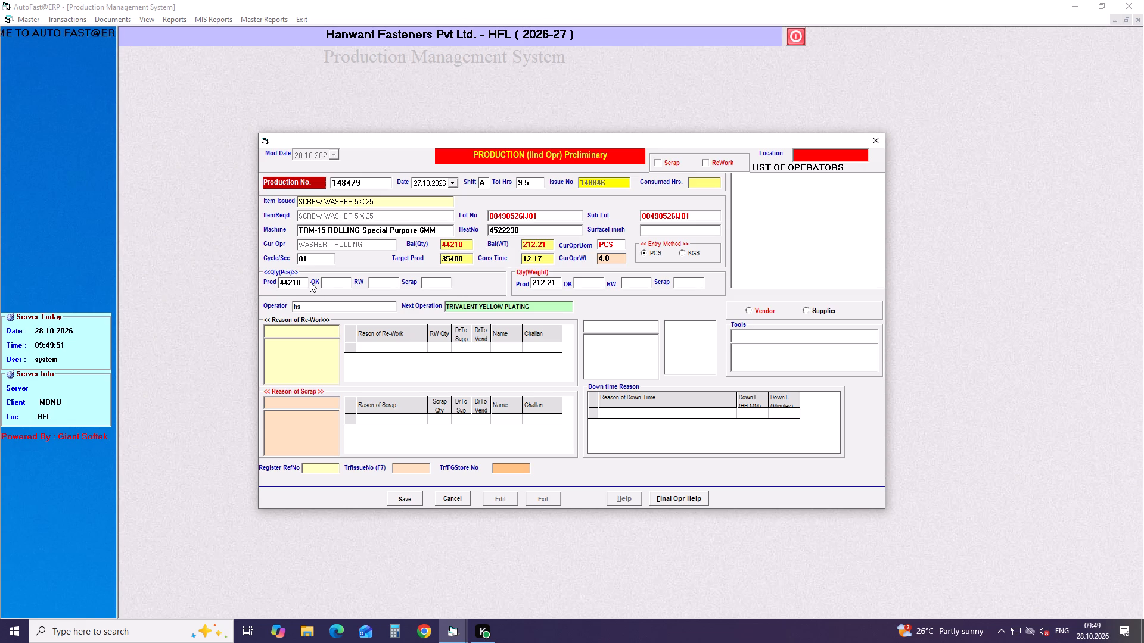
key("BackSpace")
key("minus")
type("sha")
key("Down")
key("Down")
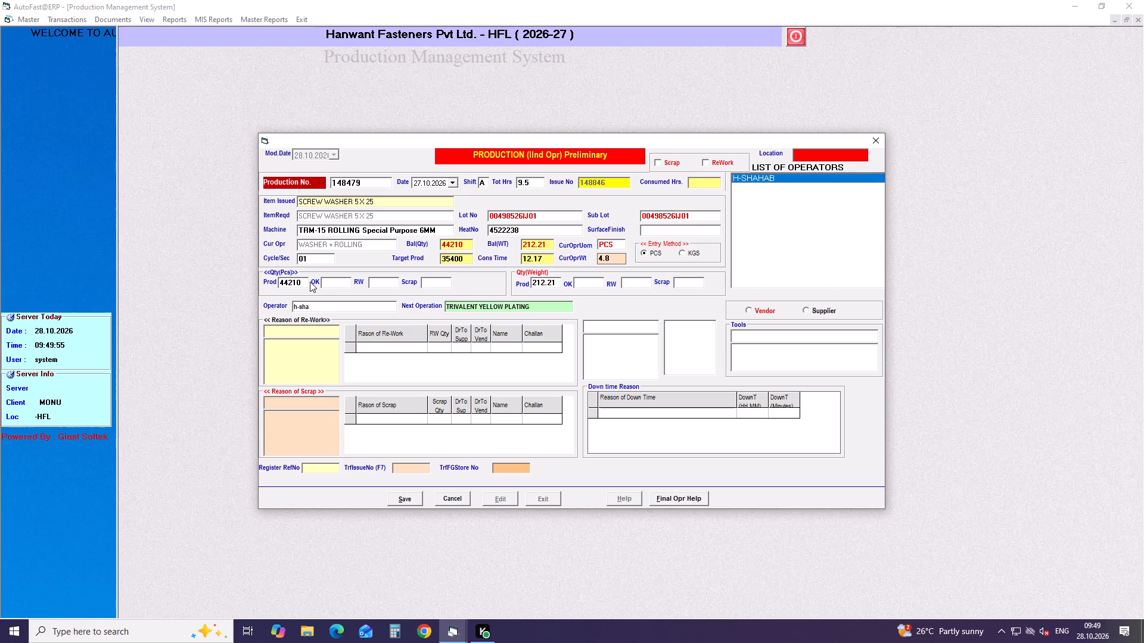
key("Return")
key("Return")
key("Return")
key("Return")
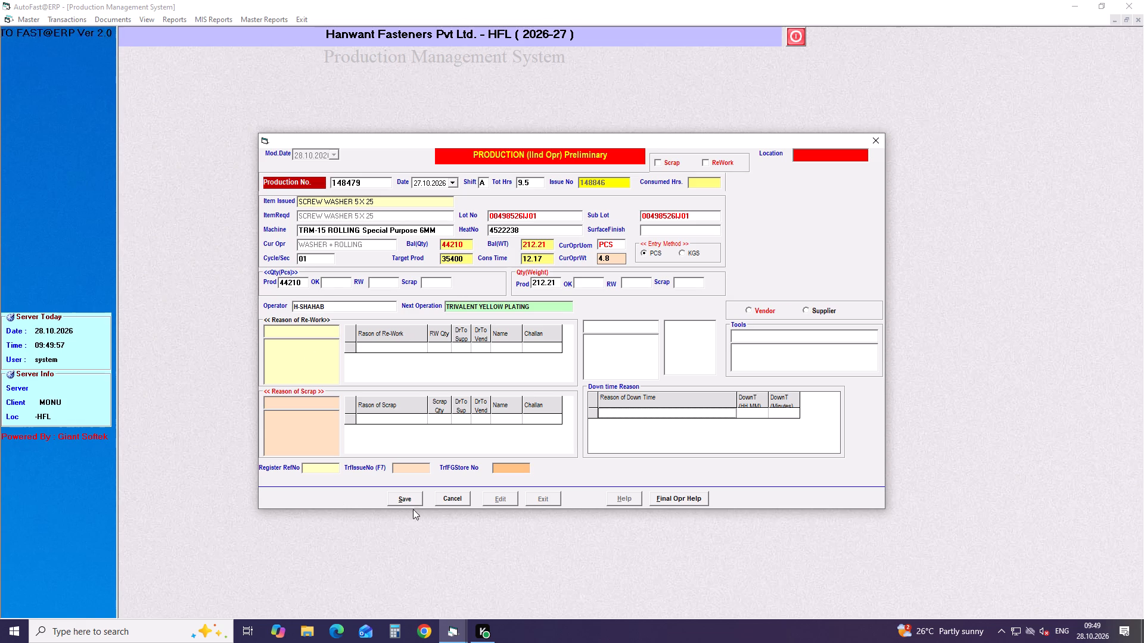
left_click(412, 504)
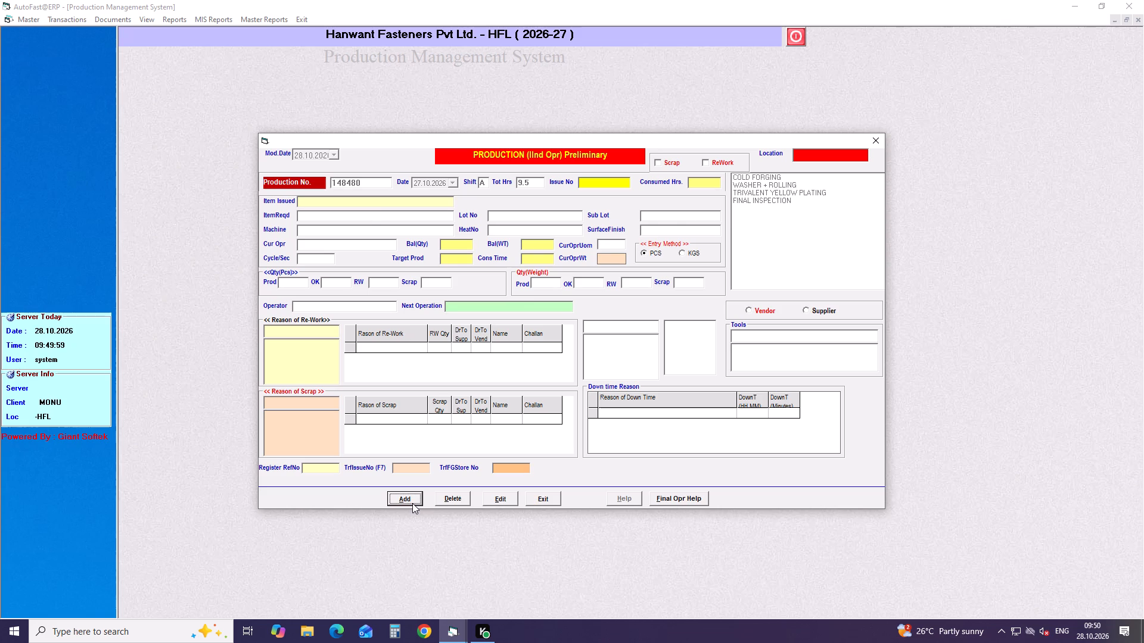
Start another production entry dated 27.10.2026, shift A, 9.5 total hours, and load issue number 148847 for BOLT M6X10X1.0MM (AAGG) on TRM-16.
key("Return")
key("Down")
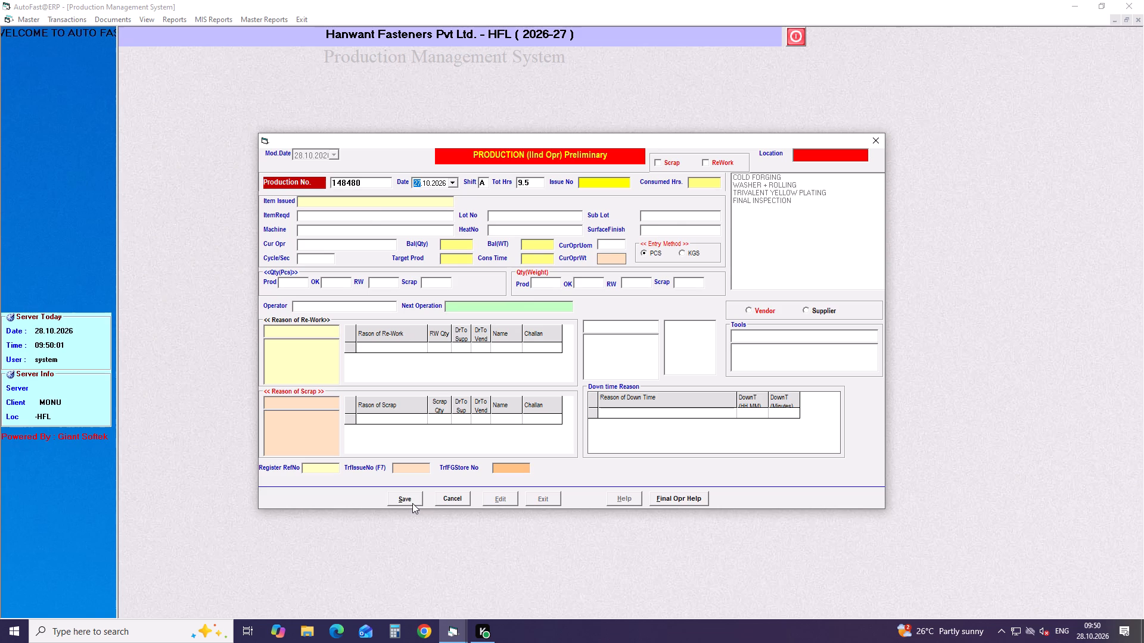
key("Return")
key("Return")
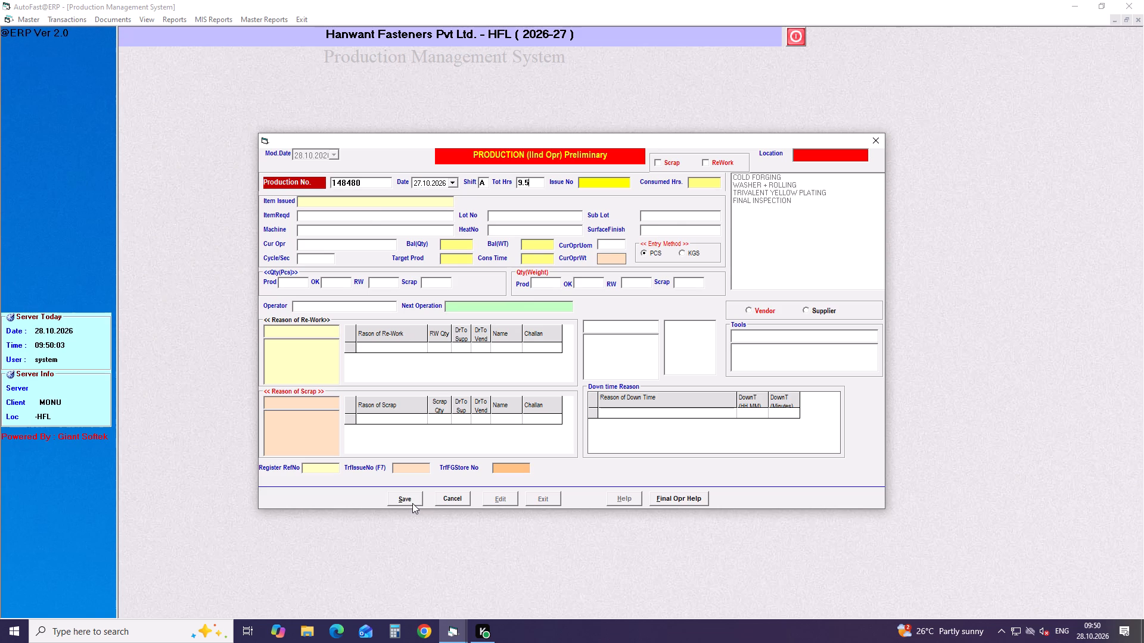
key("Return")
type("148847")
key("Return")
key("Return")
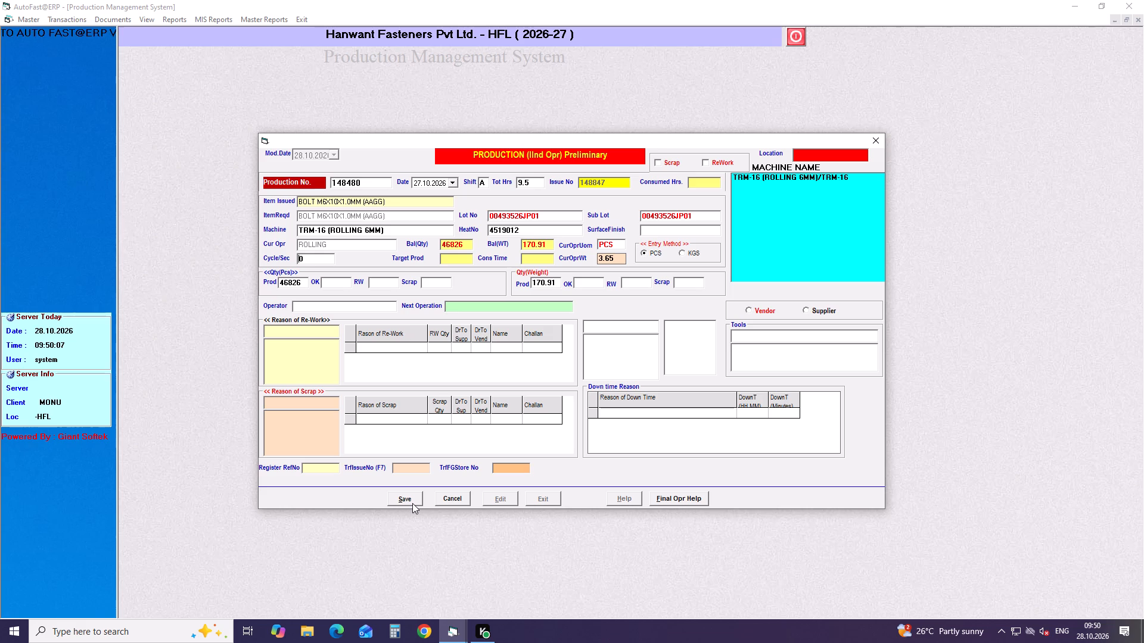
Set the cycle time to 01 second, choose operator H-ROHIT, and save the BOLT M6X10X1.0MM (AAGG) production entry.
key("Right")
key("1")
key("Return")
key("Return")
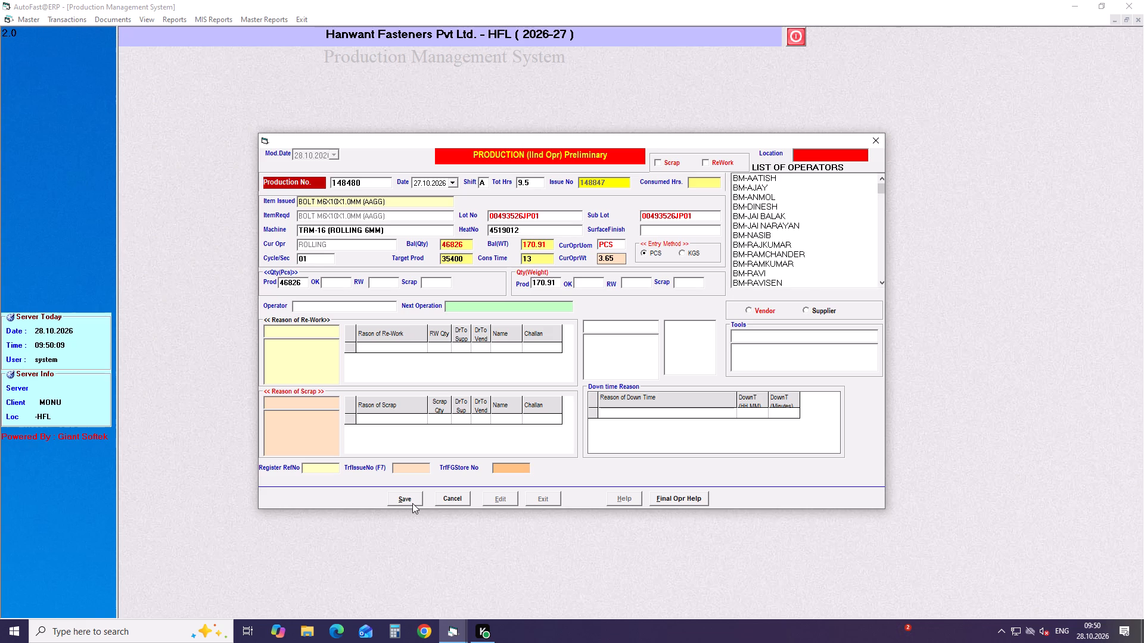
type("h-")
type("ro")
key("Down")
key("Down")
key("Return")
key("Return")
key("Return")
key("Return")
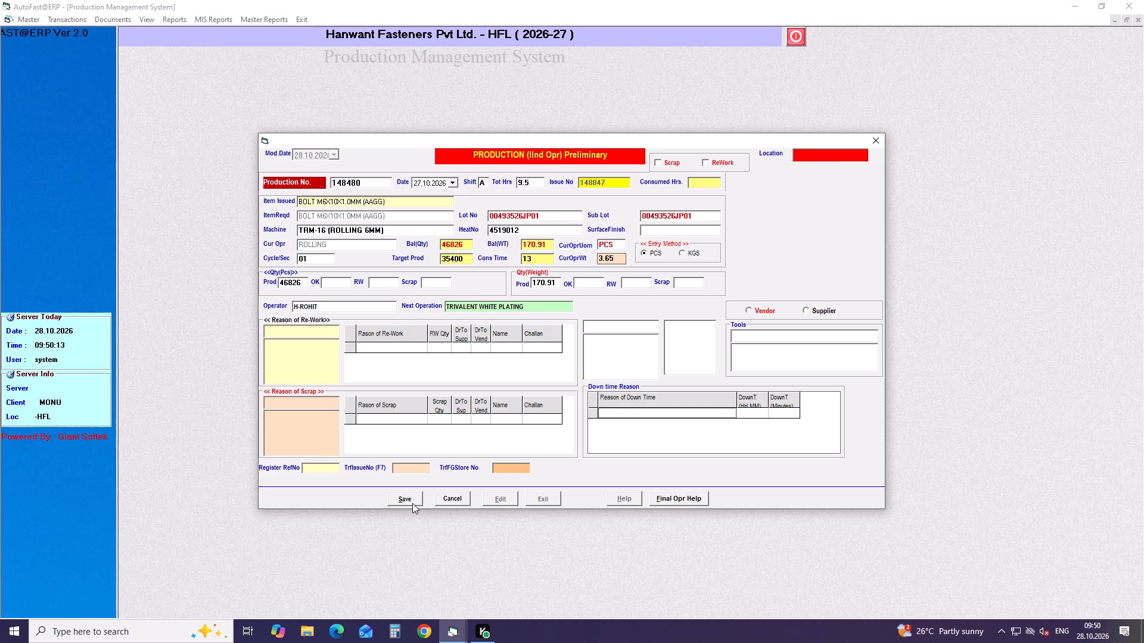
left_click(412, 503)
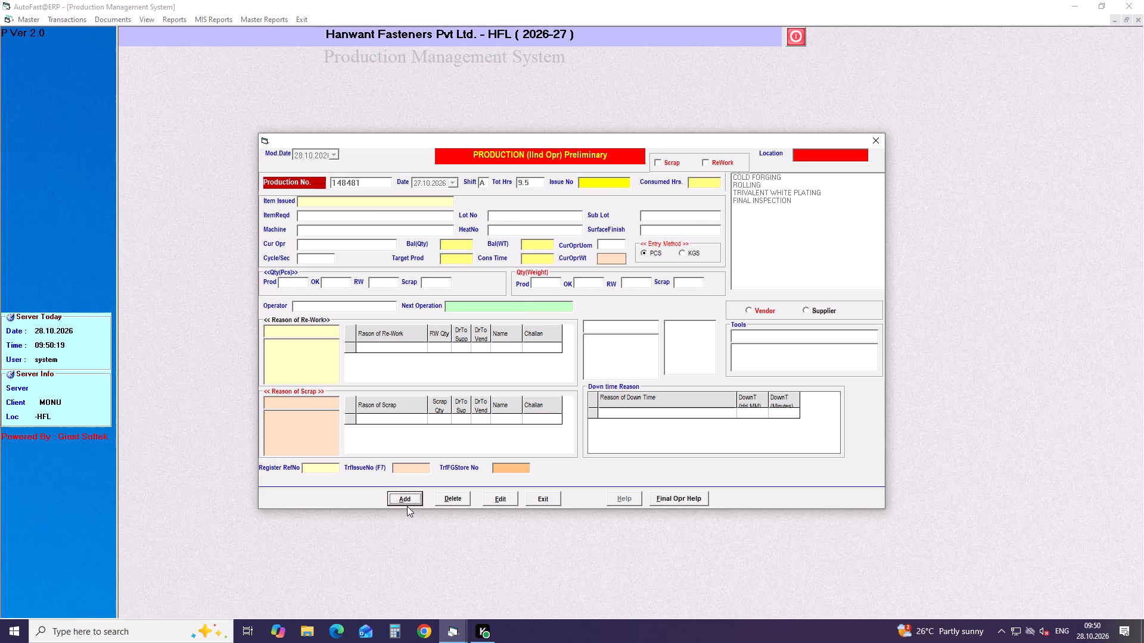
Start another preliminary second-operation production entry dated 27.10.2026 for shift A with 5 total hours.
key("Return")
key("Down")
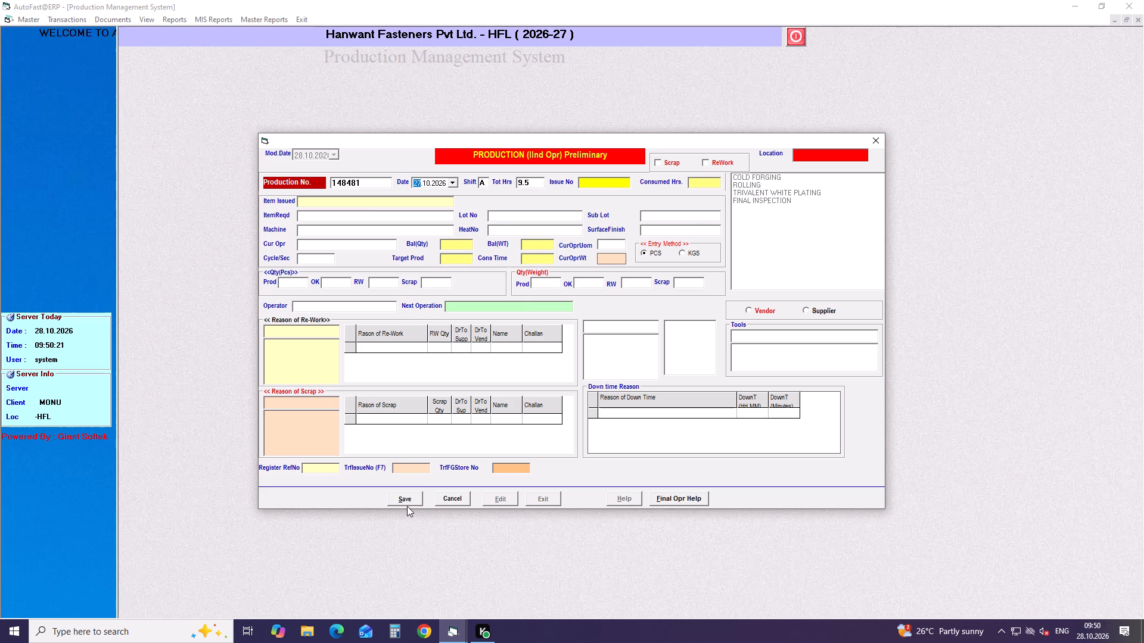
key("Return")
key("Return")
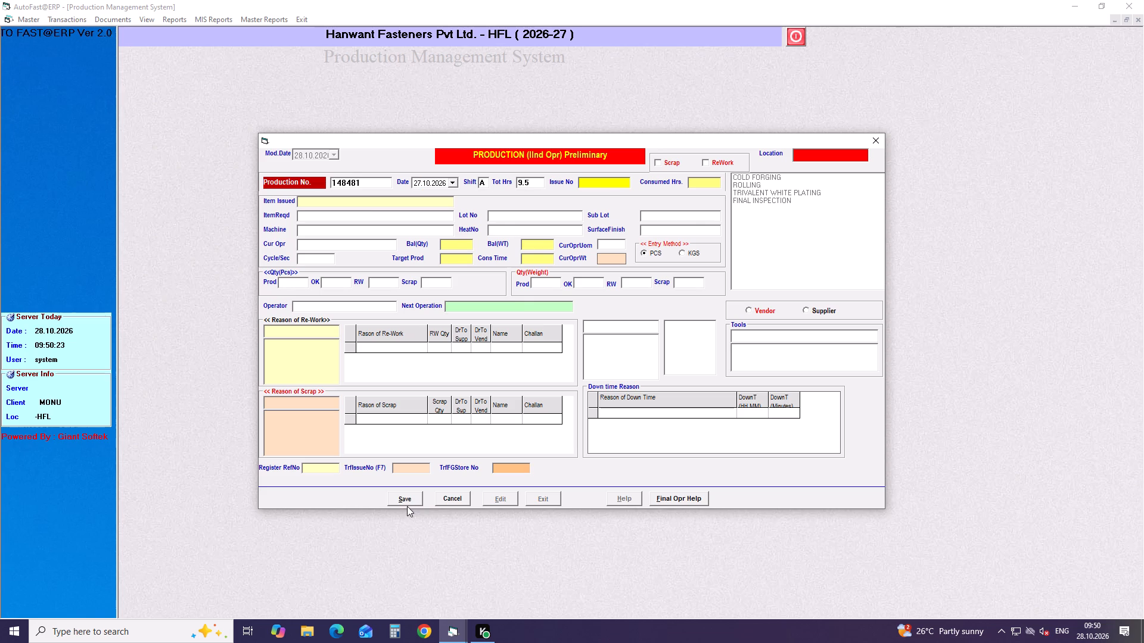
key("BackSpace")
key("BackSpace")
key("BackSpace")
key("BackSpace")
key("BackSpace")
key("BackSpace")
key("BackSpace")
key("BackSpace")
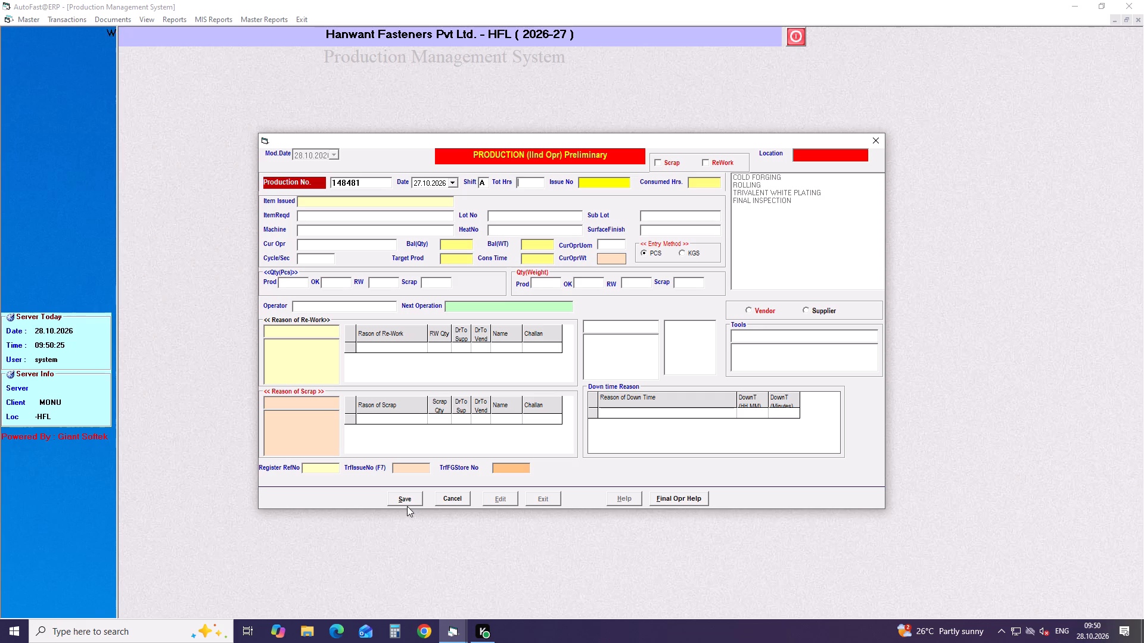
key("5")
key("Return")
Load issue number 148848 for the INTEGRATED WASHER FLAT HD SCREW on TRM-17 (ROLLING 1/2").
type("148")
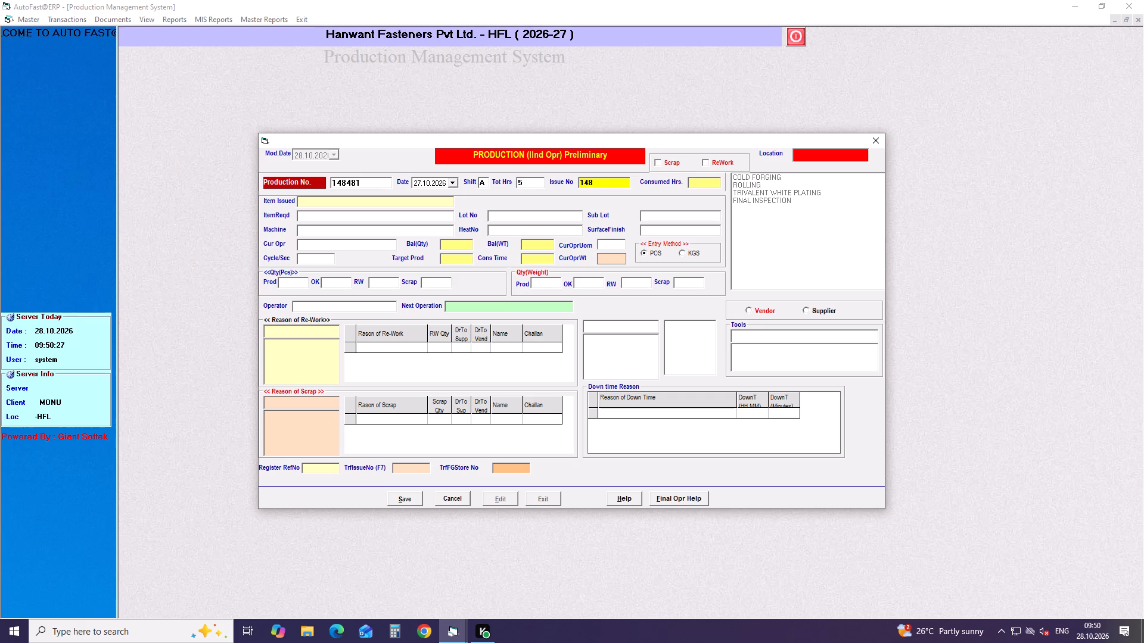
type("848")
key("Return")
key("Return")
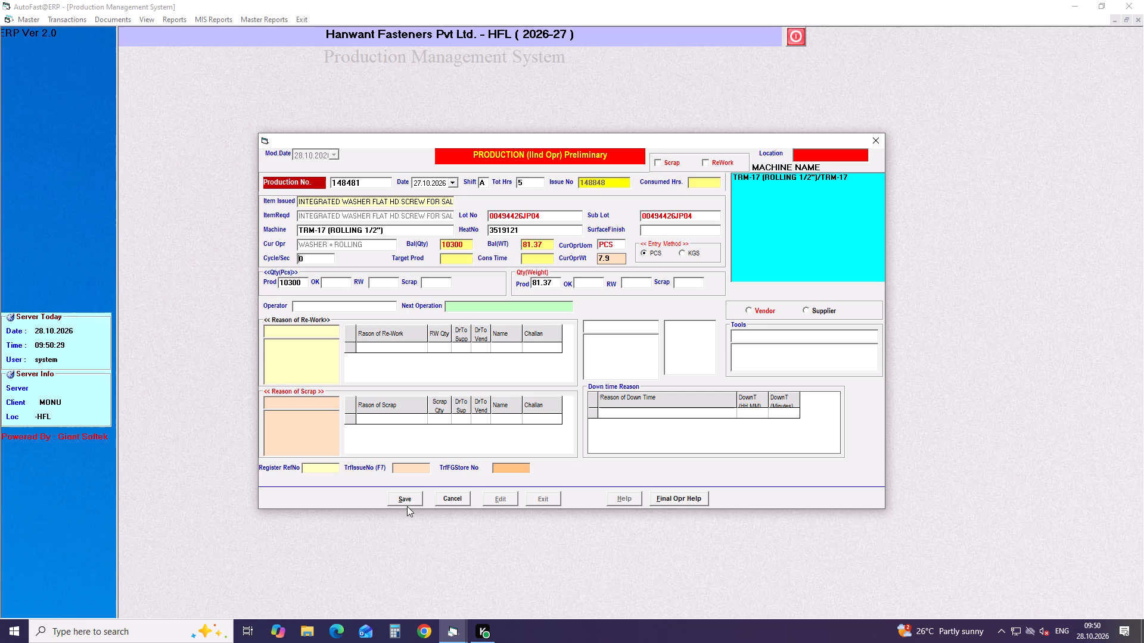
Set the cycle time to 01 second, choose the operator beginning with H-G, and save the INTEGRATED WASHER FLAT HD SCREW production entry.
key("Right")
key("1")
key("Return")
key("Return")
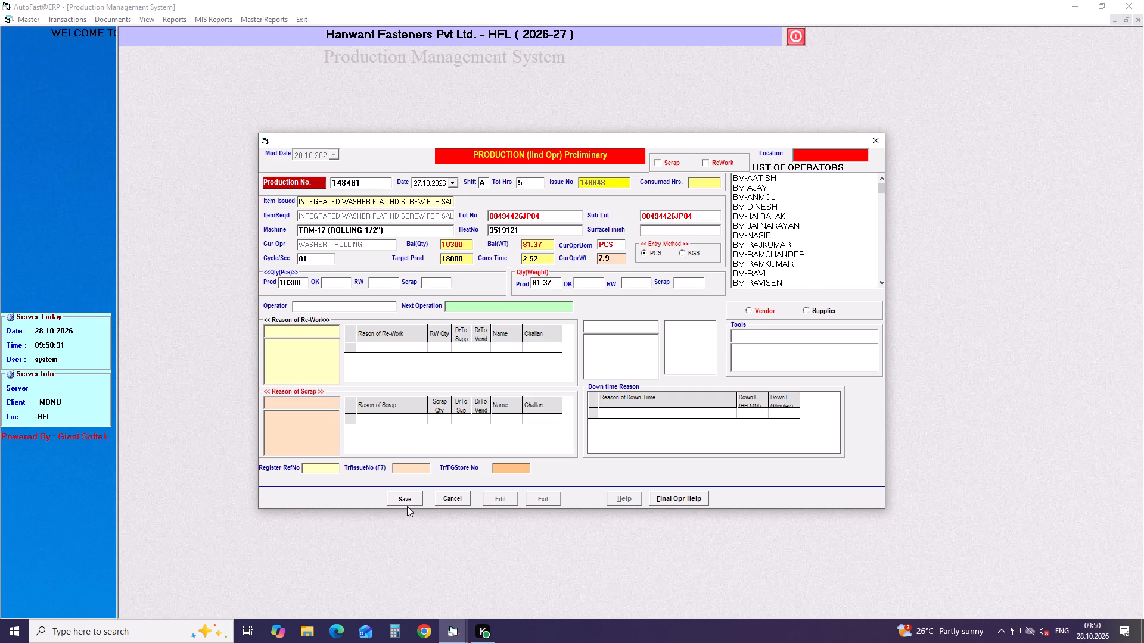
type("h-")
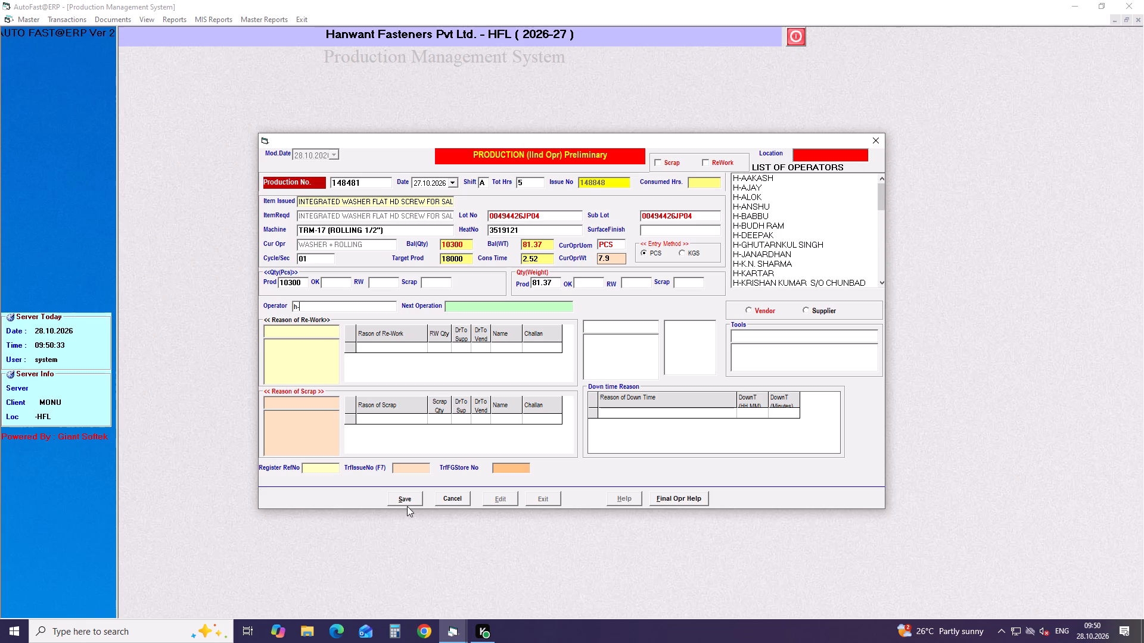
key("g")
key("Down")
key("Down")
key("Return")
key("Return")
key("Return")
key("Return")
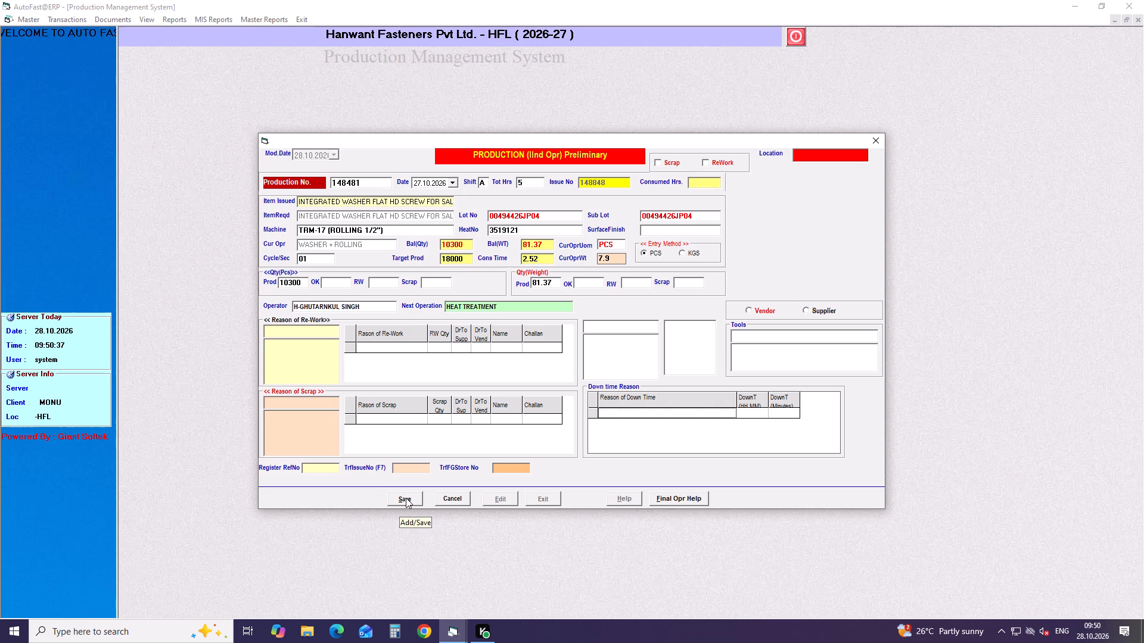
left_click(406, 498)
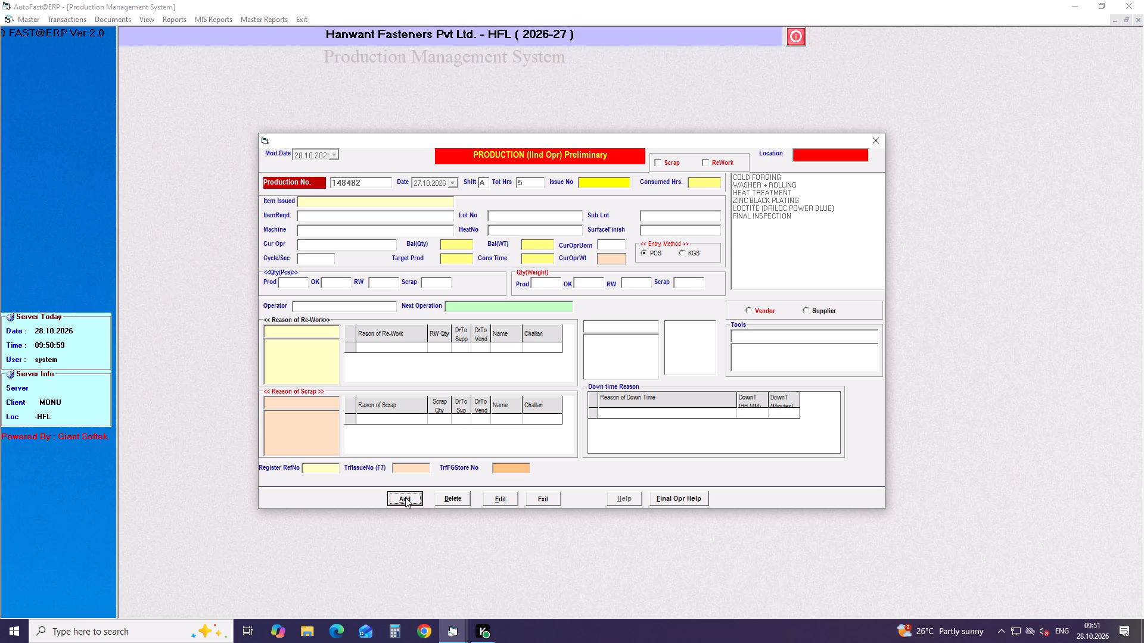
Start a production entry dated 27.10.2026, shift A, 2 total hours, and load issue number 148850 for HT INTEGRATED BUTTON SCR M6X60 on TRM-17.
key("Return")
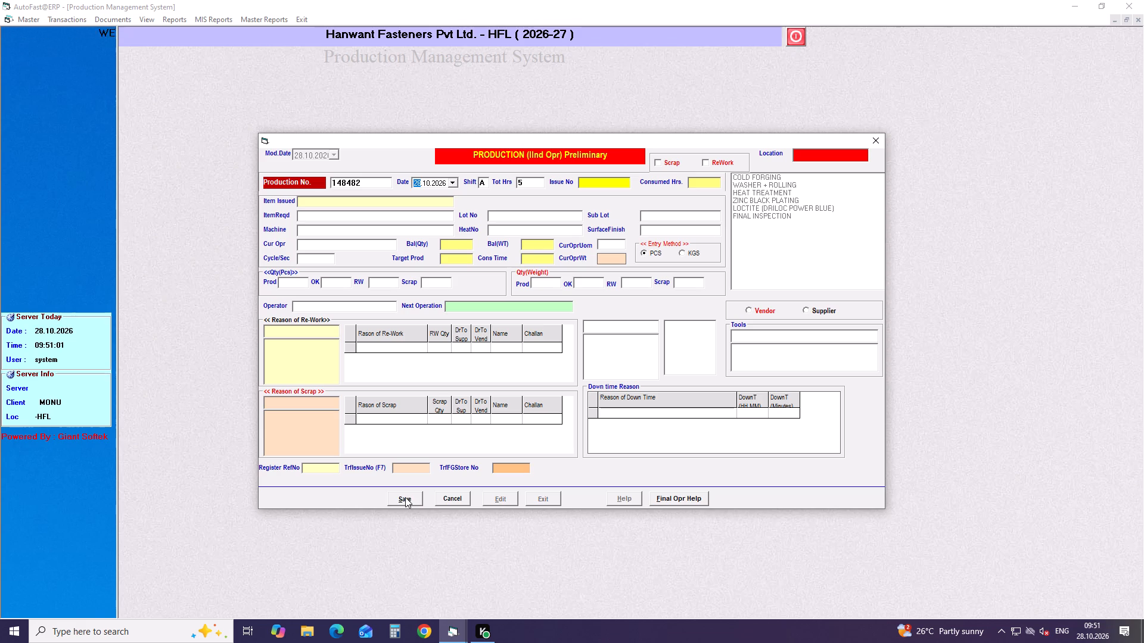
key("Down")
key("Return")
key("Return")
key("BackSpace")
key("BackSpace")
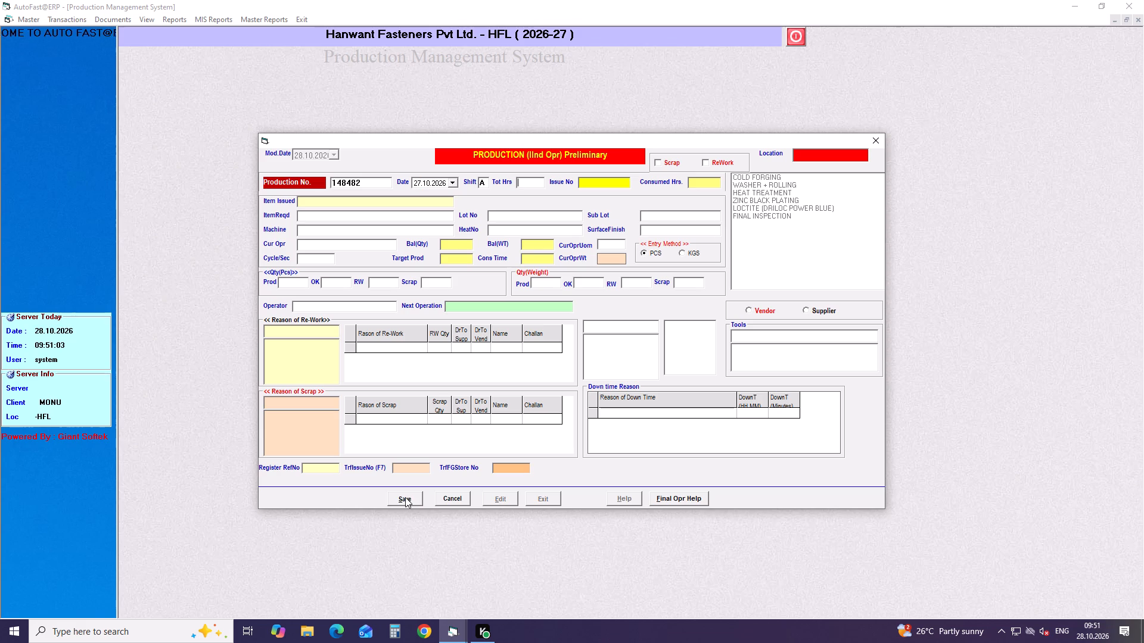
key("2")
key("Return")
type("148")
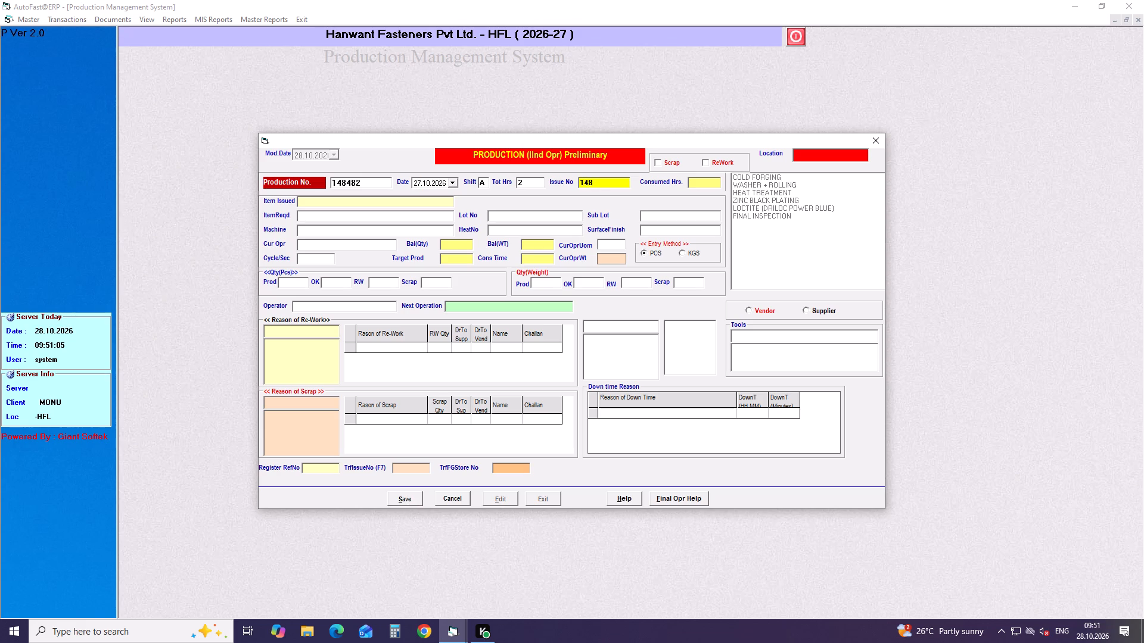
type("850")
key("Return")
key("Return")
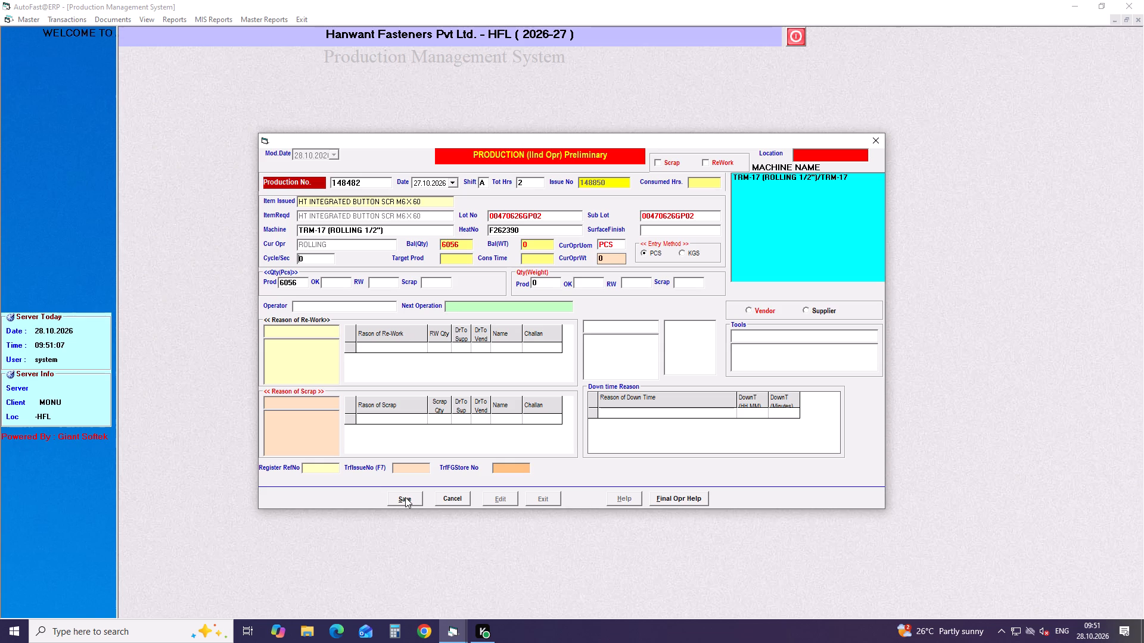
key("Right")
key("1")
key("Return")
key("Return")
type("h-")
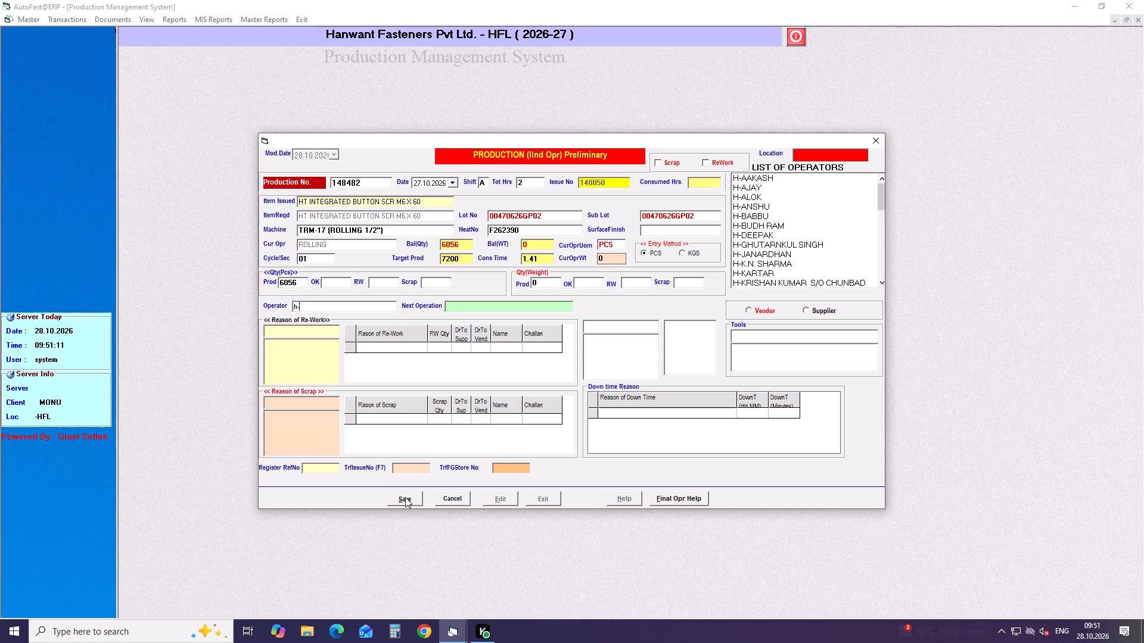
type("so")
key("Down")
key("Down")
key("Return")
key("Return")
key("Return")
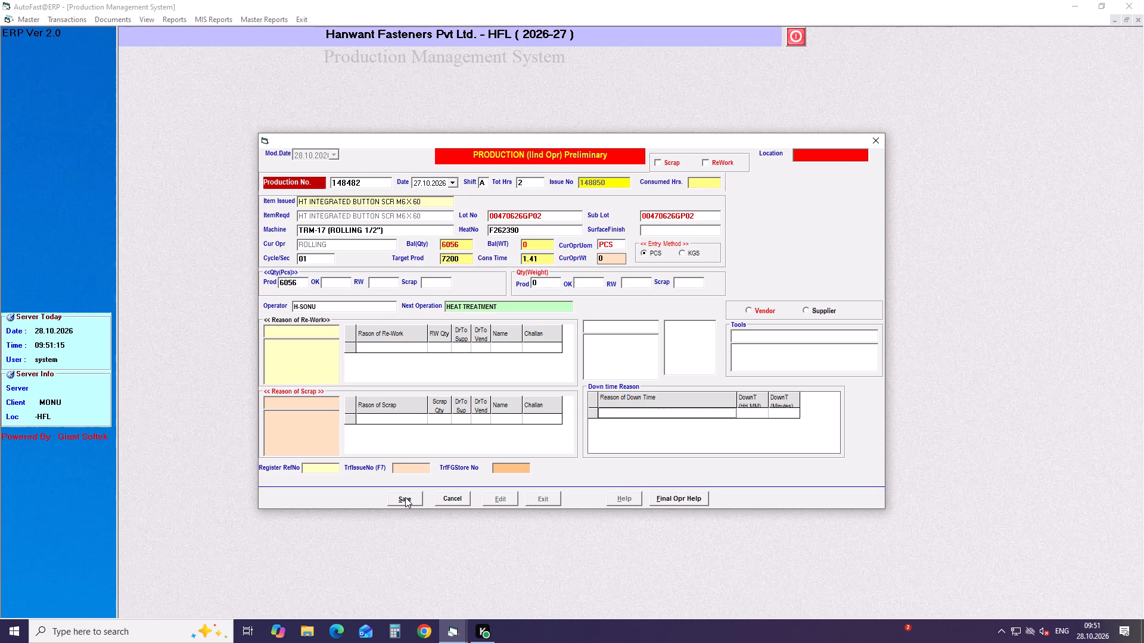
left_click(403, 497)
Start a production entry dated 27.10.2026, shift A, 2.5 total hours, and load issue number 148851 for HT INTEGRATED BUTTON SCR M6X60 on TRM-17.
key("Return")
key("Down")
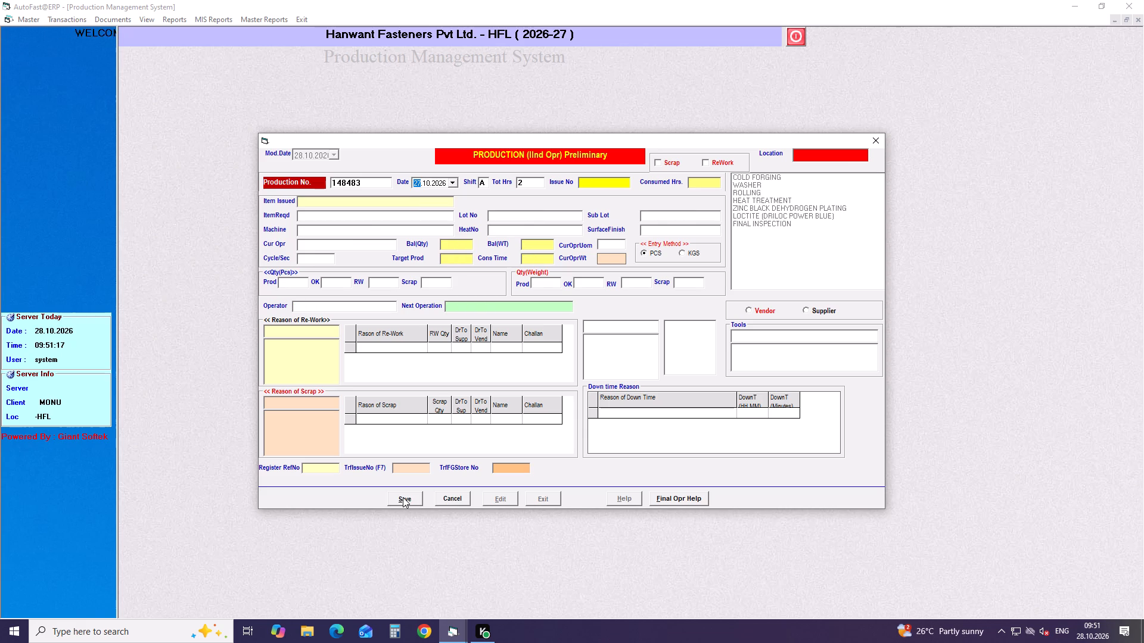
key("Return")
key("Return")
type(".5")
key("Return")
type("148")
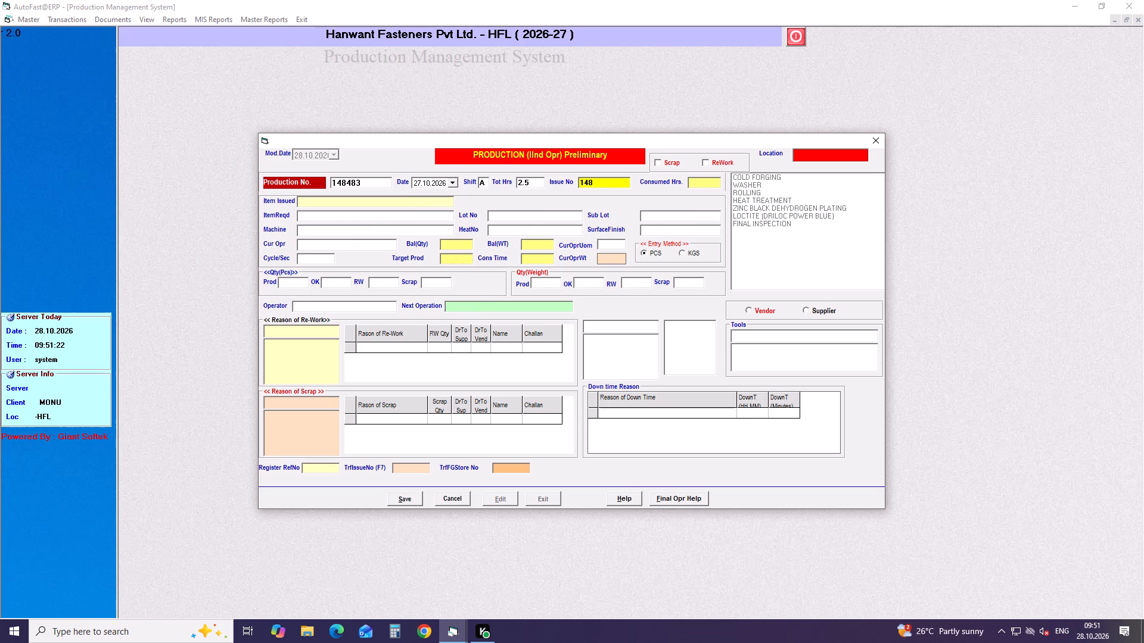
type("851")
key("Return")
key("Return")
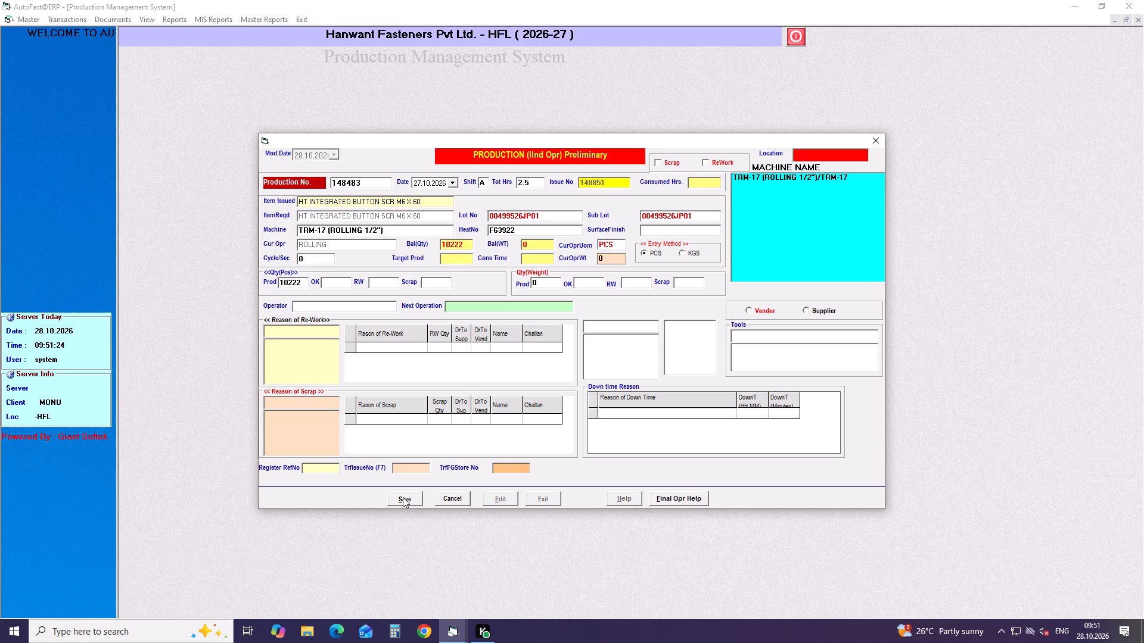
Set the cycle time to 01 second, choose operator H-SONU, and save the production entry for issue 148851.
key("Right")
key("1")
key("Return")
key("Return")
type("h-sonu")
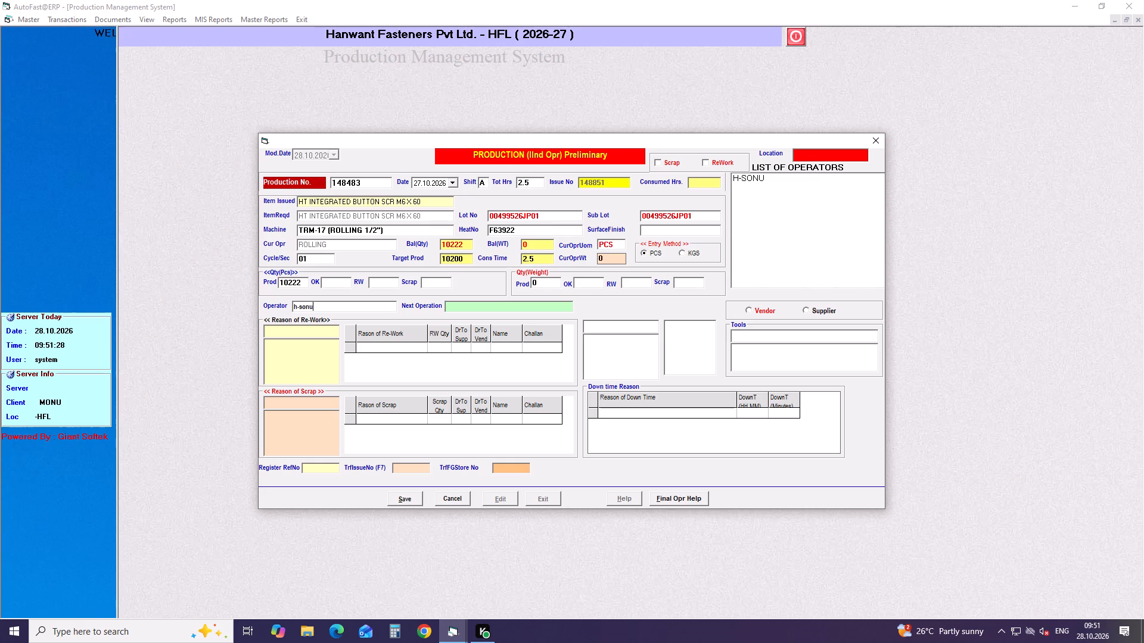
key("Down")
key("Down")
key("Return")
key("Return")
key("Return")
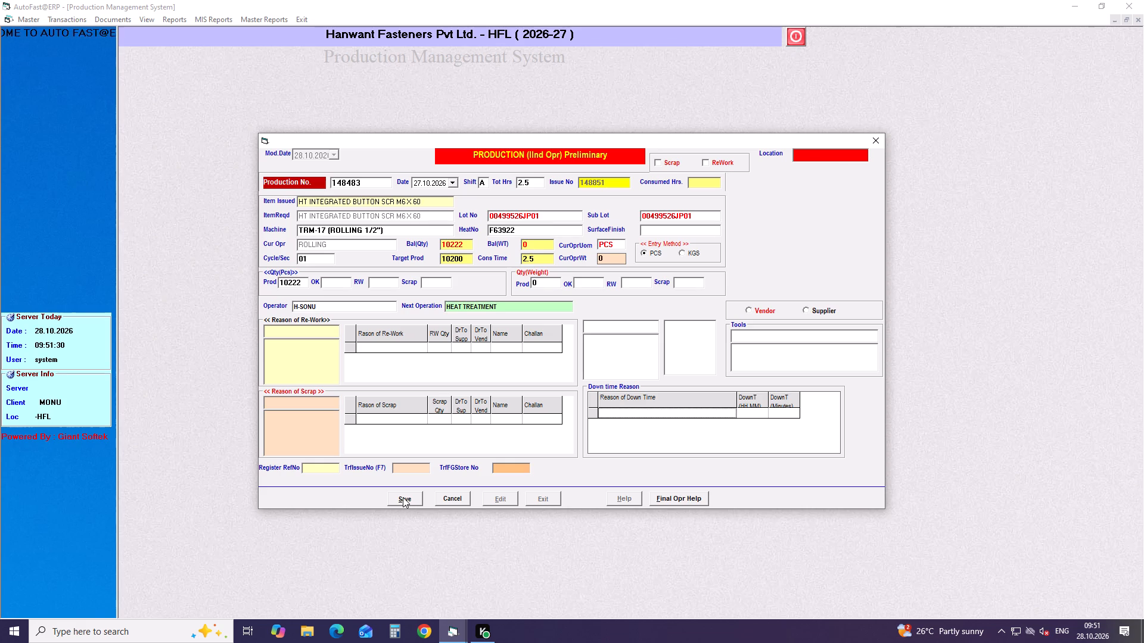
left_click(403, 497)
Start a production entry dated 27.10.2026, shift A, 9.5 total hours, and load issue number 148852 for SHCS M10X1.5X110 on TRM-18.
key("Return")
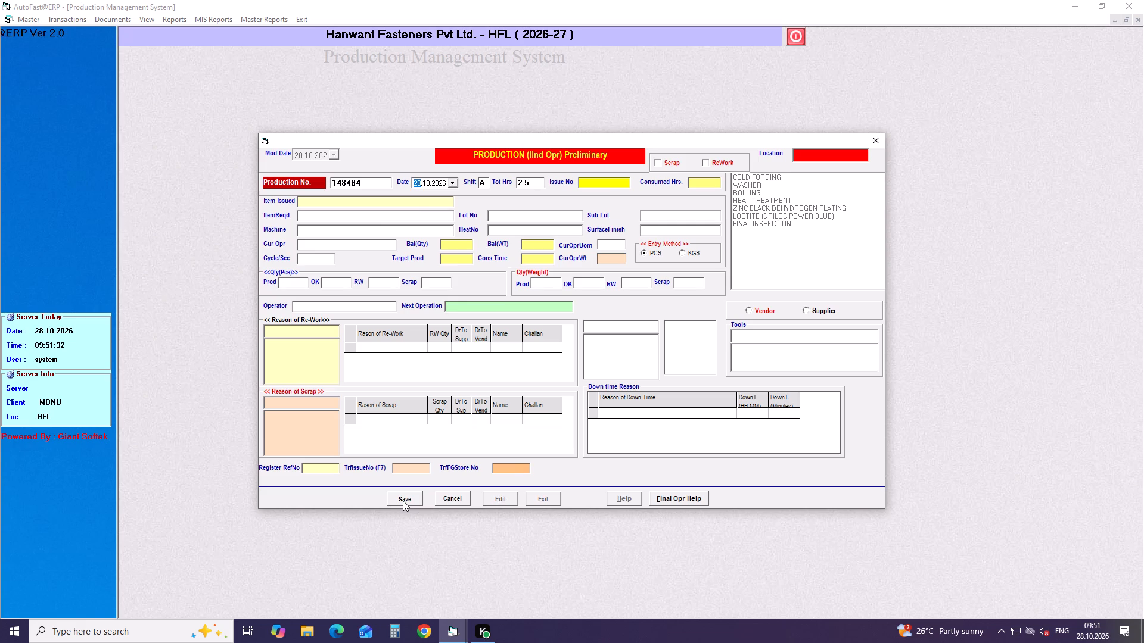
key("Down")
key("Return")
key("Return")
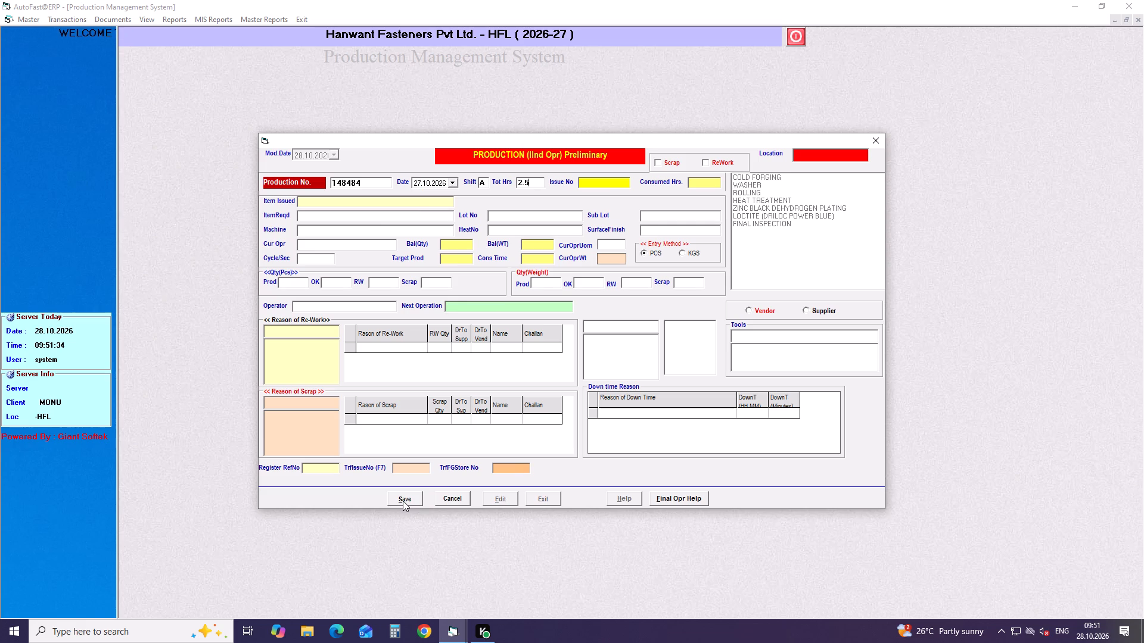
key("BackSpace")
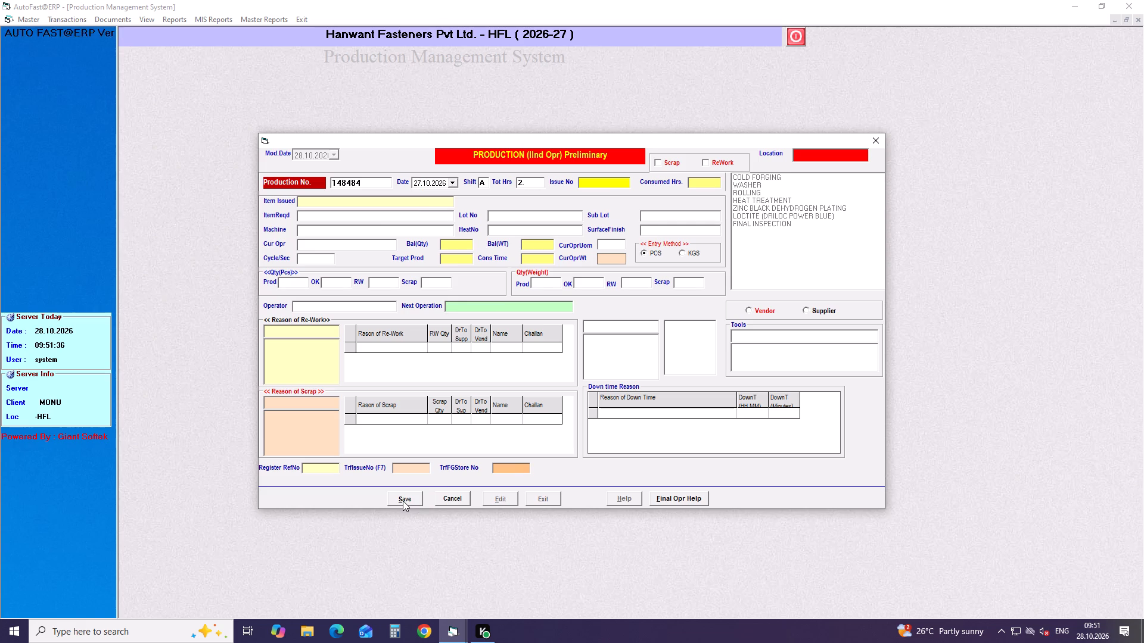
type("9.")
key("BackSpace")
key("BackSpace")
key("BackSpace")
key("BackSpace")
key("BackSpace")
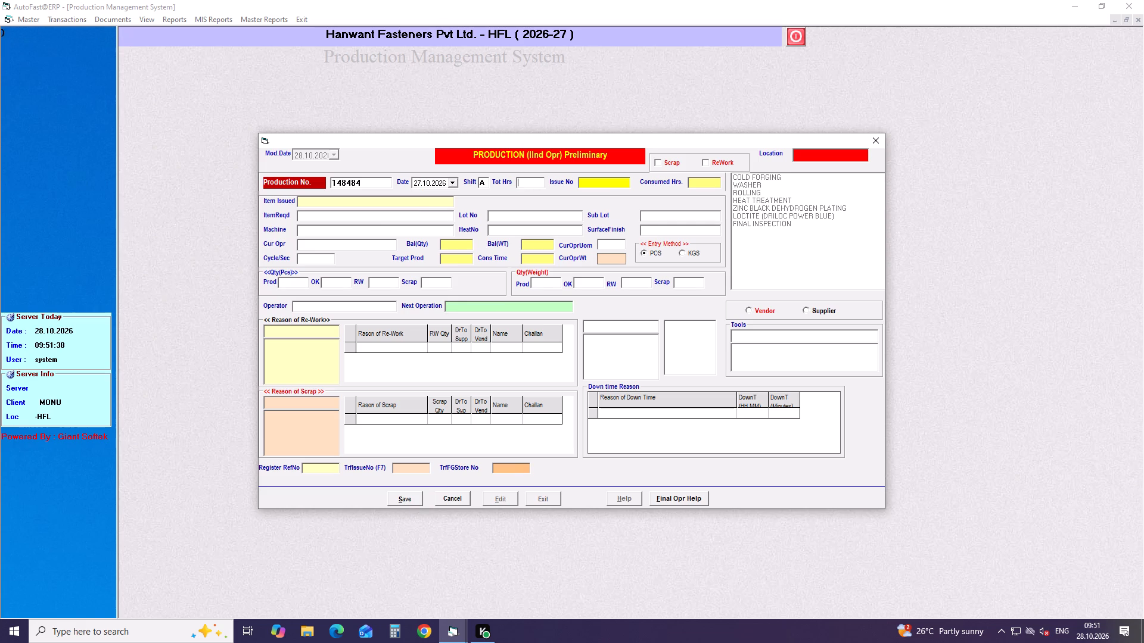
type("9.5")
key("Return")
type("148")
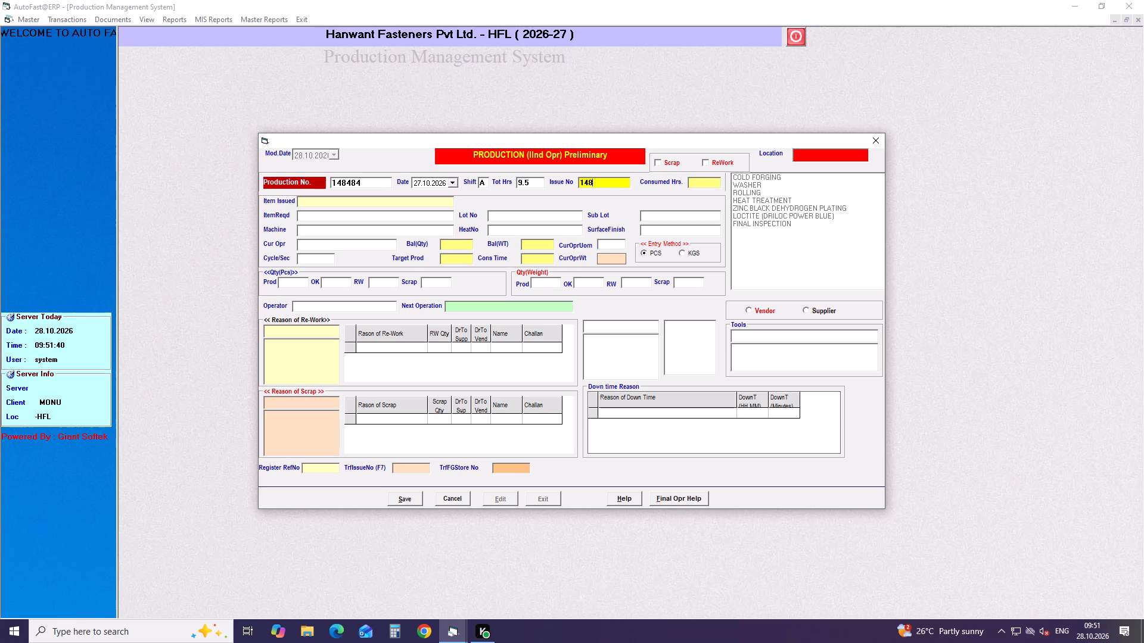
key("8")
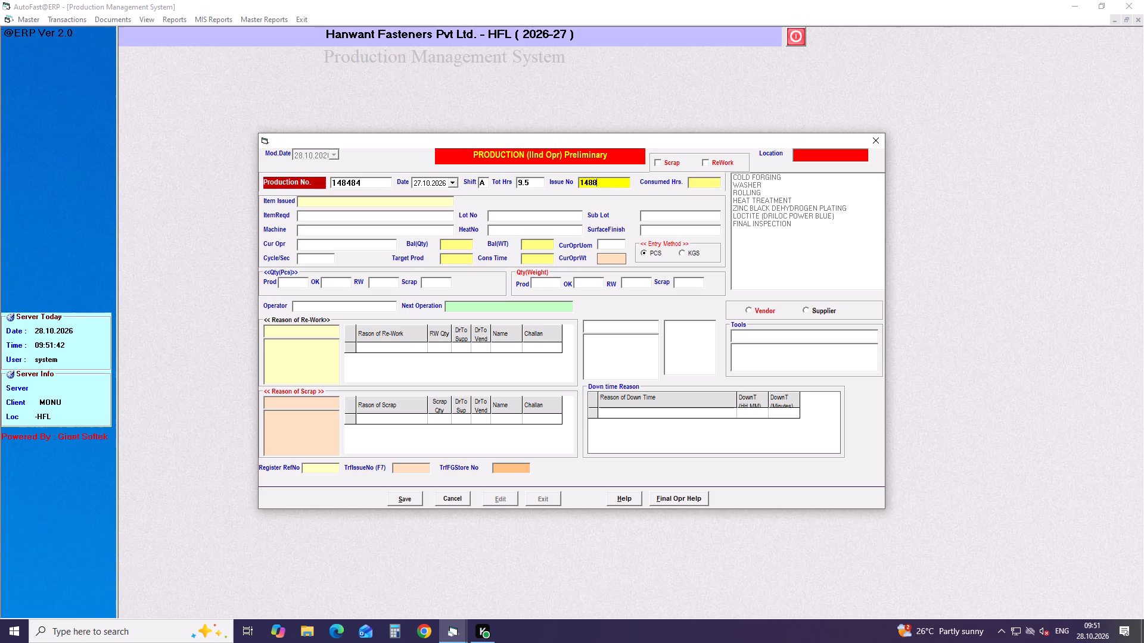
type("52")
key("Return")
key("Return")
Set the cycle time to 01 second, choose operator H-LAXMAN, and save the production entry for issue 148852.
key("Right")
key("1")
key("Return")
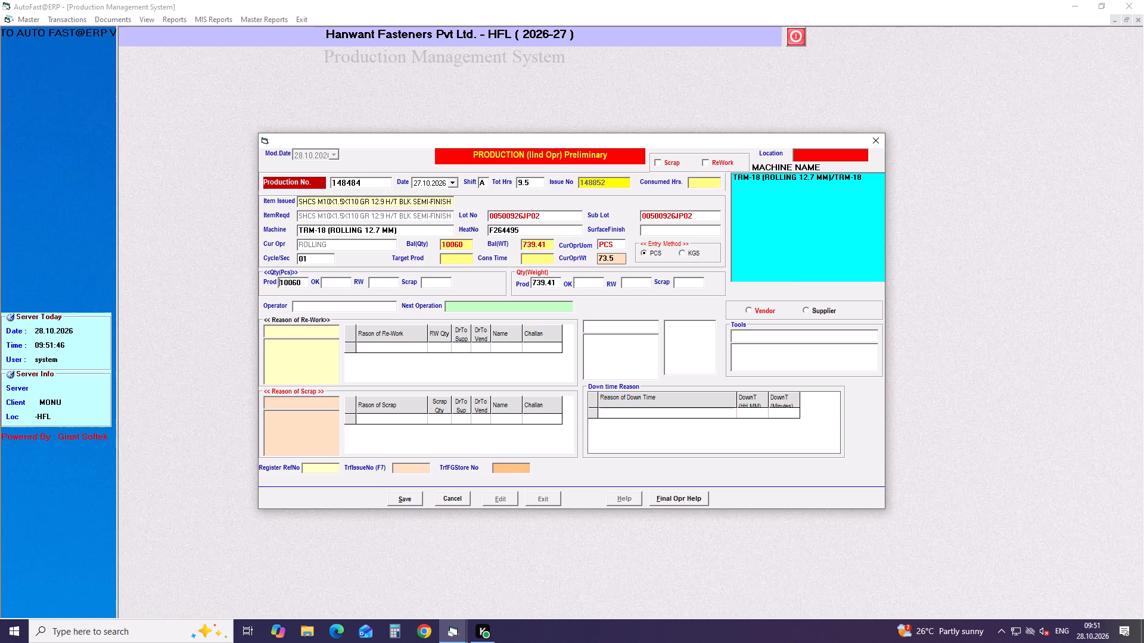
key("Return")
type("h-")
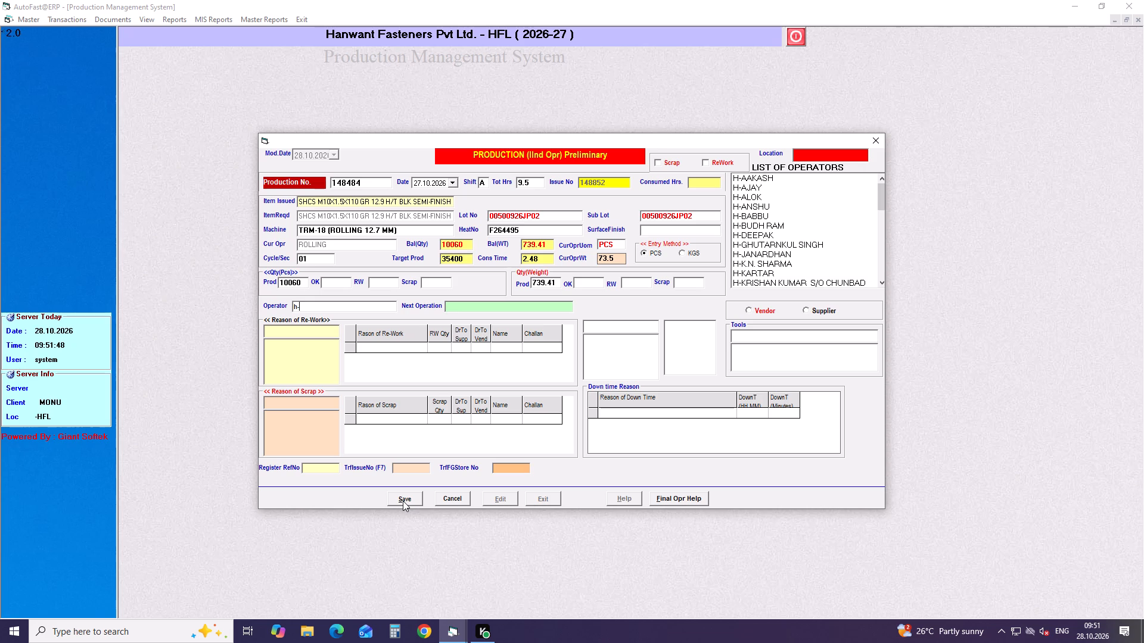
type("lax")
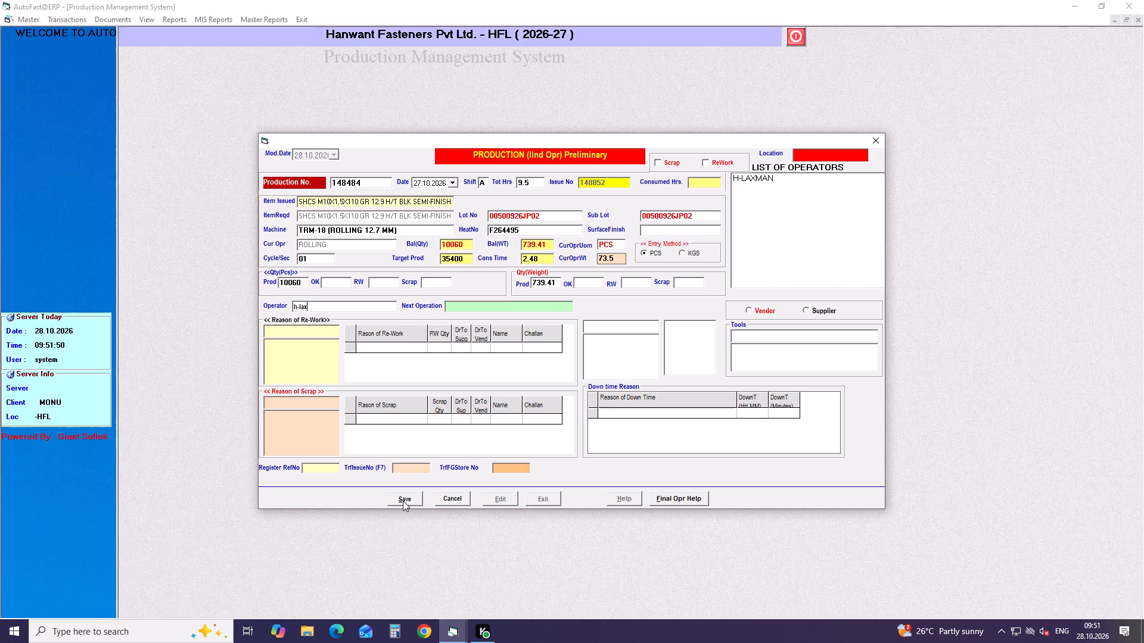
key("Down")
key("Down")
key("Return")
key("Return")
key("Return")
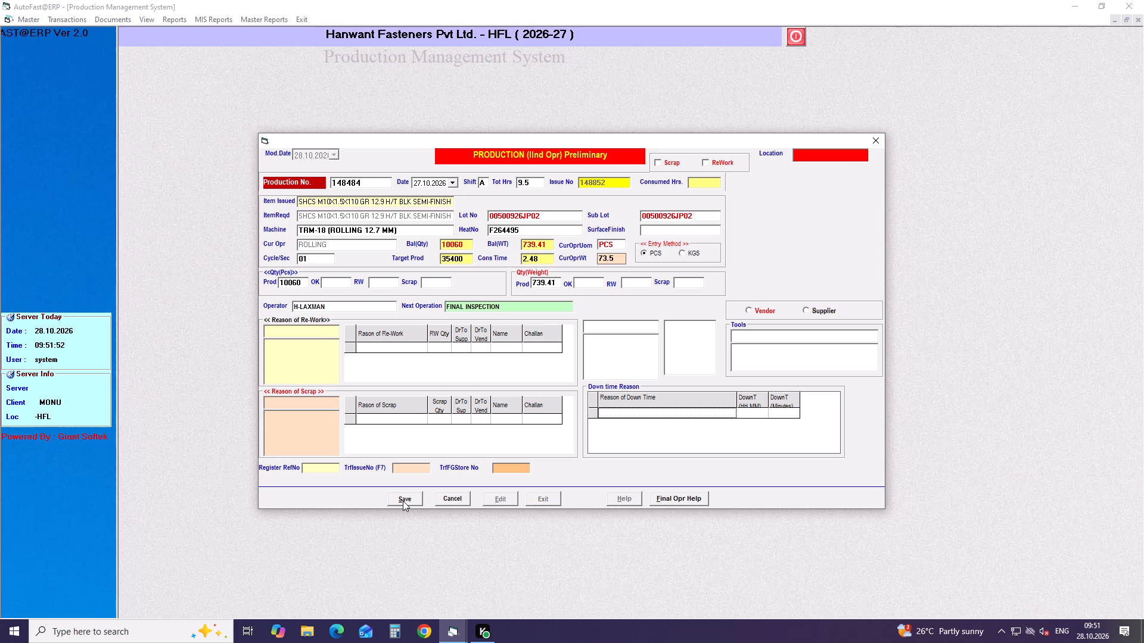
left_click(403, 501)
Start a production entry dated 27.10.2026, shift A, 7 total hours, and load issue number 148853 for SCREW PAN 5X12 on TRM-7.
key("Return")
key("Down")
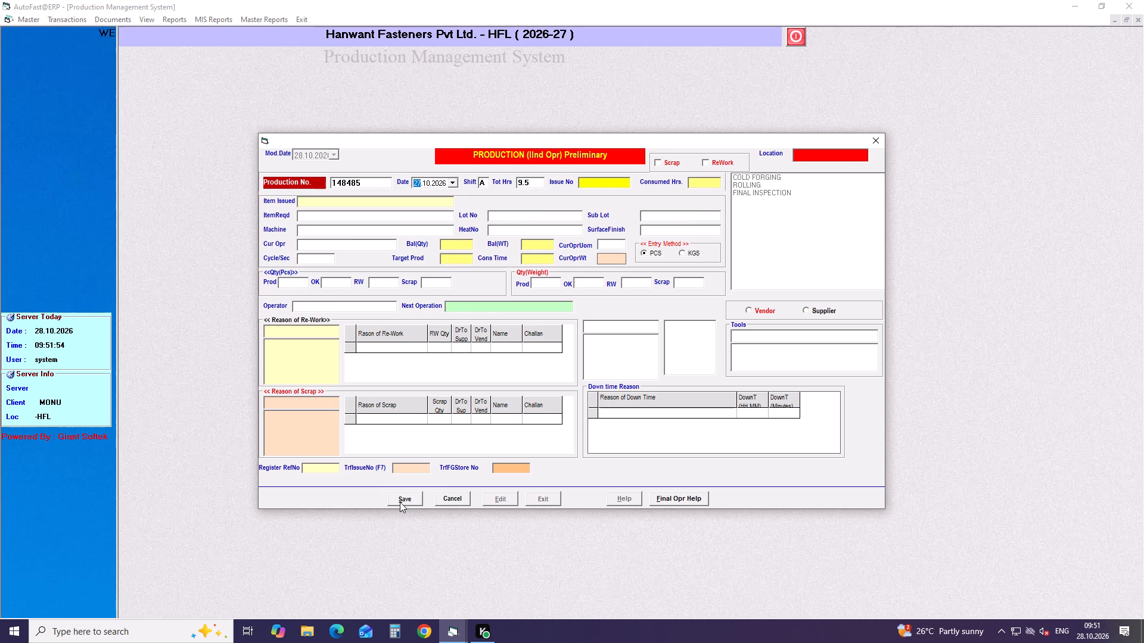
key("Return")
key("Return")
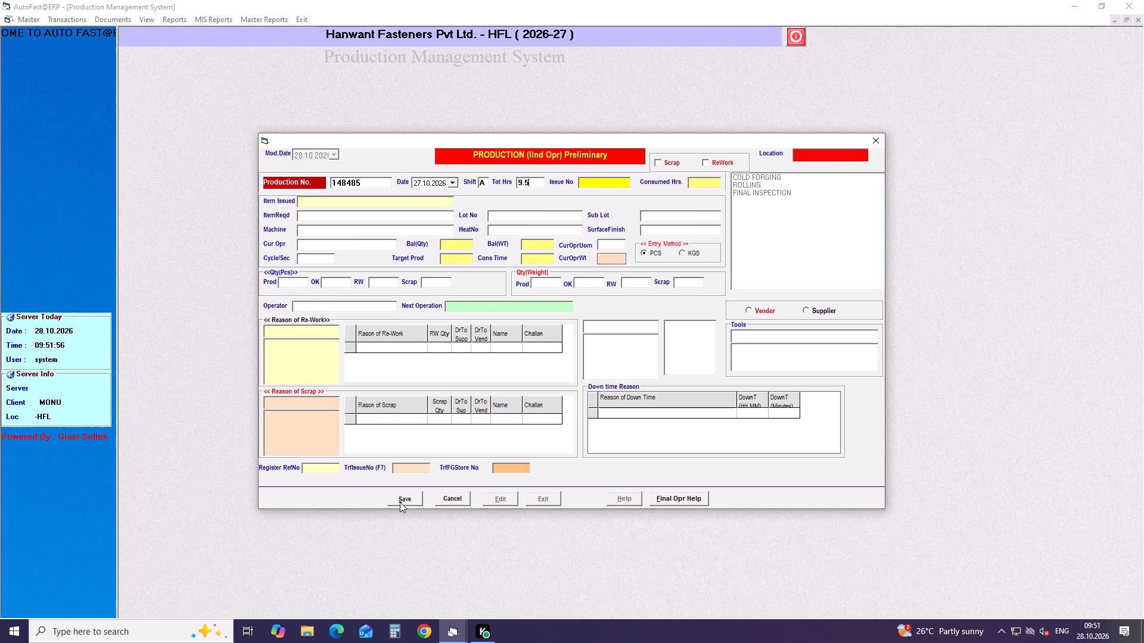
key("BackSpace")
key("BackSpace")
key("7")
key("Return")
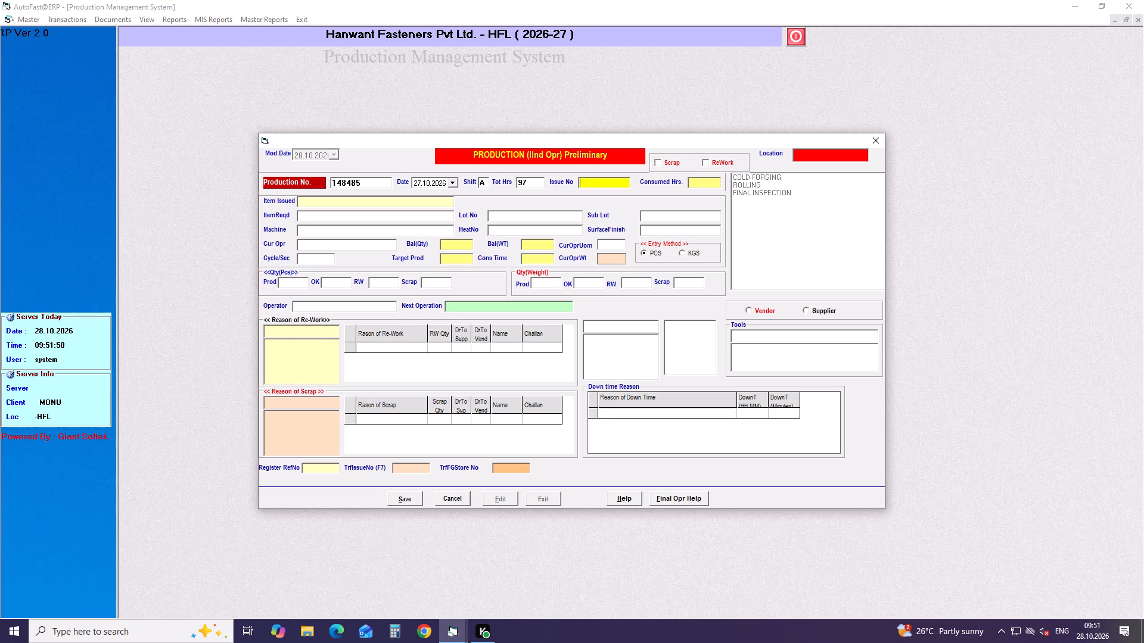
type("14")
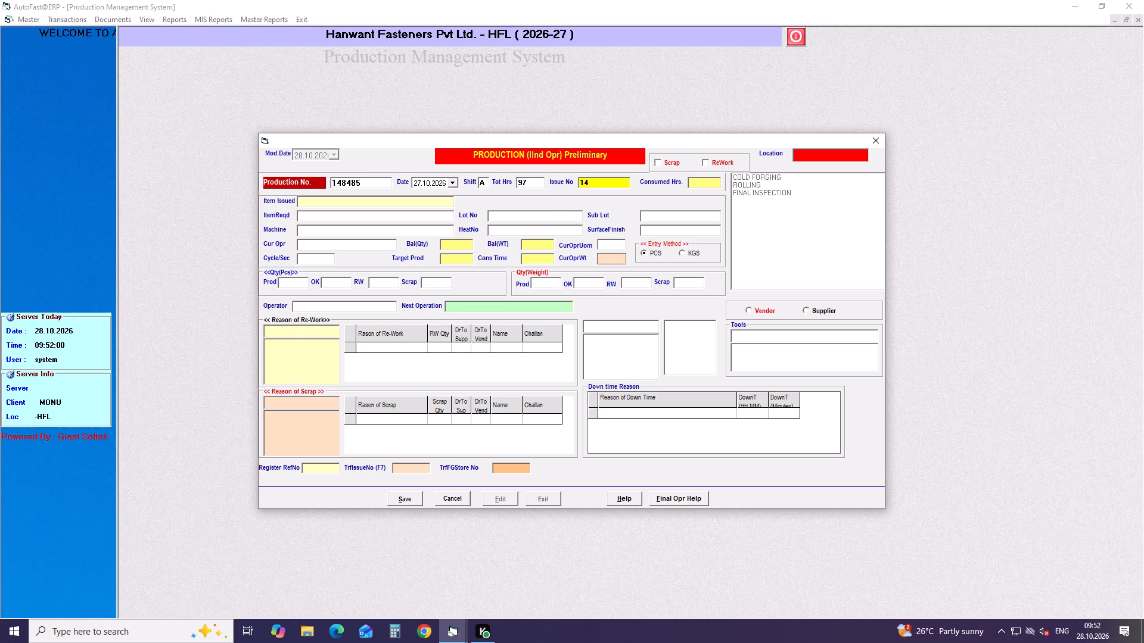
left_click_drag(531, 185, 487, 185)
key("BackSpace")
key("BackSpace")
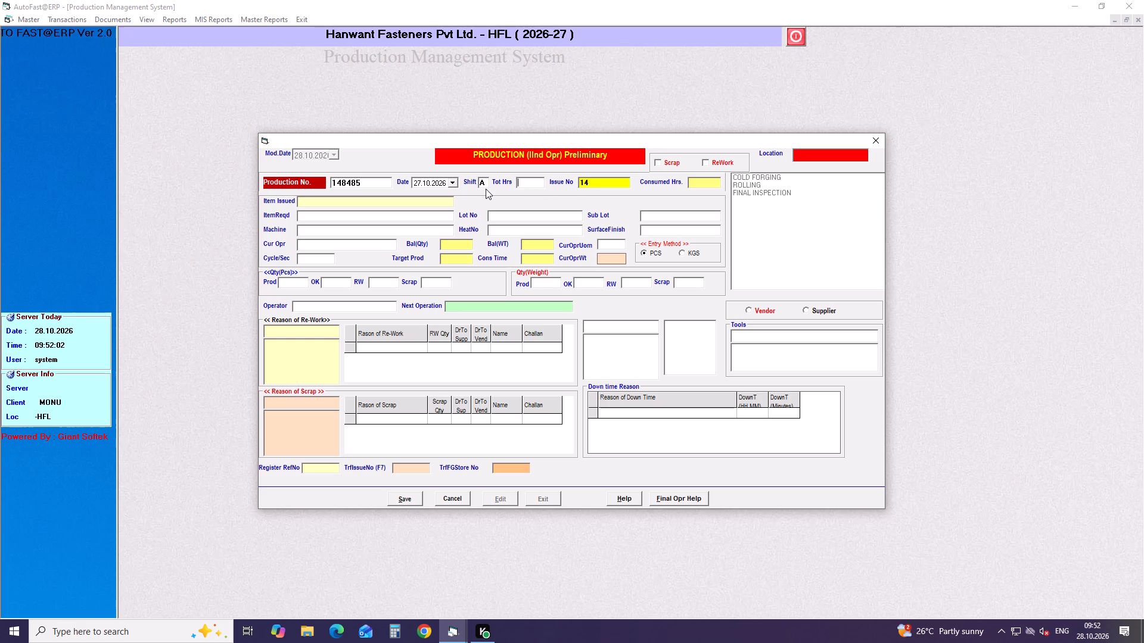
key("7")
key("Return")
key("8")
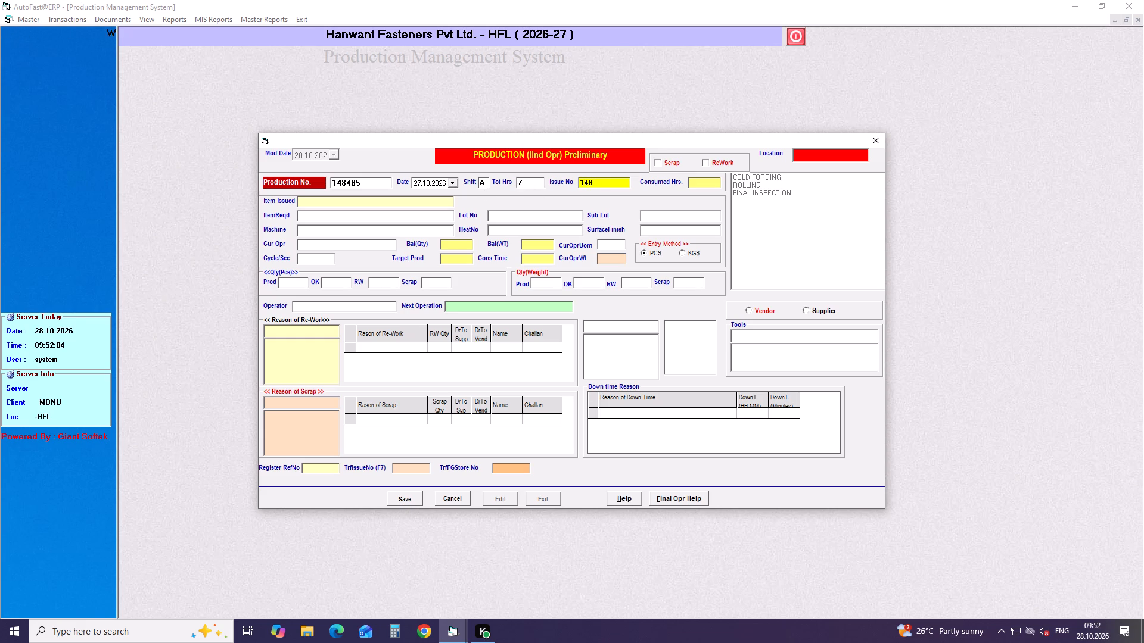
type("853")
key("Return")
key("Return")
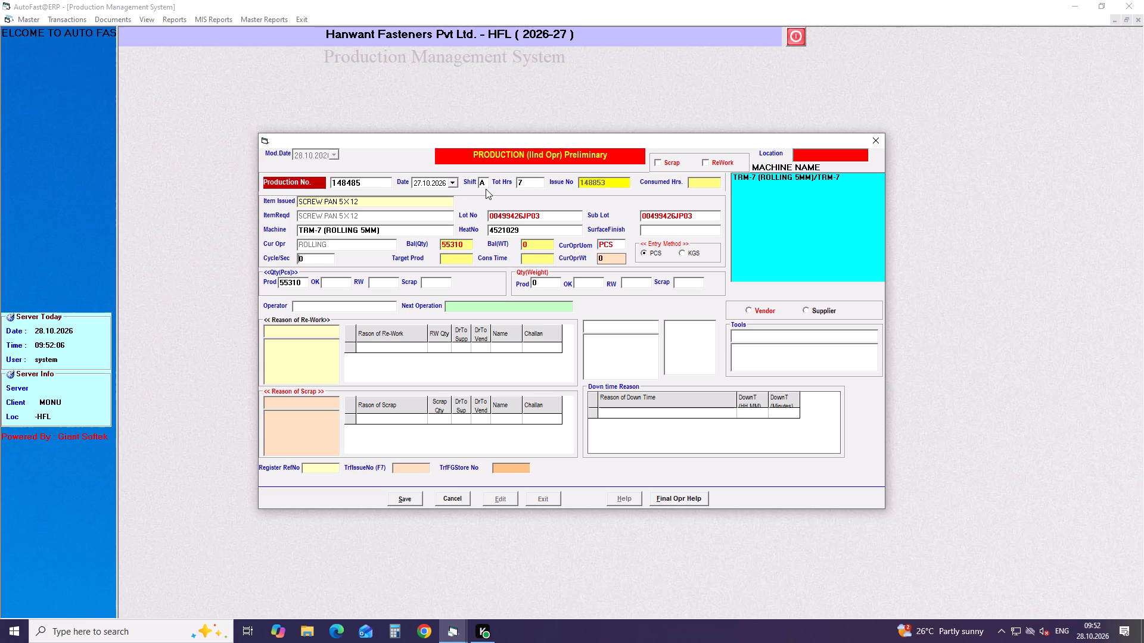
key("Right")
key("1")
key("Return")
key("Return")
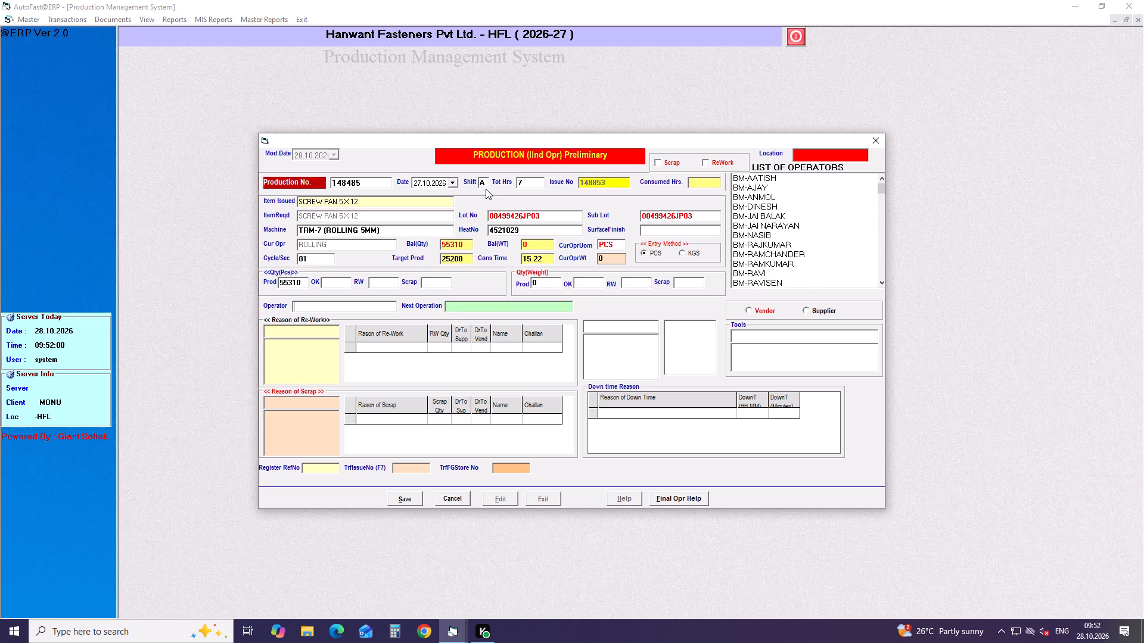
type("h-")
type("alo")
key("Down")
key("Down")
key("Return")
key("Return")
key("Return")
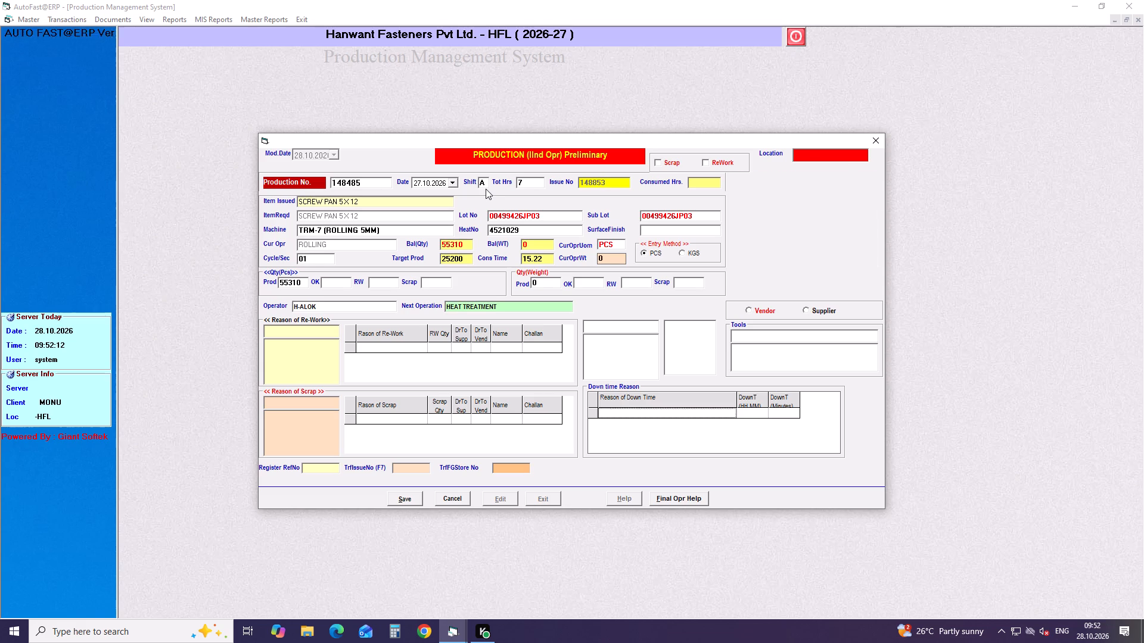
left_click(406, 501)
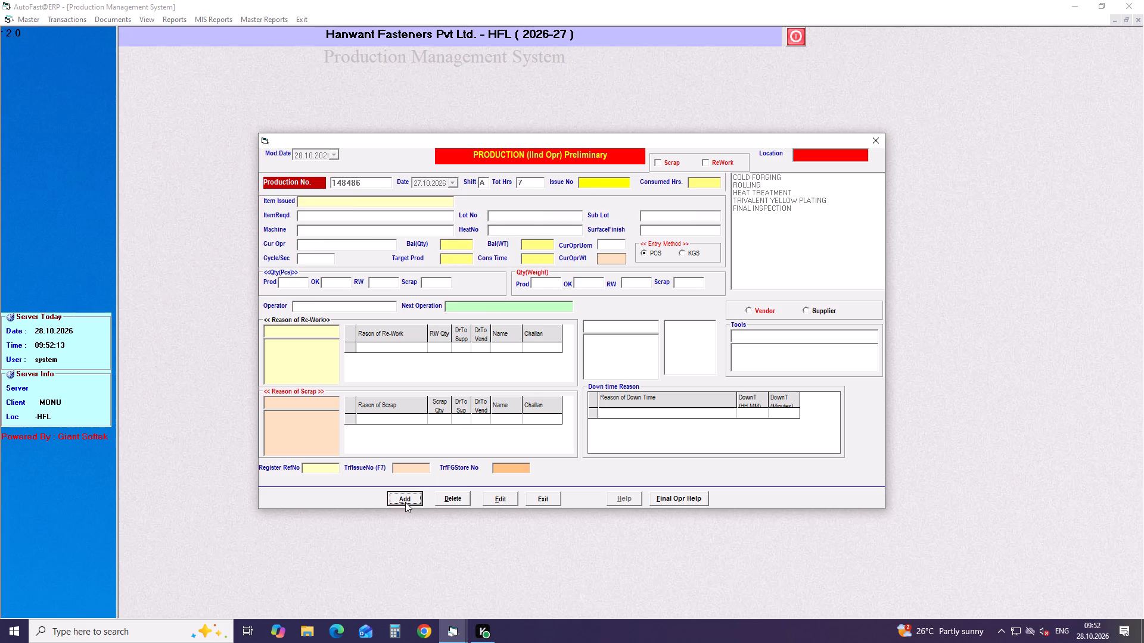
Start a production entry dated 27.10.2026, shift A, 4 total hours, and load issue number 148854 for SHCS M10X1.5X35 on TRM-4.
key("Return")
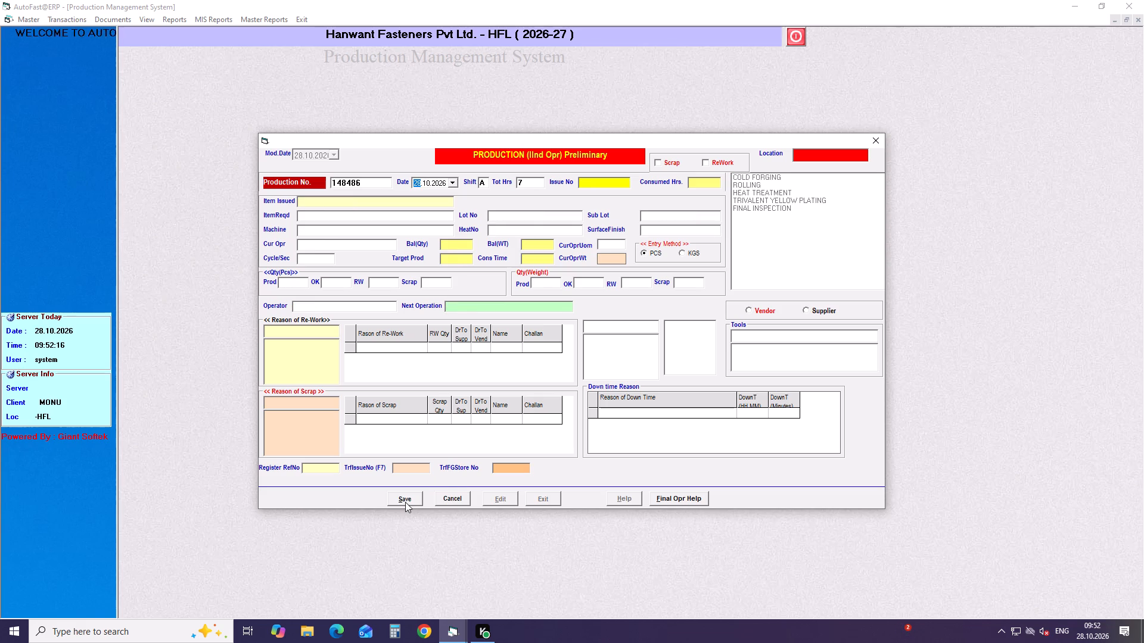
key("Down")
key("Return")
key("Return")
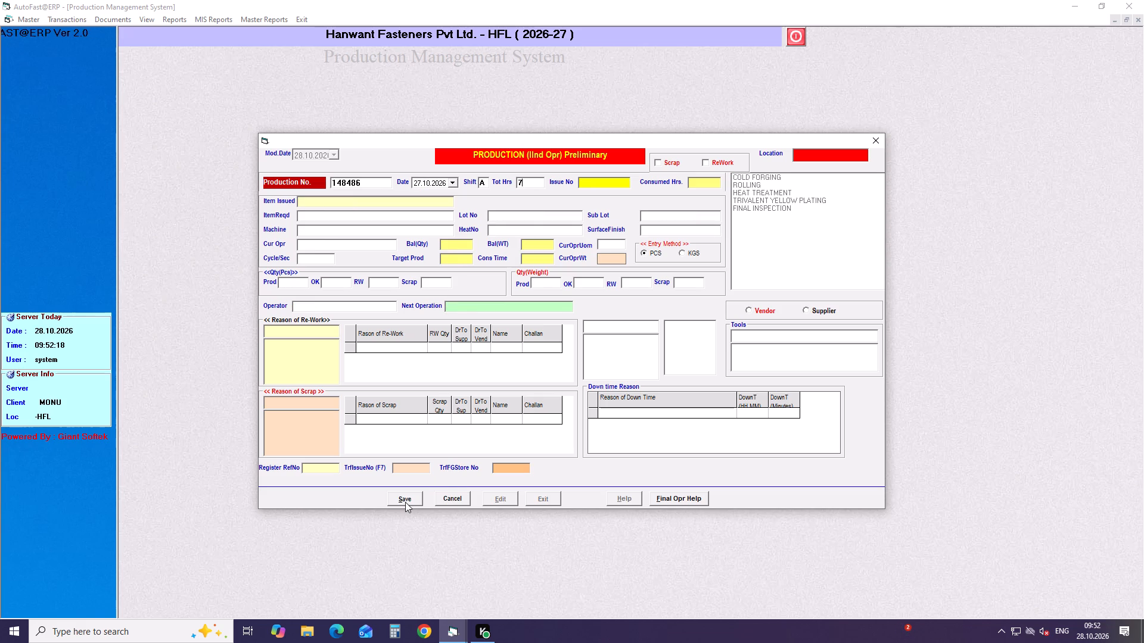
key("BackSpace")
key("BackSpace")
key("BackSpace")
key("BackSpace")
key("BackSpace")
key("BackSpace")
key("BackSpace")
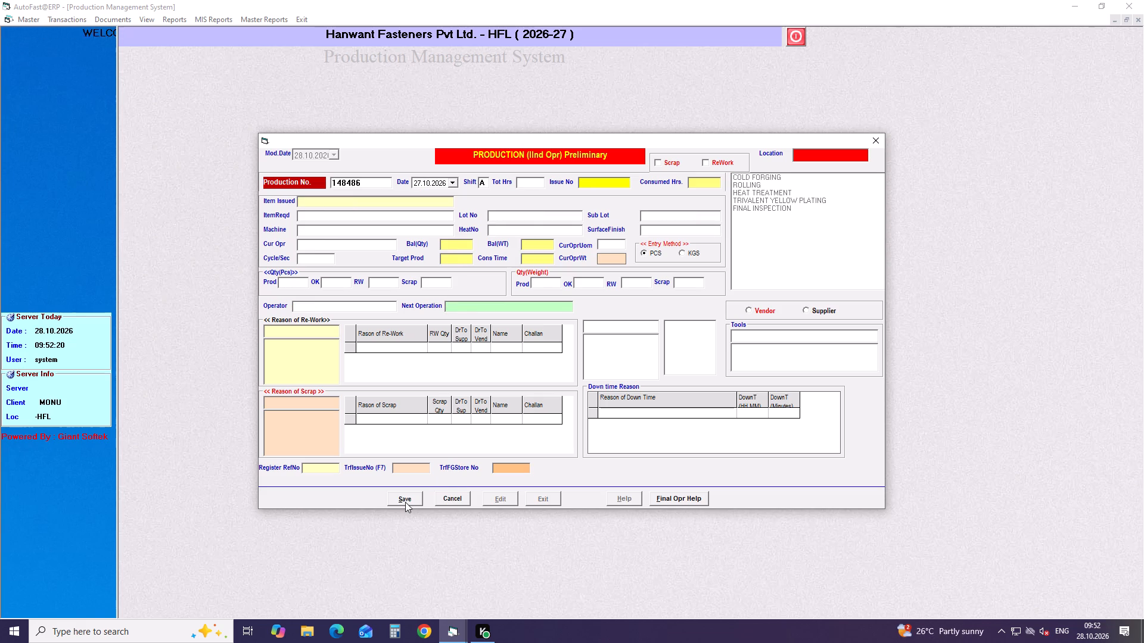
key("4")
key("Return")
key("1")
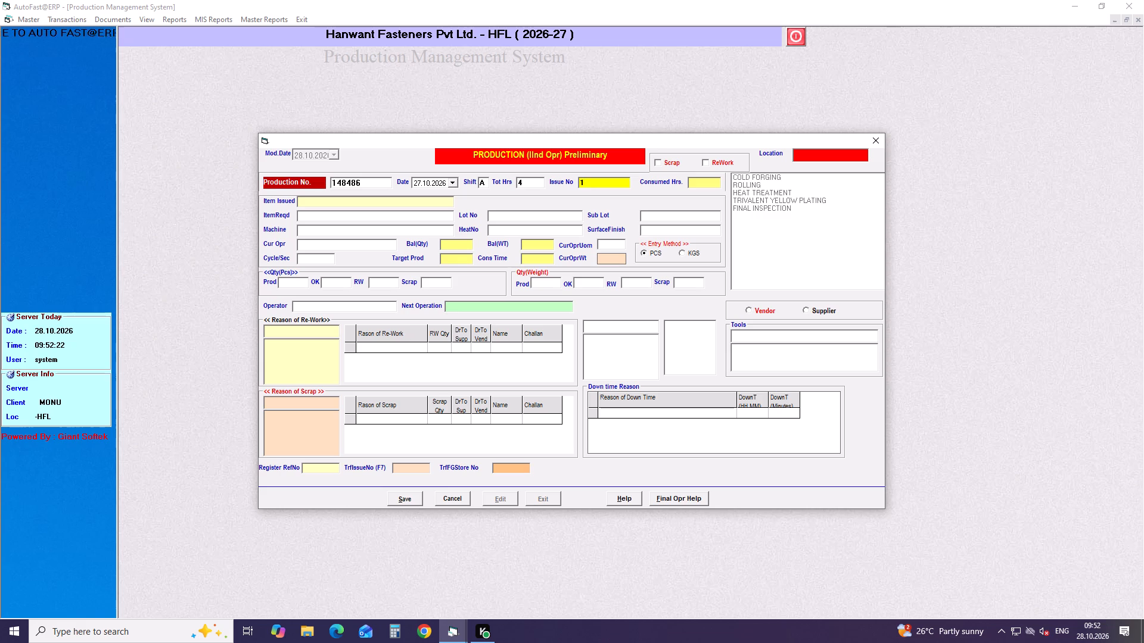
type("48")
type("854")
key("Return")
key("Return")
Set the cycle time to 01 second, choose operator H-PINTU, and save the production entry for issue 148854.
key("Right")
key("1")
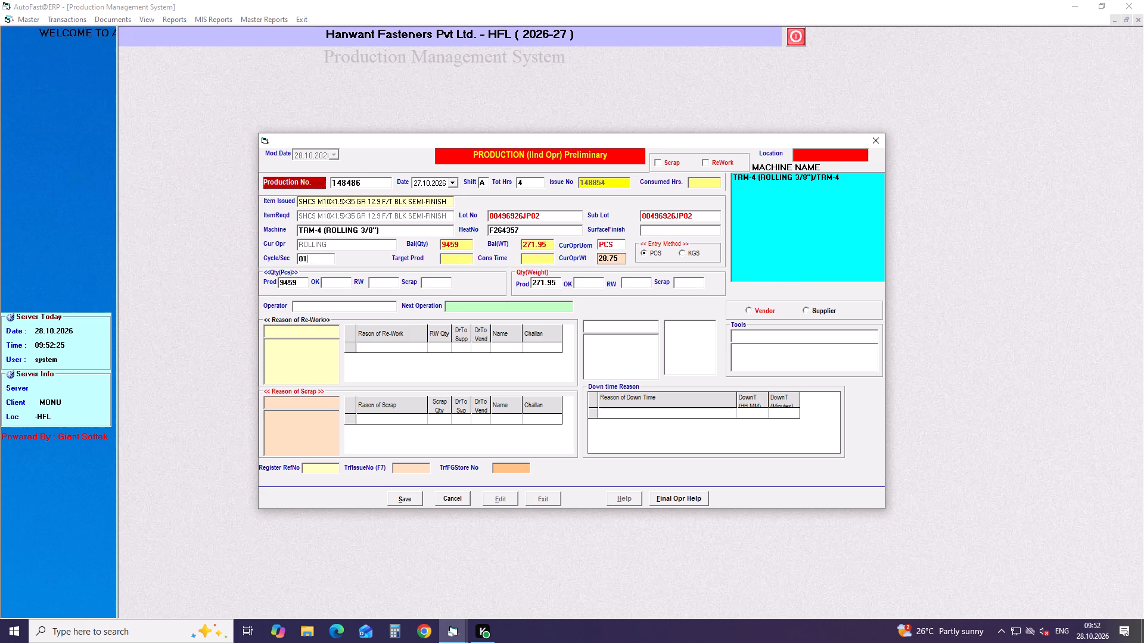
key("Return")
key("Return")
type("h-")
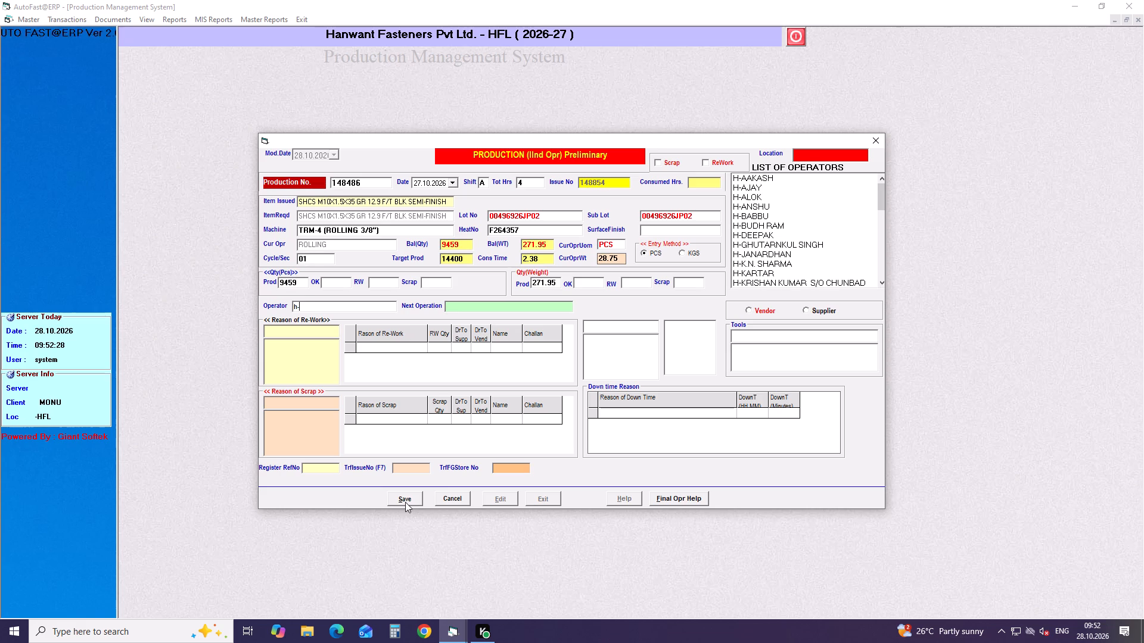
type("pin")
key("Down")
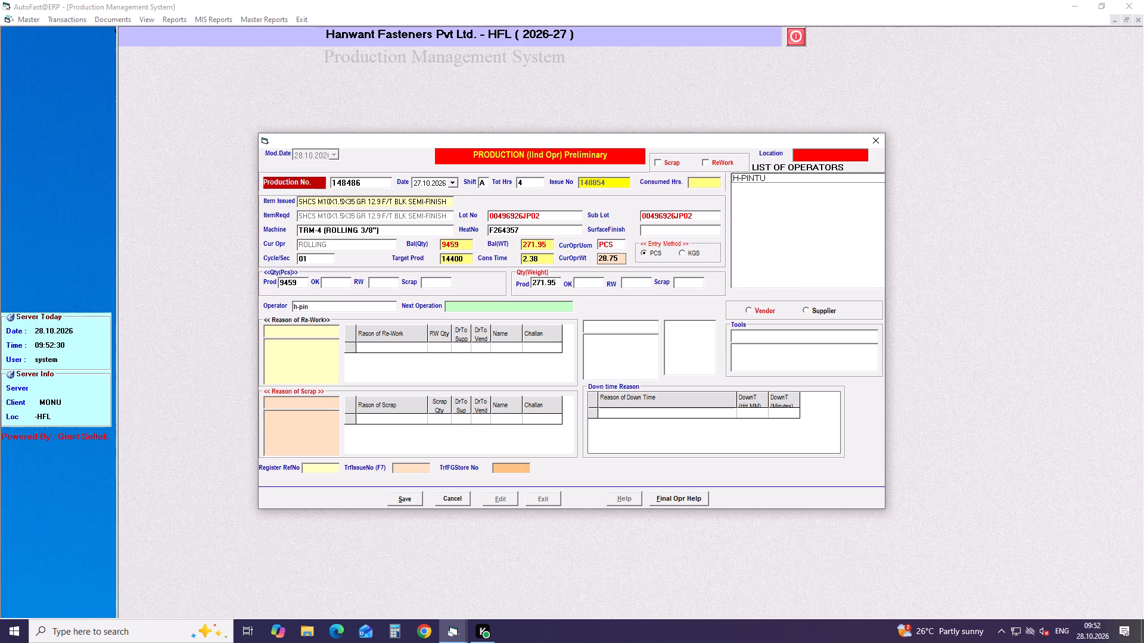
key("Down")
key("Return")
key("Return")
key("Return")
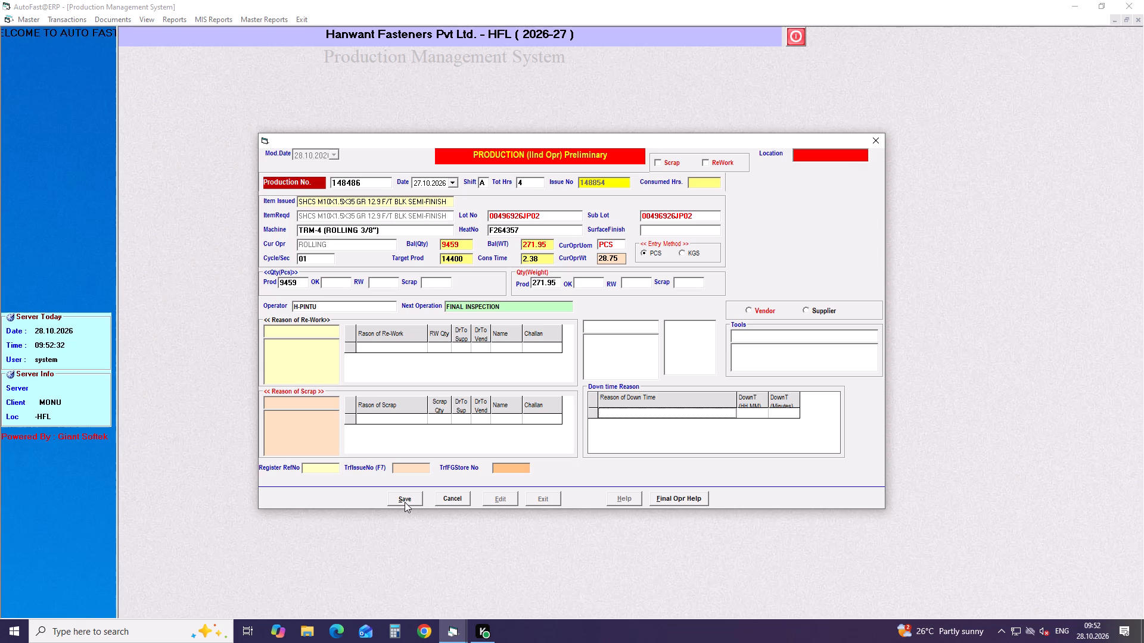
left_click(405, 502)
Start a production entry dated 27.10.2026, shift A, 9.5 total hours, and load issue number 148855 for SCHCS M16X2X50 on TRM-3.
key("Return")
key("Down")
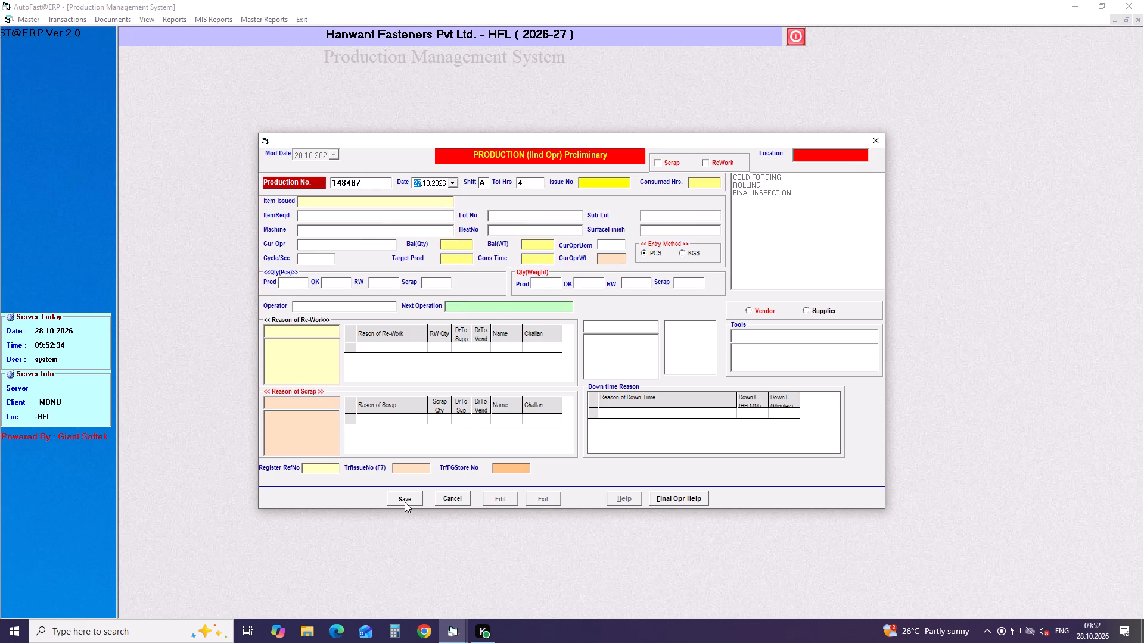
key("Return")
key("Return")
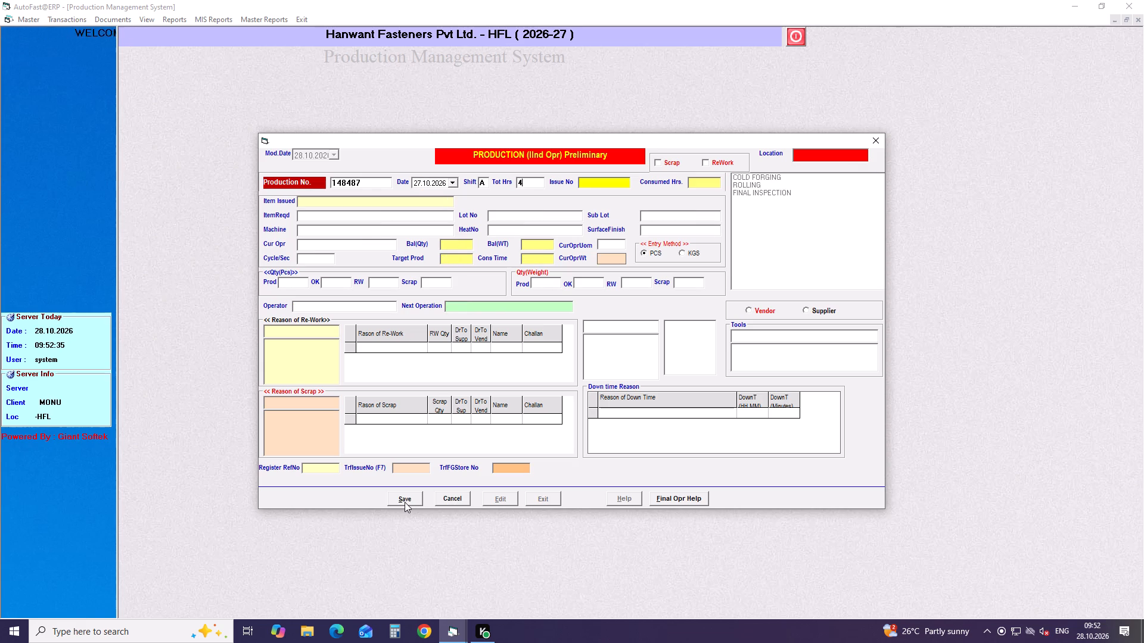
key("BackSpace")
key("BackSpace")
key("BackSpace")
key("BackSpace")
key("BackSpace")
key("BackSpace")
key("BackSpace")
key("BackSpace")
key("BackSpace")
key("BackSpace")
key("BackSpace")
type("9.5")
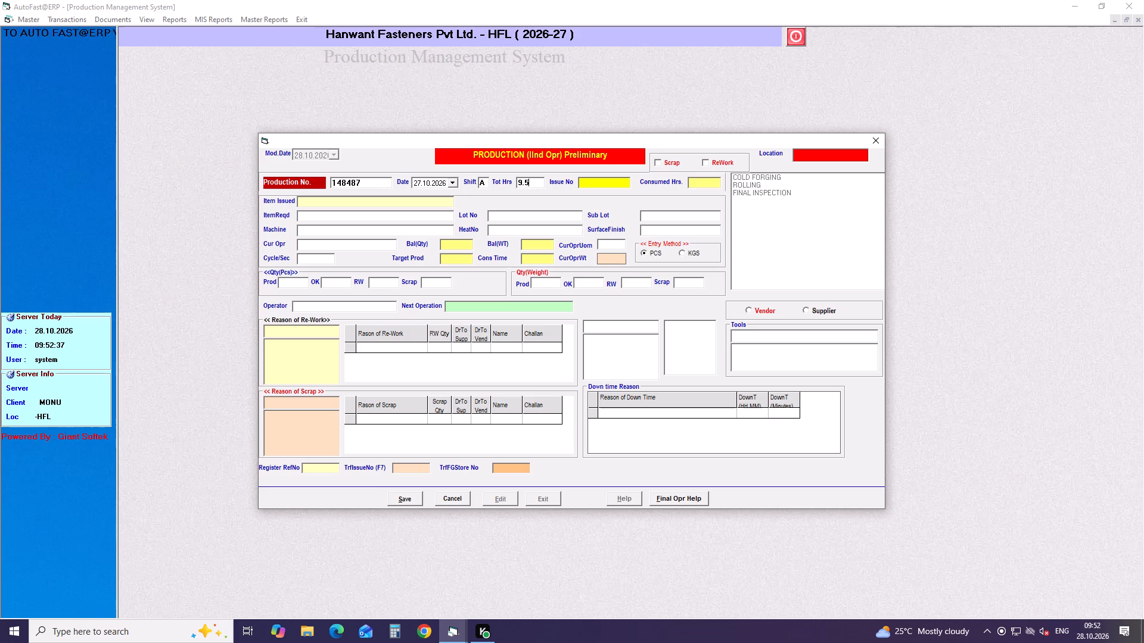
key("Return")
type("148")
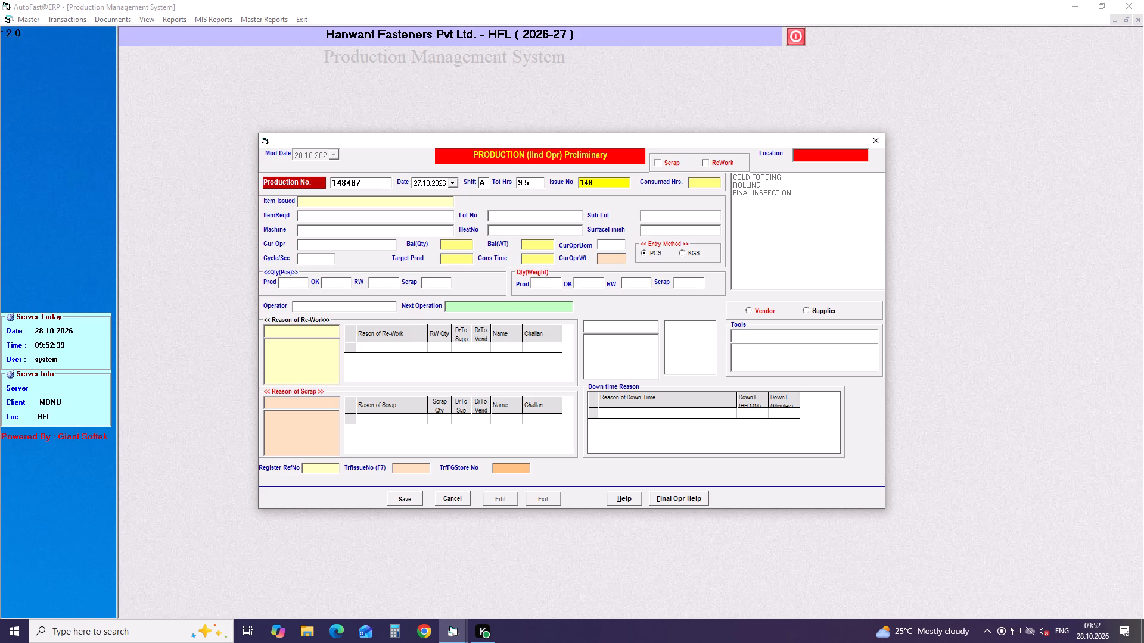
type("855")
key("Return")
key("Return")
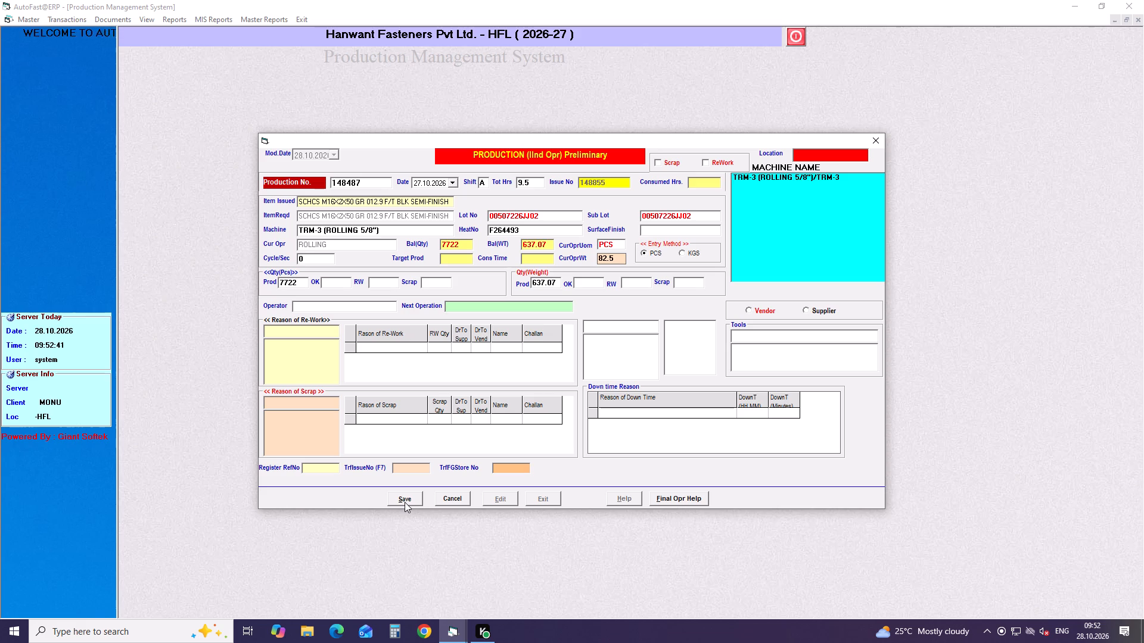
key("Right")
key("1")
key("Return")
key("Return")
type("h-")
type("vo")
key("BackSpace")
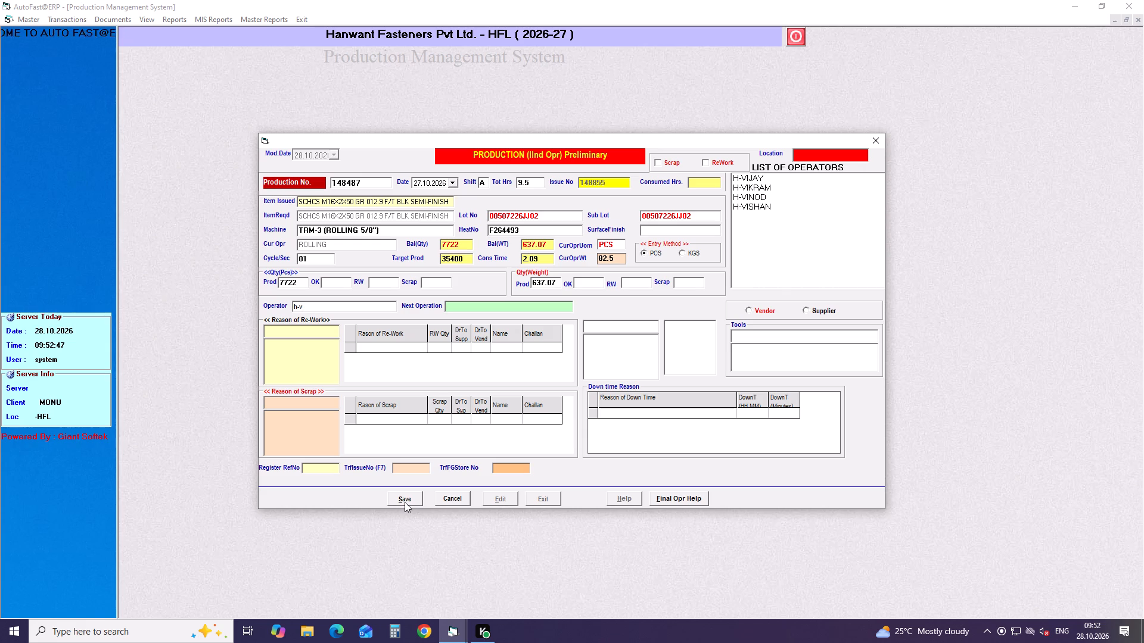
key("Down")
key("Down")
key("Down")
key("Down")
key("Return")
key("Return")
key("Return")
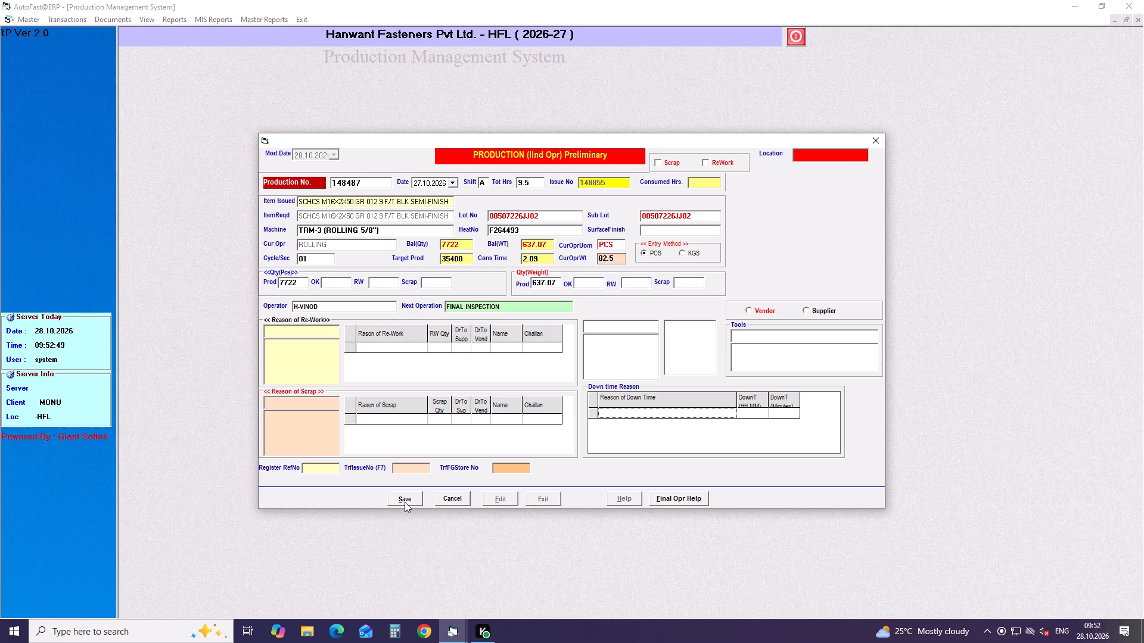
left_click(405, 502)
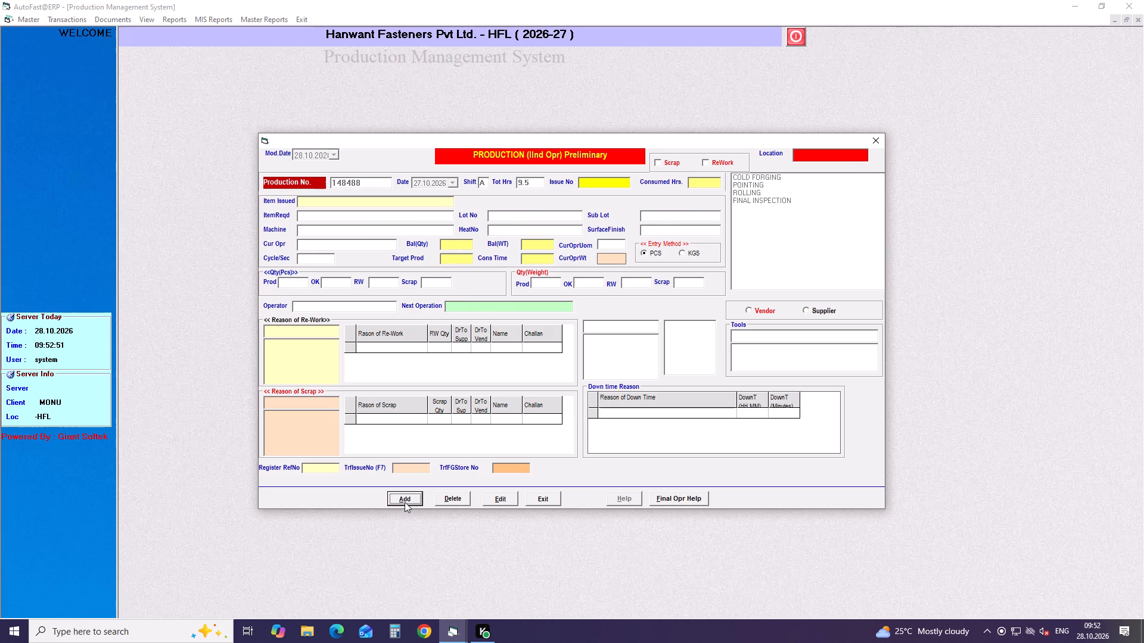
Start a production entry dated 27.10.2026, shift B, 8 total hours, and load issue number 148856 for SPECIAL BOLT FLANGE 6X25 on TRM-2.
key("Return")
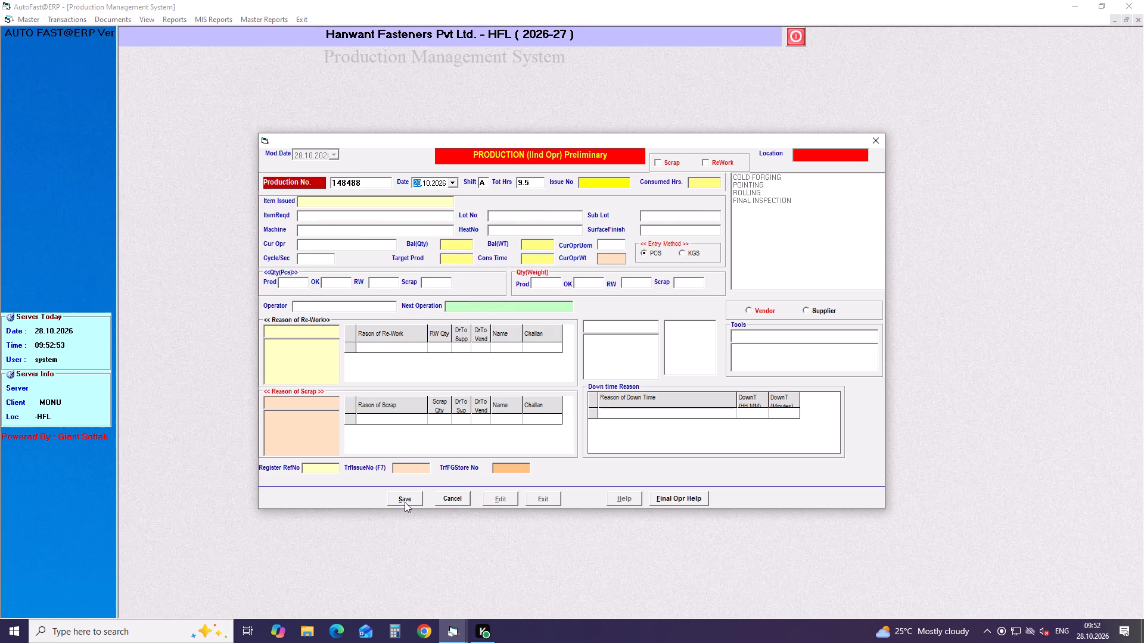
key("Down")
key("Return")
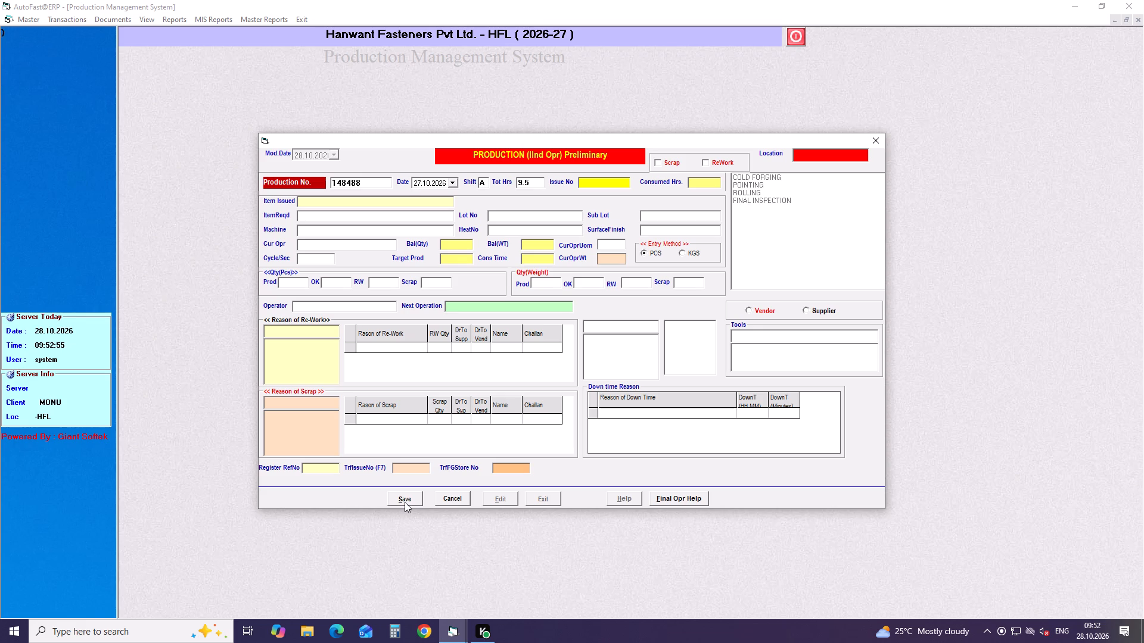
key("BackSpace")
key("b")
key("Return")
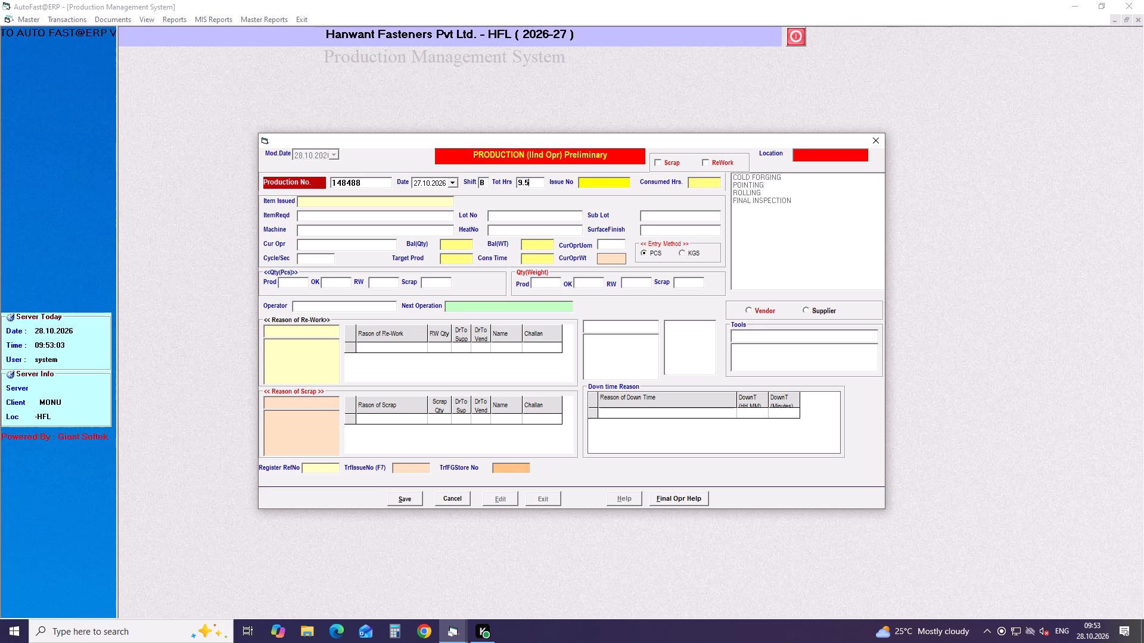
key("Return")
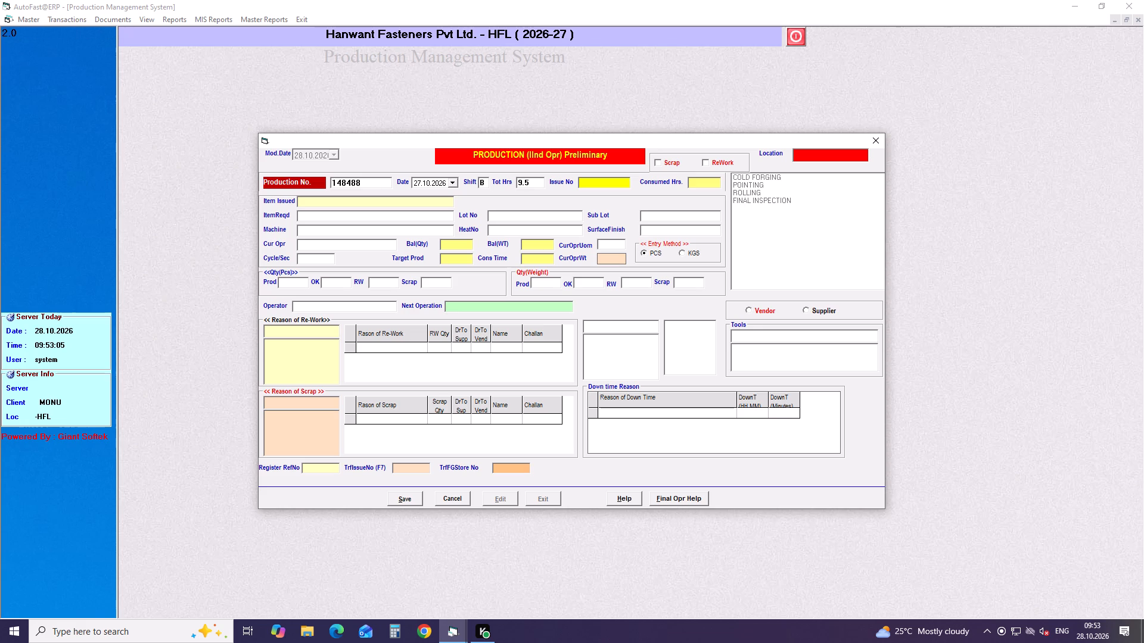
scroll(405, 502, "up", 1)
left_click_drag(536, 184, 497, 184)
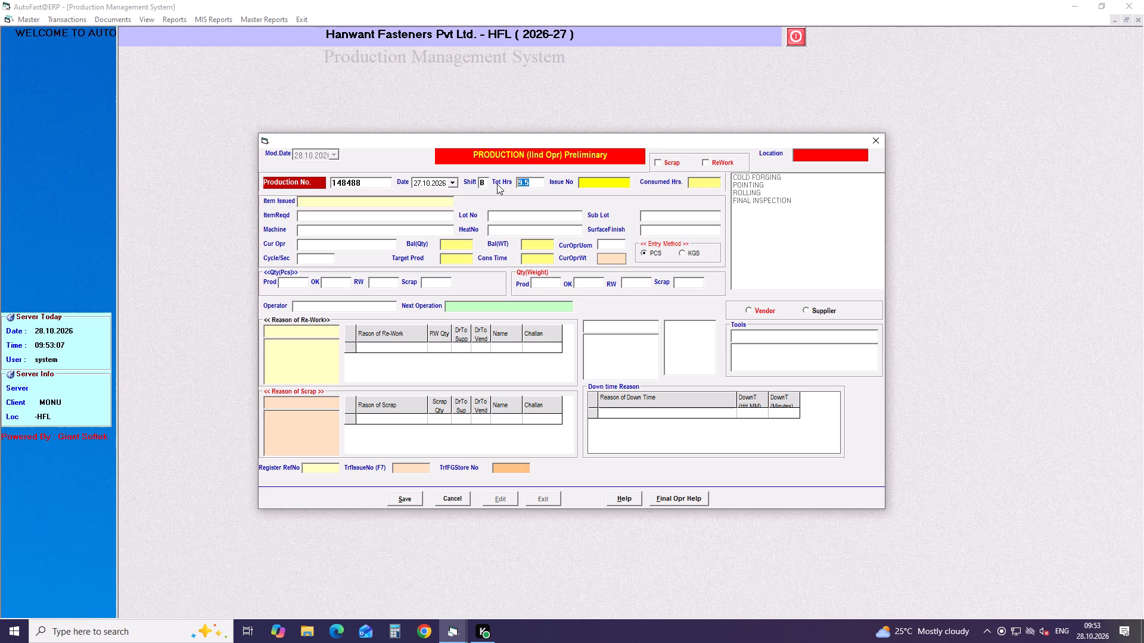
key("8")
key("Return")
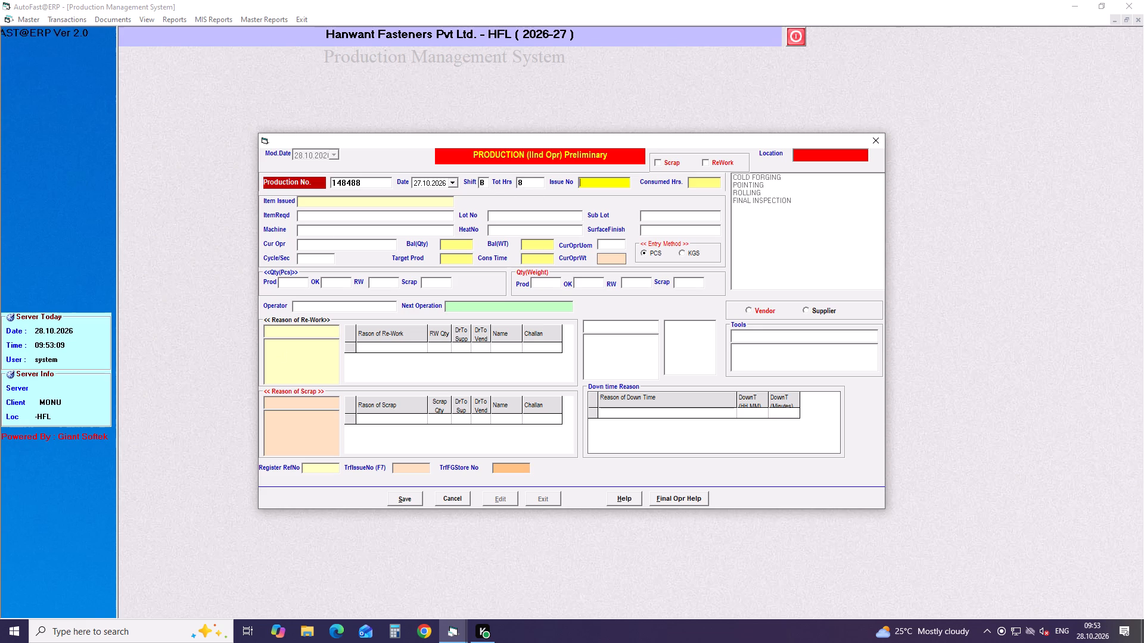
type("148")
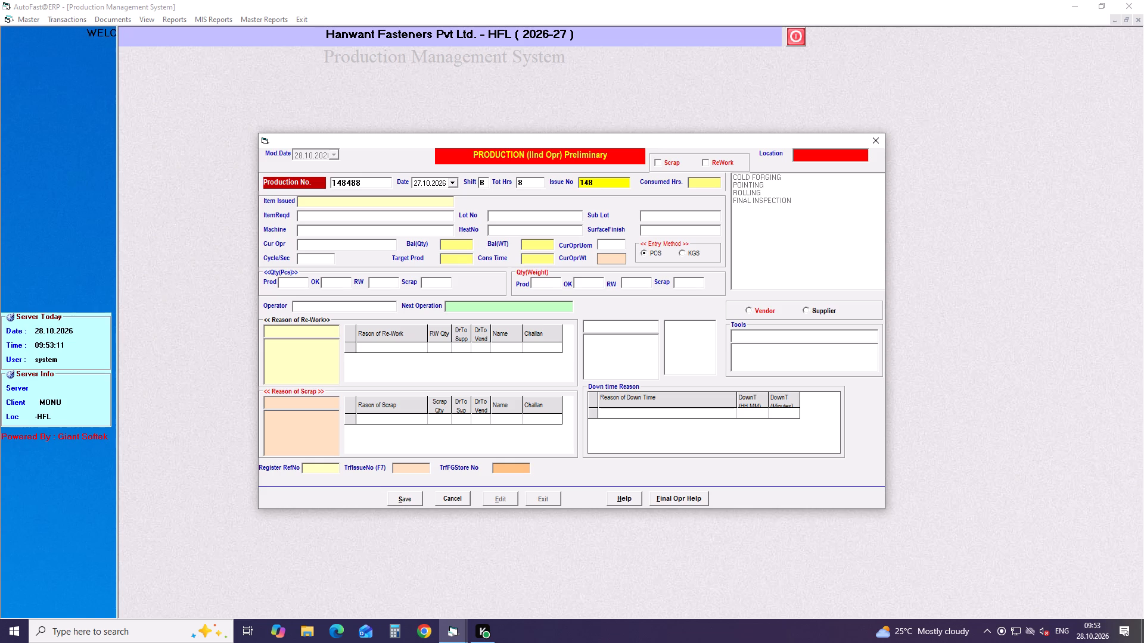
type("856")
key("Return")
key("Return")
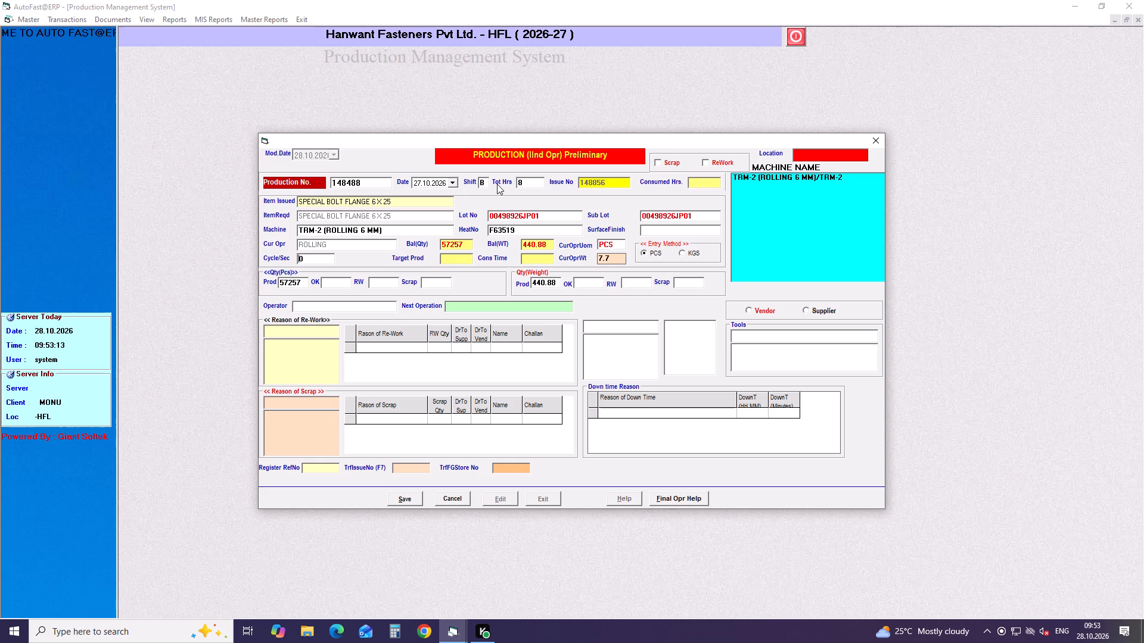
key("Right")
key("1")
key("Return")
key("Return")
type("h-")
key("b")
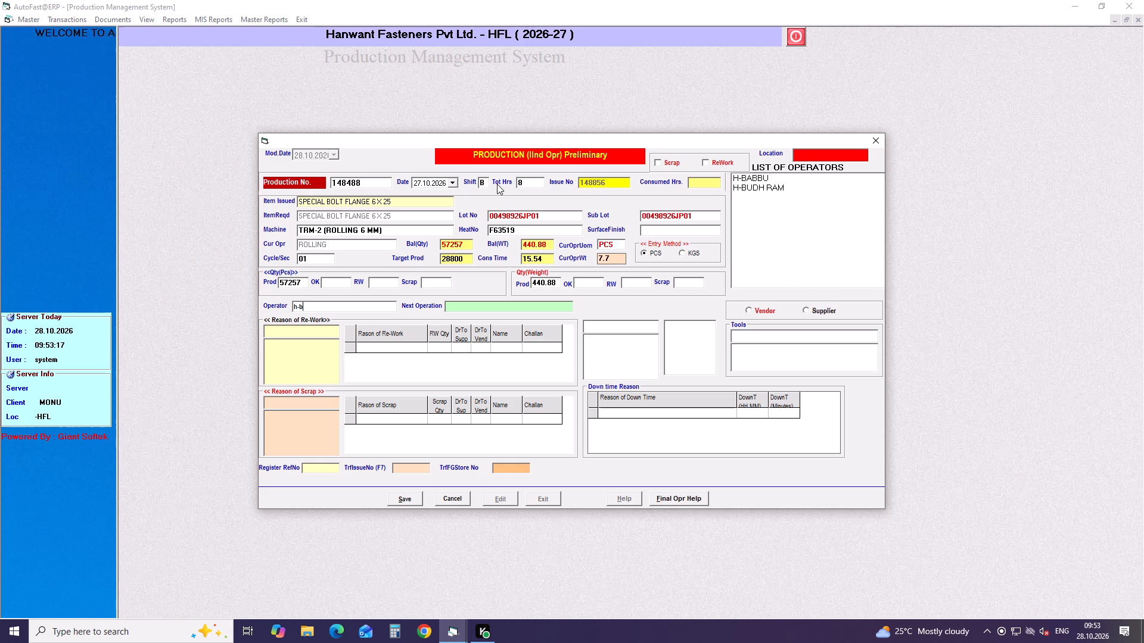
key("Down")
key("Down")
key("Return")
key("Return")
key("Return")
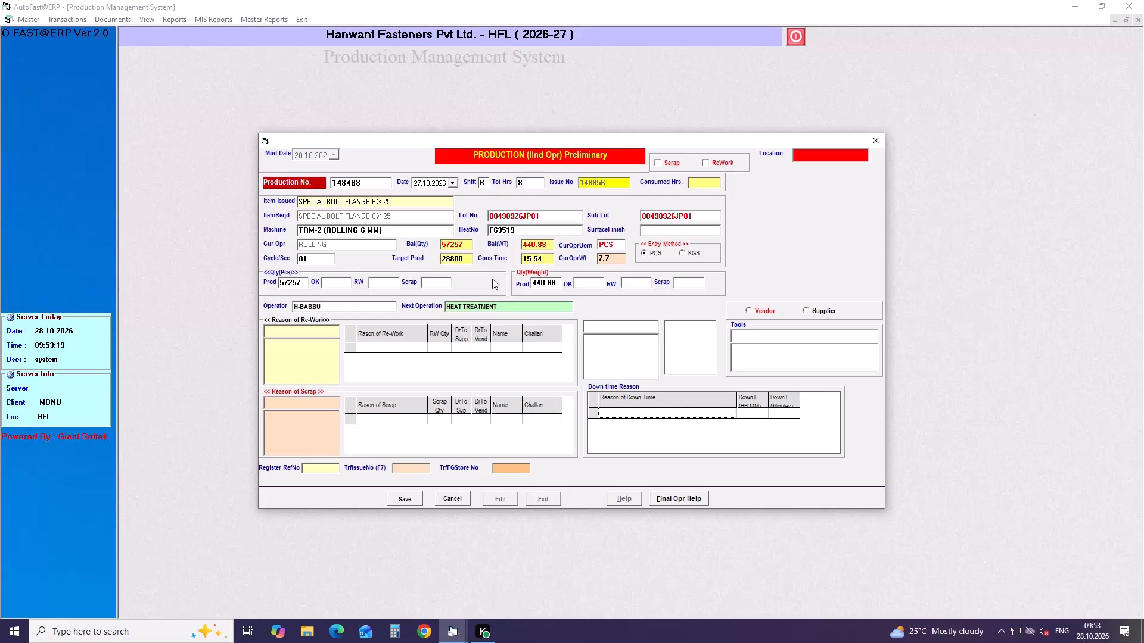
left_click(411, 498)
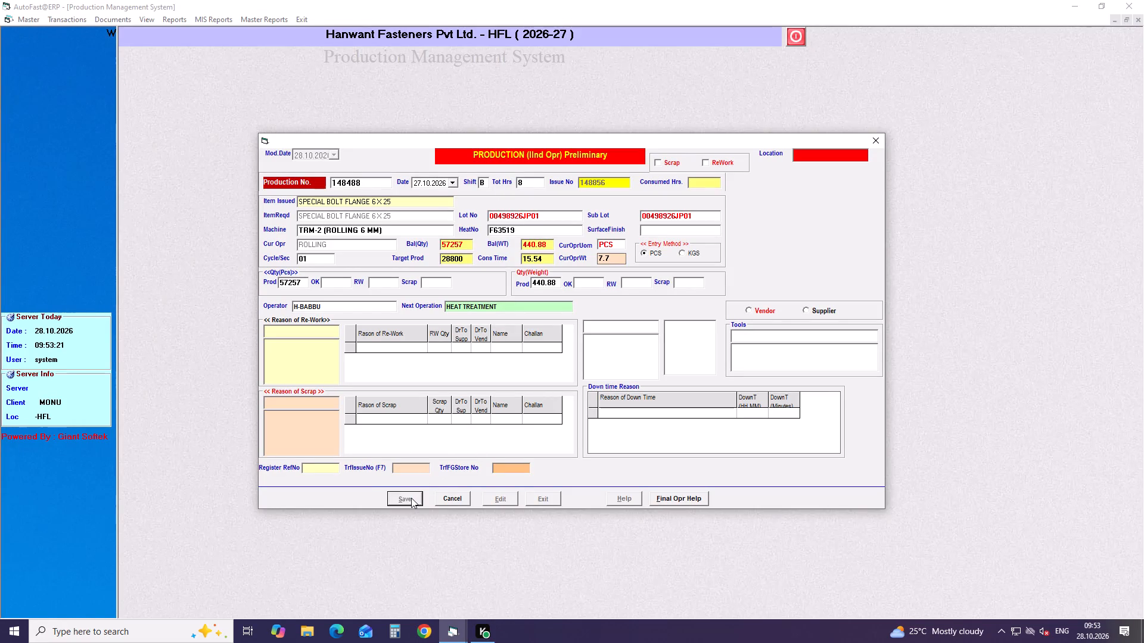
Start a production entry dated 27.10.2026, shift B, 8 total hours, and load issue number 148857 for BOLT BODY COVER SET M6X10 on TRM-8.
key("Return")
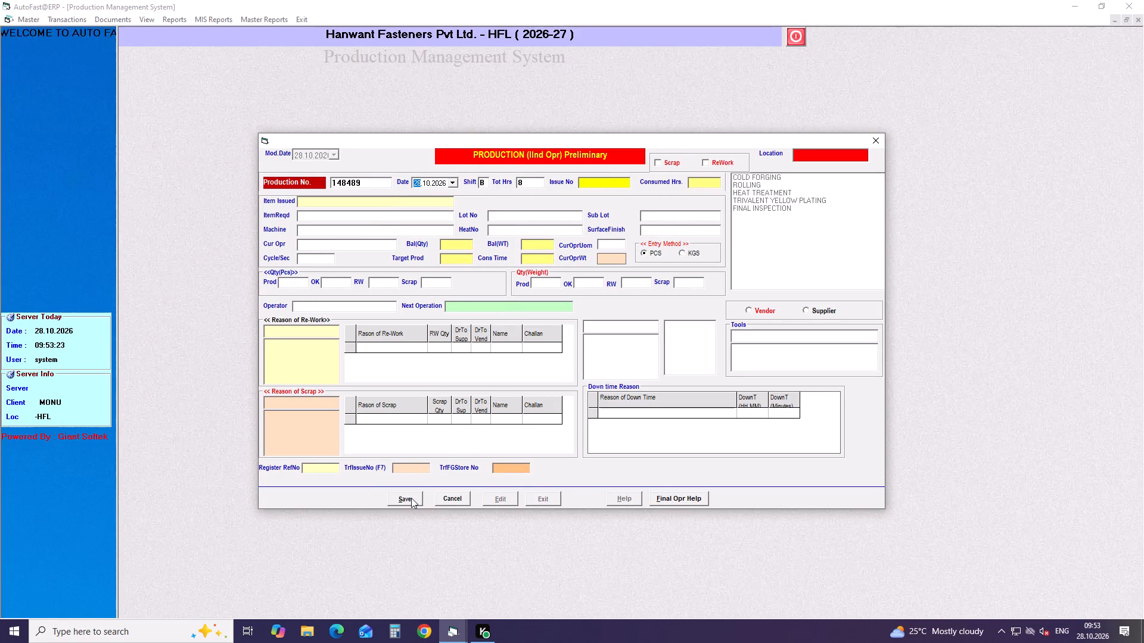
key("Down")
key("Return")
key("Return")
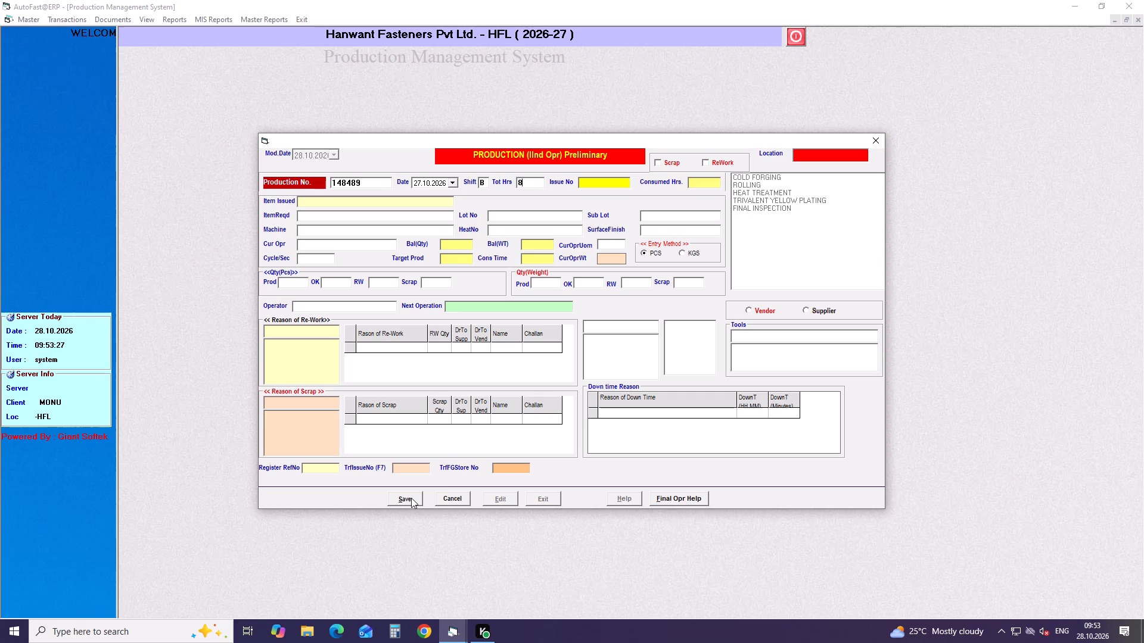
key("Return")
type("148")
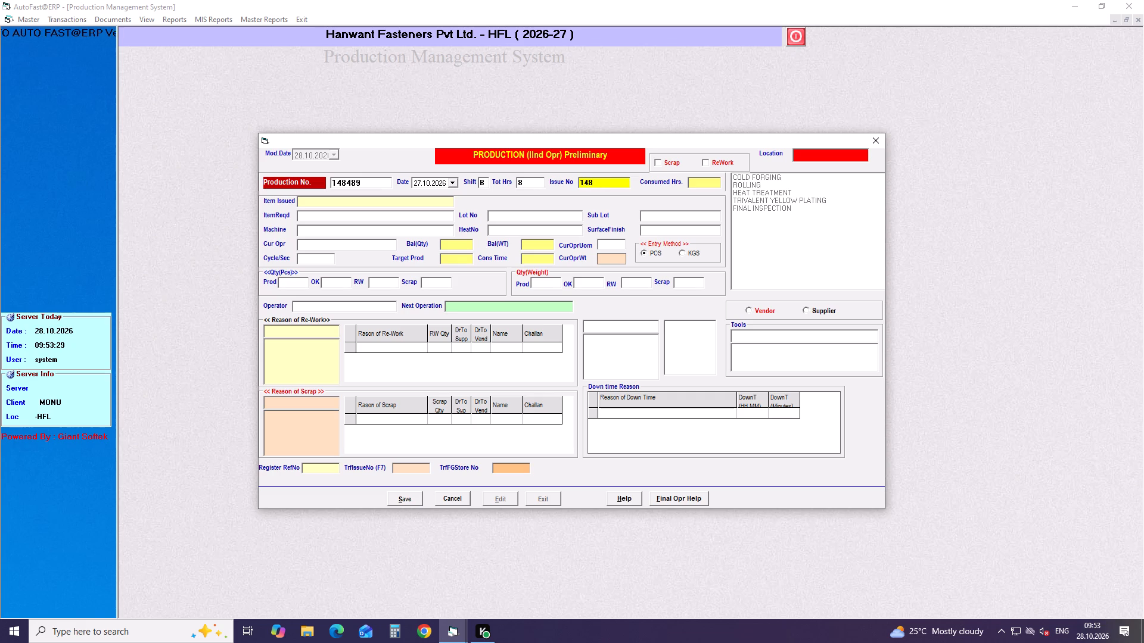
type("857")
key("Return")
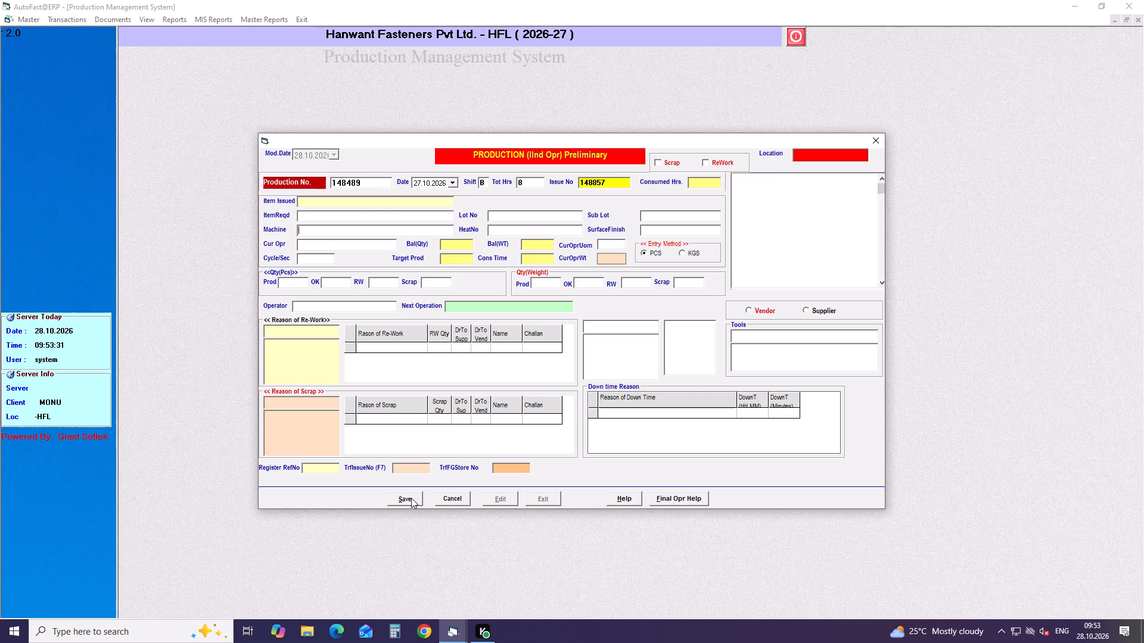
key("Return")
Set the cycle time to 01 second, choose operator H-LALA, and save the production entry for issue 148857.
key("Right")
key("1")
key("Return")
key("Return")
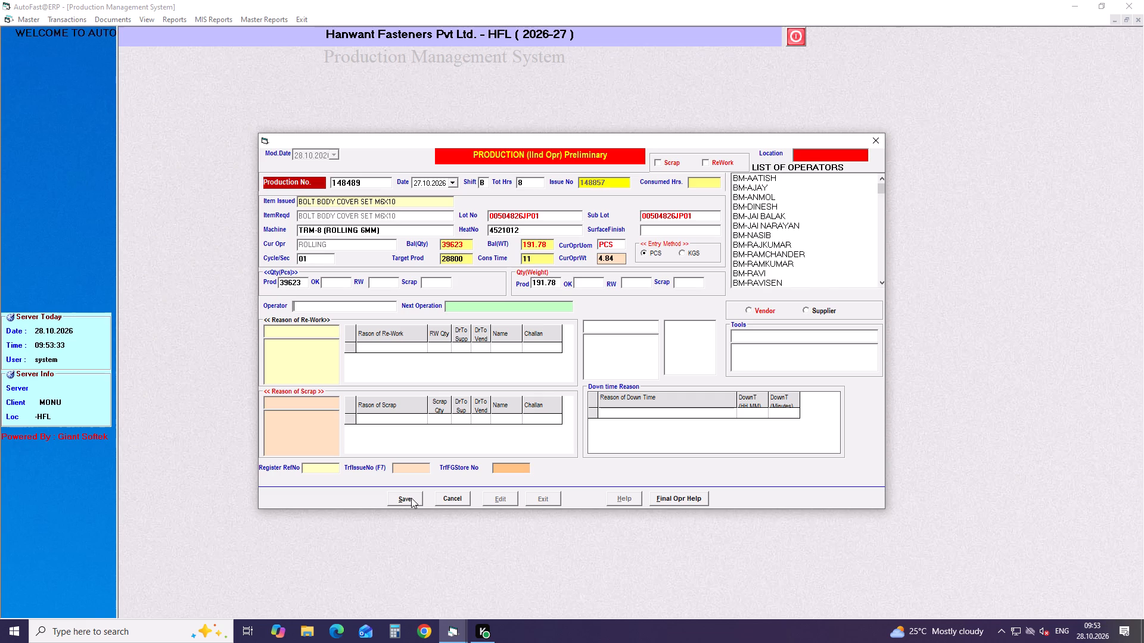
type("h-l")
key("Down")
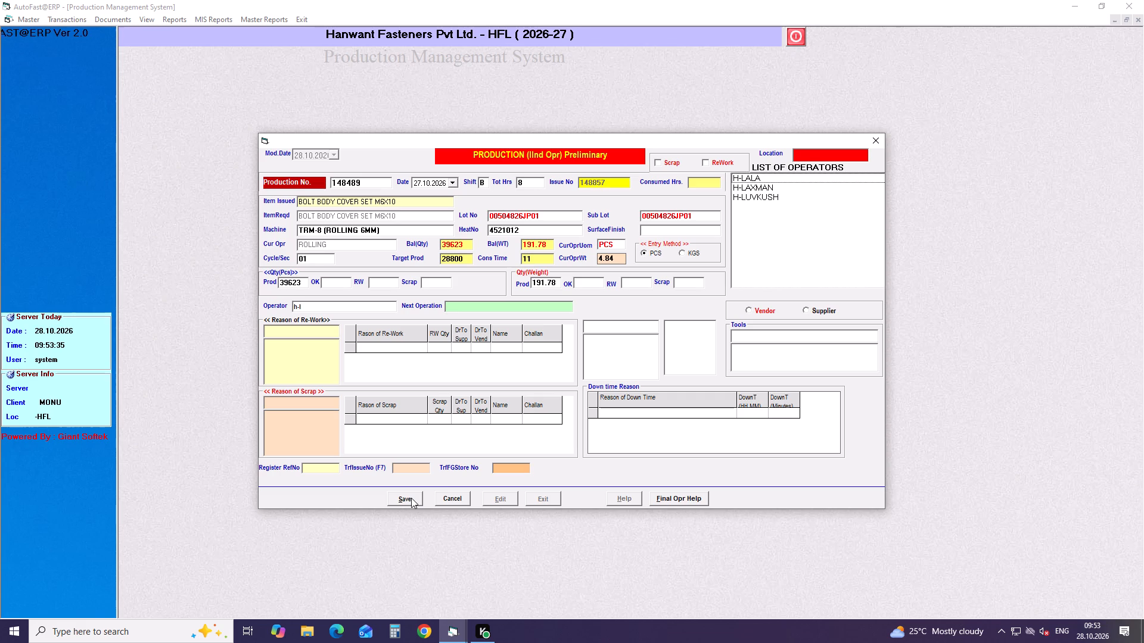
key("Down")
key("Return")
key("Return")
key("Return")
left_click(411, 498)
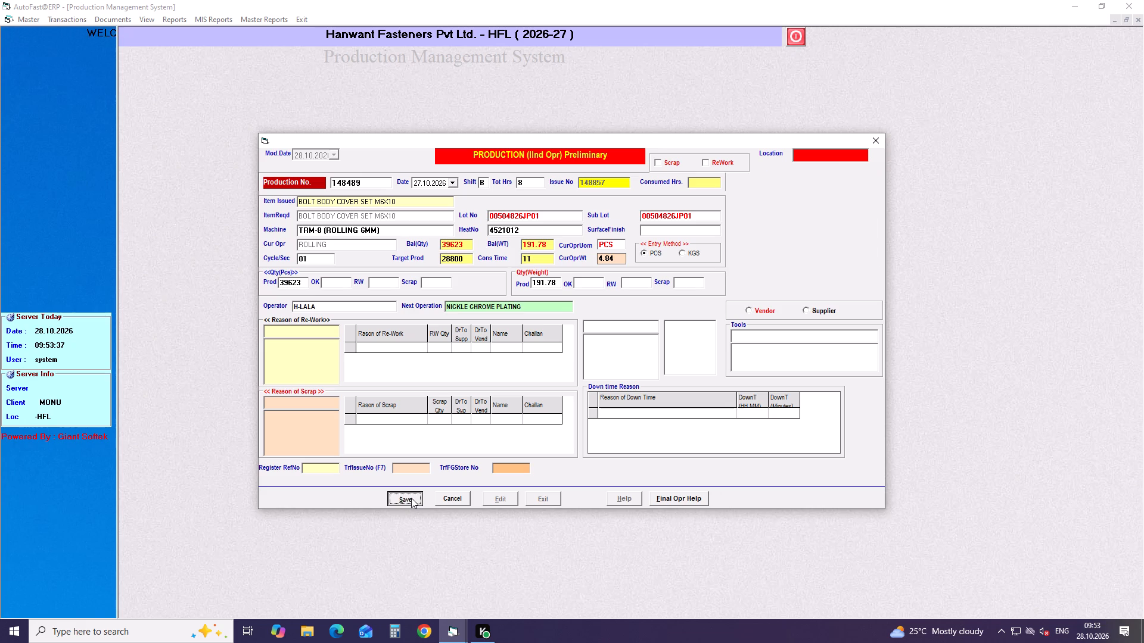
Start a production entry dated 27.10.2026, shift B, 11 total hours, and load issue number 148858 for SCREW WASHER 5X25 on TRM-15.
key("Return")
key("Down")
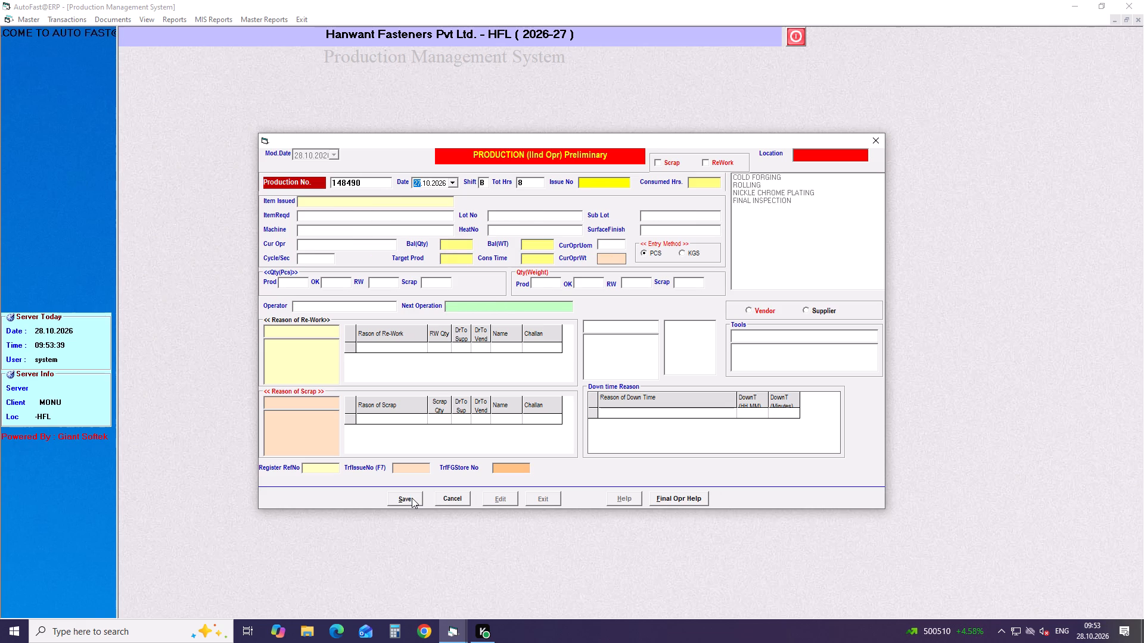
key("Return")
key("Return")
key("BackSpace")
key("BackSpace")
key("BackSpace")
key("BackSpace")
key("BackSpace")
key("BackSpace")
key("BackSpace")
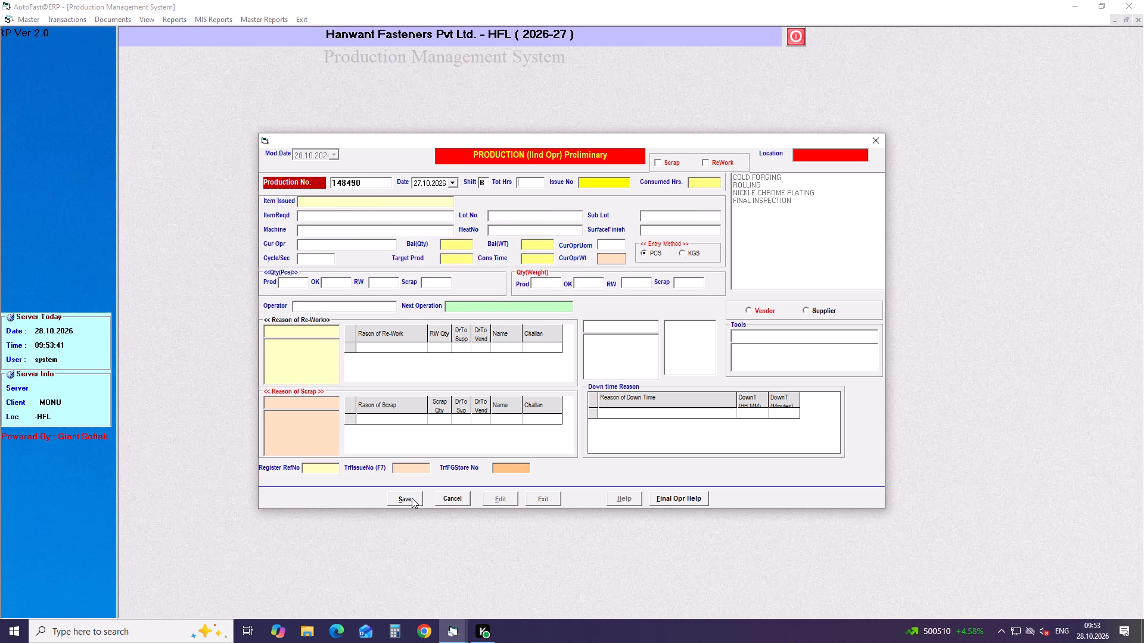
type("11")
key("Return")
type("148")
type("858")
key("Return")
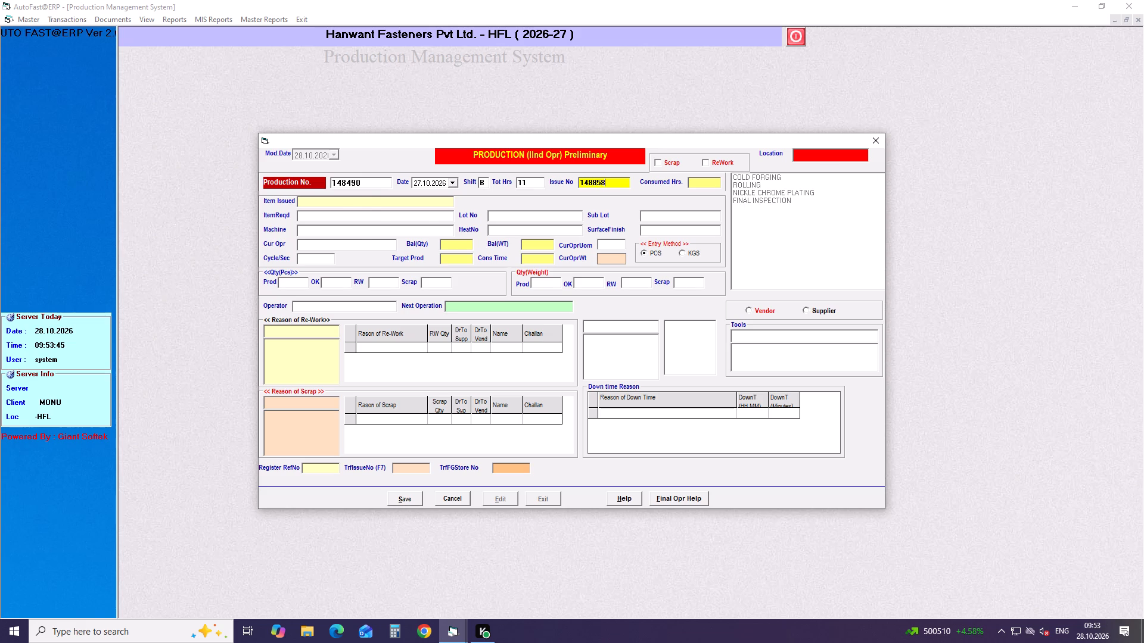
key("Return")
Set the cycle time to 01 second and choose the first H-SANJAY operator listed for issue 148858.
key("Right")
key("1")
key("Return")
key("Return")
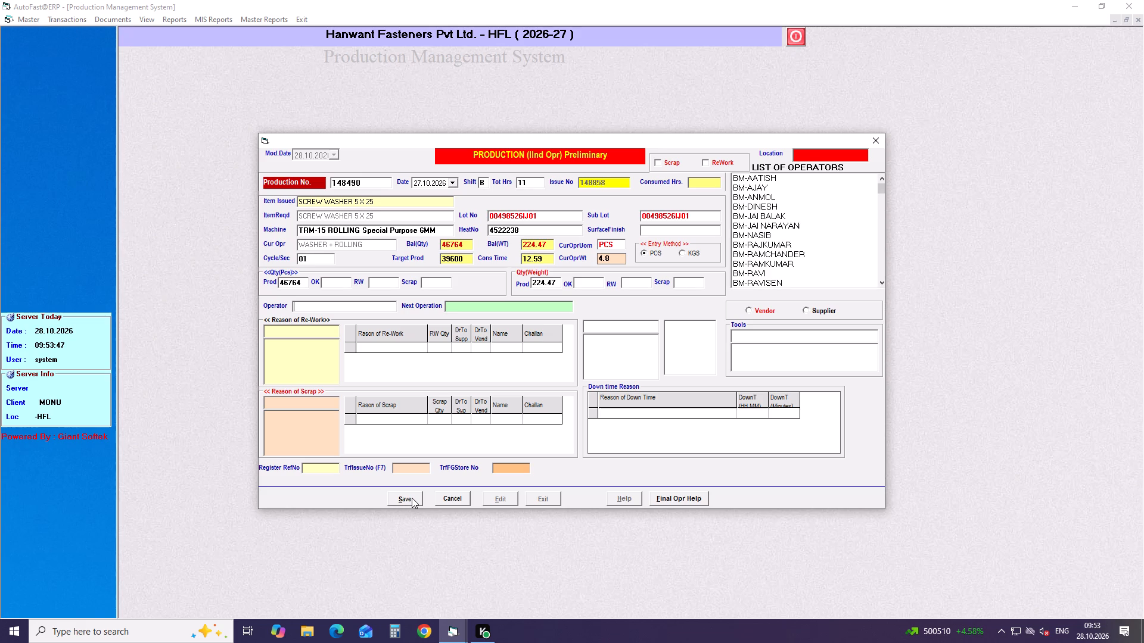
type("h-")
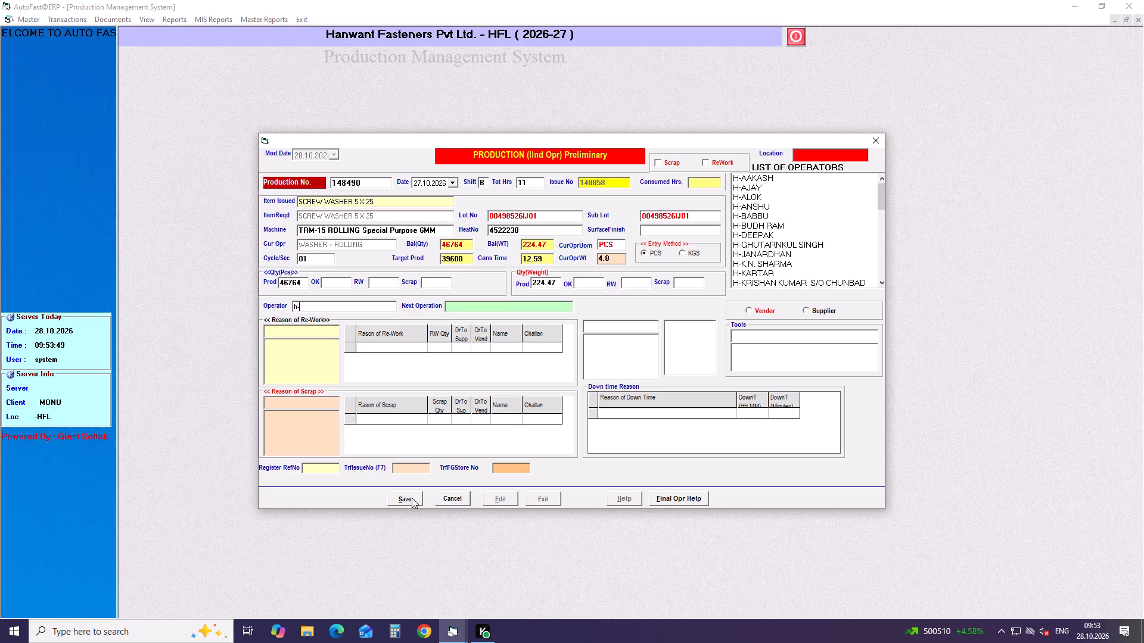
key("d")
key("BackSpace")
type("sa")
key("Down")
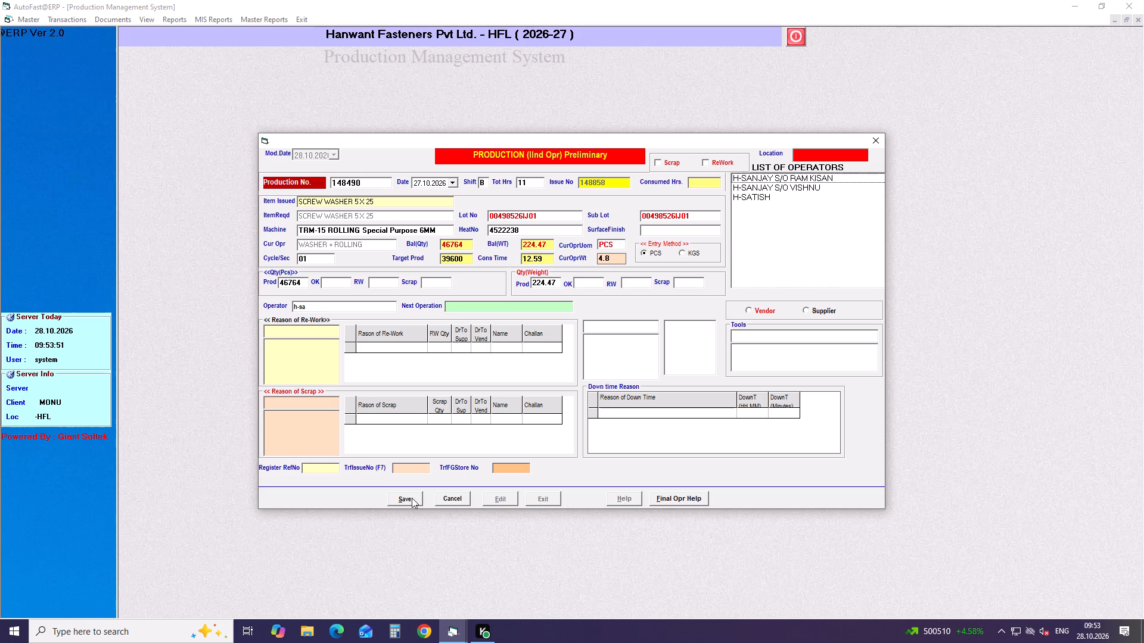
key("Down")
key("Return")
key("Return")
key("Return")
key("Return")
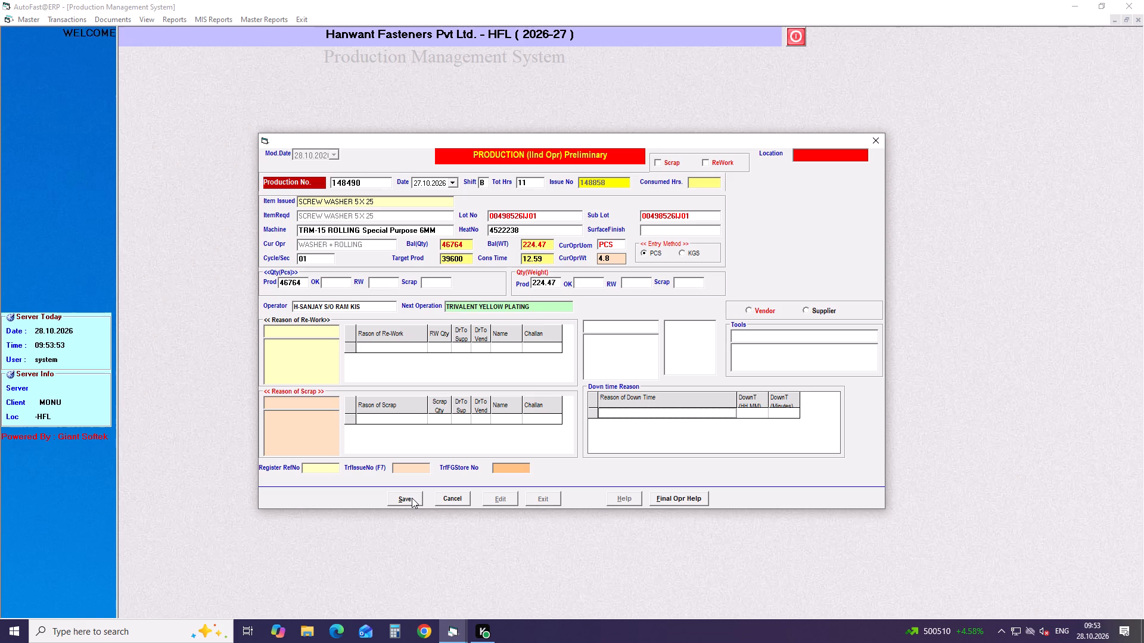
Change the operator to the second H-SANJAY listed and save the production entry for issue 148858.
left_click(371, 304)
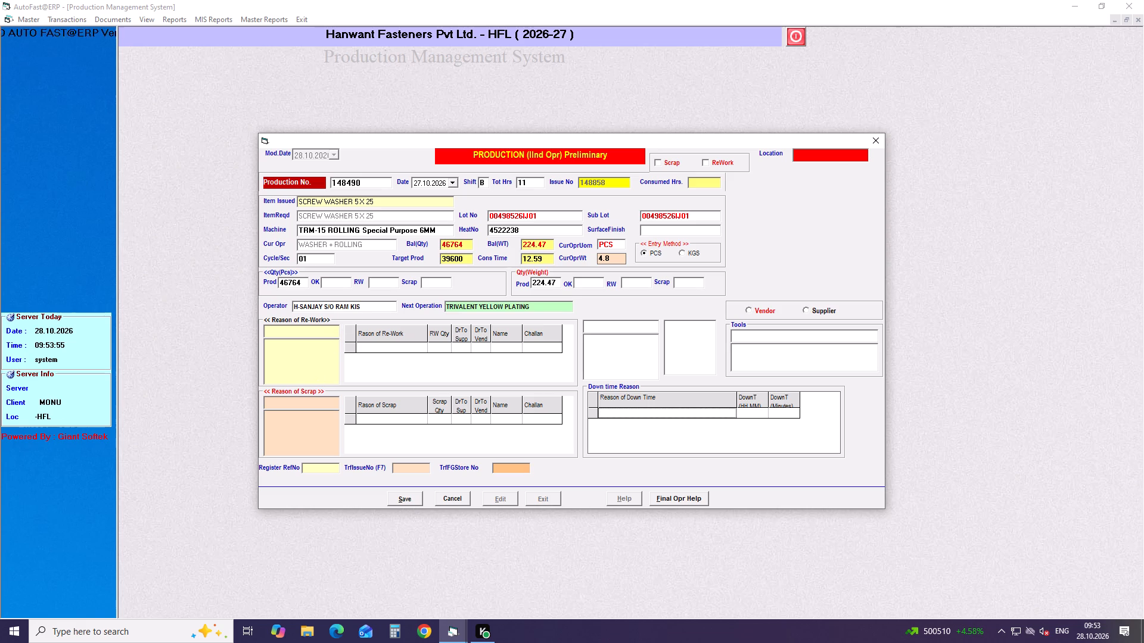
key("Down")
key("Down")
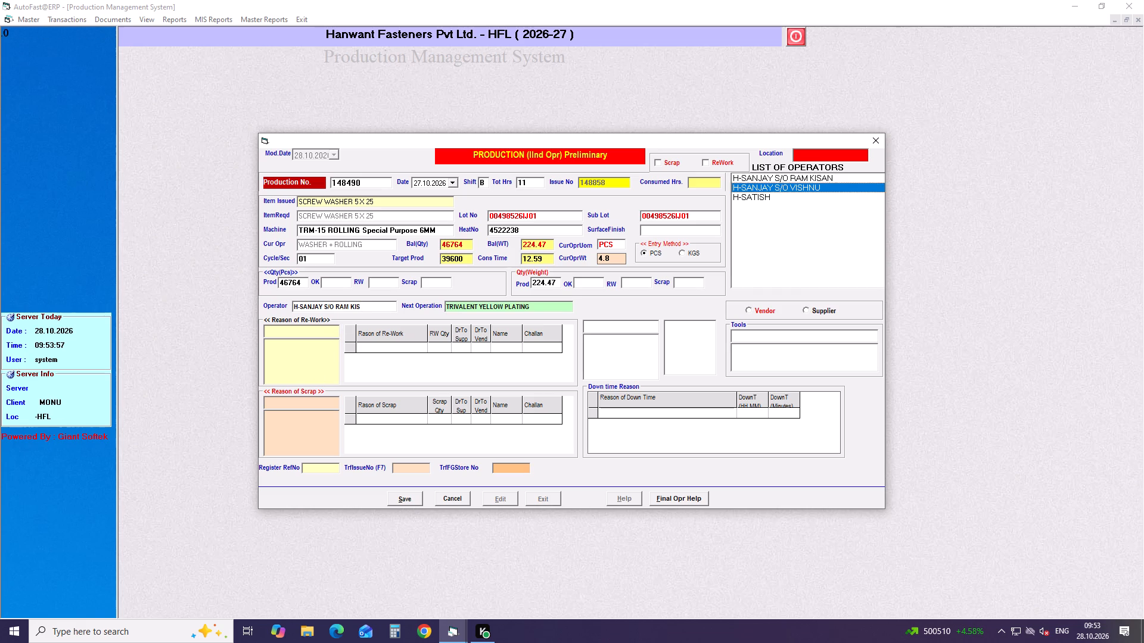
key("Return")
key("Return")
key("Return")
key("Return")
key("Return")
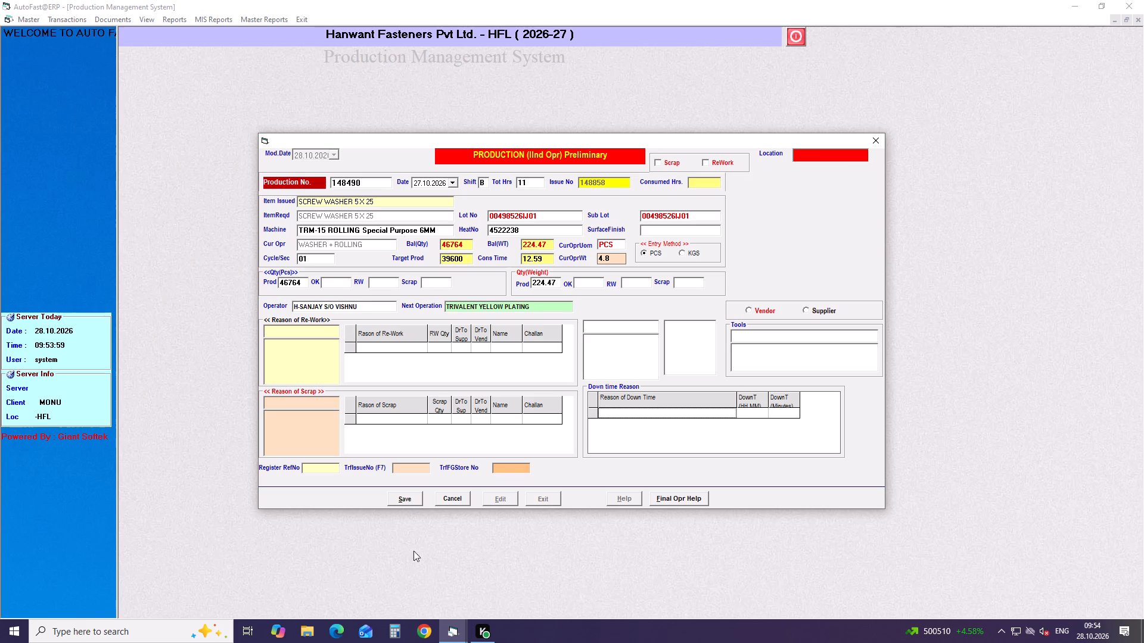
left_click(408, 500)
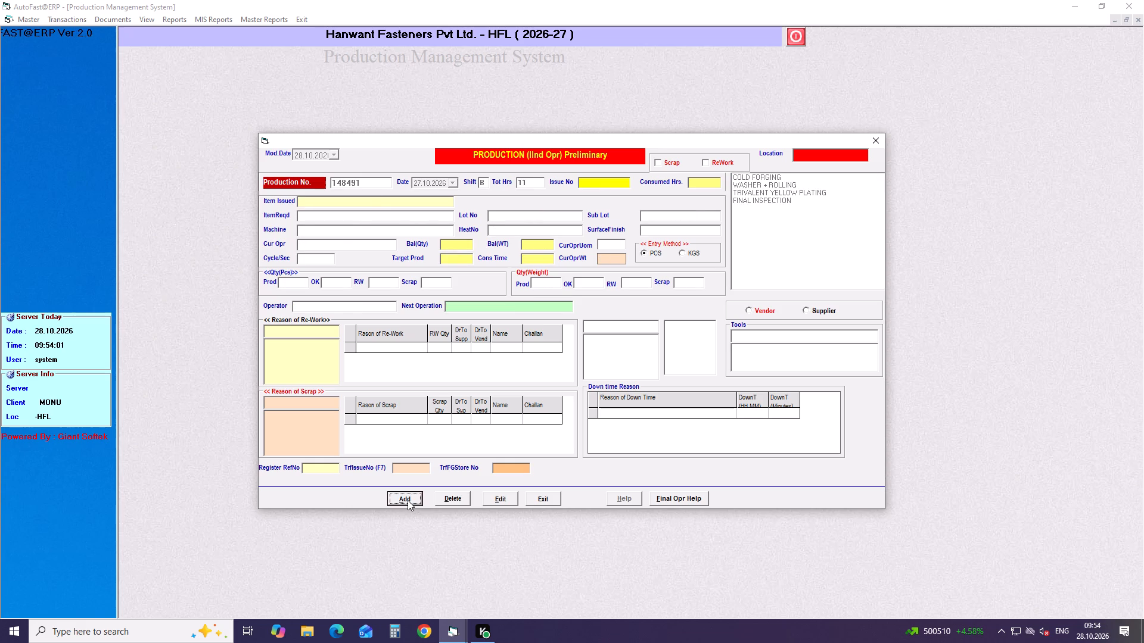
Start a production entry dated 27.10.2026, shift B, 11 total hours, and load issue number 148859 for BOLT M6X10X1.0MM (AAGG) on TRM-16.
key("Return")
key("Down")
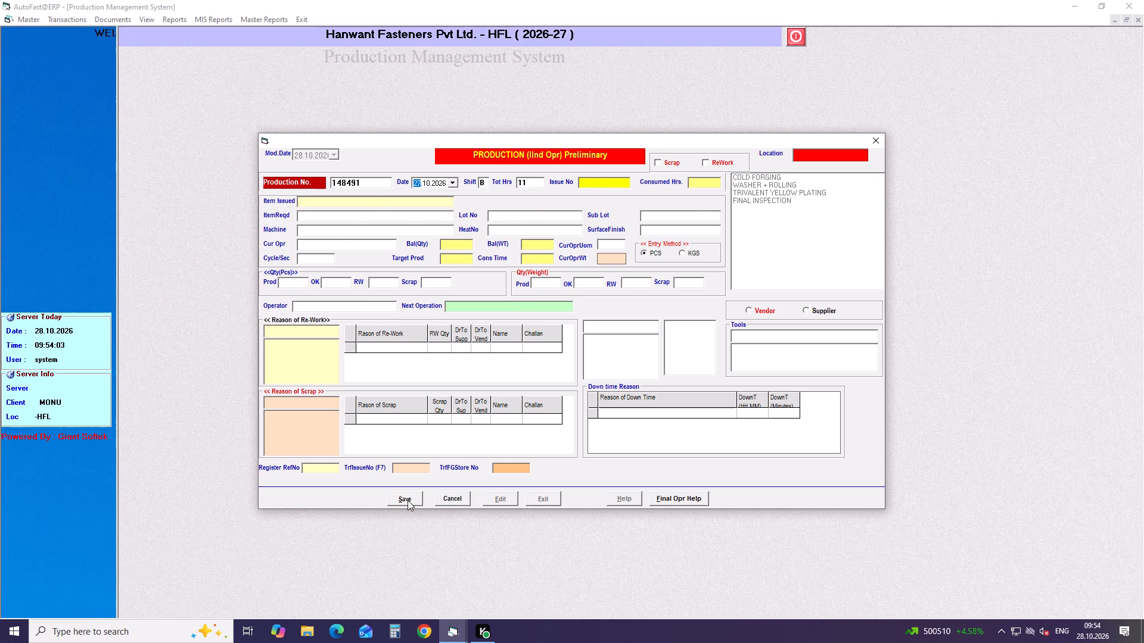
key("Return")
key("Return")
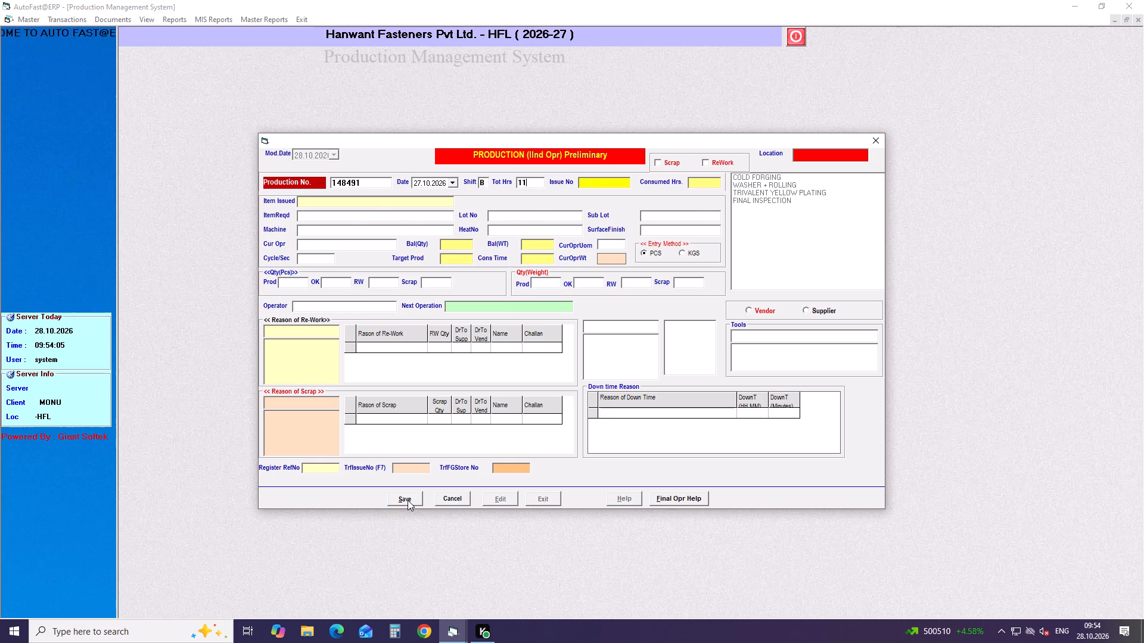
key("Return")
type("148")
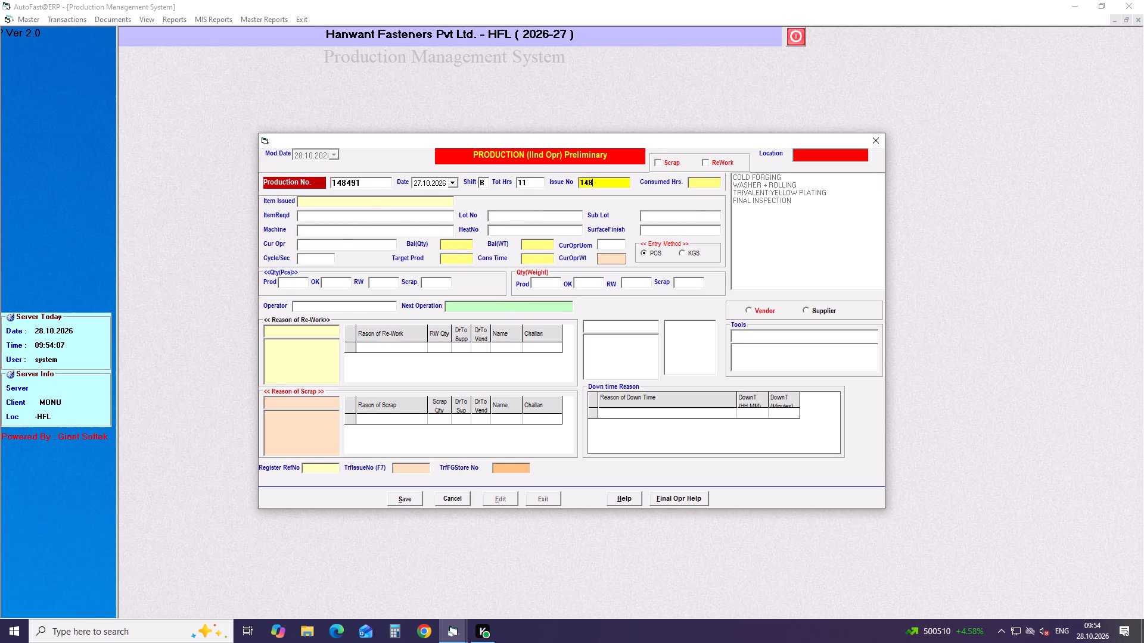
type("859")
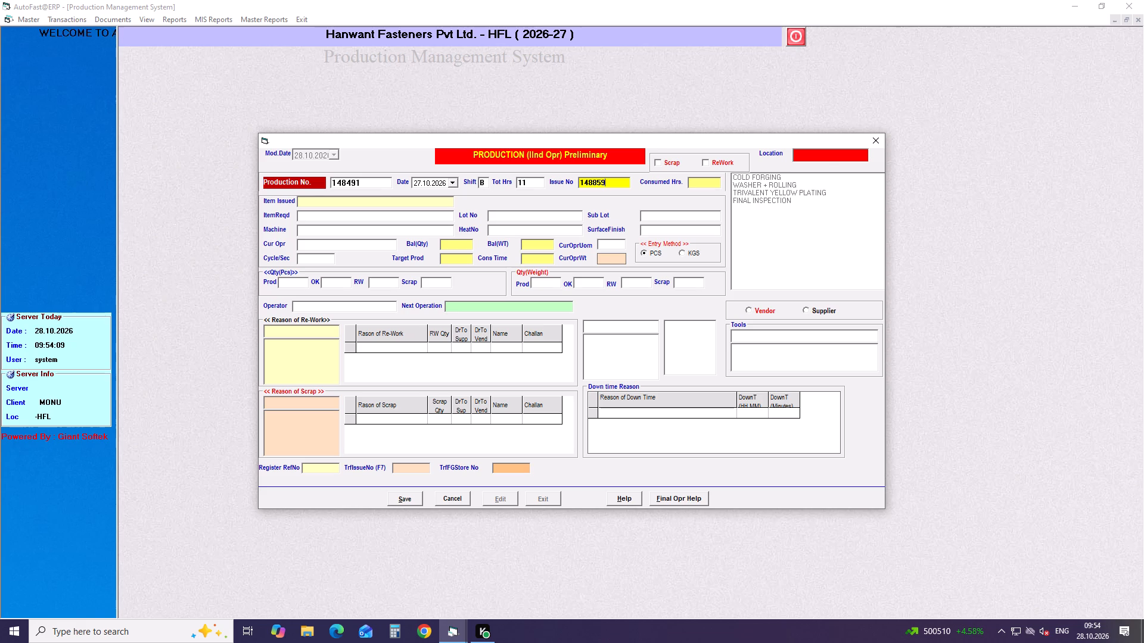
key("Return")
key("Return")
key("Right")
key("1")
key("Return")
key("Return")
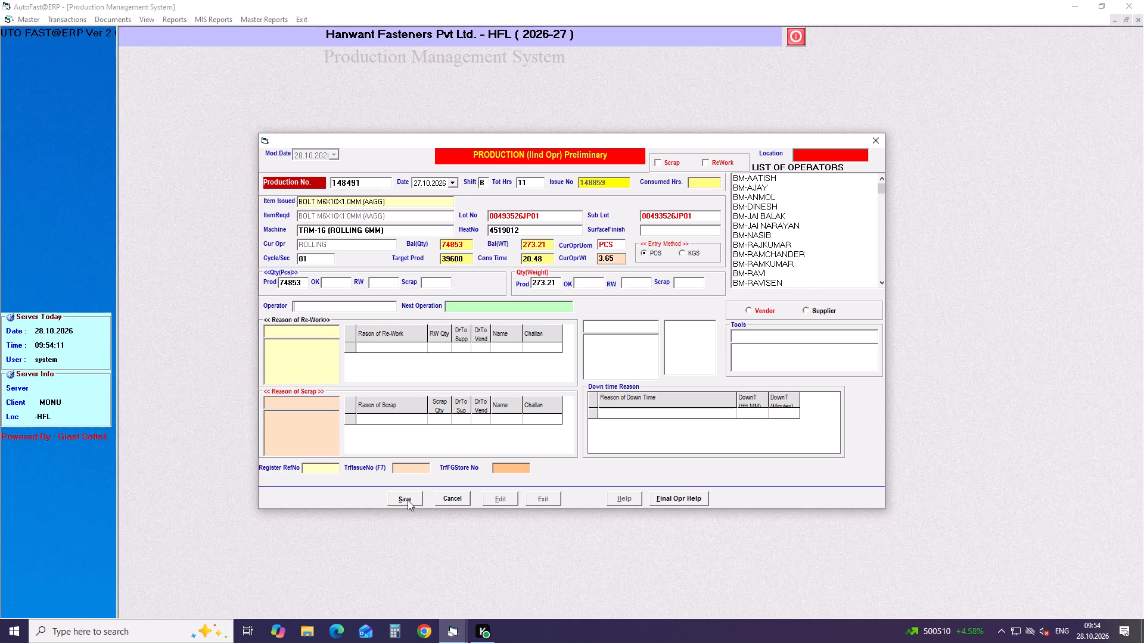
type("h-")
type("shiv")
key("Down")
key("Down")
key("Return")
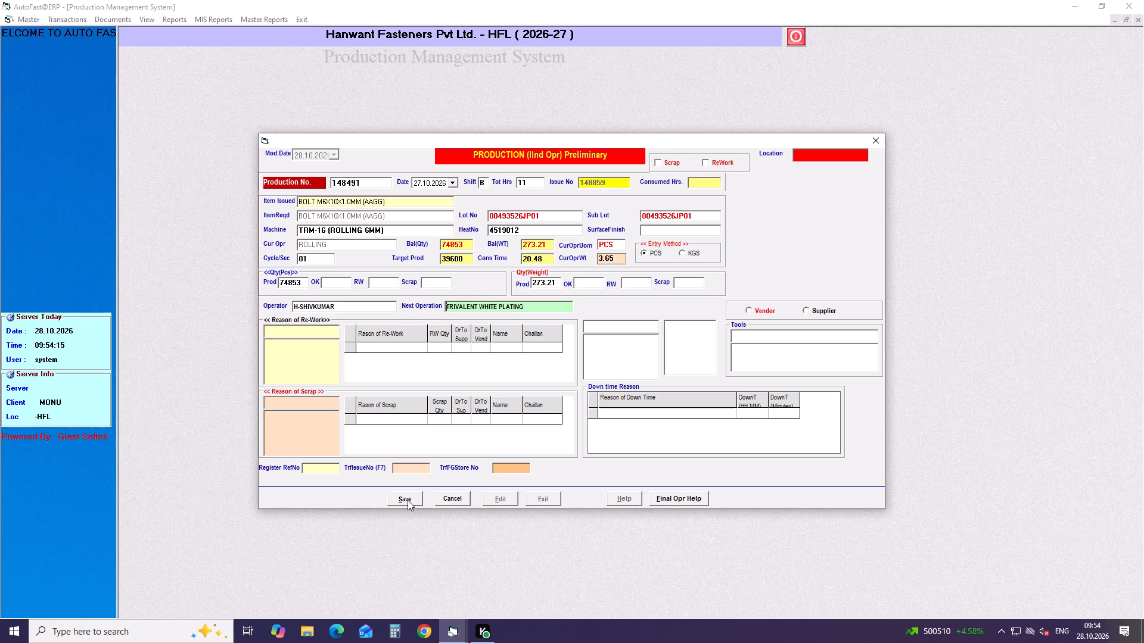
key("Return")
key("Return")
left_click(398, 501)
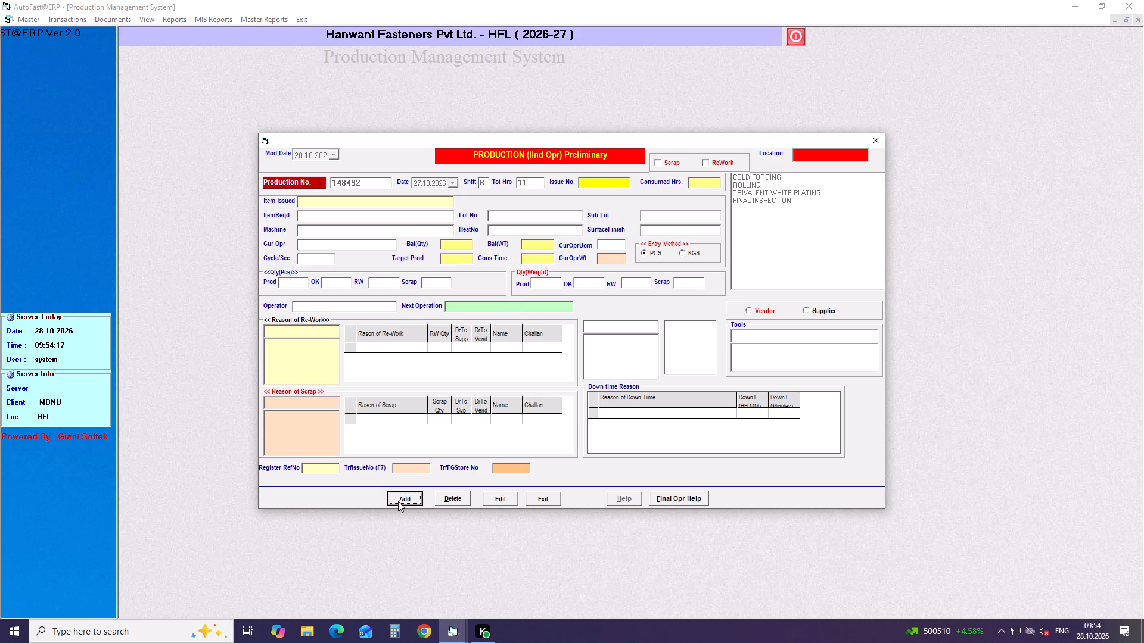
Start a production entry dated 27.10.2026, shift B, 8 total hours, and load issue number 148860 for HT INTEGRATED BUTTON SCR M6X60 on TRM-17.
key("Return")
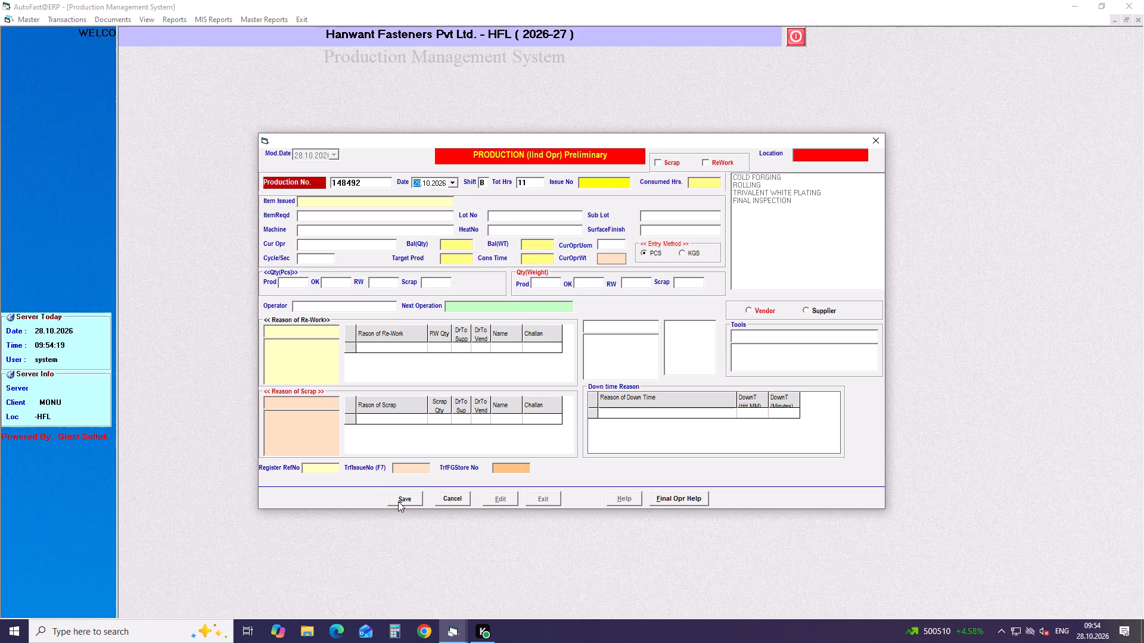
key("Down")
key("Return")
key("Return")
key("BackSpace")
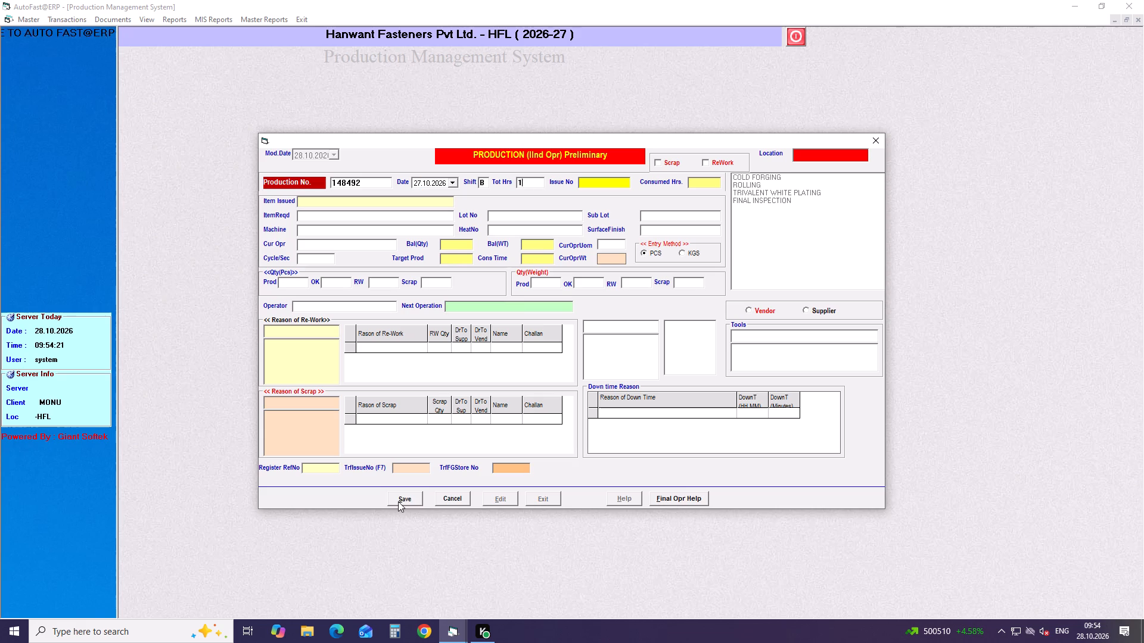
key("BackSpace")
key("BackSpace")
key("8")
key("Return")
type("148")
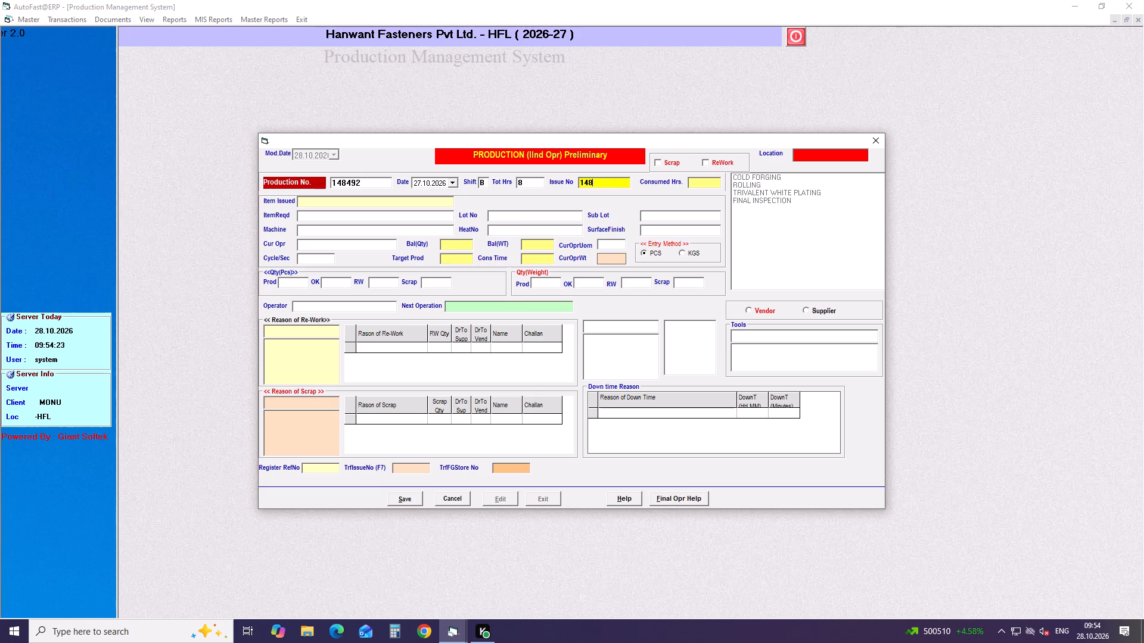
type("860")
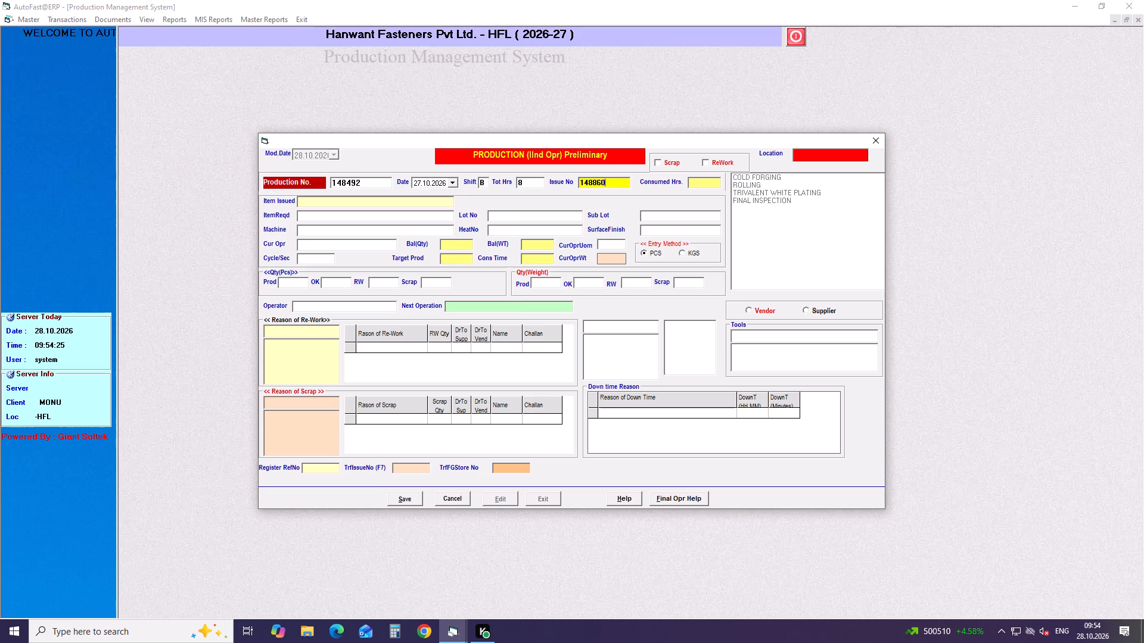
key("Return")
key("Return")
Set the cycle time to 01 second, choose operator H-ALOK, save the production entry for issue 148860, and close the preliminary production form.
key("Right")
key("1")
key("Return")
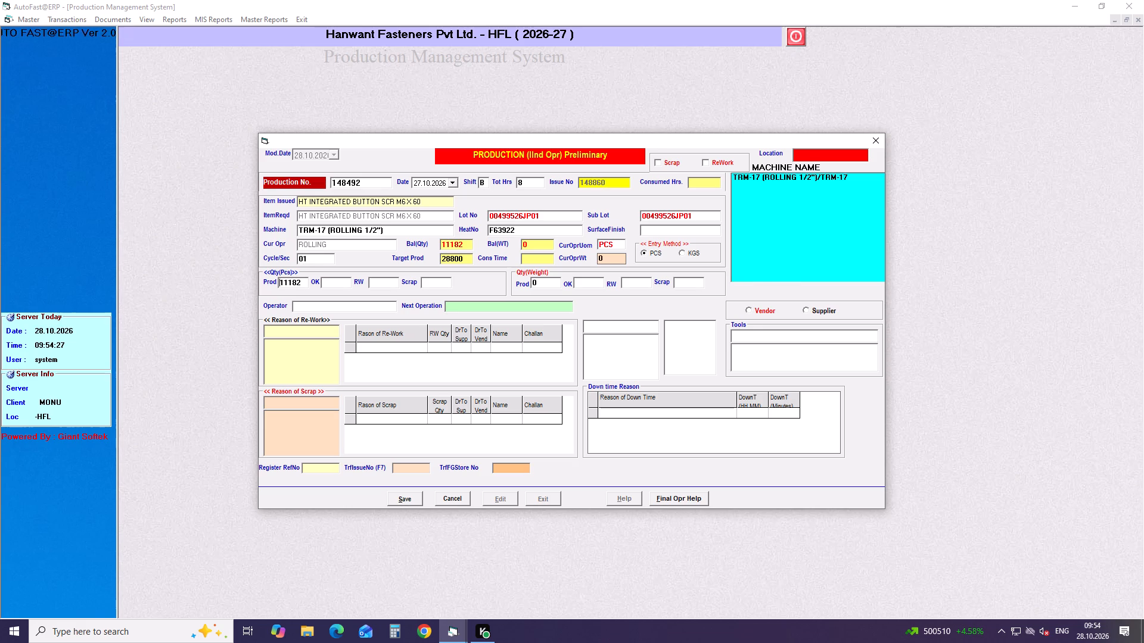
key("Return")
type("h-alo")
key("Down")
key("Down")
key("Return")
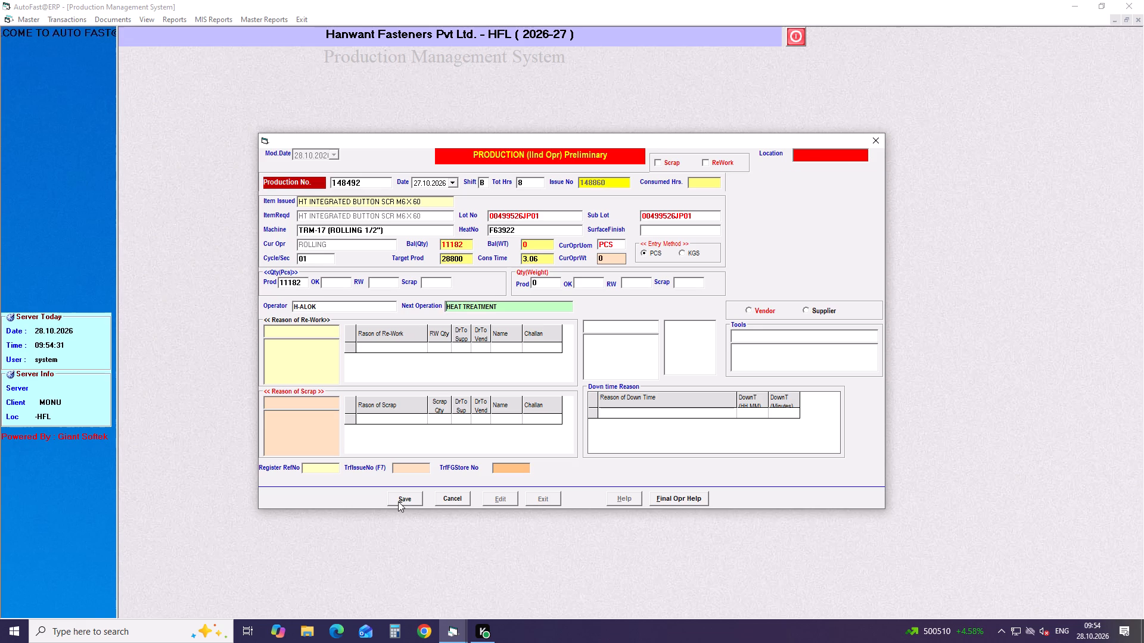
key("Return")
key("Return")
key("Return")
left_click(398, 501)
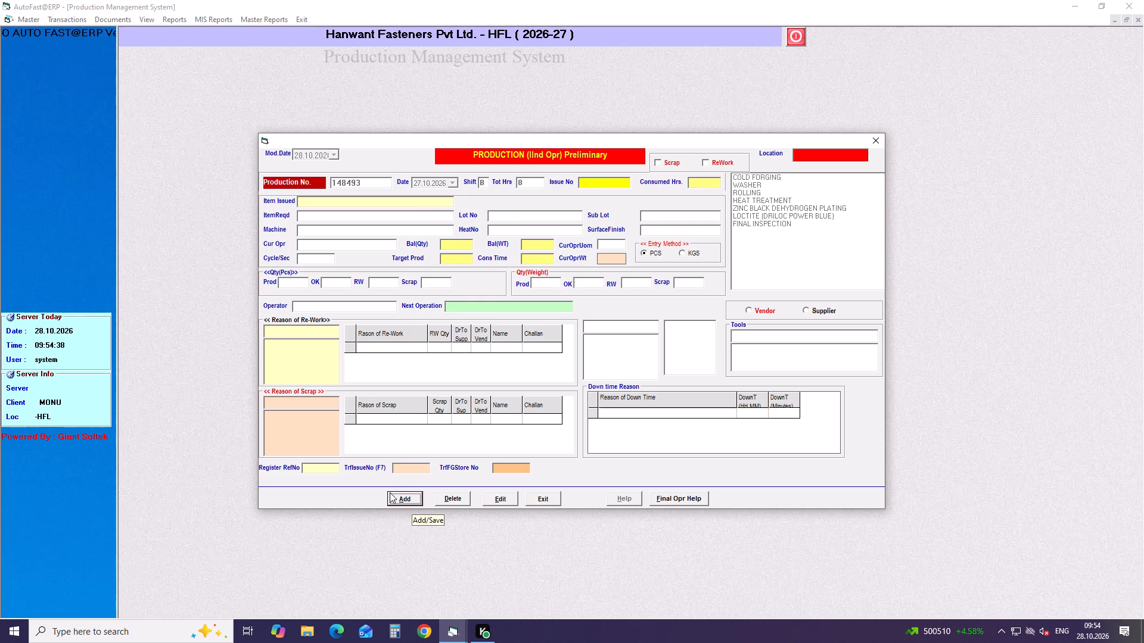
left_click(876, 139)
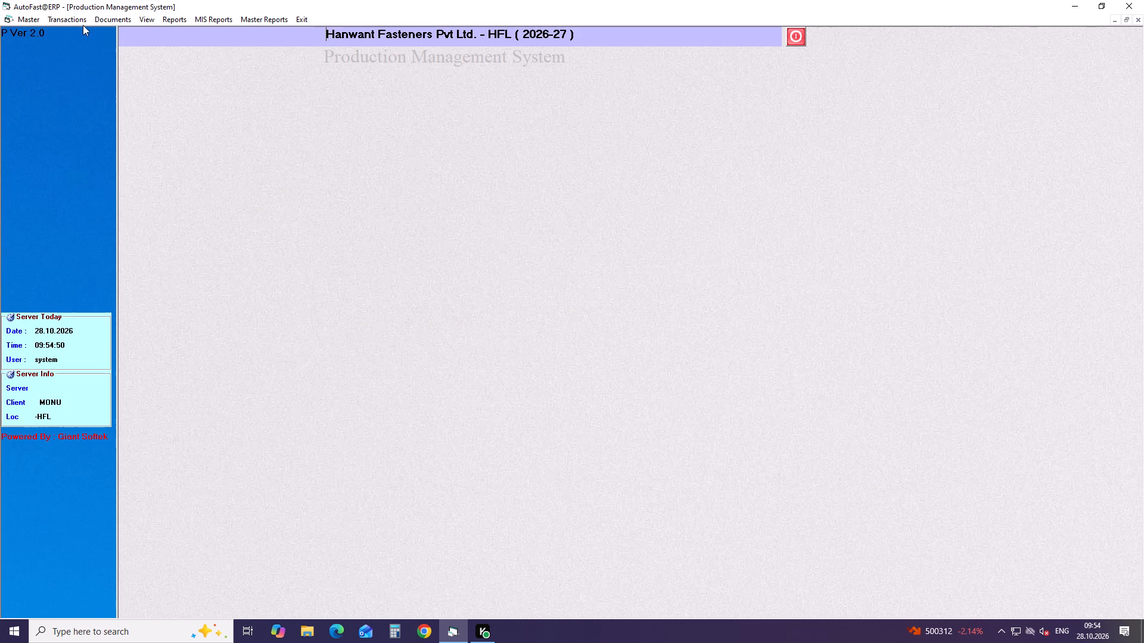
List all in-house items pending for inspection as on 28.10.2026, across all operations.
left_click(146, 19)
left_click(163, 35)
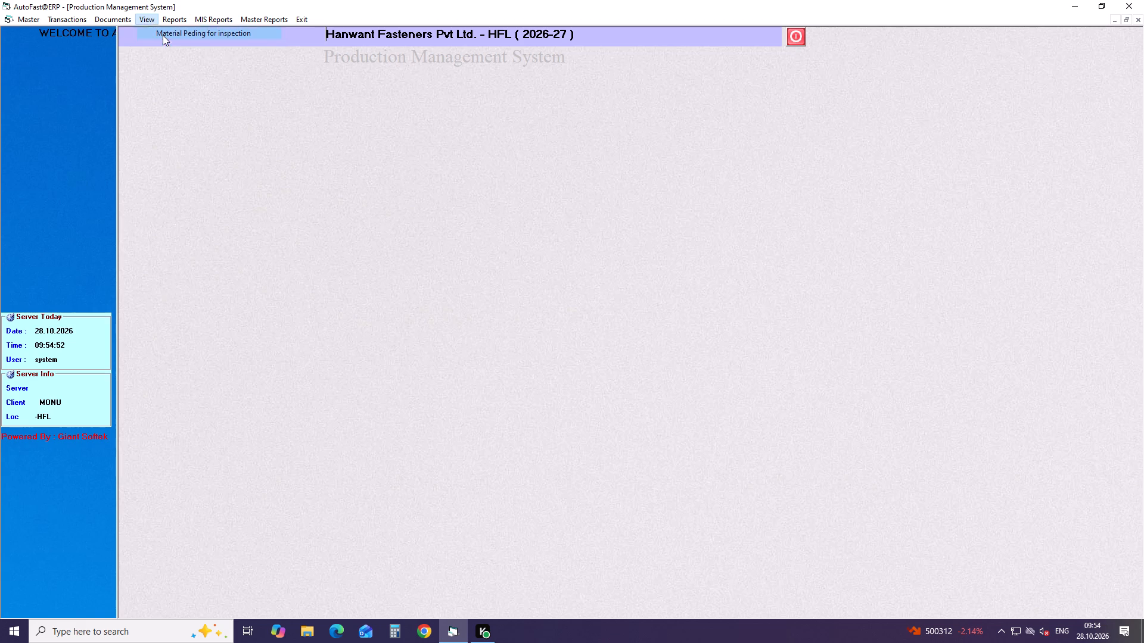
left_click(288, 240)
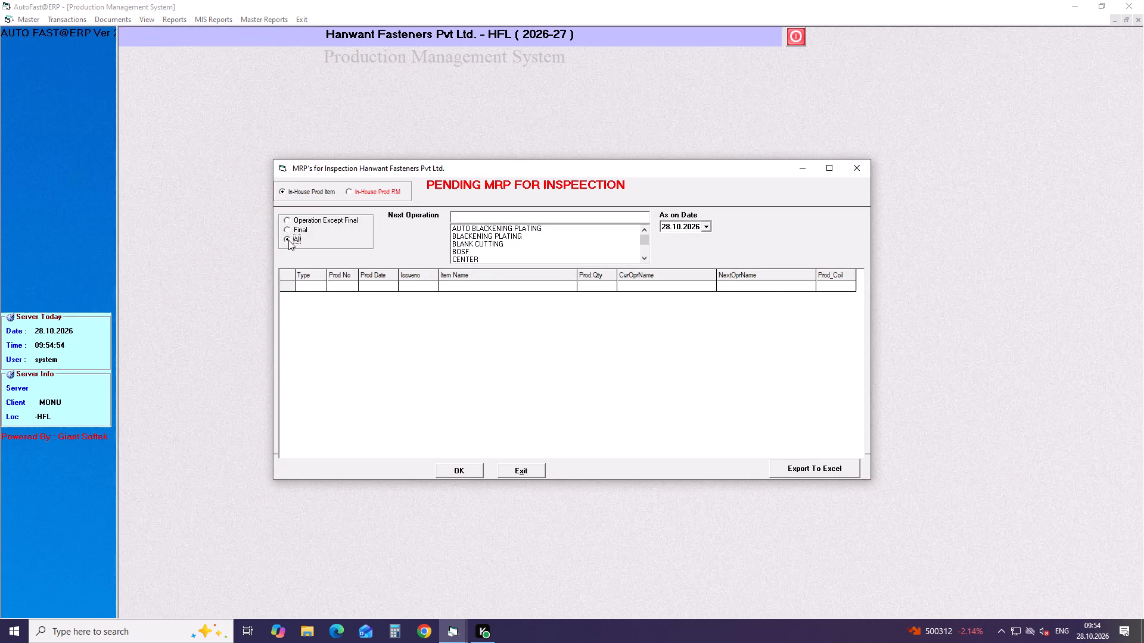
key("Return")
key("Return")
key("Return")
key("Return")
key("Return")
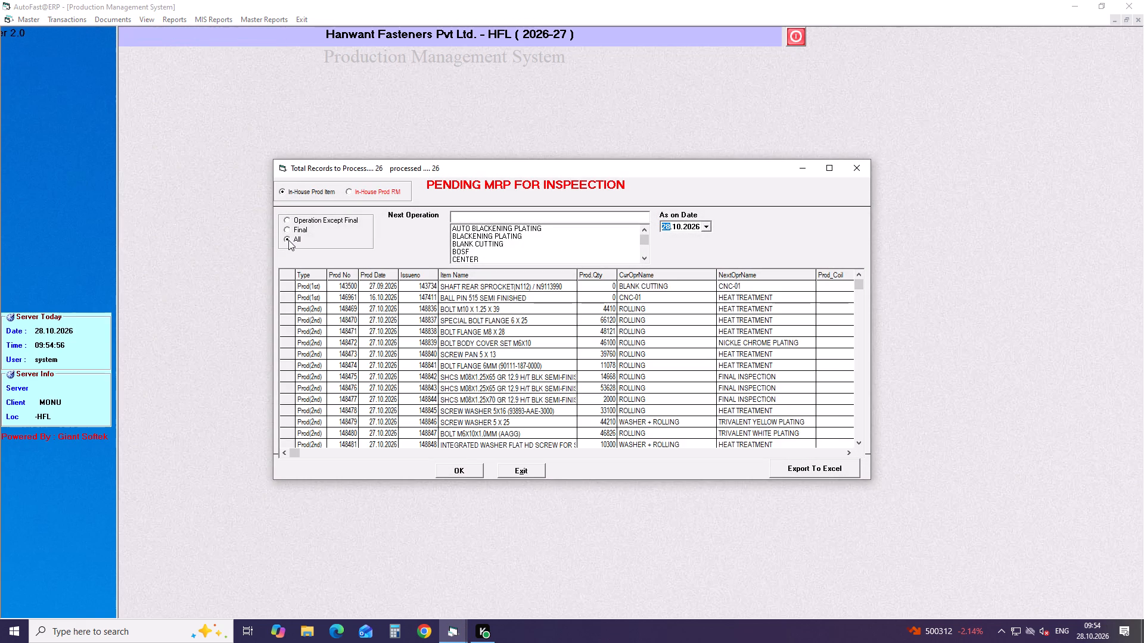
Open pending production 148469 for BOLT M10 X 1.25 X 39 and enter 0 rework and 10 scrap pieces with reason SETTING PROBLEM.
left_click(425, 307)
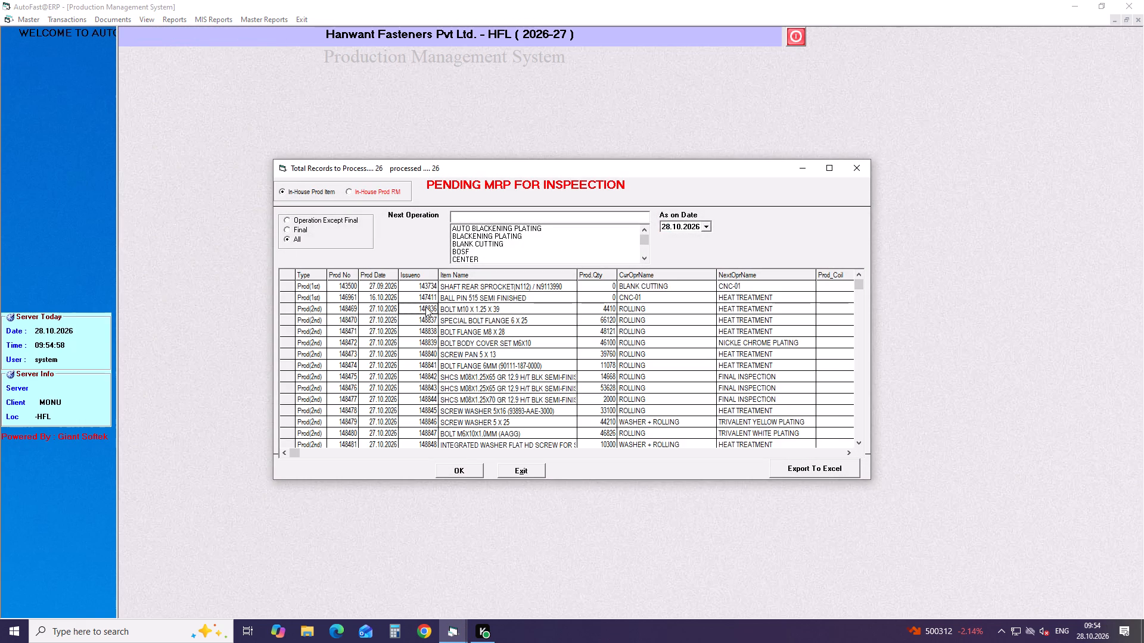
key("Return")
key("Return")
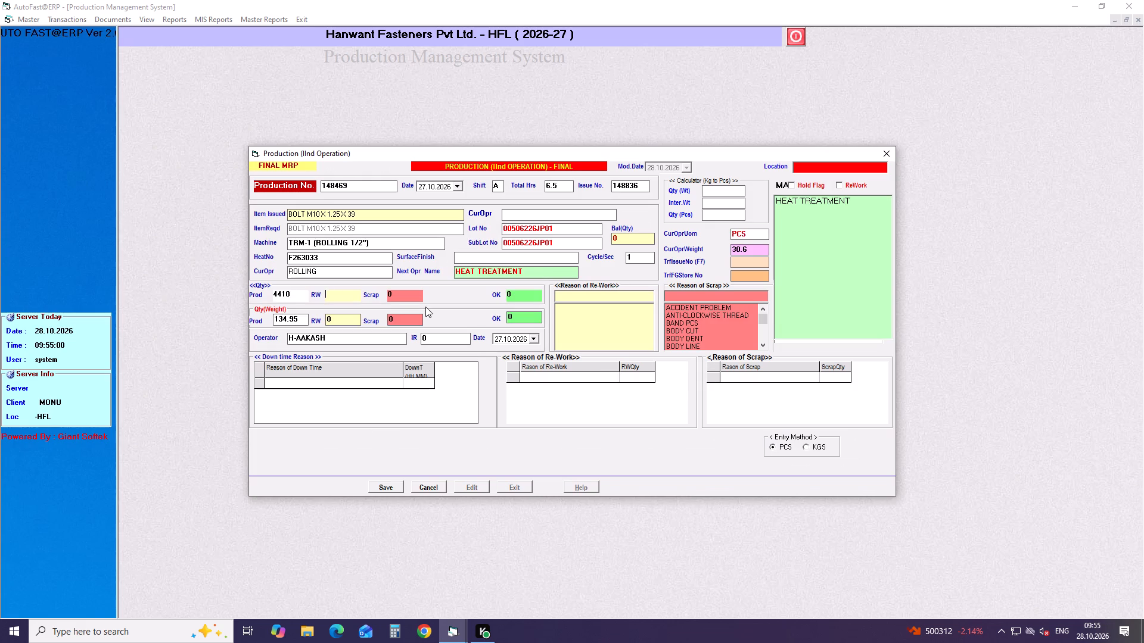
key("Return")
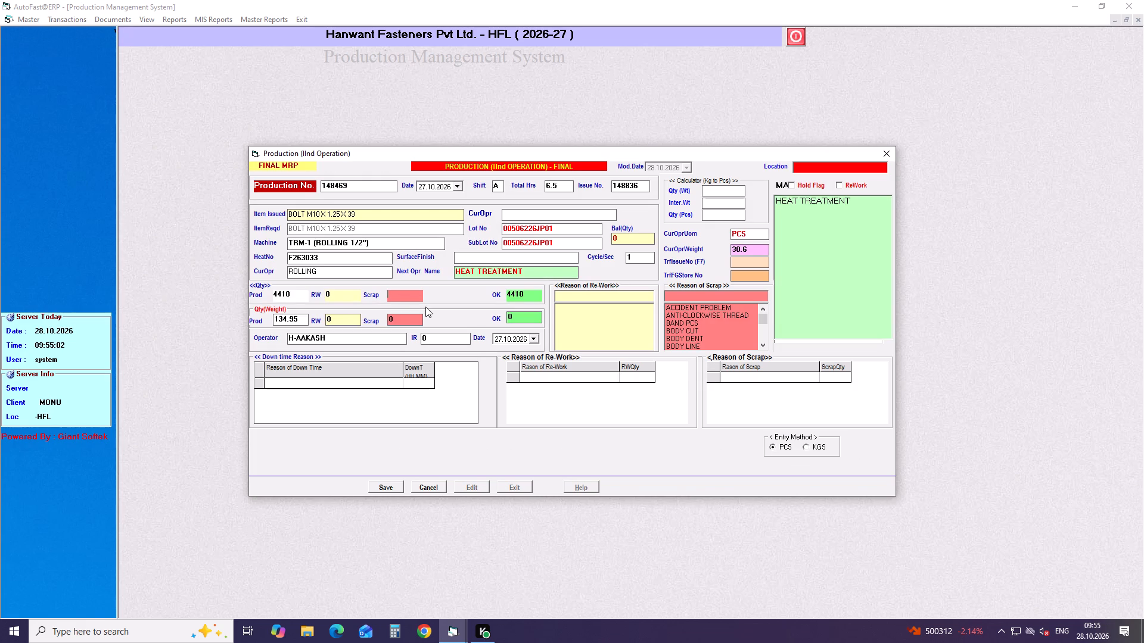
type("10")
key("Return")
type("se")
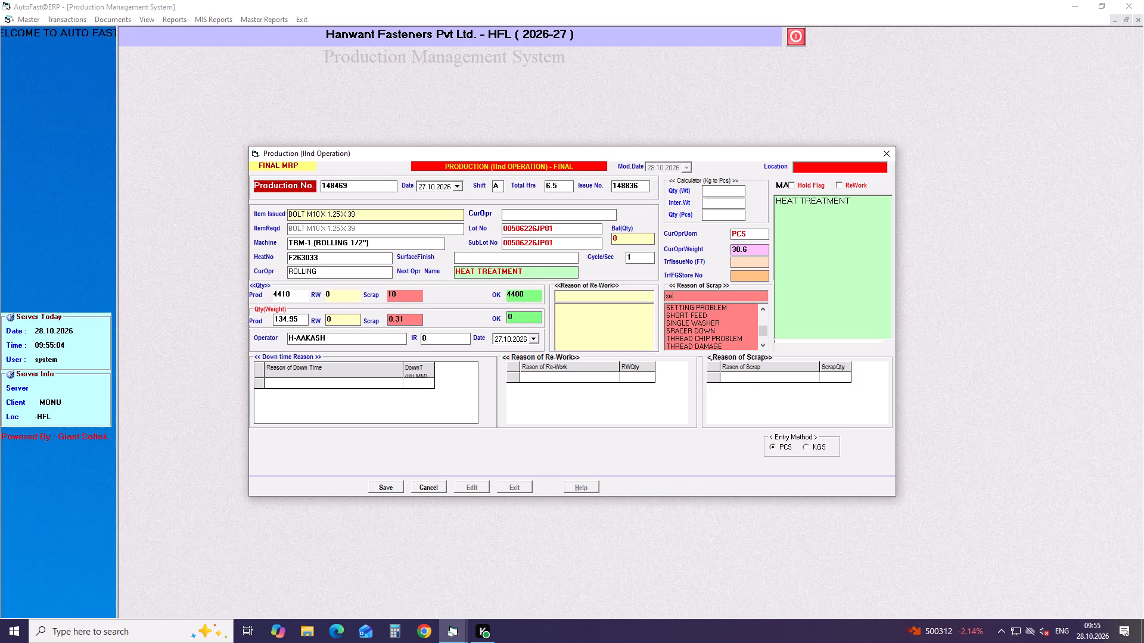
key("Down")
key("Return")
type("10")
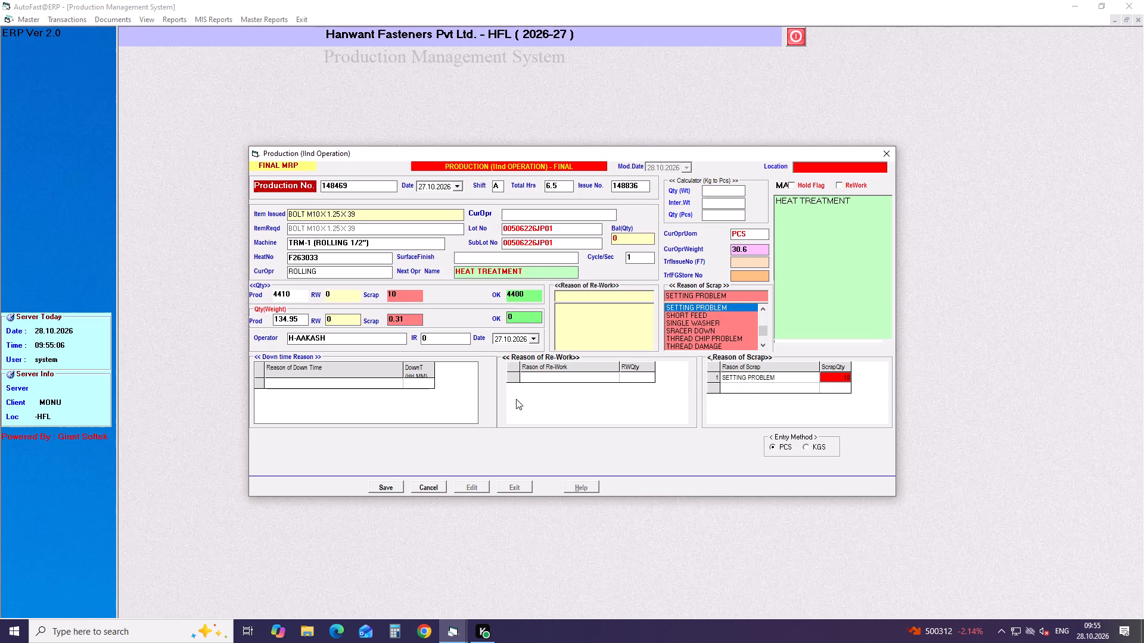
Complete the remaining fields of final production 148469 and save it.
left_click(449, 345)
left_click(449, 342)
key("Return")
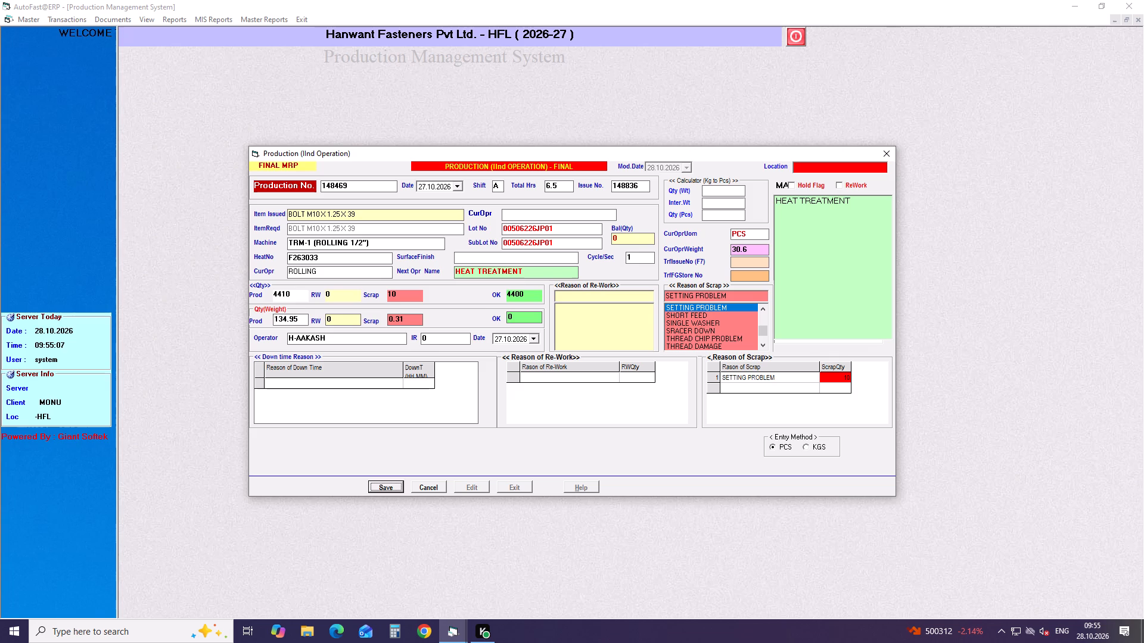
key("Return")
key("Return")
key("Return")
key("Return")
key("Return")
key("Return")
key("Return")
key("Return")
key("Return")
key("Return")
key("Return")
key("Return")
key("Return")
key("Return")
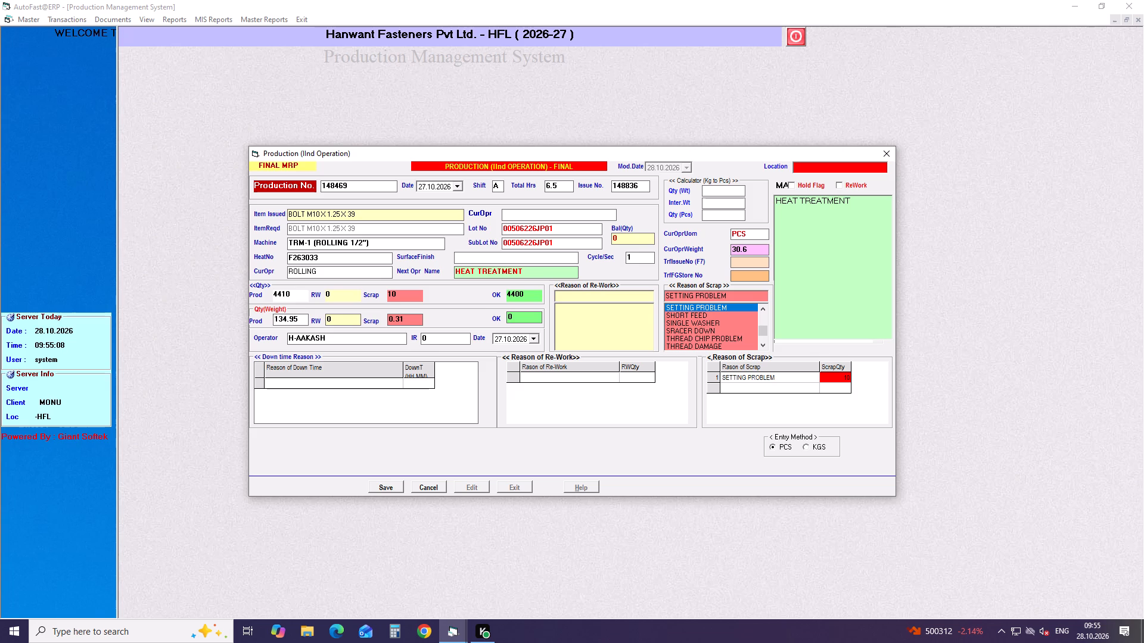
key("Return")
key("Return")
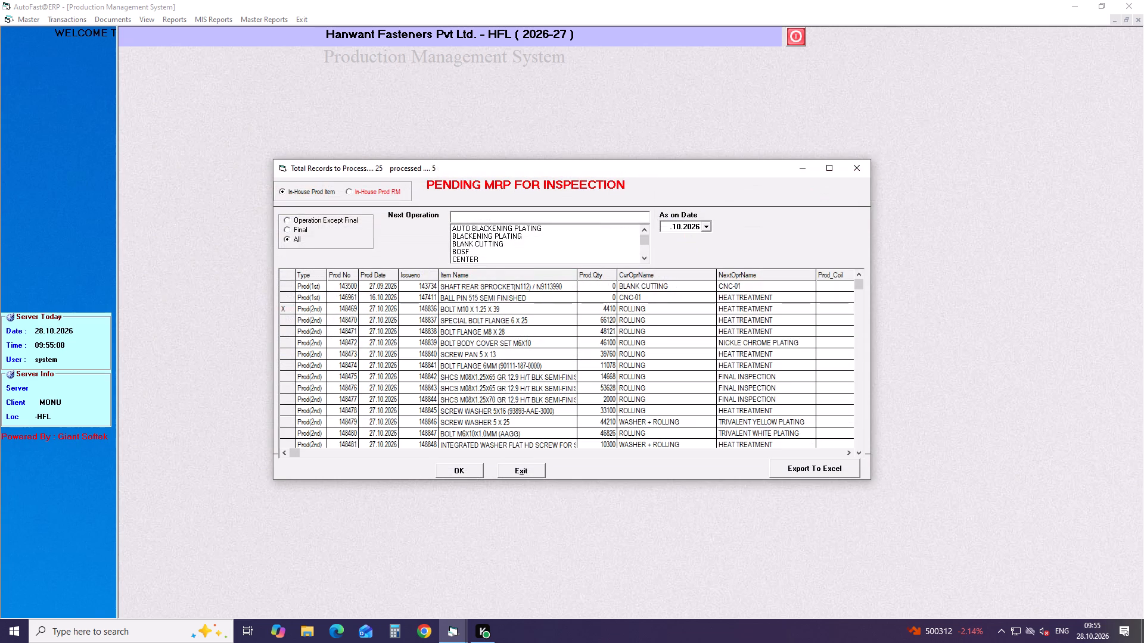
Finalize production 148471 for BOLT FLANGE M8 X 28 with 0 rework and 0 scrap, and save it.
left_click(409, 319)
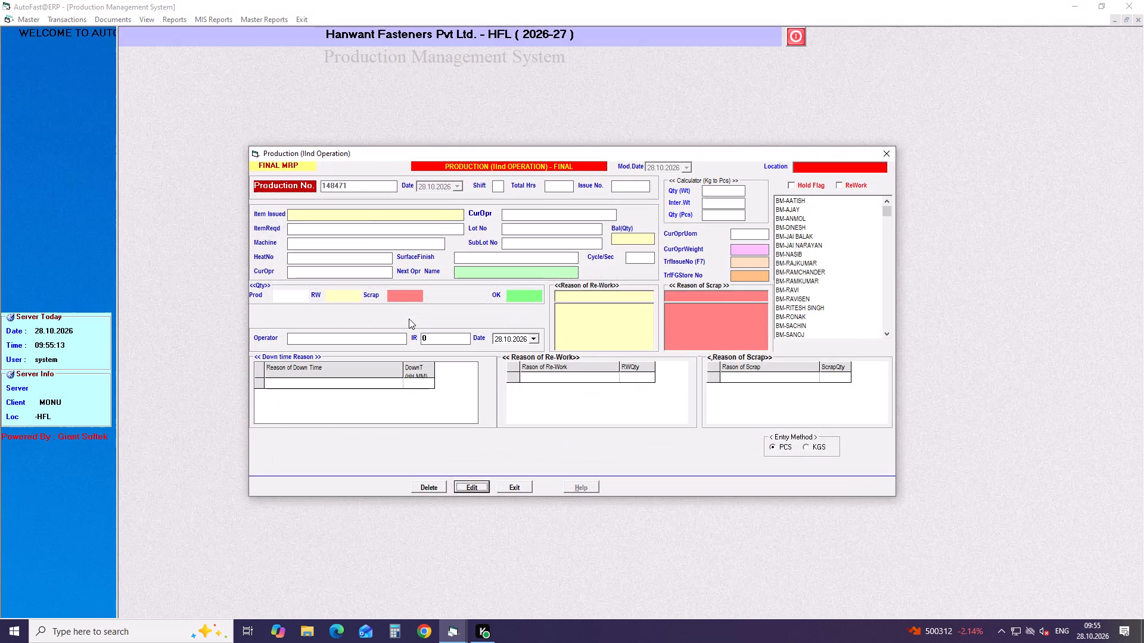
key("Return")
key("Return")
key("Return")
key("Return")
key("Return")
key("Return")
key("Return")
key("Return")
key("Return")
key("Return")
key("Return")
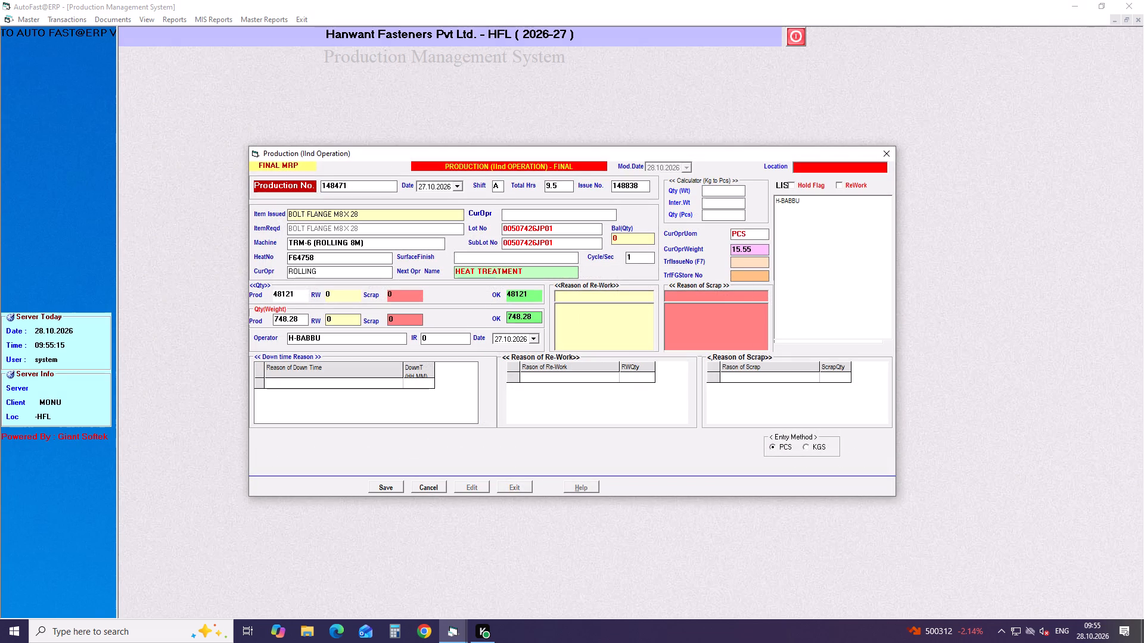
key("Return")
key("Return")
key("Return")
key("Return")
key("Return")
key("Return")
key("Return")
key("Return")
key("Return")
key("Return")
key("Return")
key("Return")
key("Return")
key("Return")
key("Return")
key("Return")
key("Return")
key("Return")
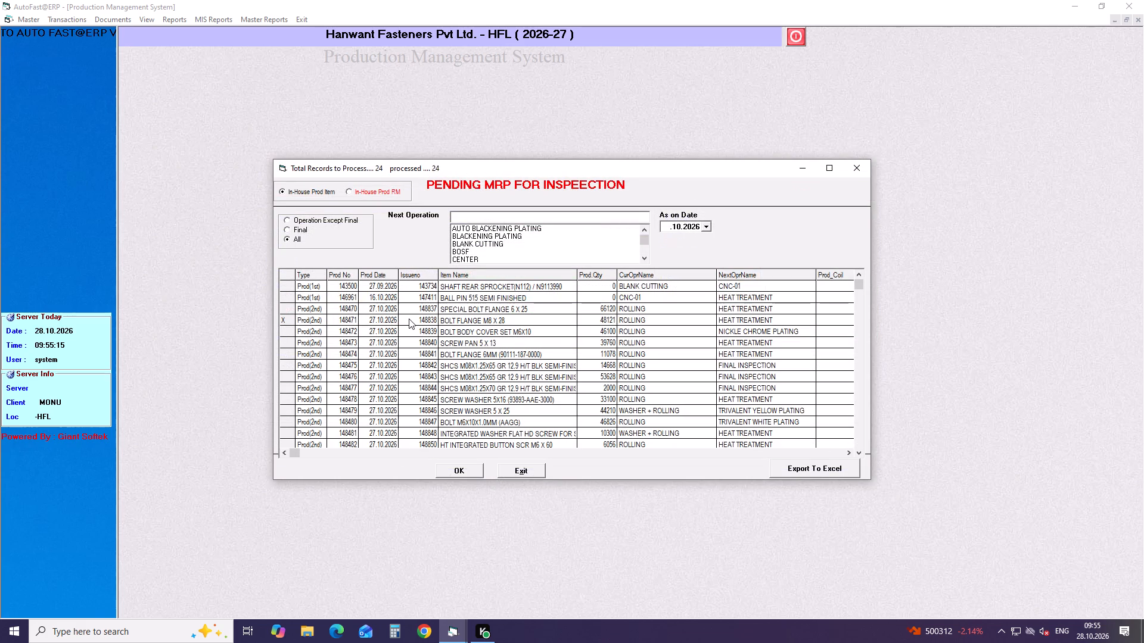
Finalize production 148472 for BOLT BODY COVER SET M6X10 with 0 rework and 0 scrap, and save it.
left_click(409, 319)
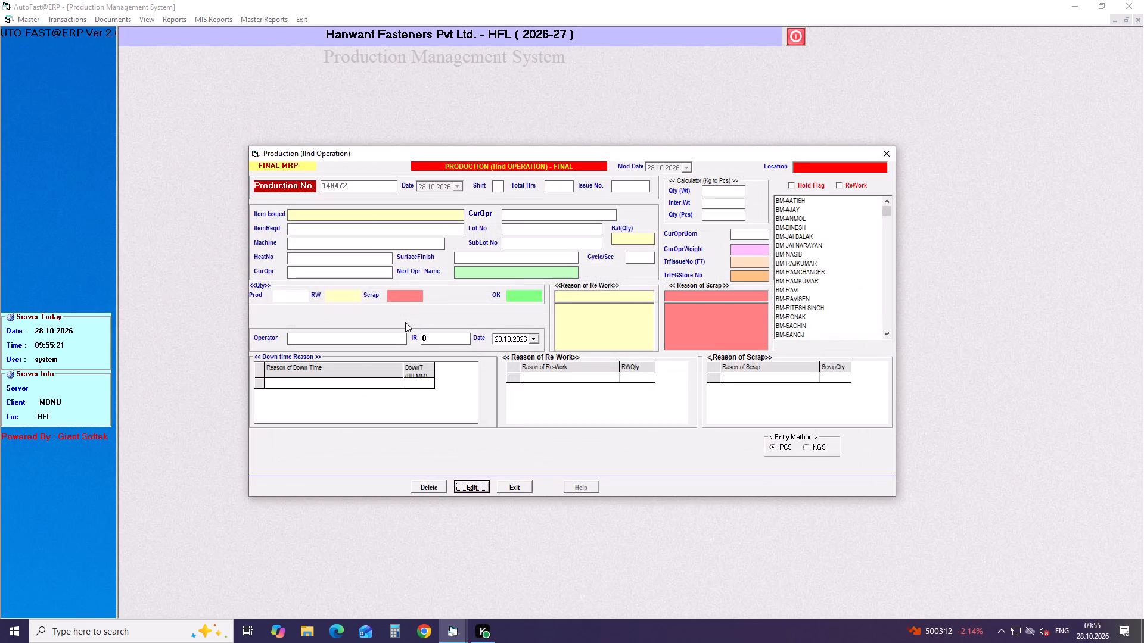
key("Return")
key("Return")
key("Return")
key("Return")
key("Return")
key("Return")
key("Return")
key("Return")
key("Return")
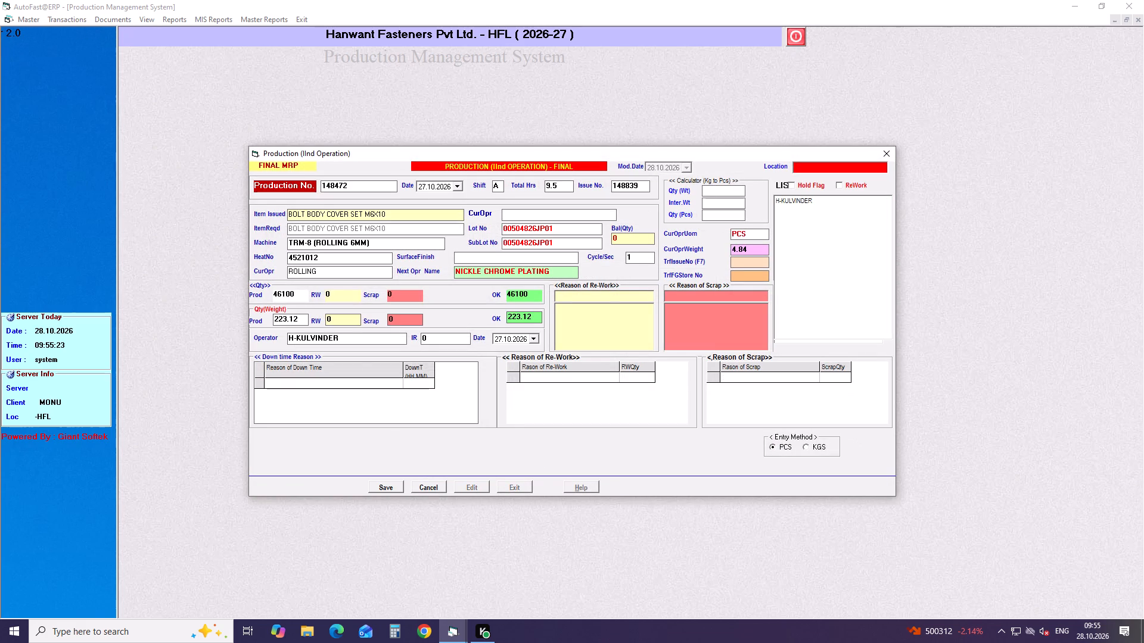
key("Return")
key("Return")
key("Return")
key("Return")
key("Return")
key("Return")
key("Return")
key("Return")
key("Return")
key("Return")
key("Return")
key("Return")
key("Return")
key("Return")
key("Return")
key("Return")
key("Return")
key("Return")
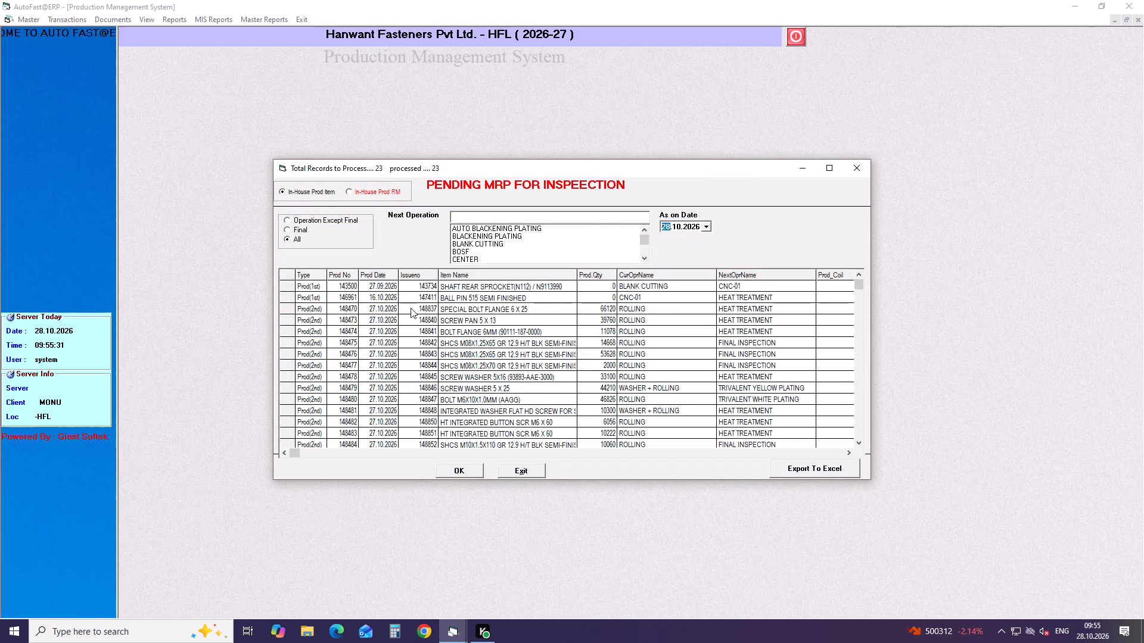
Finalize production 148470 for SPECIAL BOLT FLANGE 6 X 25 with 0 rework and 0 scrap, and save it.
left_click(411, 308)
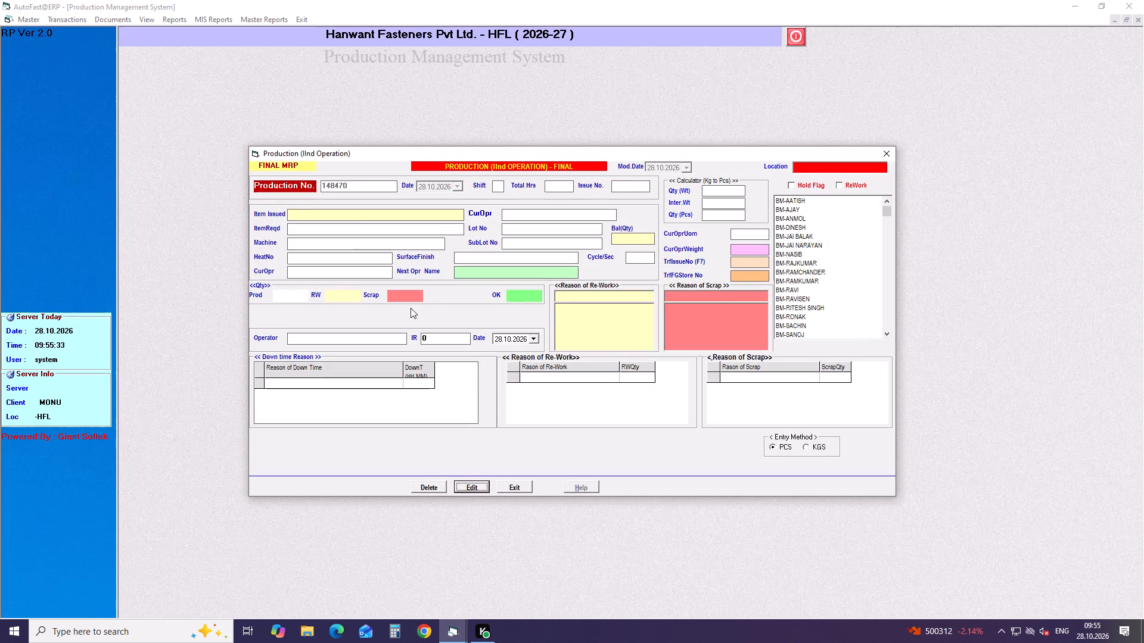
key("Return")
key("Return")
key("Return")
key("Return")
key("Return")
key("Return")
key("Return")
key("Return")
key("Return")
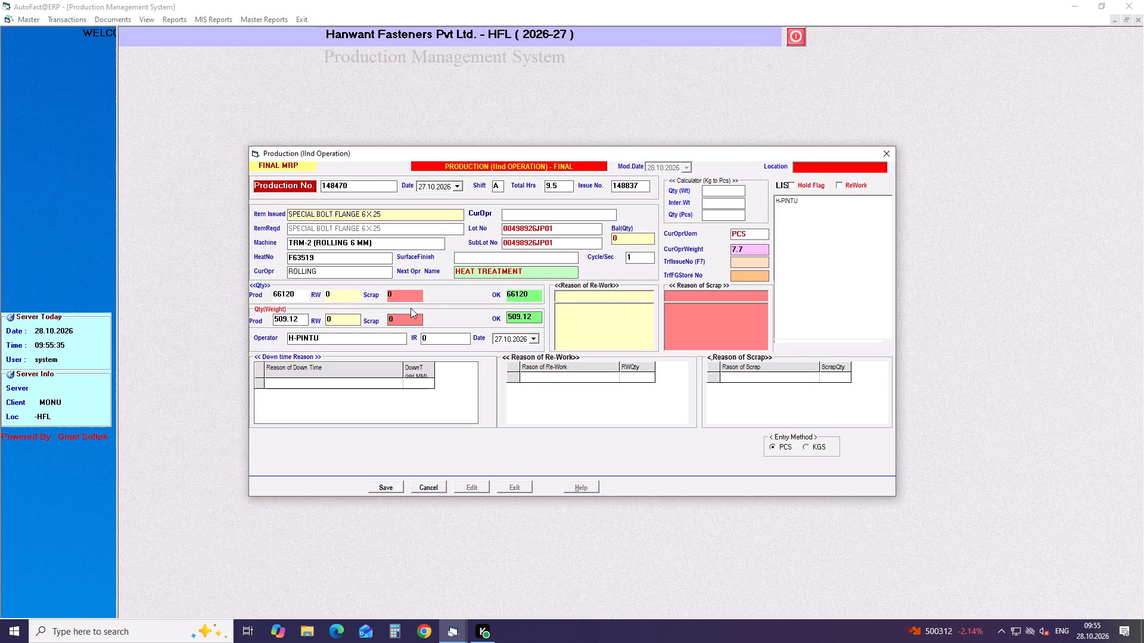
key("Return")
key("Return")
key("Return")
key("Return")
key("Return")
key("Return")
key("Return")
key("Return")
key("Return")
key("Return")
key("Return")
key("Return")
key("Return")
key("Return")
key("Return")
key("Return")
key("Return")
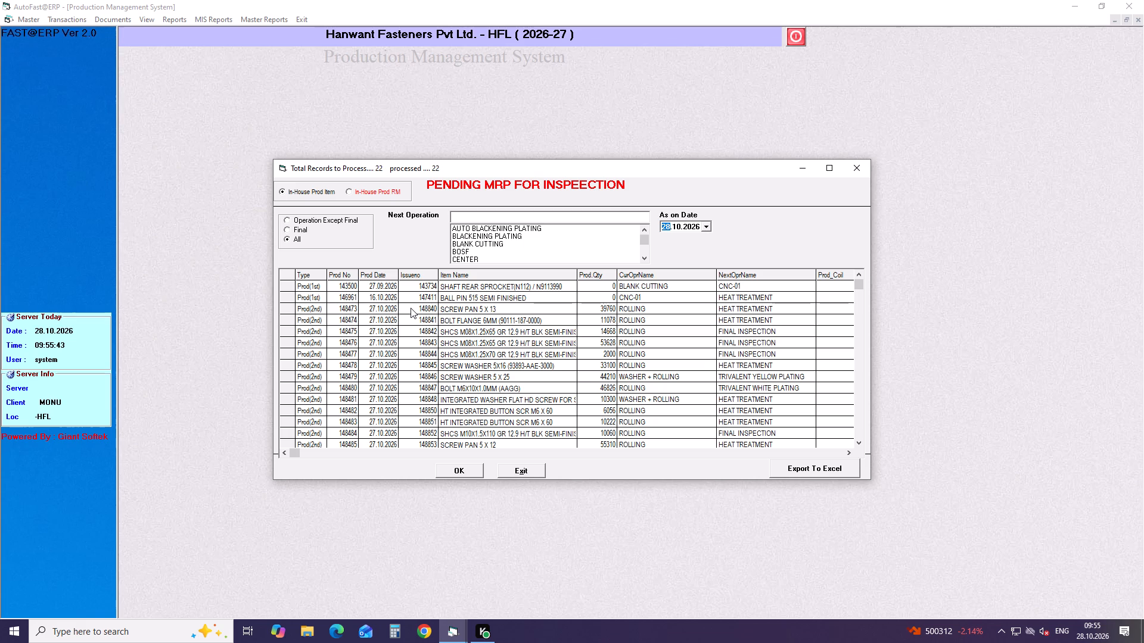
Finalize production 148473 for SCREW PAN 5 X 13 with 0 rework and 0 scrap, and save it.
left_click(411, 308)
key("Return")
key("Return")
key("Return")
key("Return")
key("Return")
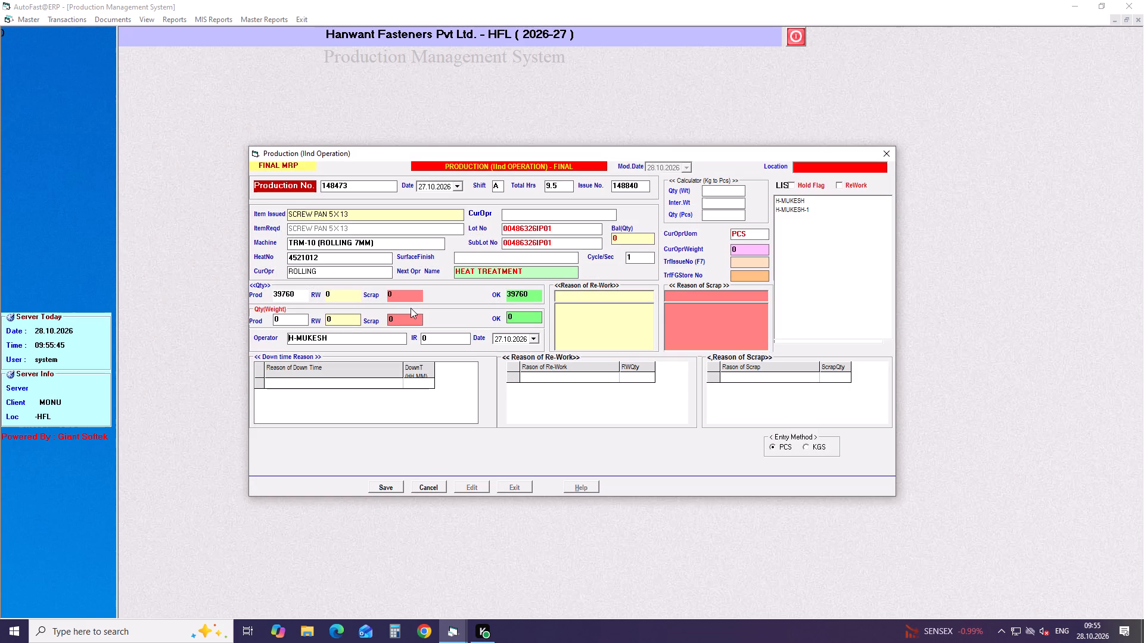
key("Return")
key("Return")
key("Return")
key("Return")
key("Return")
key("Return")
key("Return")
key("Return")
key("Return")
key("Return")
key("Return")
key("Return")
key("Return")
key("Return")
key("Return")
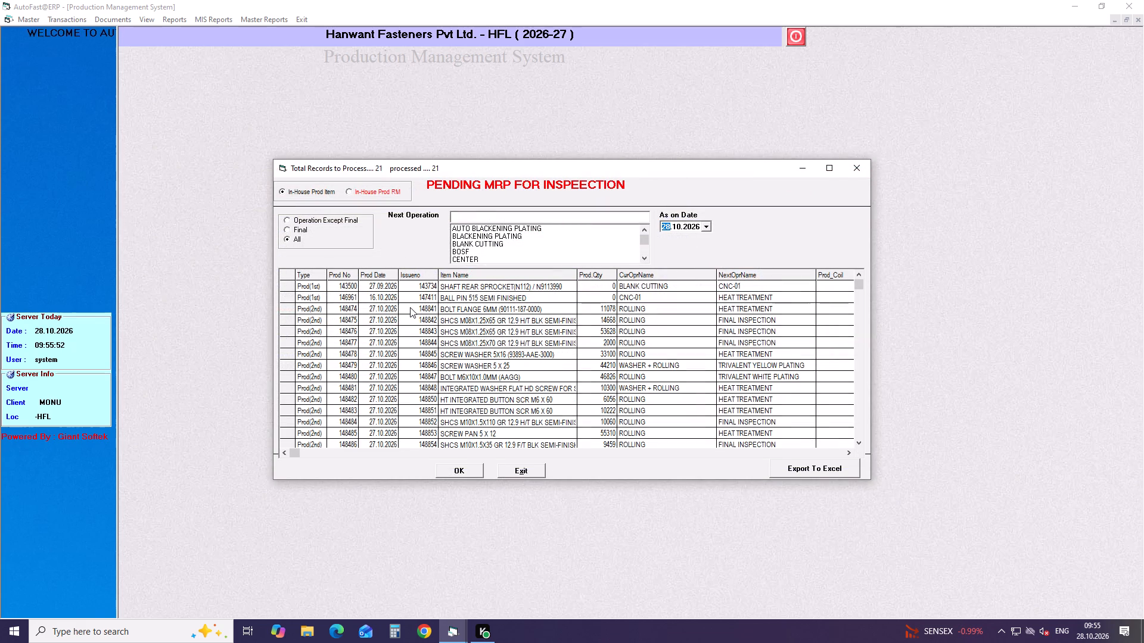
left_click(410, 307)
key("Return")
key("Return")
key("Return")
key("Return")
key("Return")
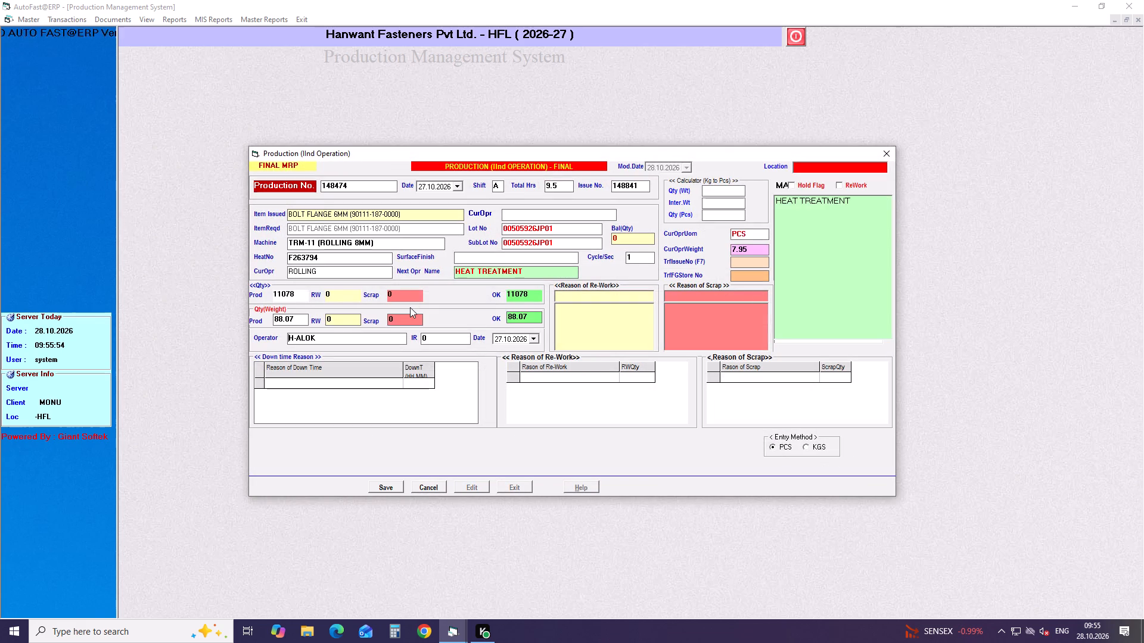
key("Return")
key("Return")
key("Return")
key("Return")
key("Return")
key("Return")
key("Return")
key("Return")
key("Return")
key("Return")
key("Return")
key("Return")
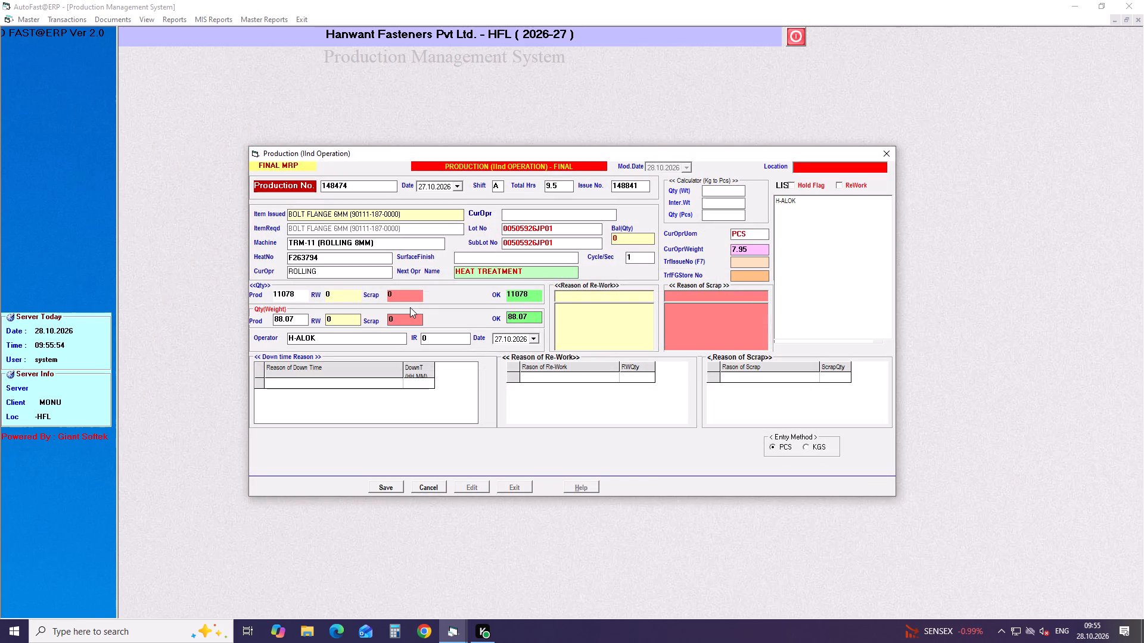
key("Return")
key("Return")
key("Return")
key("Return")
key("Return")
key("Return")
key("Return")
key("Return")
key("Return")
key("Return")
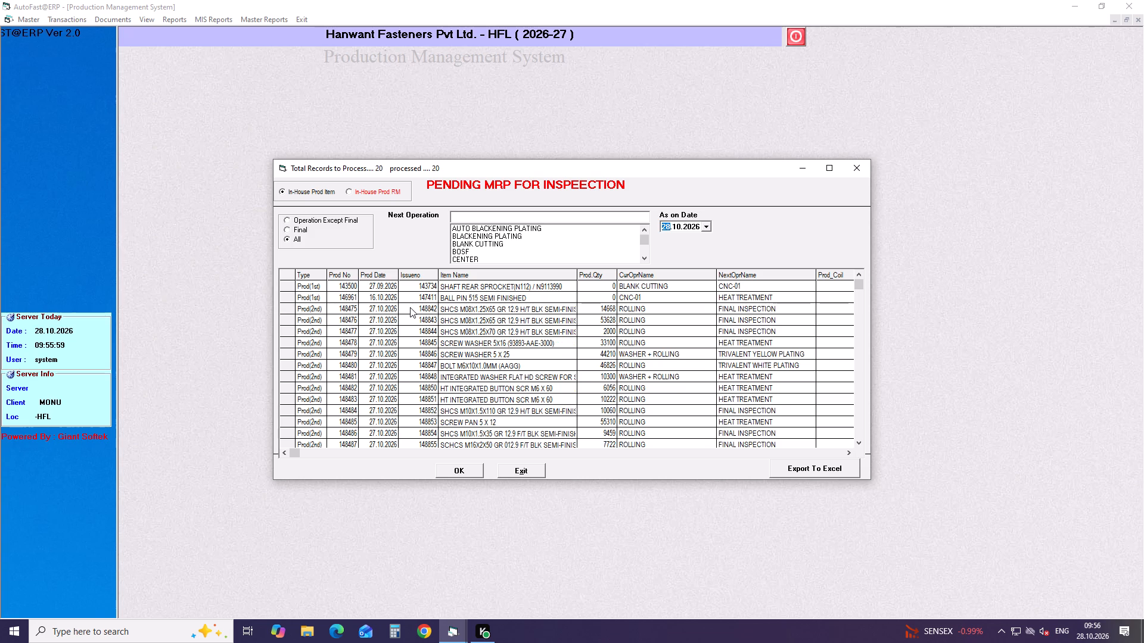
Open pending production 148475 for SHCS M08X1.25X65 and enter 0 rework and 5 scrap pieces with reason SETTING PROBLEM.
left_click(410, 307)
key("Return")
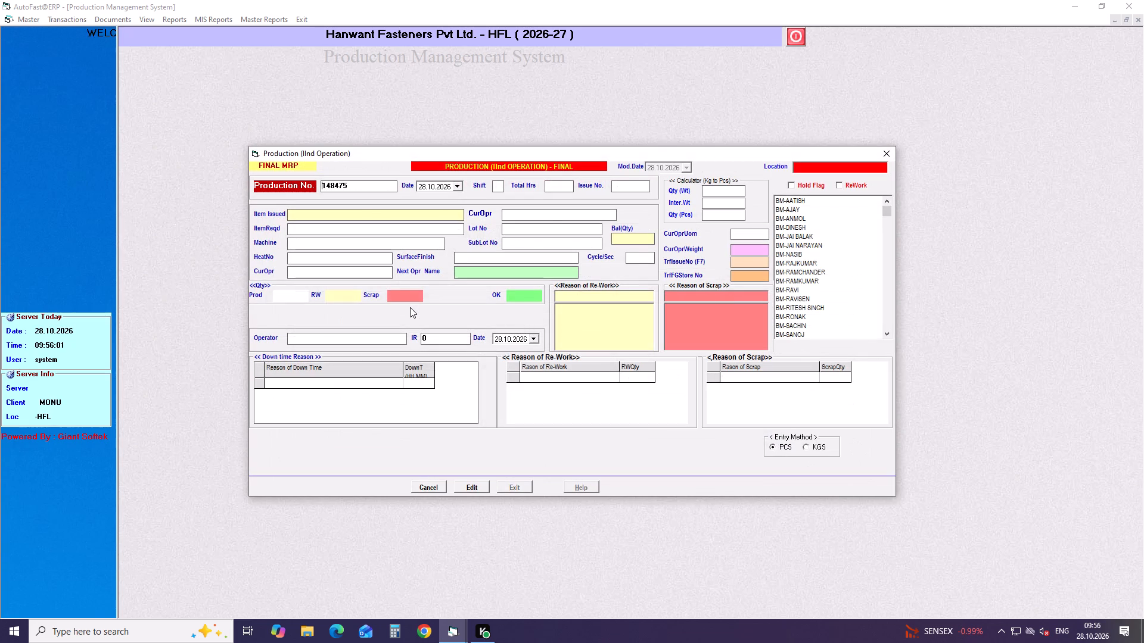
key("Return")
key("Return")
key("5")
key("Return")
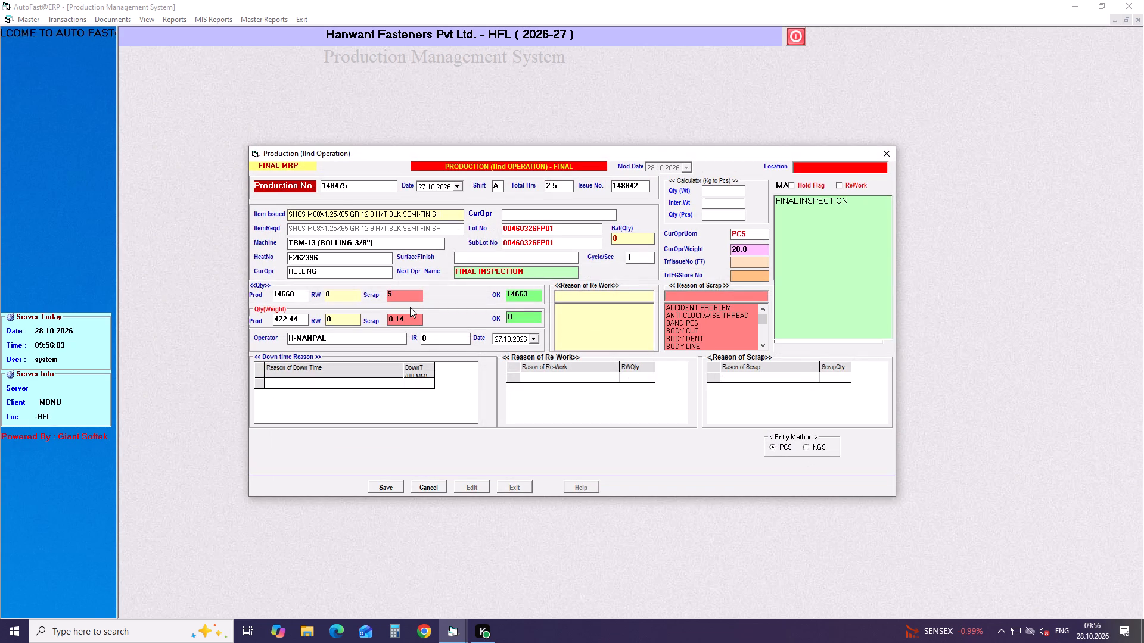
type("se")
key("Down")
key("Return")
key("5")
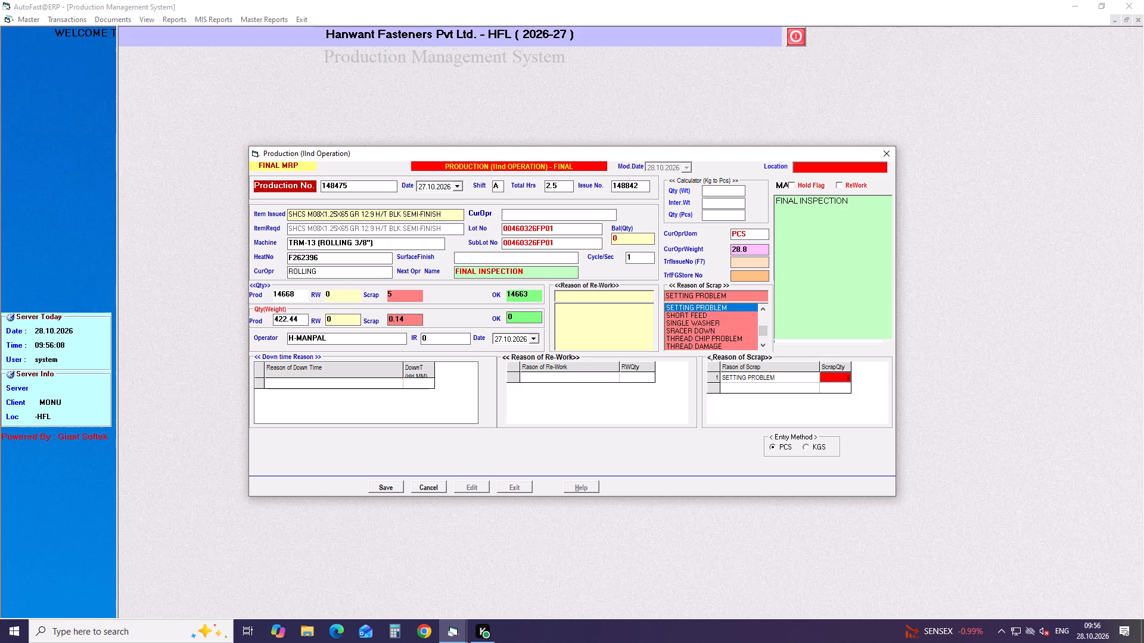
key("Return")
Complete the remaining fields of final production 148475 and save it.
left_click(461, 339)
key("Return")
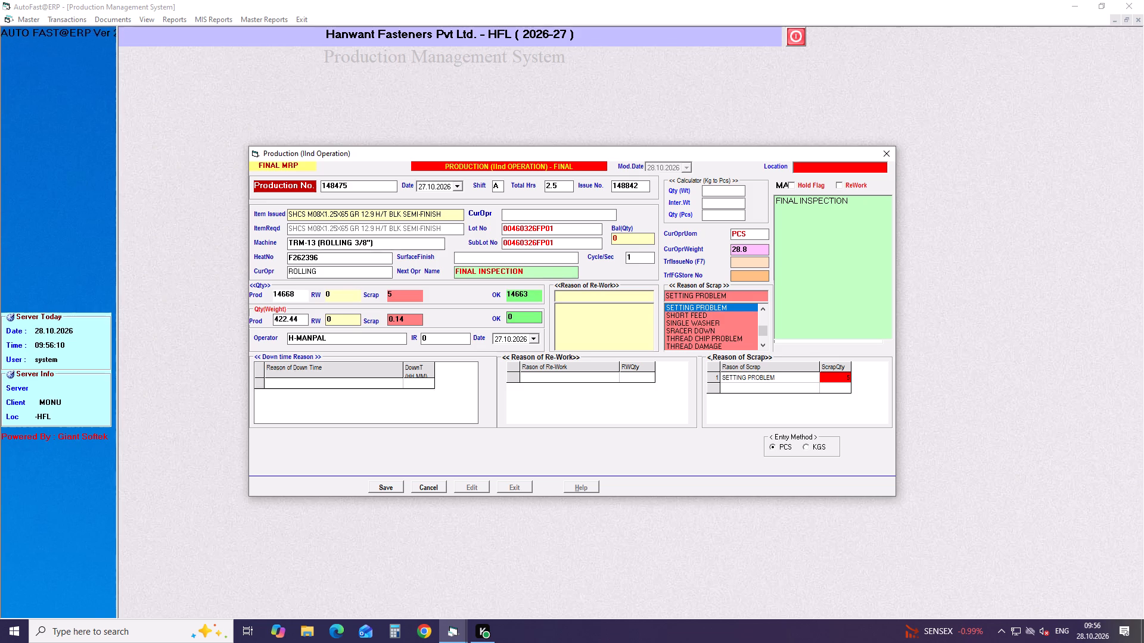
key("Return")
key("Return")
key("Return")
key("Return")
key("Return")
key("Return")
key("Return")
key("Return")
key("Return")
key("Return")
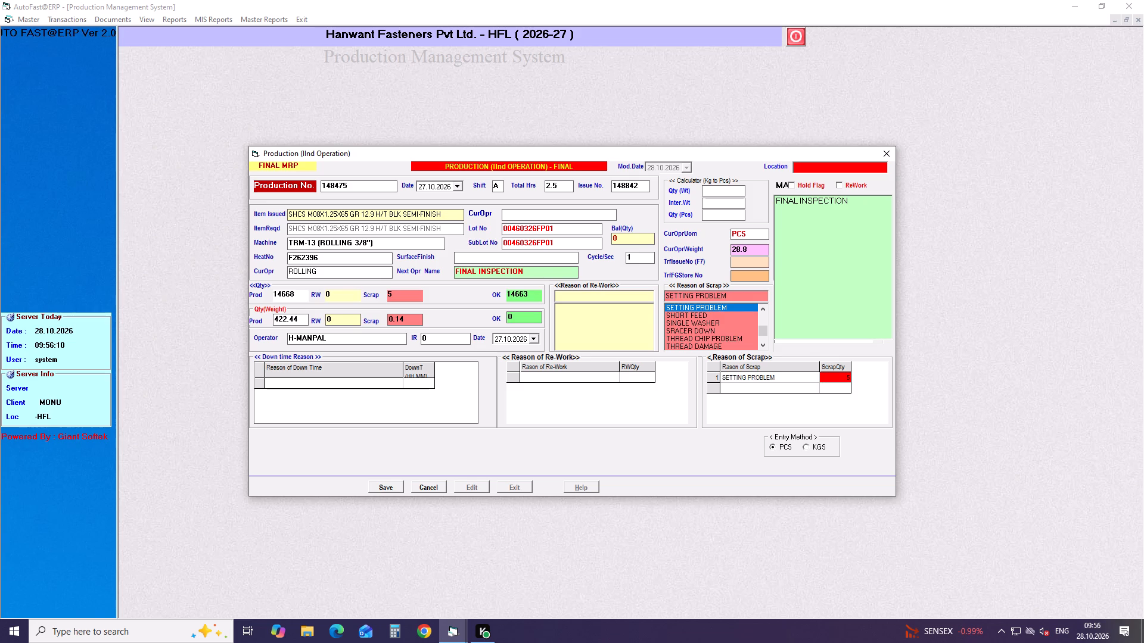
key("Return")
key("Return")
key("Return")
key("Return")
key("Return")
key("Return")
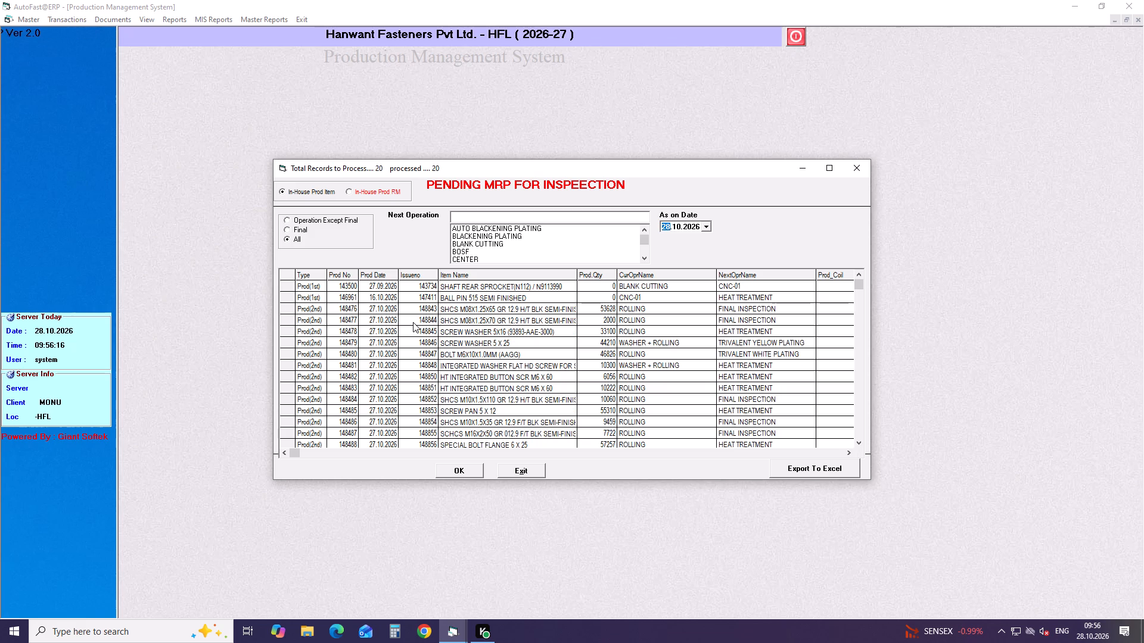
Finalize production 148476 for SHCS M08X1.25X65 GR 12.9 with 0 rework and 0 scrap, and save it.
left_click(414, 310)
key("Return")
key("Return")
key("Return")
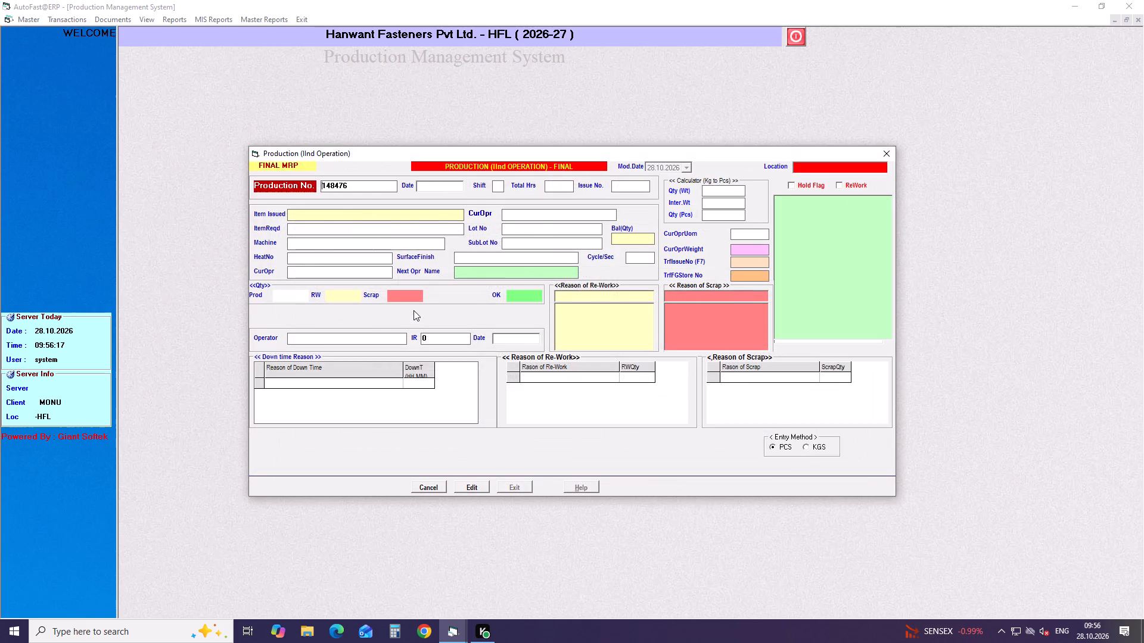
key("Return")
key("Return")
key("Return")
key("Return")
key("Return")
key("Return")
key("Return")
key("Return")
key("Return")
key("Return")
key("Return")
key("Return")
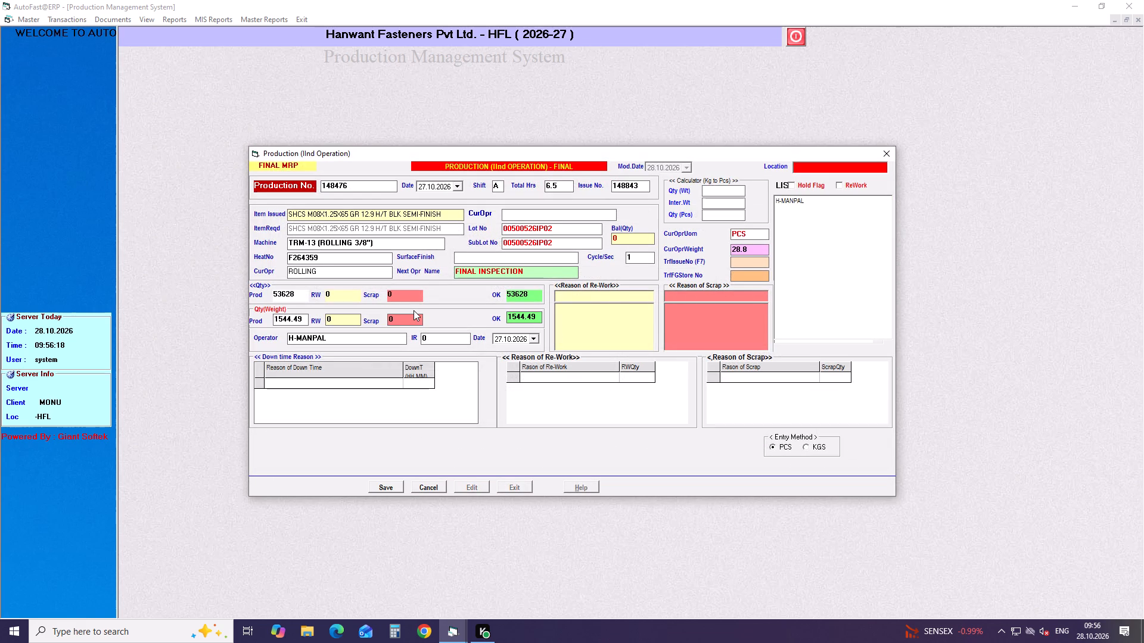
key("Return")
key("Return")
key("Return")
key("Return")
key("Return")
key("Return")
key("Return")
key("Return")
key("Return")
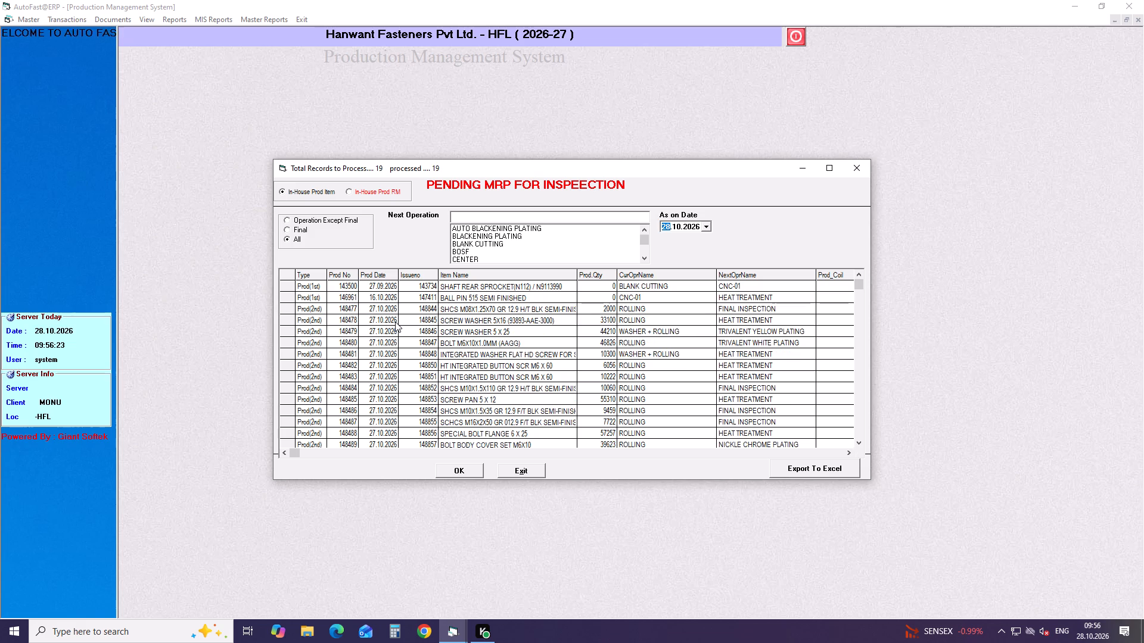
Finalize production 148477 for SHCS M08X1.25X70 GR 12.9 with 0 rework and 0 scrap, and save it.
left_click(398, 308)
key("Return")
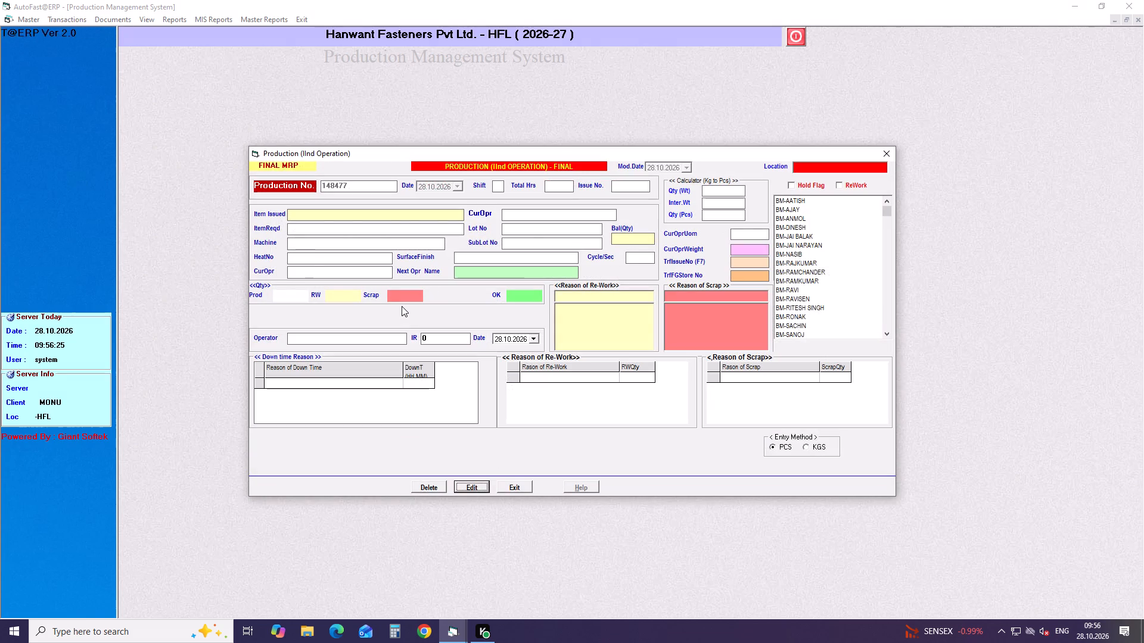
key("Return")
key("Return")
key("Return")
key("Return")
key("Return")
key("Return")
key("Return")
key("Return")
key("Return")
key("Return")
key("Return")
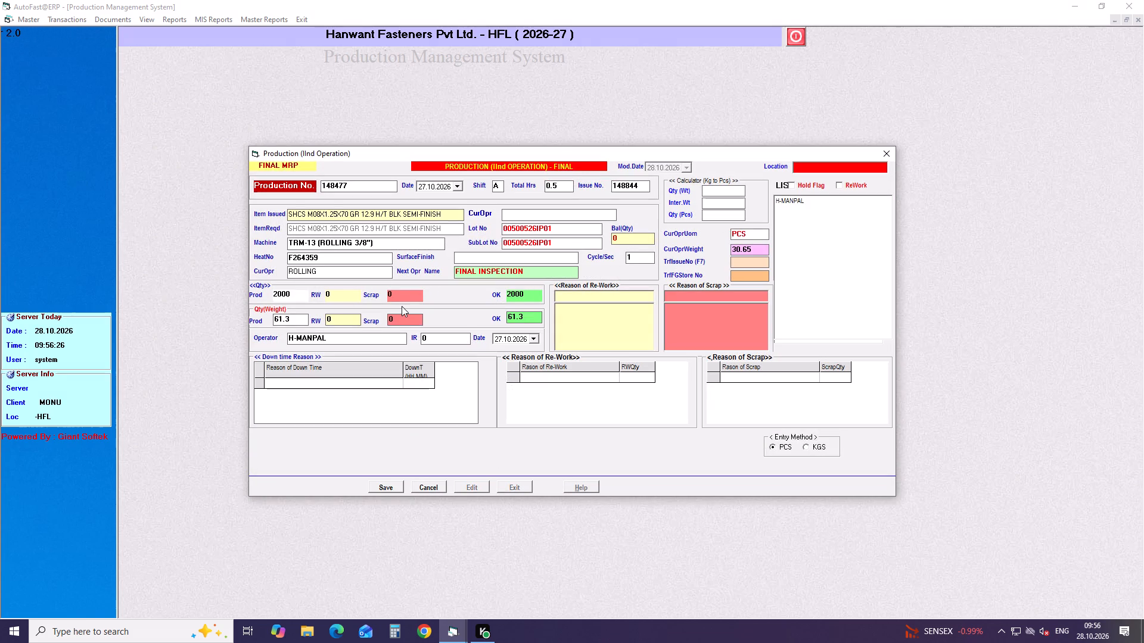
key("Return")
key("Return")
key("Return")
key("Return")
key("Return")
key("Return")
key("Return")
key("Return")
key("Return")
key("Return")
key("Return")
key("Return")
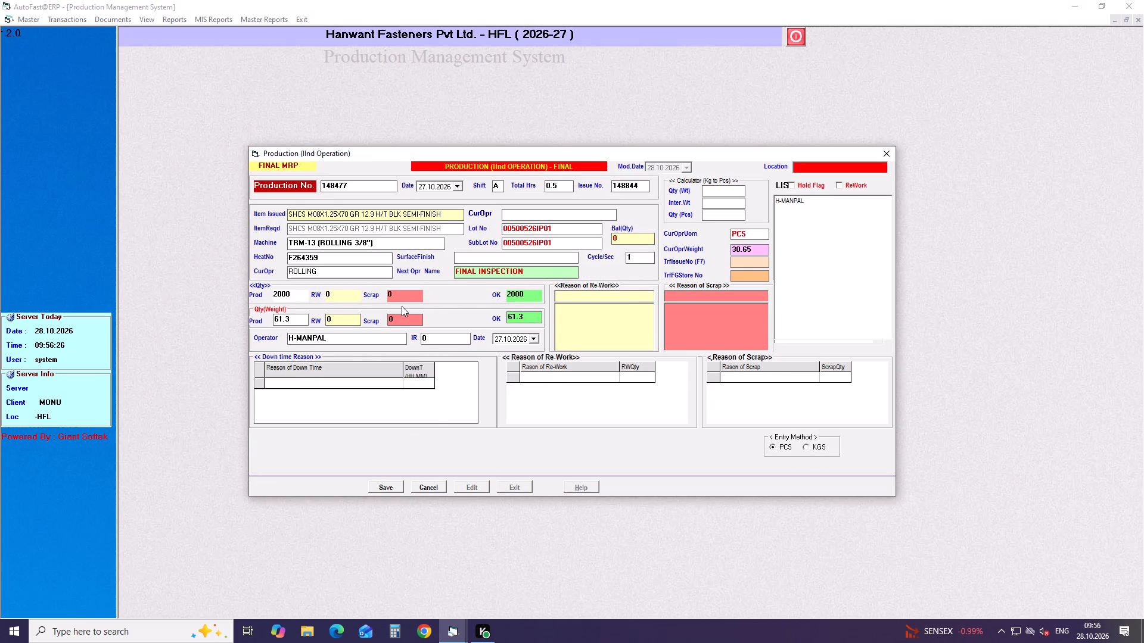
key("Return")
key("Return")
key("Return")
key("Return")
key("Return")
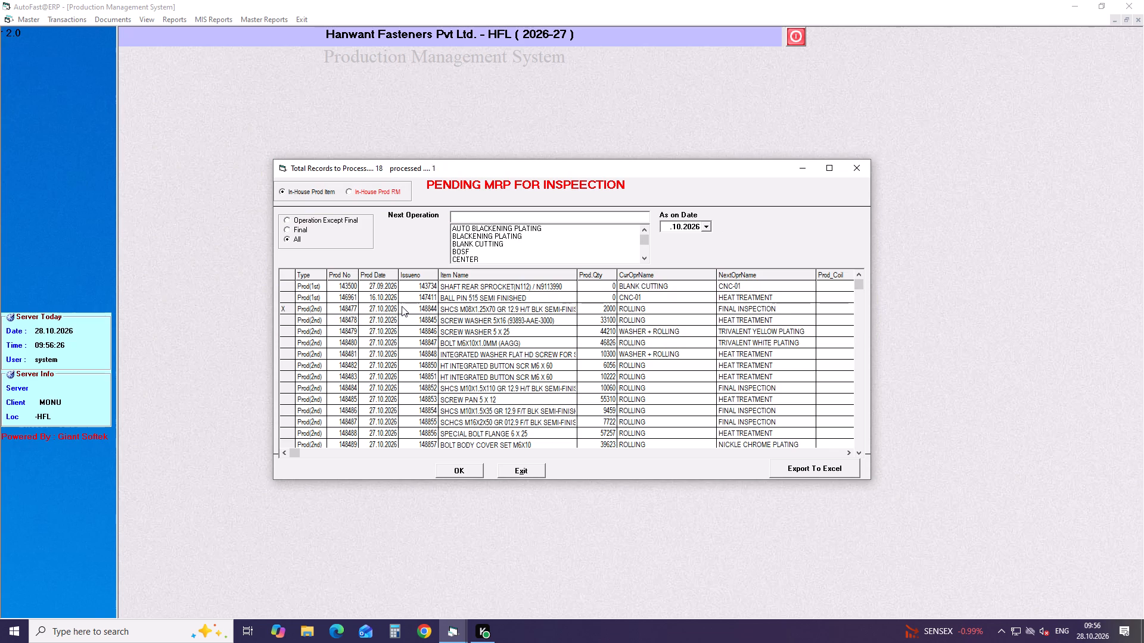
Finalize production 148478 for SCREW WASHER 5X16 (93893-AAE-3000) with 0 rework and 0 scrap, and save it.
left_click(402, 306)
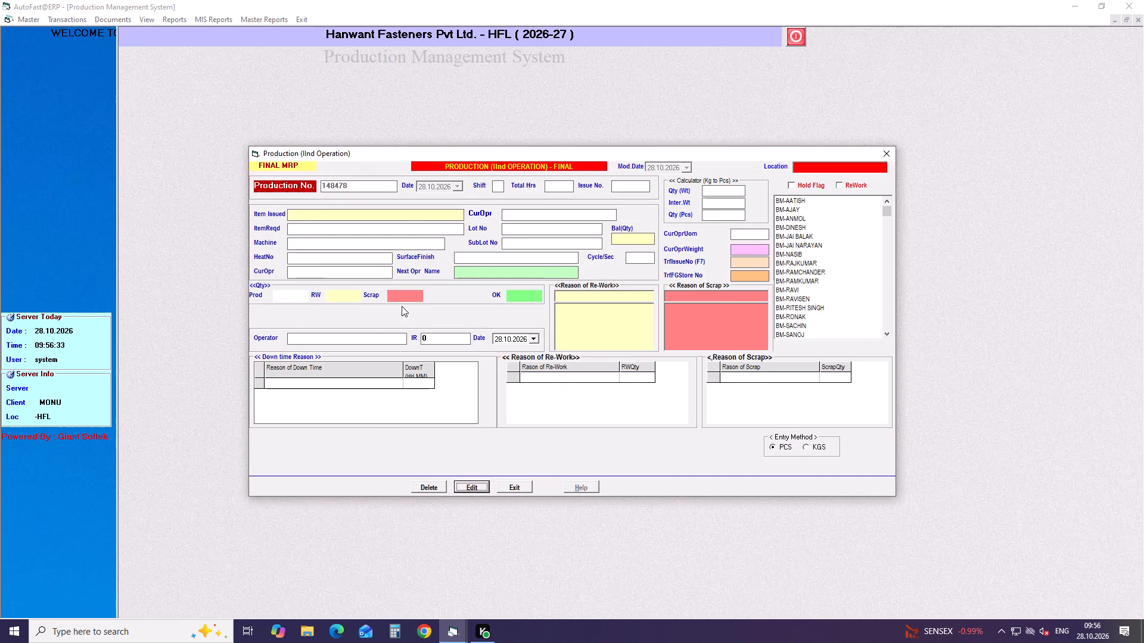
key("Return")
key("Return")
key("Return")
key("Return")
key("Return")
key("Return")
key("Return")
key("Return")
key("Return")
key("Return")
key("Return")
key("Return")
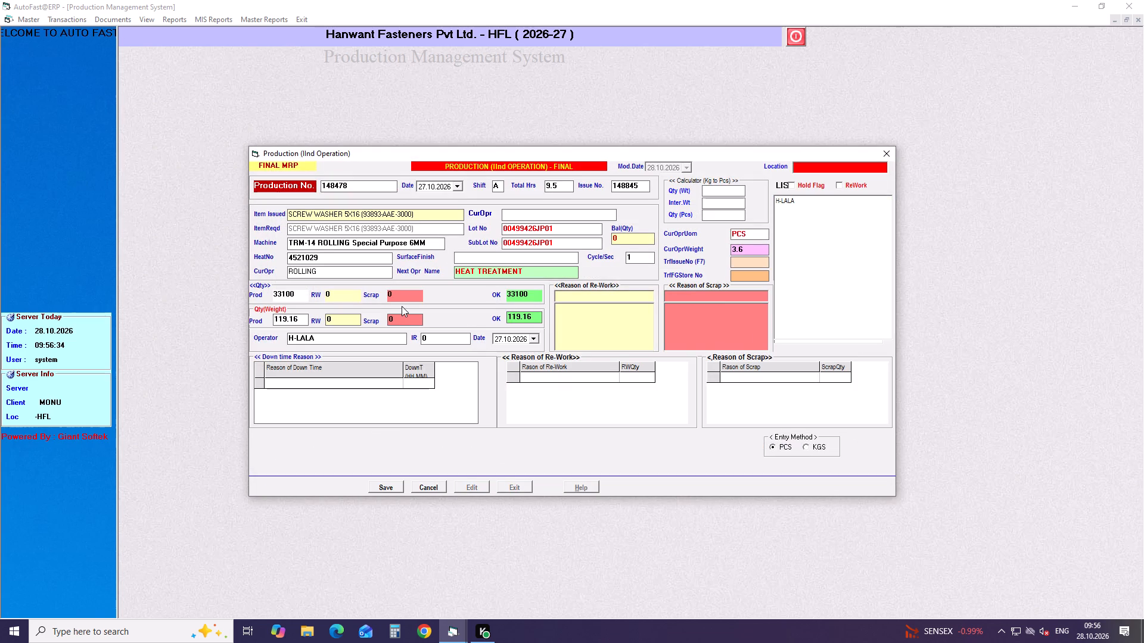
key("Return")
key("Return")
key("Return")
key("Return")
key("Return")
key("Return")
key("Return")
key("Return")
key("Return")
key("Return")
key("Return")
key("Return")
key("Return")
key("Return")
key("Return")
key("Return")
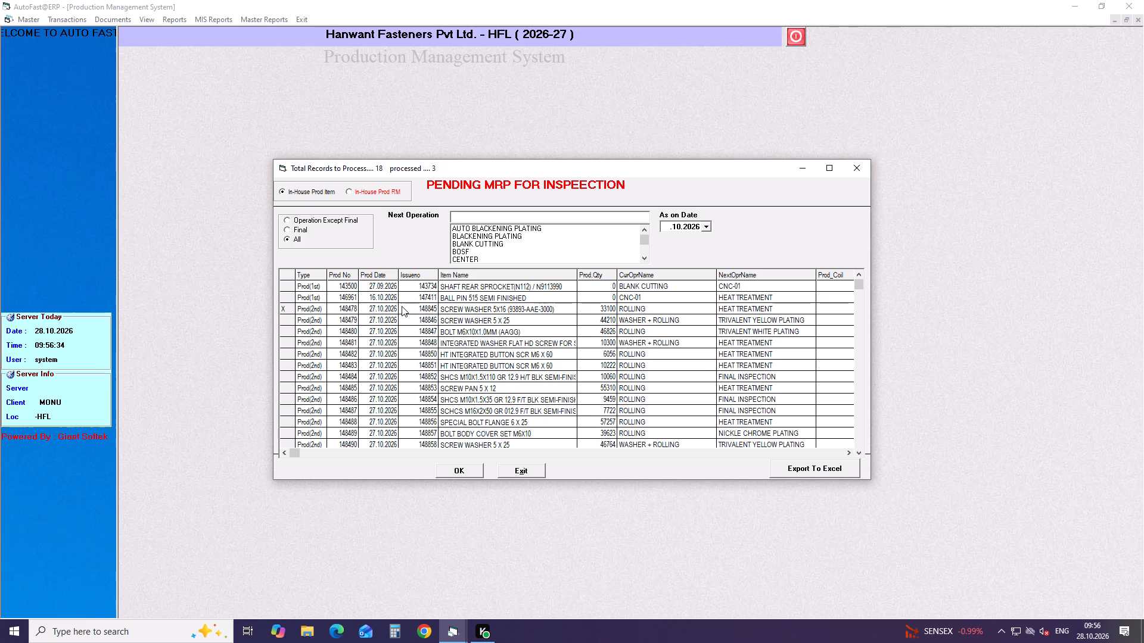
Finalize production 148479 for SCREW WASHER 5 X 25 with 0 rework and 0 scrap, and save it.
left_click(402, 306)
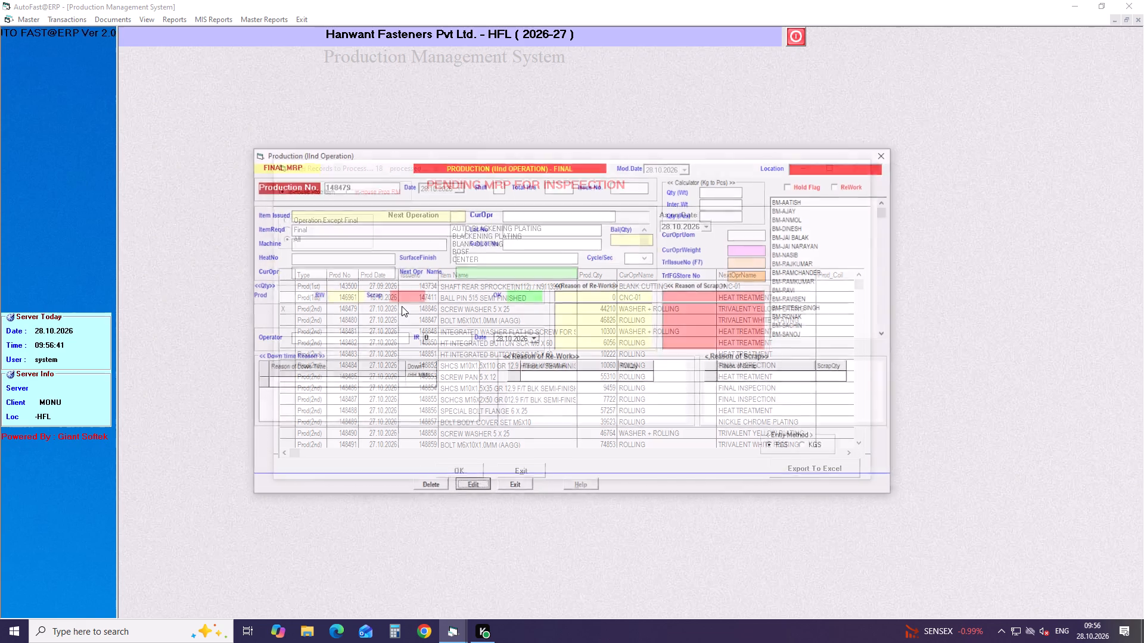
key("Return")
key("Return")
key("Return")
key("Return")
key("Return")
key("Return")
key("Return")
key("Return")
key("Return")
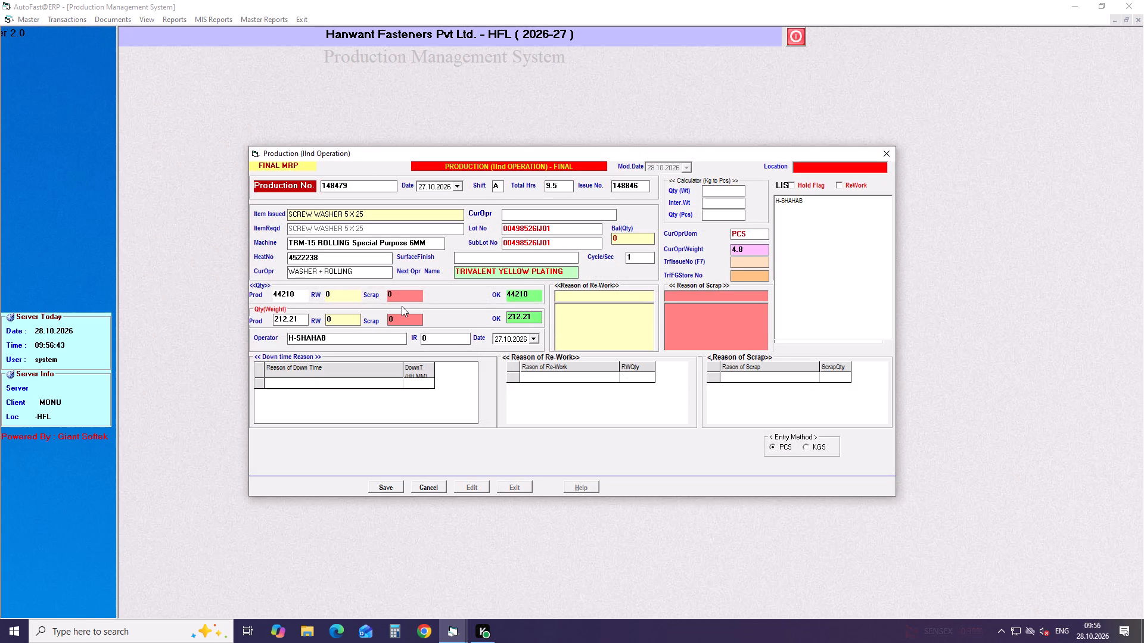
key("Return")
key("Return")
key("Return")
key("Return")
key("Return")
key("Return")
key("Return")
key("Return")
key("Return")
key("Return")
key("Return")
key("Return")
key("Return")
key("Return")
key("Return")
key("Return")
key("Return")
key("Return")
key("Return")
key("Return")
key("Return")
key("Return")
key("Return")
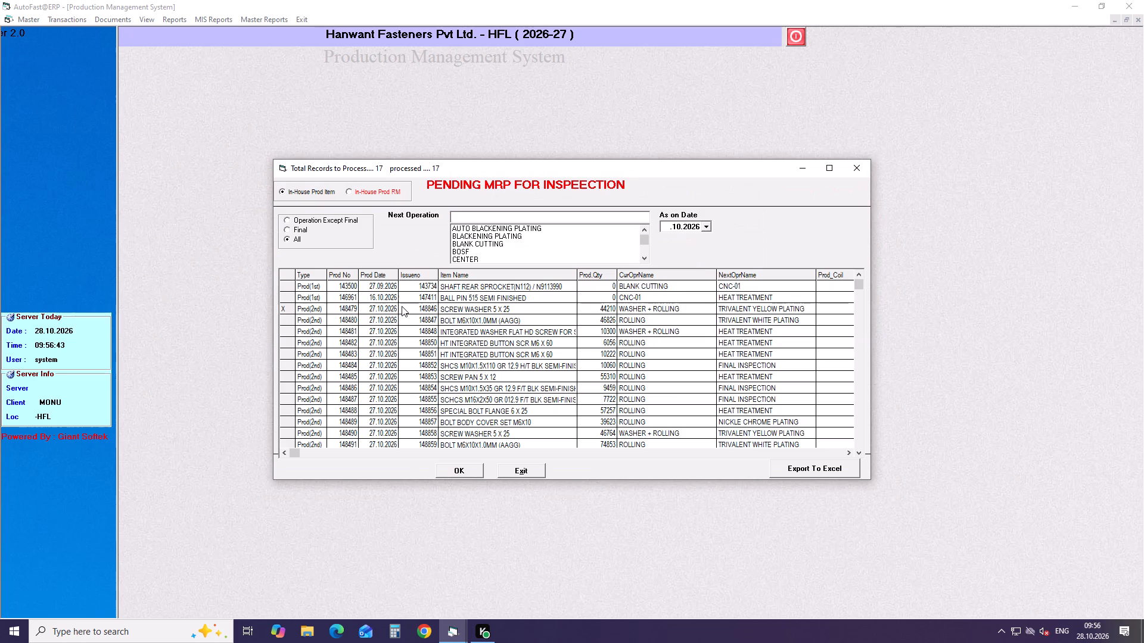
Finalize production 148480 for BOLT M6X10X1.0MM (AAGG) with 0 rework and 0 scrap, and save it.
left_click(402, 306)
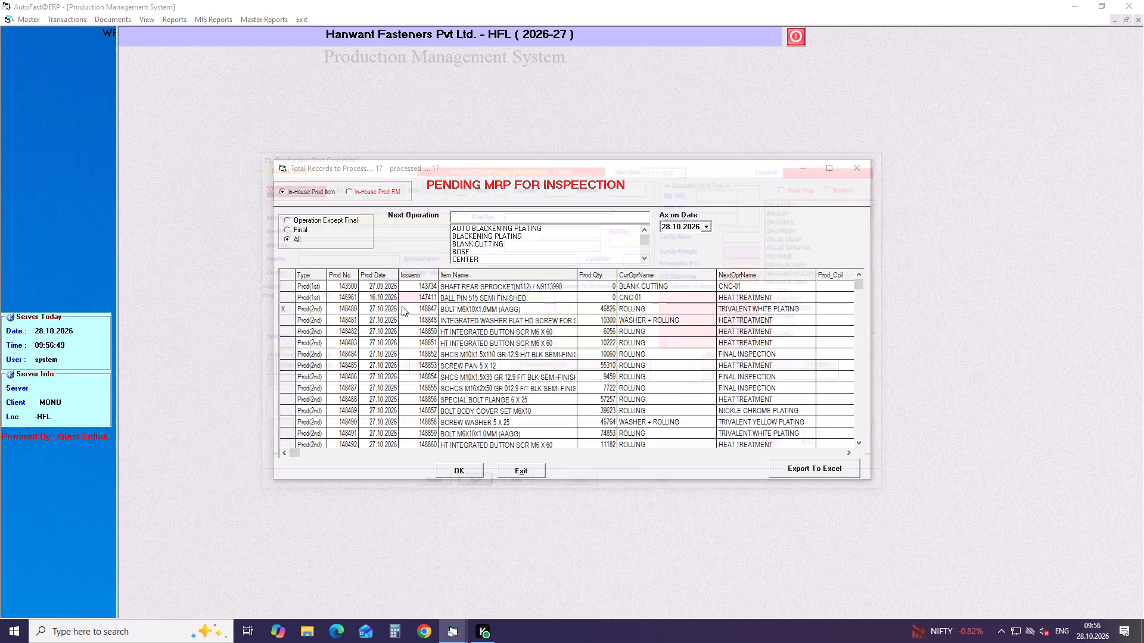
key("Return")
key("Return")
key("Return")
key("Return")
key("Return")
key("Return")
key("Return")
key("Return")
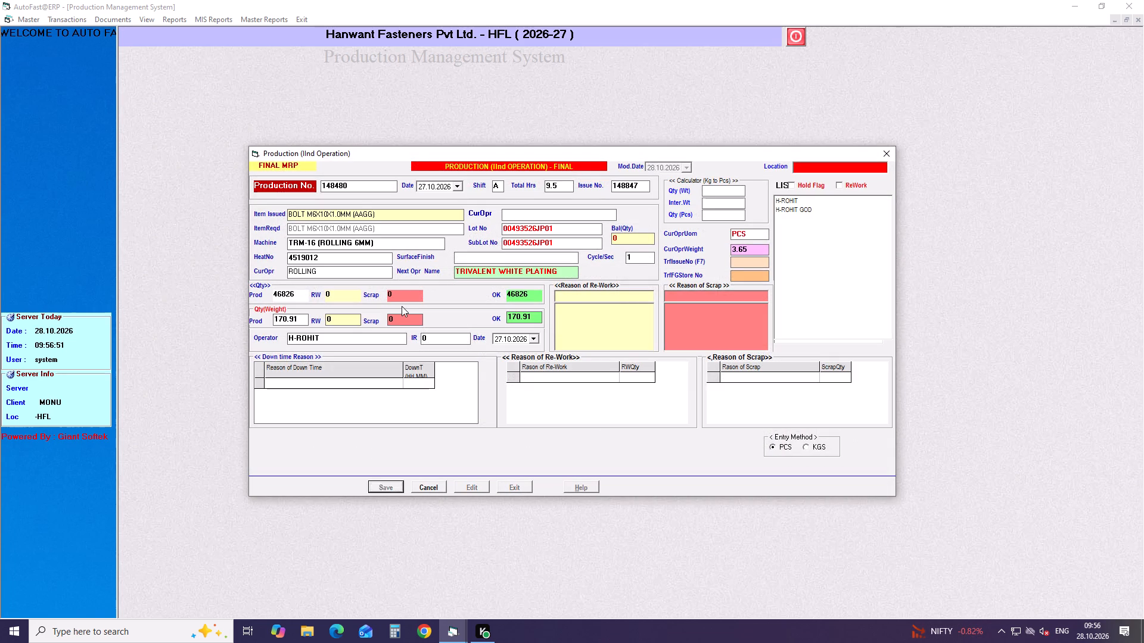
key("Return")
key("Return")
key("Return")
key("Return")
key("Return")
key("Return")
key("Return")
key("Return")
key("Return")
key("Return")
key("Return")
key("Return")
key("Return")
key("Return")
key("Return")
key("Return")
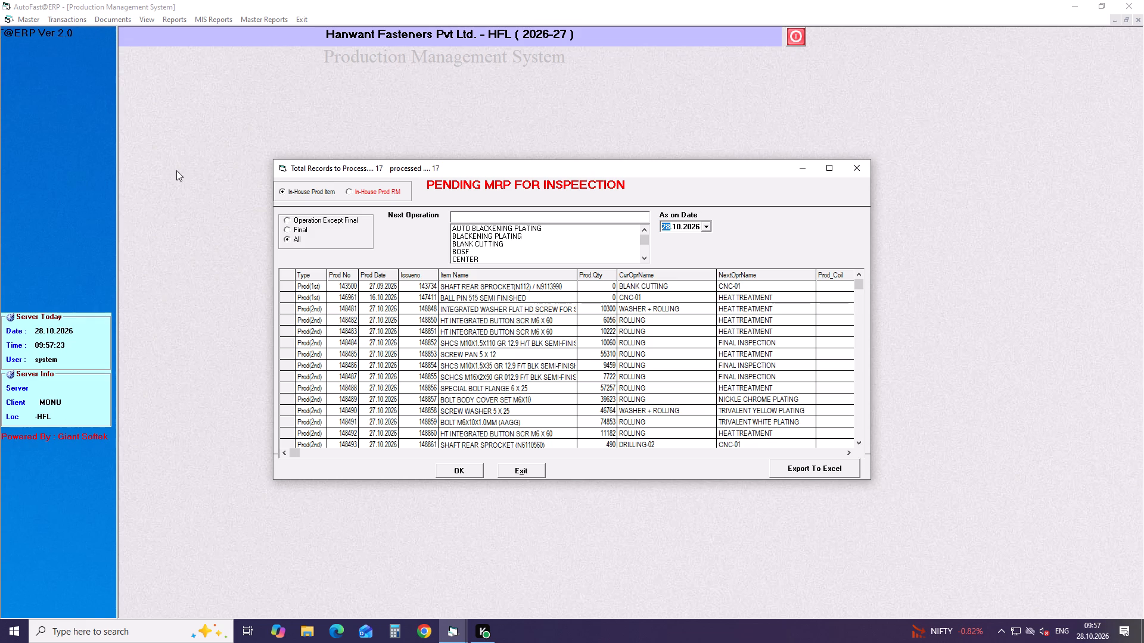
Finalize production 148481 for the INTEGRATED WASHER FLAT HD SCREW with 0 rework and 0 scrap, and save it.
left_click(411, 309)
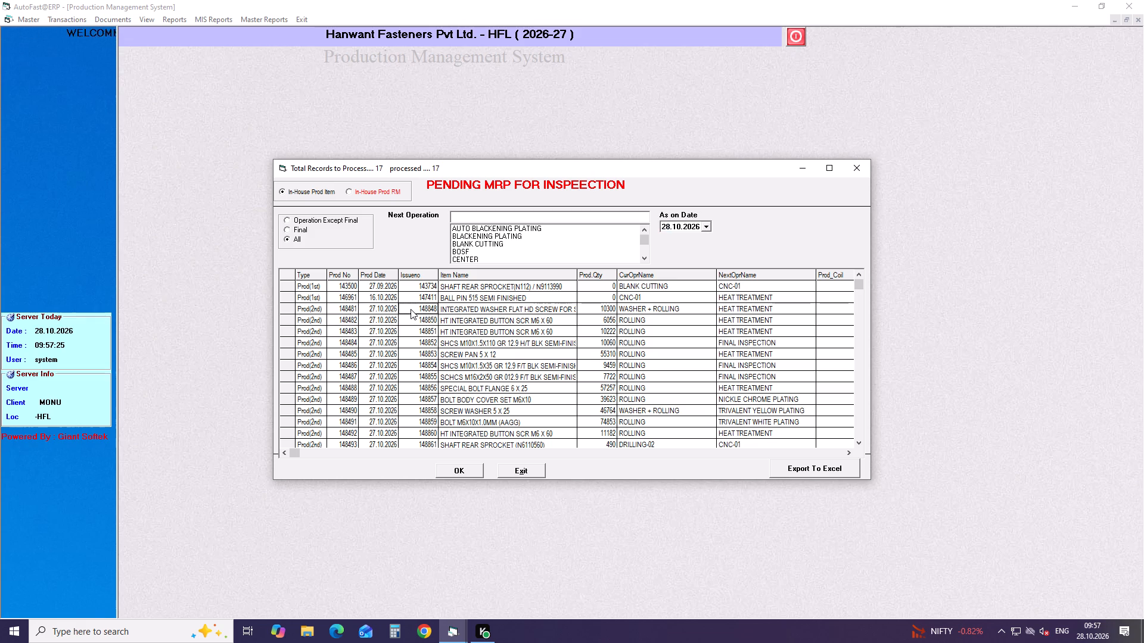
key("Return")
key("Return")
key("Return")
key("Return")
key("Return")
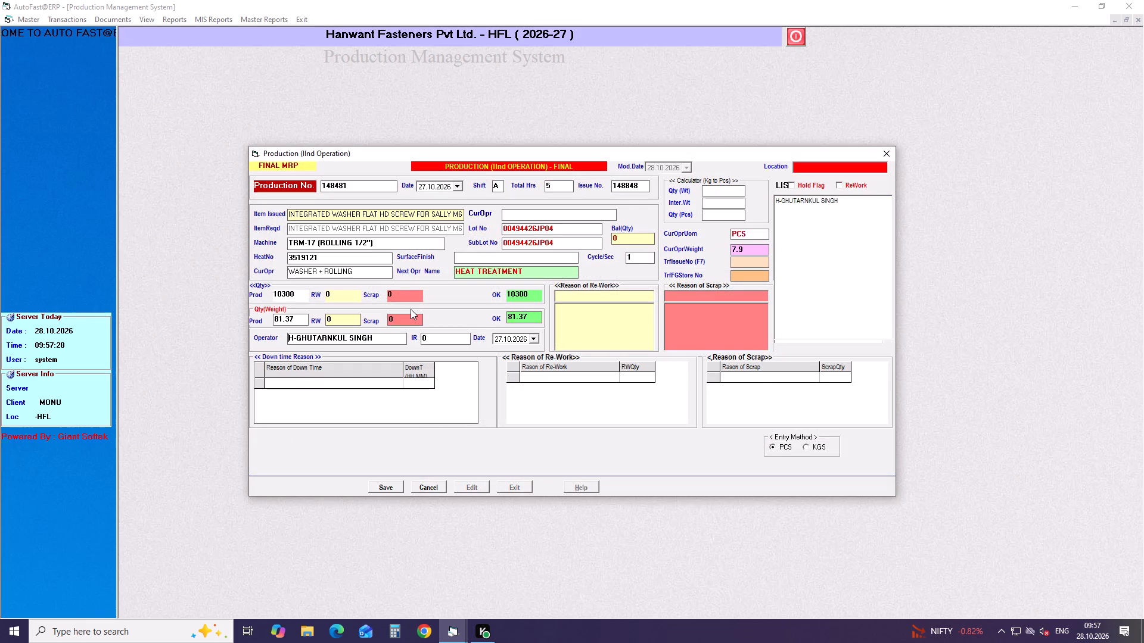
key("Return")
key("Return")
key("Return")
key("Return")
key("Return")
key("Return")
key("Return")
key("Return")
key("Return")
key("Return")
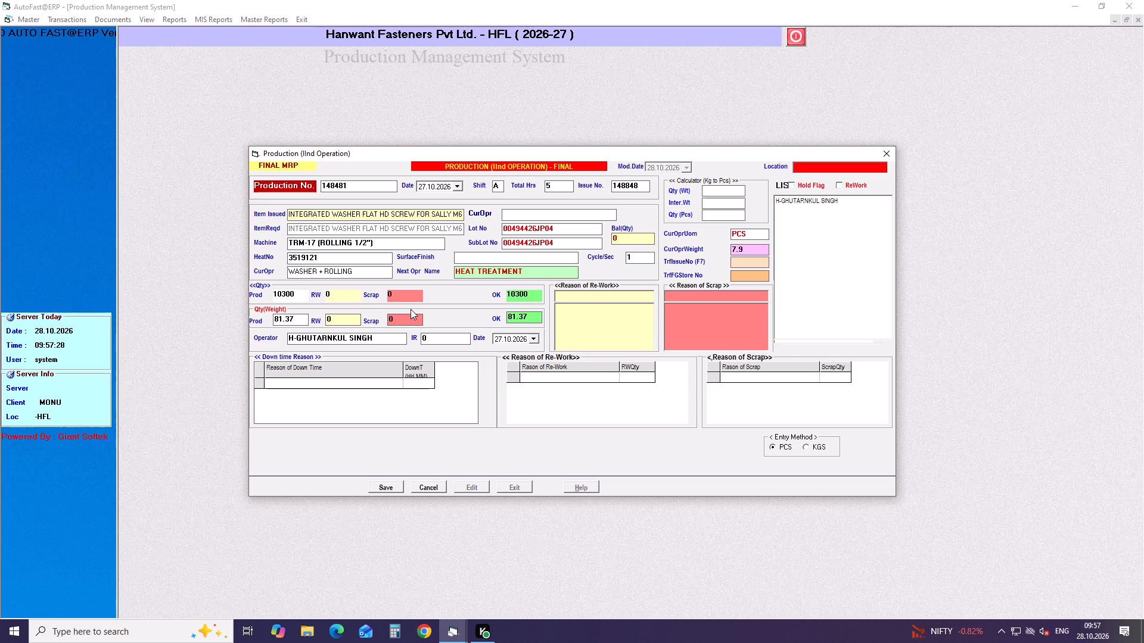
key("Return")
key("Return")
key("Return")
key("Return")
key("Return")
key("Return")
key("Return")
key("Return")
key("Return")
key("Return")
key("Return")
key("Return")
key("Return")
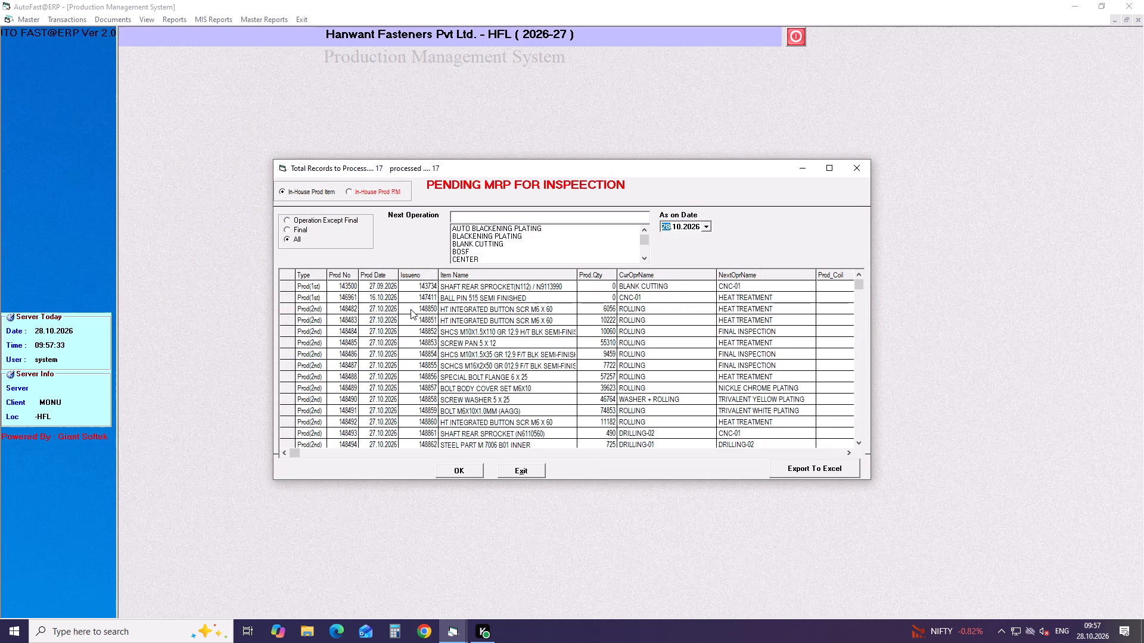
Finalize production 148482 for HT INTEGRATED BUTTON SCR M6 X 60 with 0 rework and 0 scrap, and save it.
left_click(411, 309)
key("Return")
key("Return")
key("Return")
key("Return")
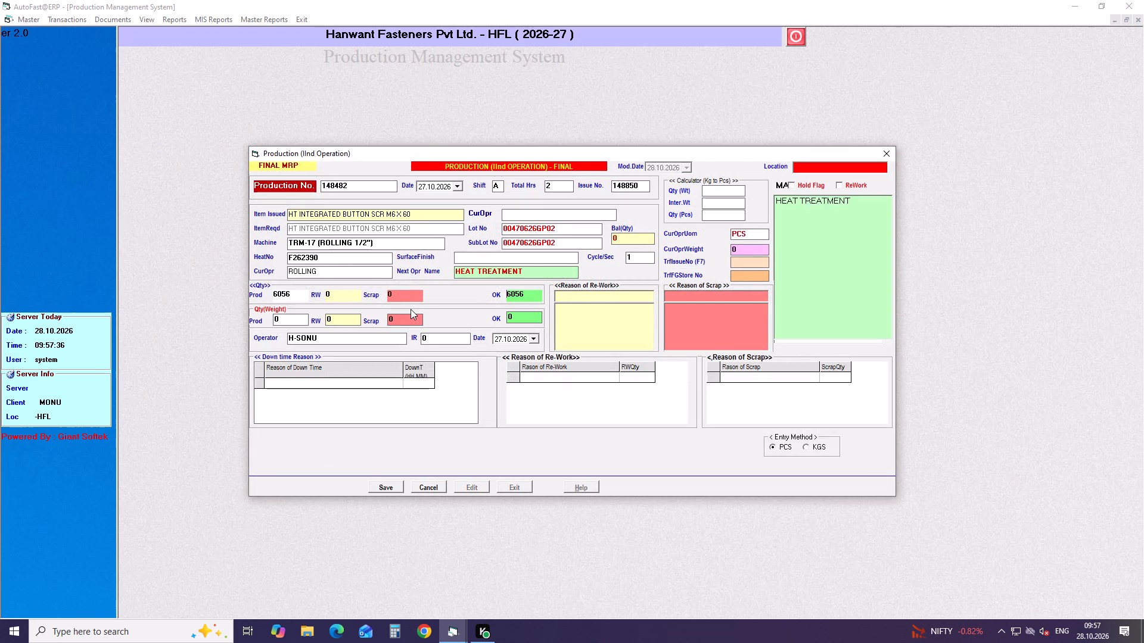
key("Return")
key("Return")
key("Return")
key("Return")
key("Return")
key("Return")
key("Return")
key("Return")
key("Return")
key("Return")
key("Return")
key("Return")
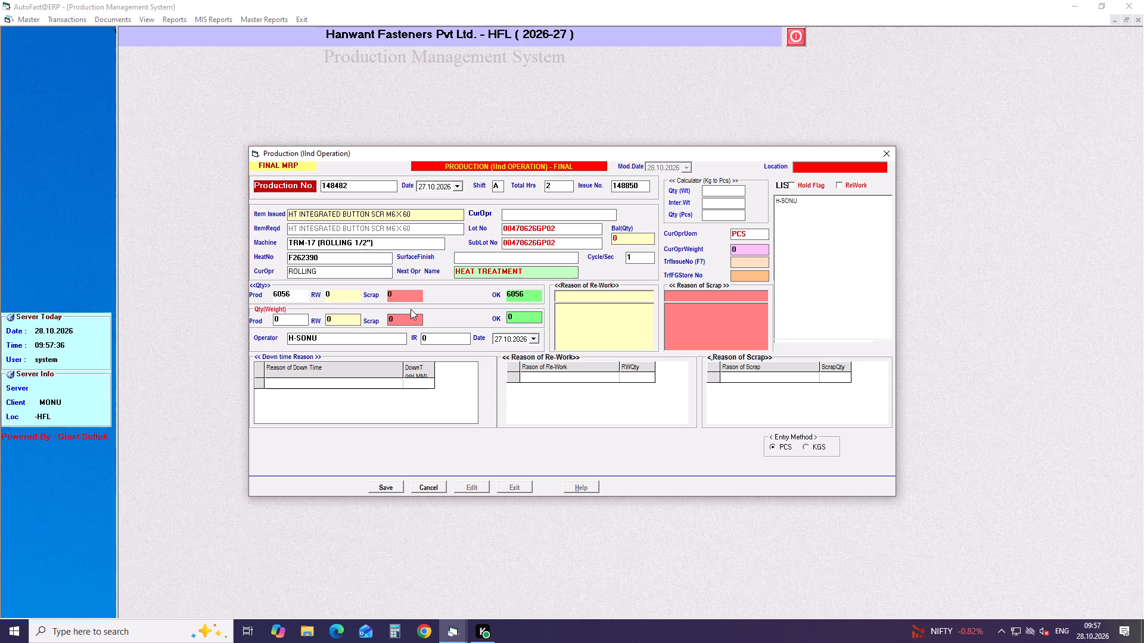
key("Return")
key("Return")
key("Return")
key("Return")
key("Return")
key("Return")
key("Return")
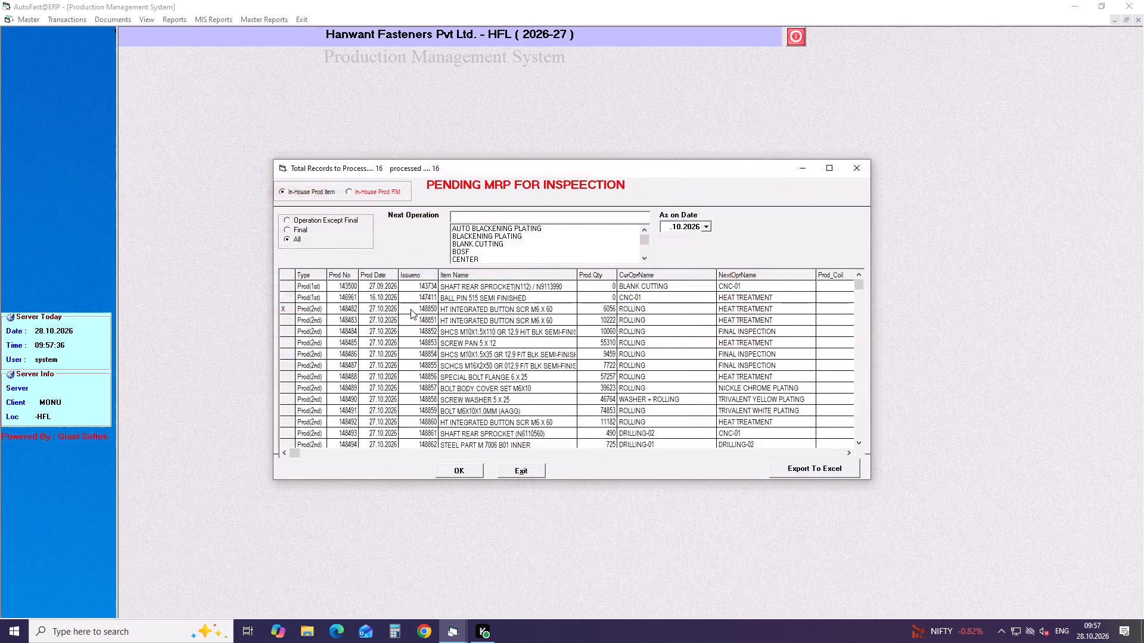
Finalize production 148483 for HT INTEGRATED BUTTON SCR M6 X 60 with 0 rework and 0 scrap, and save it.
left_click(411, 309)
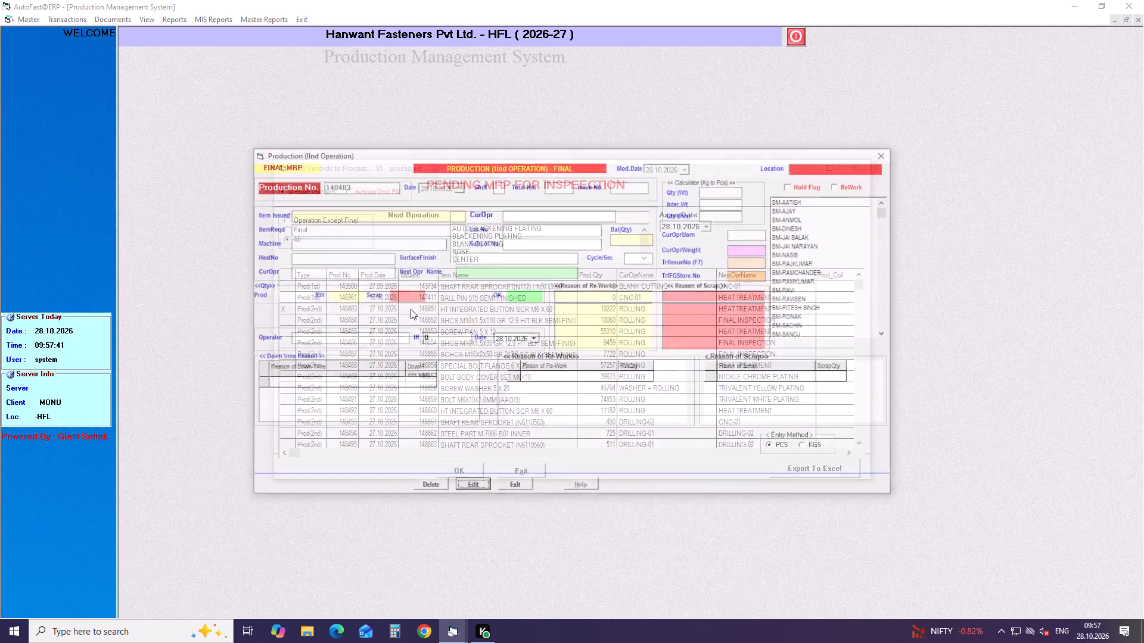
key("Return")
key("Return")
key("Return")
key("Return")
key("Return")
key("Return")
key("Return")
key("Return")
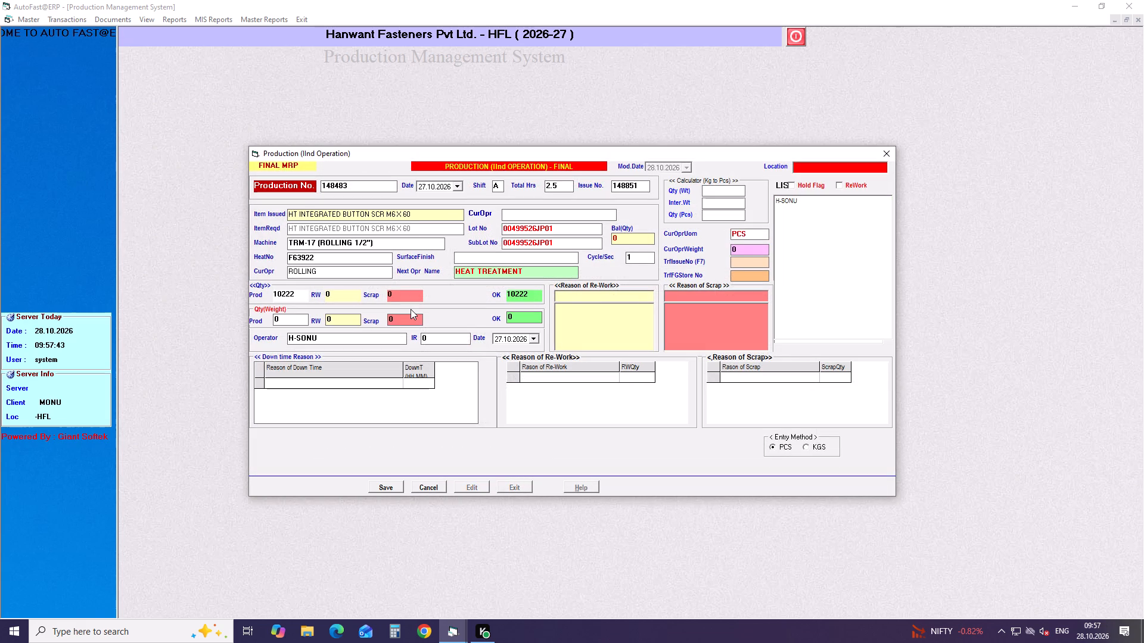
key("Return")
key("Return")
key("Return")
key("Return")
key("Return")
key("Return")
key("Return")
key("Return")
key("Return")
key("Return")
key("Return")
key("Return")
key("Return")
key("Return")
key("Return")
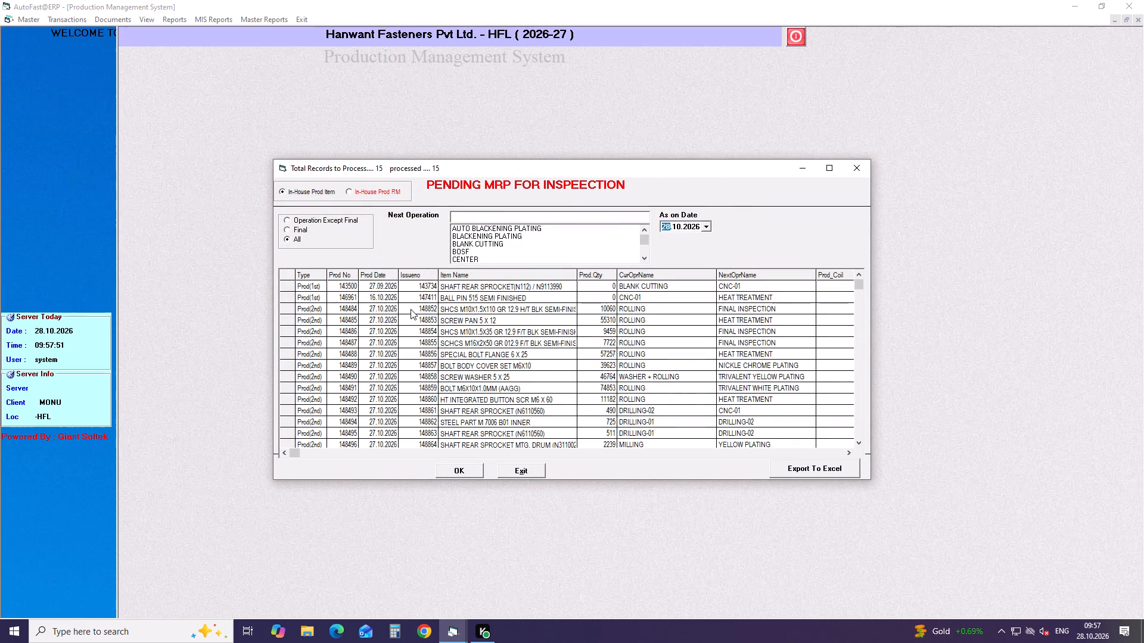
Finalize production 148484 for SHCS M10X1.5X110 GR 12.9 H/T BLK SEMI-FINISH with 0 rework and 0 scrap, and save it.
left_click(411, 309)
key("Return")
key("Return")
key("Return")
key("Return")
key("Return")
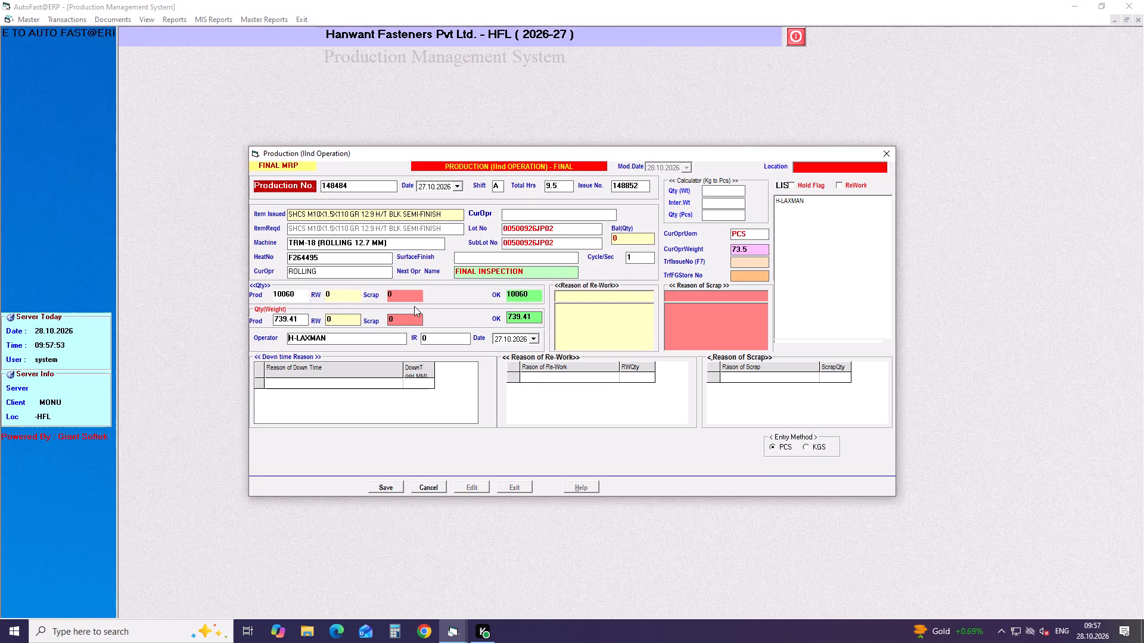
key("Return")
key("Return")
key("Return")
key("Return")
key("Return")
key("Return")
key("Return")
key("Return")
key("Return")
key("Return")
key("Return")
key("Return")
key("Return")
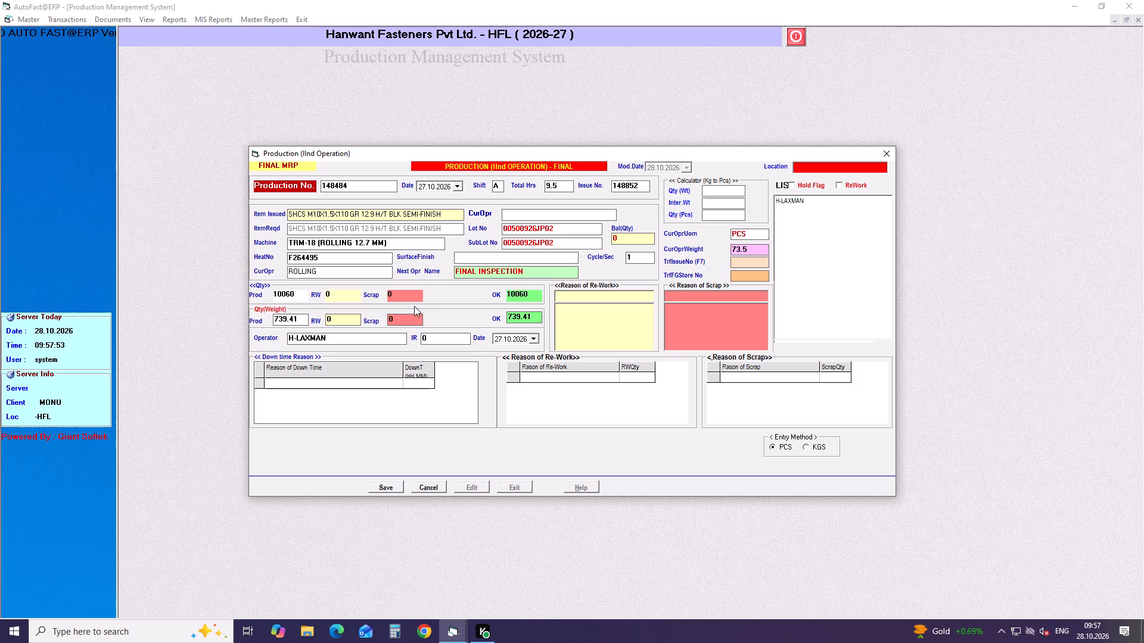
key("Return")
key("Return")
key("Return")
key("Return")
key("Return")
key("Return")
key("Return")
key("Return")
key("Return")
key("Return")
key("Return")
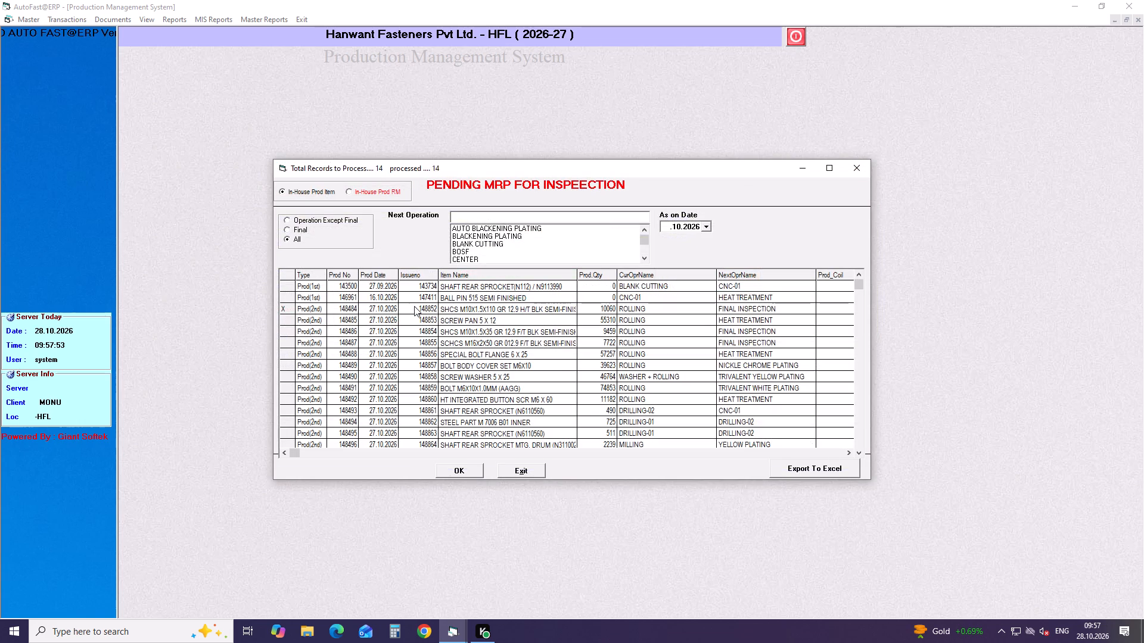
Finalize production 148485 for SCREW PAN 5 X 12 with 0 rework and 0 scrap, and save it.
left_click(414, 306)
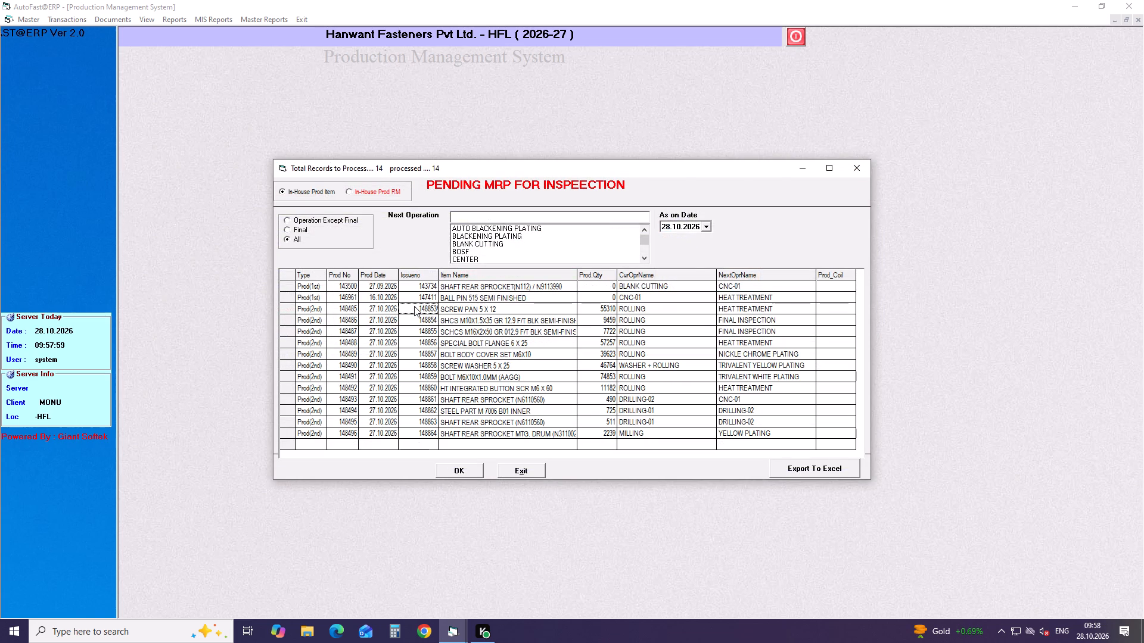
key("Return")
key("Return")
key("Return")
key("Return")
key("Return")
key("Return")
key("Return")
key("Return")
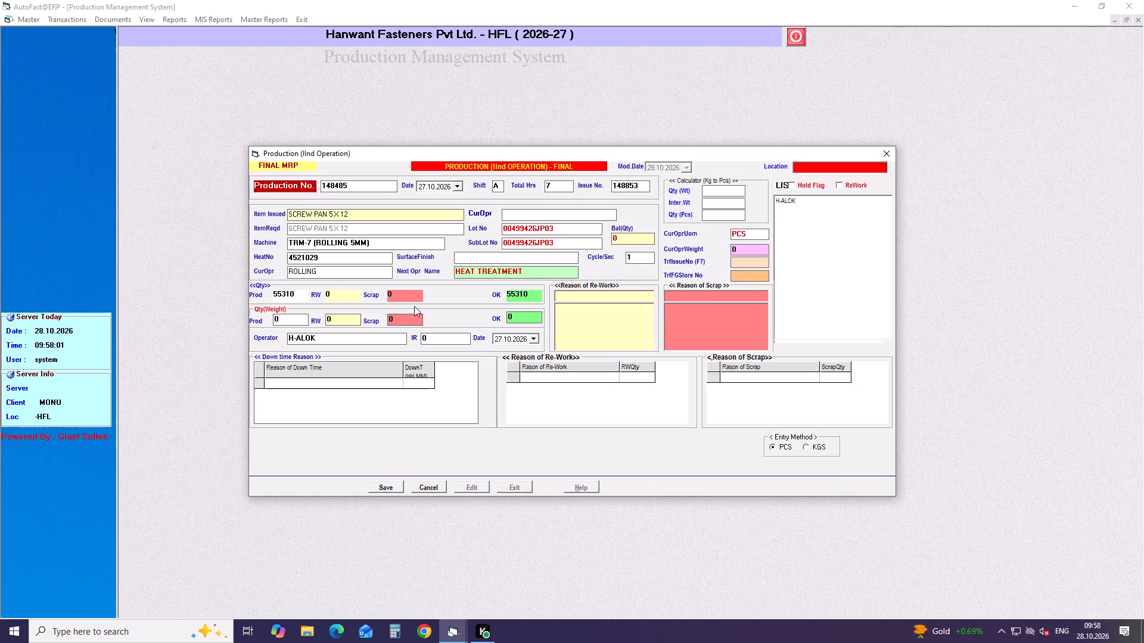
key("Return")
key("Return")
key("Return")
key("Return")
key("Return")
key("Return")
key("Return")
key("Return")
key("Return")
key("Return")
key("Return")
key("Return")
key("Return")
key("Return")
key("Return")
key("Return")
key("Return")
key("Return")
key("Return")
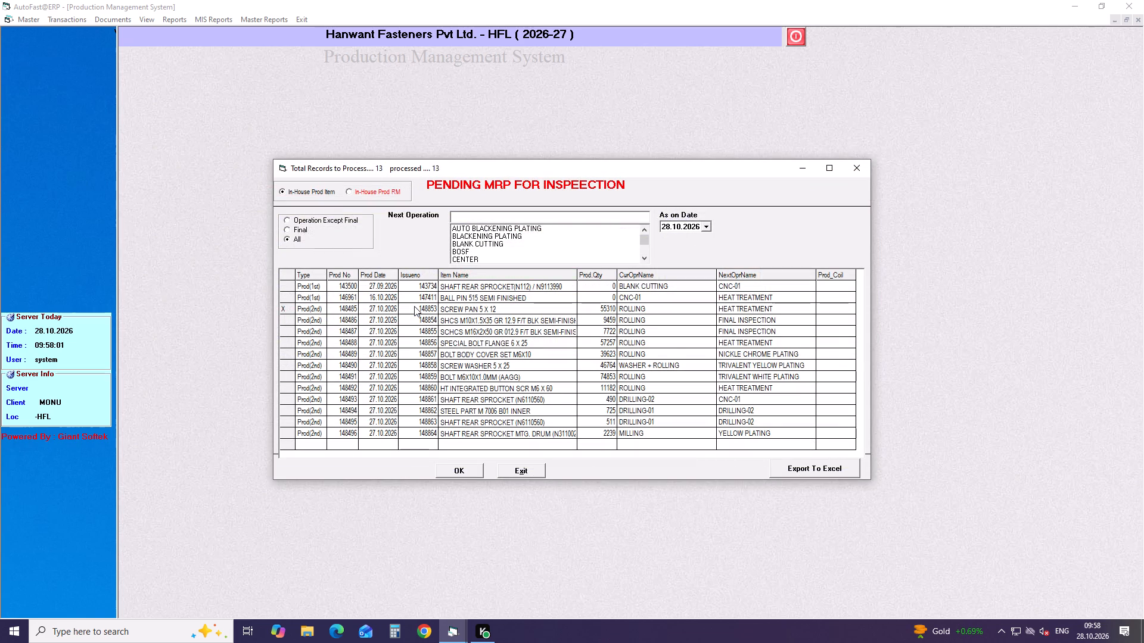
Finalize production 148486 for SHCS M10X1.5X35 GR 12.9 F/T BLK SEMI-FINISH with 0 rework and 0 scrap, and save it.
left_click(414, 306)
key("Return")
key("Return")
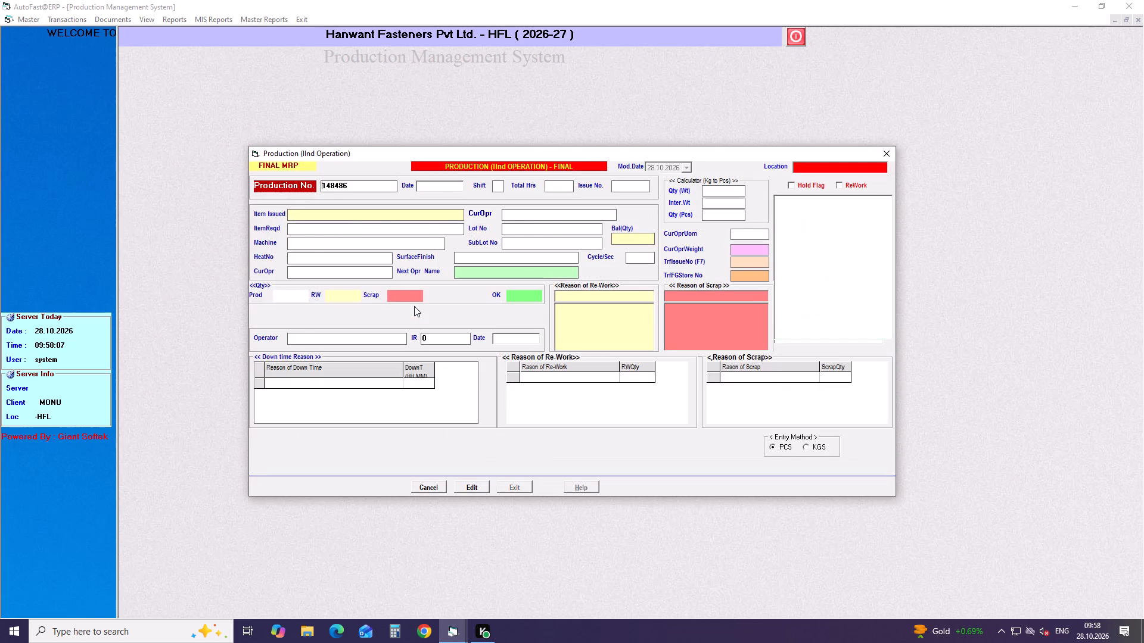
key("Return")
key("Return")
key("Return")
key("Return")
key("Return")
key("Return")
key("Return")
key("Return")
key("Return")
key("Return")
key("Return")
key("Return")
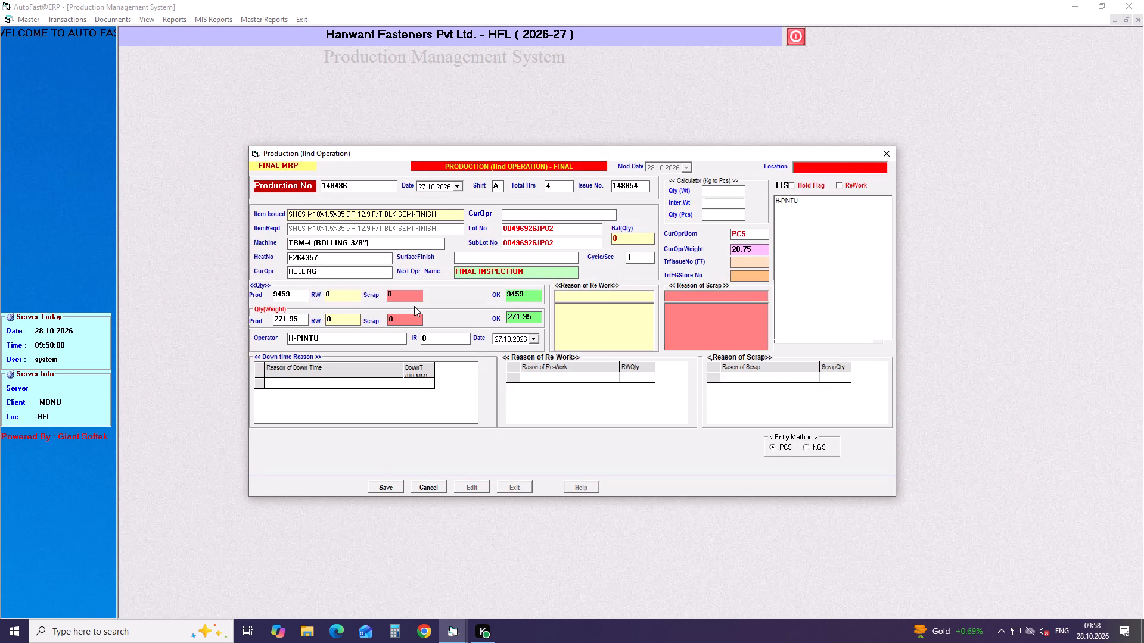
key("Return")
key("Return")
key("Return")
key("Return")
key("Return")
key("Return")
key("Return")
key("Return")
key("Return")
key("Return")
key("Return")
key("Return")
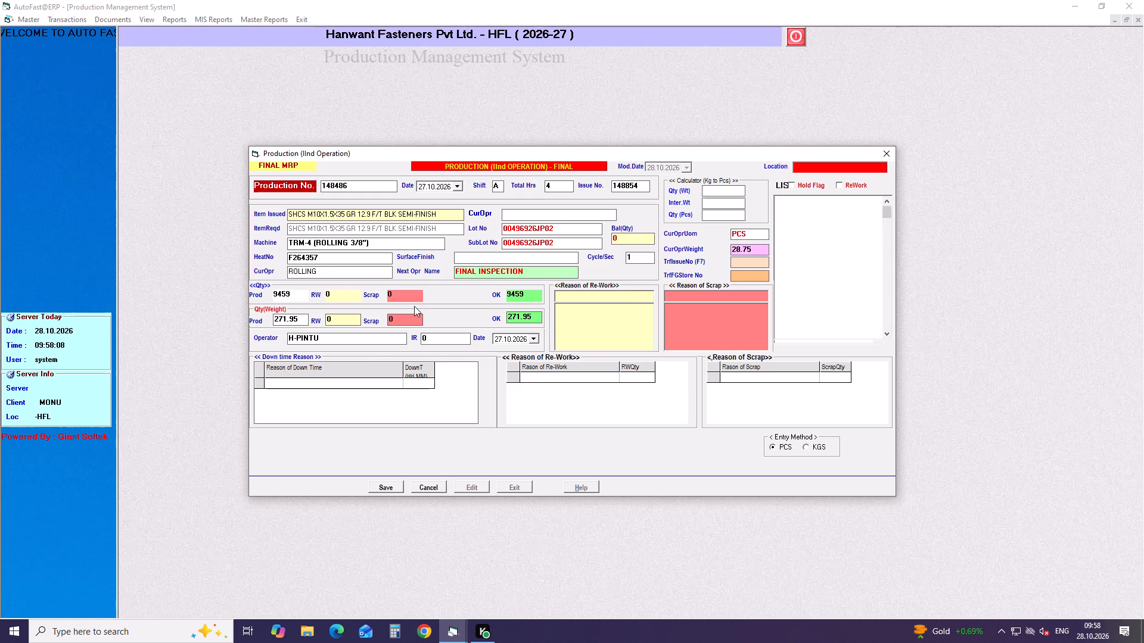
key("Return")
key("Return")
key("Return")
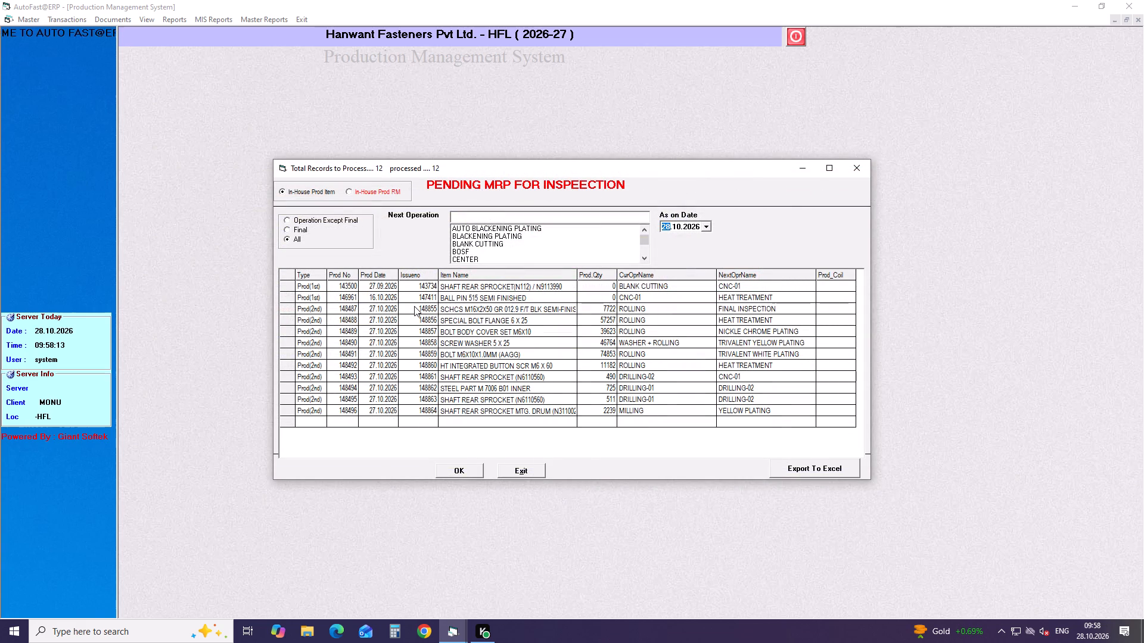
Finalize production 148487 for SCHCS M16X2X50 GR 012.9 F/T BLK SEMI-FINISH with 0 rework and 0 scrap, and save it.
left_click(414, 306)
key("Return")
key("Return")
key("Return")
key("Return")
key("Return")
key("Return")
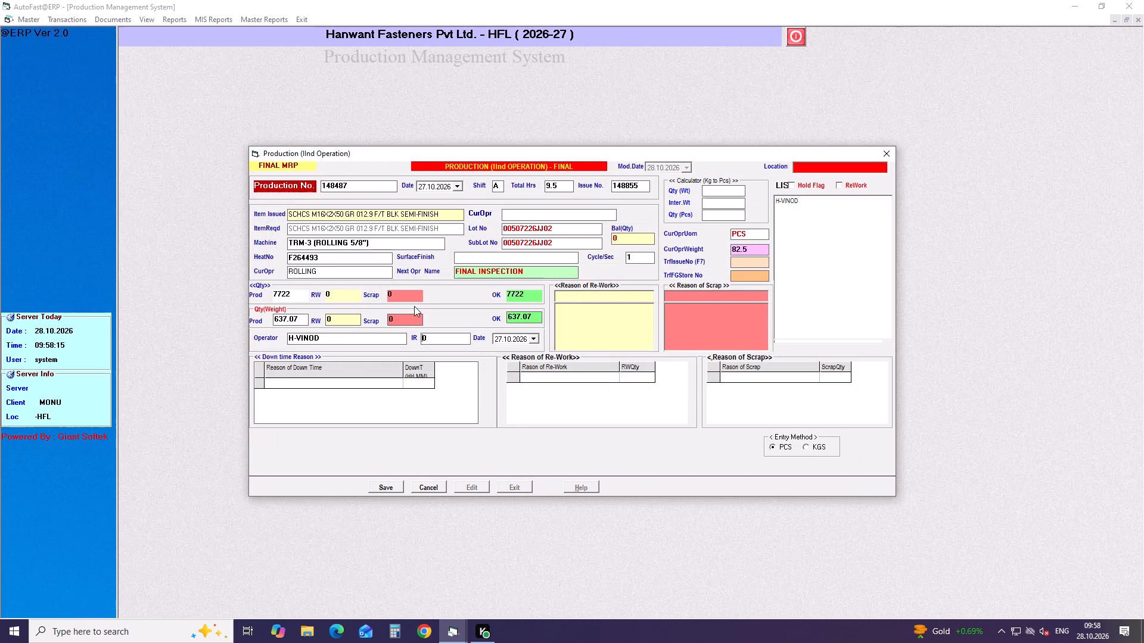
key("Return")
key("Return")
key("Return")
key("Return")
key("Return")
key("Return")
key("Return")
key("Return")
key("Return")
key("Return")
key("Return")
key("Return")
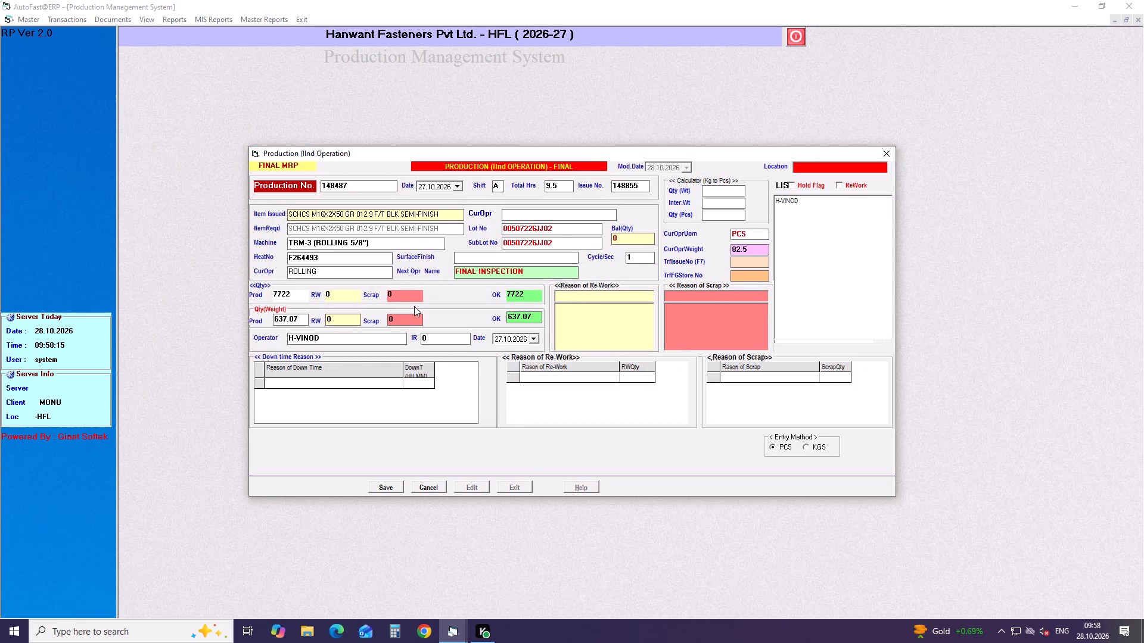
key("Return")
key("Return")
key("Return")
key("Return")
key("Return")
key("Return")
key("Return")
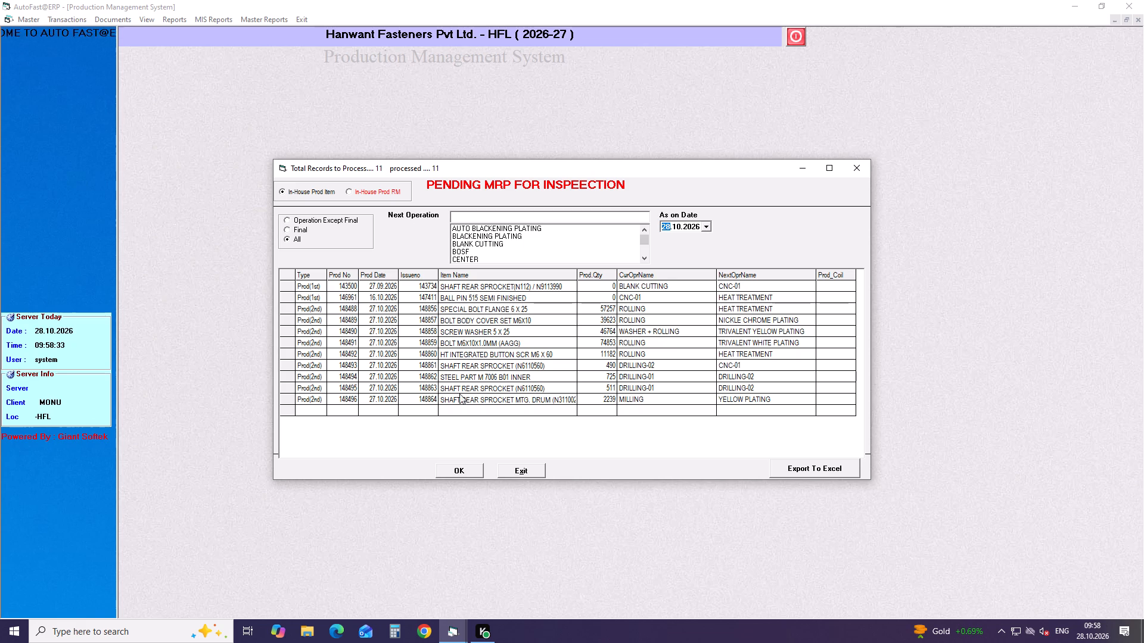
Finalize production 148488 for SPECIAL BOLT FLANGE 6 X 25 with 0 rework and 0 scrap, and save it.
left_click(425, 310)
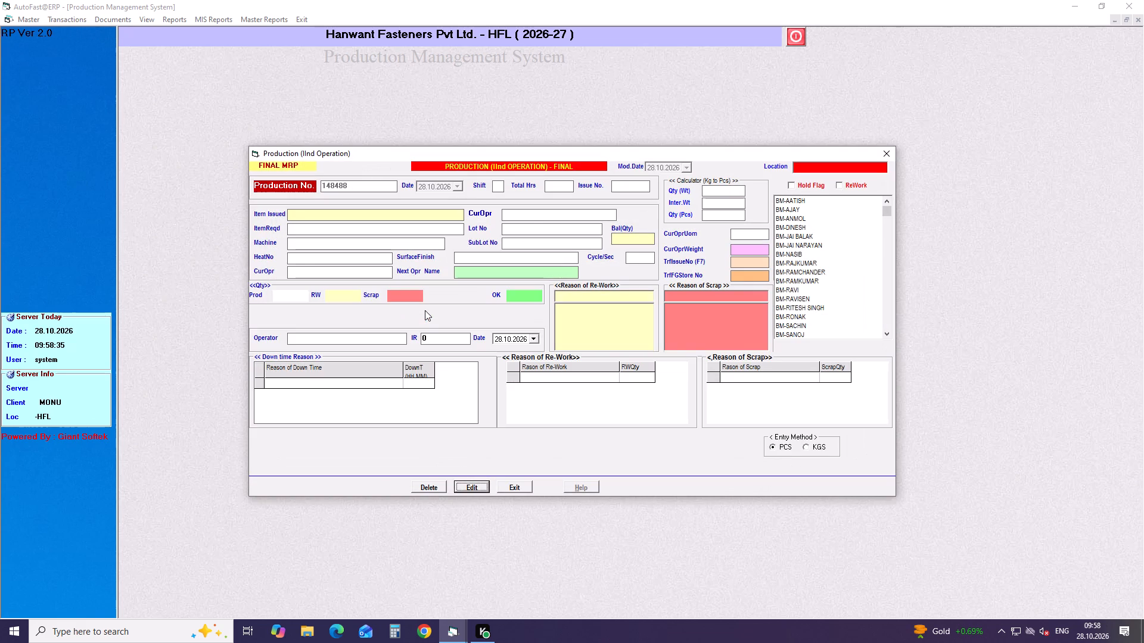
key("Return")
key("Return")
key("Return")
key("Return")
key("Return")
key("Return")
key("Return")
key("Return")
key("Return")
key("Return")
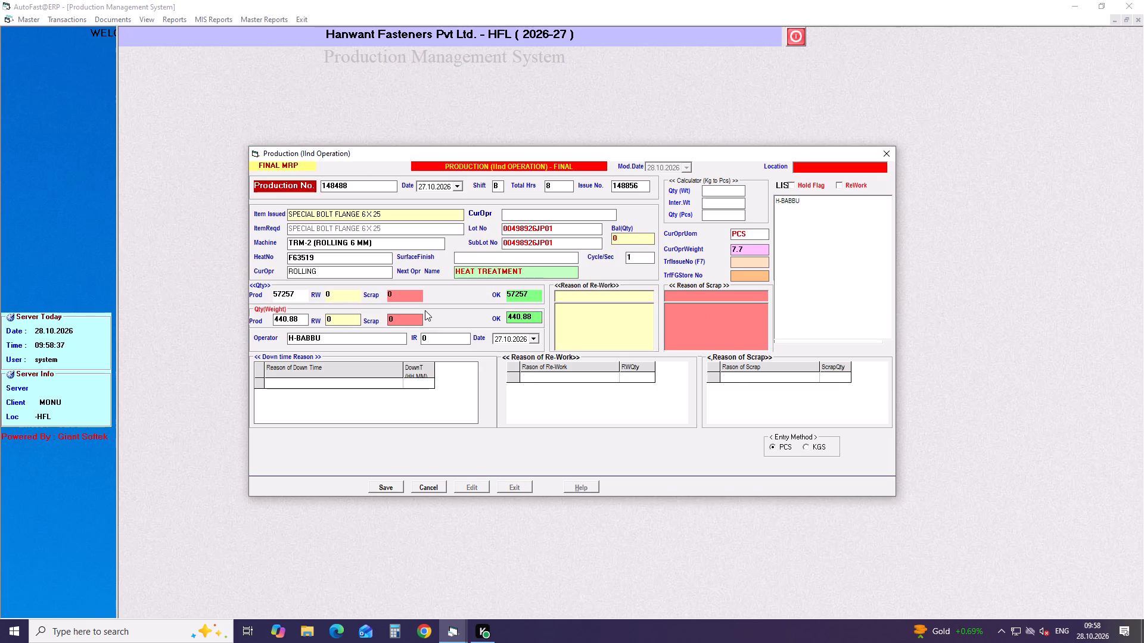
key("Return")
key("Return")
key("Return")
key("Return")
key("Return")
key("Return")
key("Return")
key("Return")
key("Return")
key("Return")
key("Return")
key("Return")
key("Return")
key("Return")
key("Return")
key("Return")
key("Return")
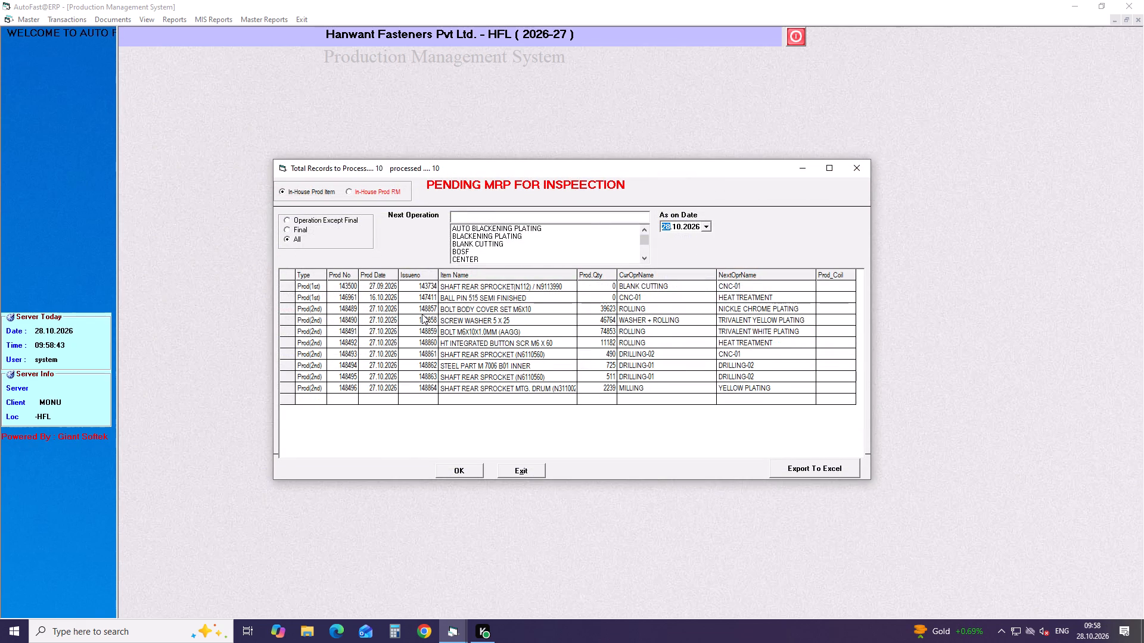
Finalize production 148489 for BOLT BODY COVER SET M6X10 with 0 rework and 0 scrap, and save it.
left_click(422, 310)
key("Return")
key("Return")
key("Return")
key("Return")
key("Return")
key("Return")
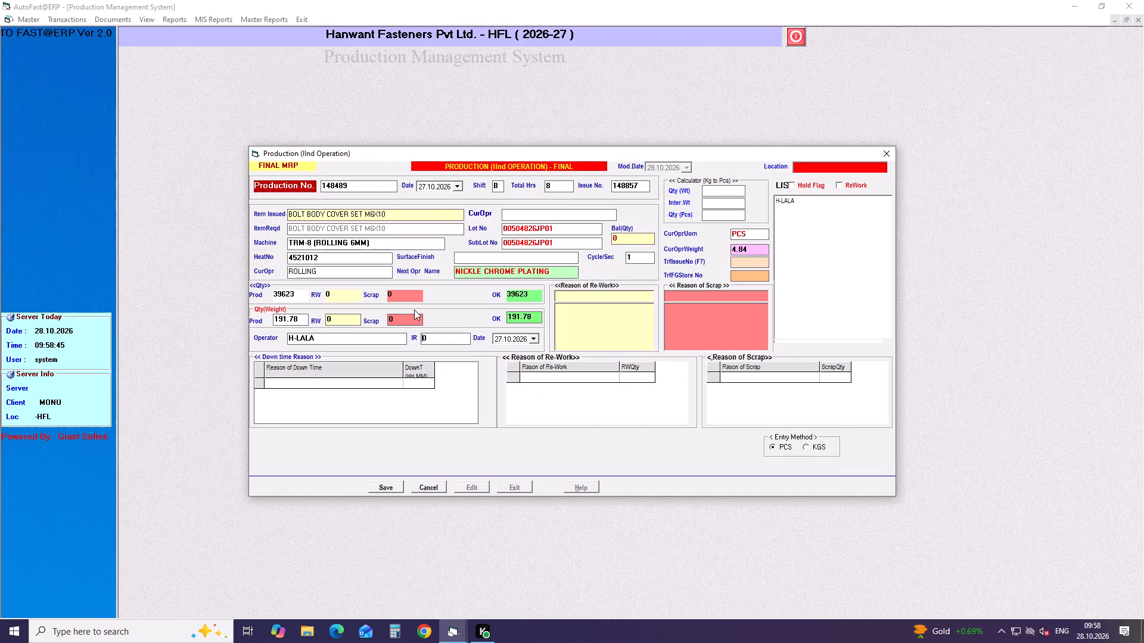
key("Return")
key("Return")
key("Return")
key("Return")
key("Return")
key("Return")
key("Return")
key("Return")
key("Return")
key("Return")
key("Return")
key("Return")
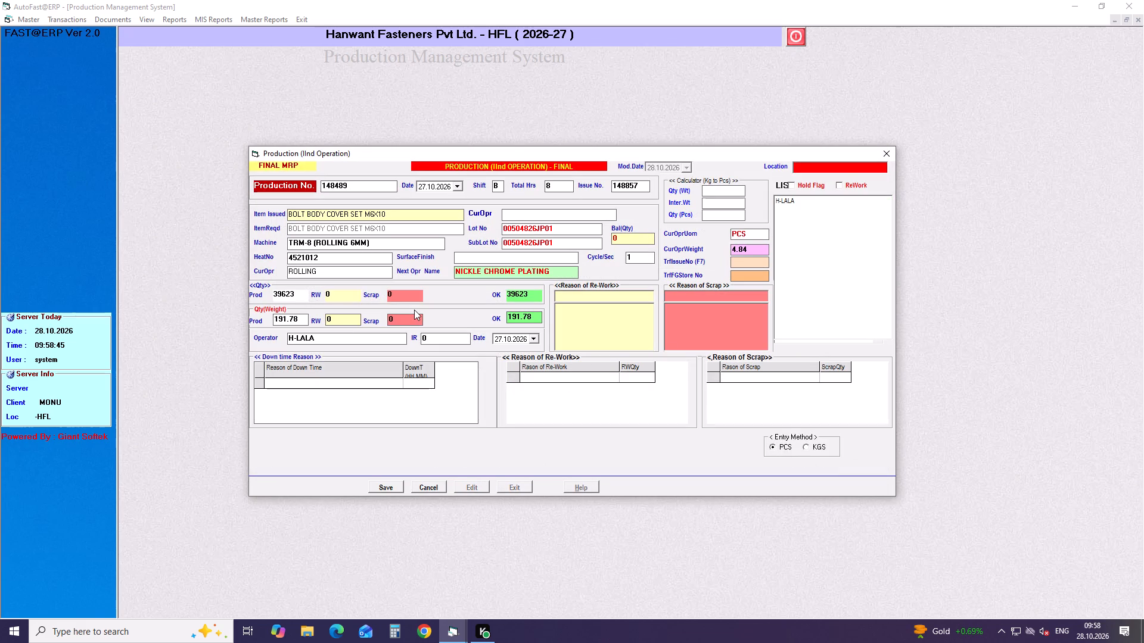
key("Return")
key("Return")
key("Return")
key("Return")
key("Return")
key("Return")
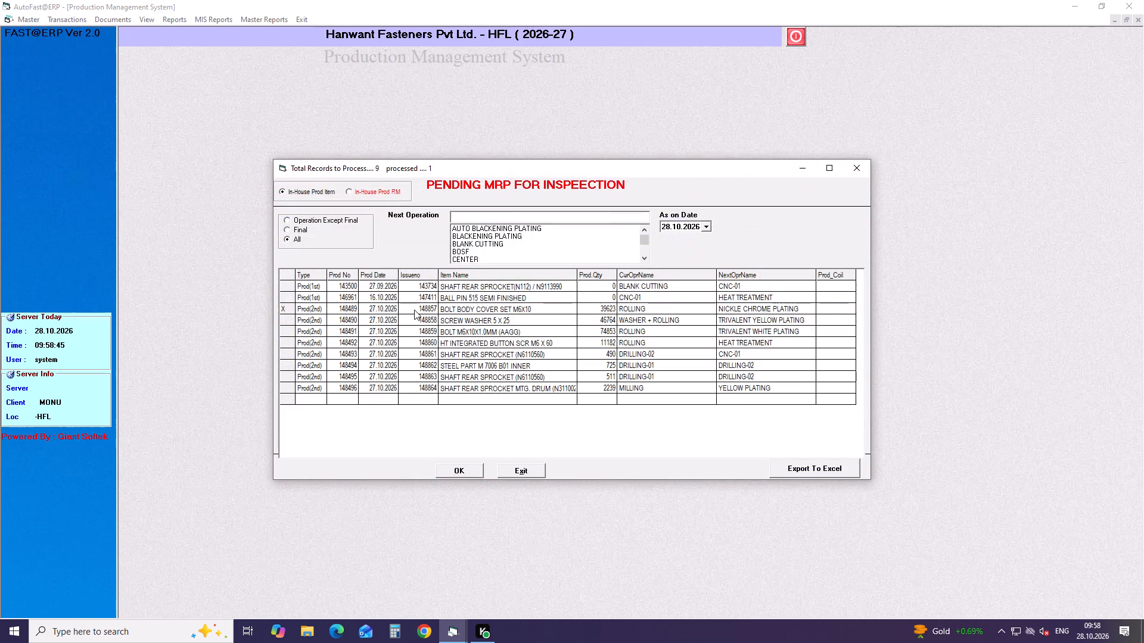
Finalize production 148490 for SCREW WASHER 5 X 25 with 0 rework and 0 scrap, and save it.
left_click(411, 309)
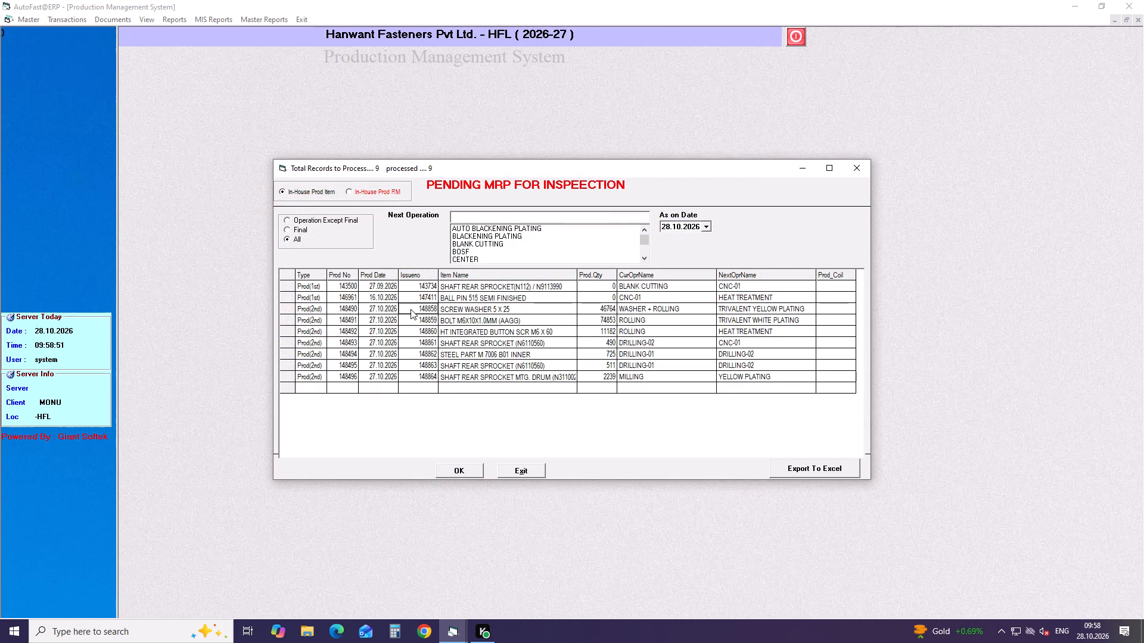
key("Return")
key("Return")
key("Return")
key("Return")
key("Return")
key("Return")
key("Return")
key("Return")
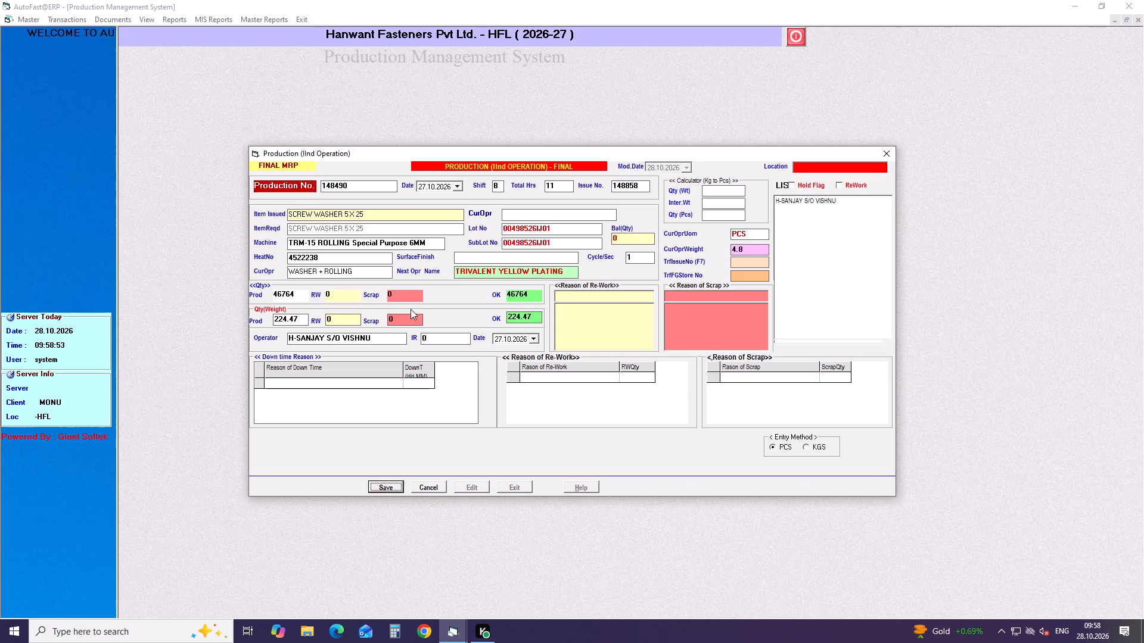
key("Return")
key("Return")
key("Return")
key("Return")
key("Return")
key("Return")
key("Return")
key("Return")
key("Return")
key("Return")
key("Return")
key("Return")
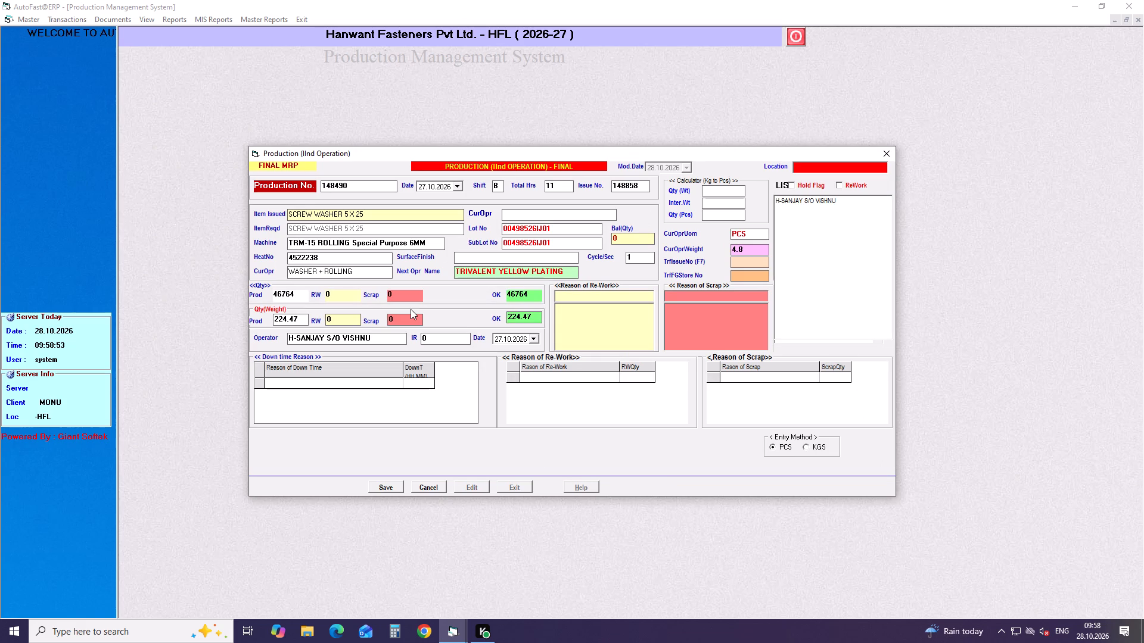
key("Return")
key("Return")
key("Return")
key("Return")
key("Return")
key("Return")
key("Return")
key("Return")
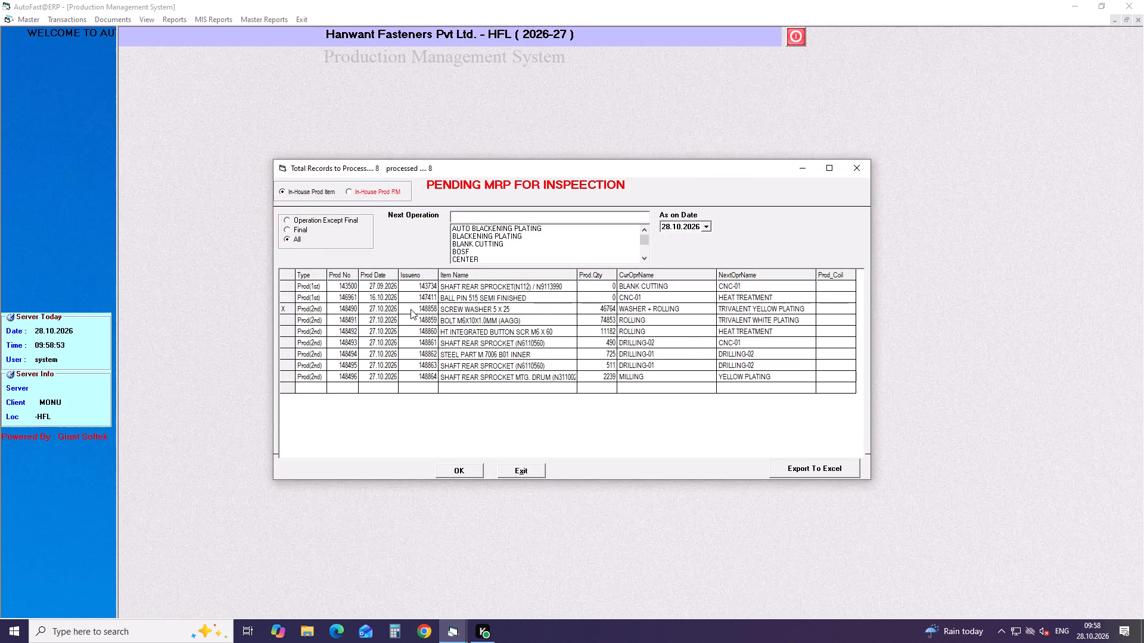
Finalize production 148491 for BOLT M6X10X1.0MM (AAGG) with 0 rework and 0 scrap, and save it.
left_click(411, 309)
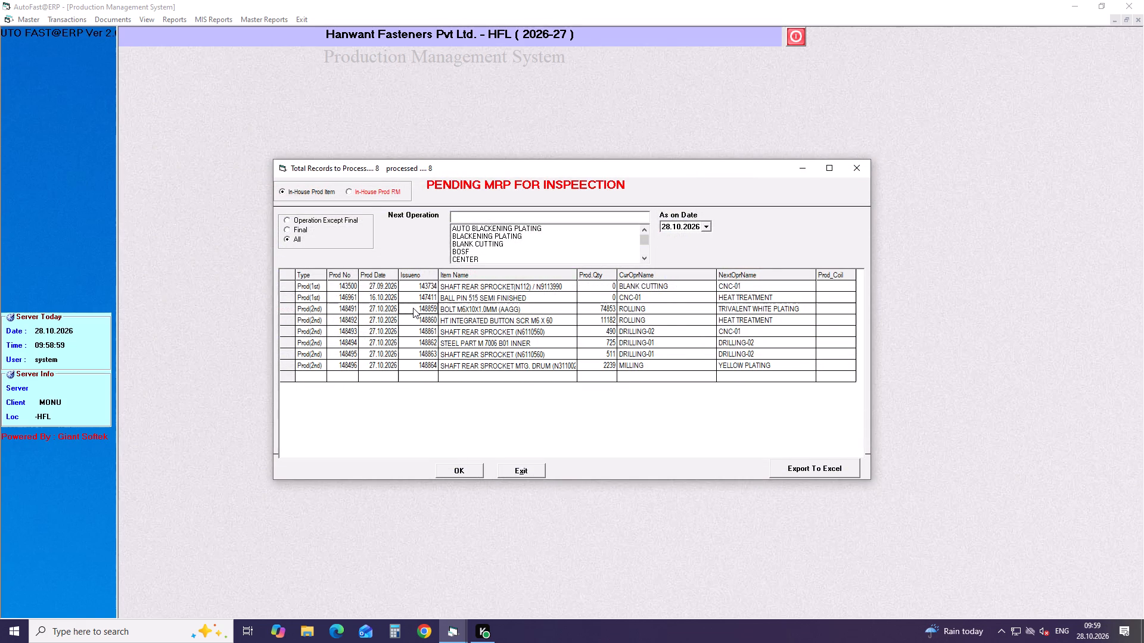
key("Return")
key("Return")
key("Return")
key("Return")
key("Return")
key("Return")
key("Return")
key("Return")
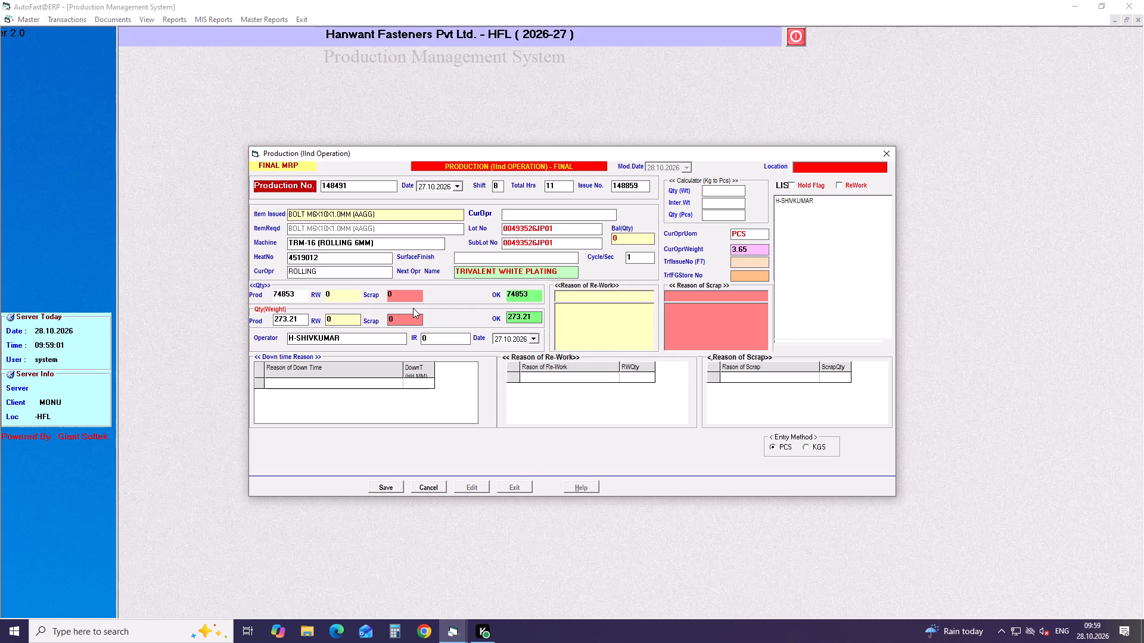
key("Return")
key("Return")
key("Return")
key("Return")
key("Return")
key("Return")
key("Return")
key("Return")
key("Return")
key("Return")
key("Return")
key("Return")
key("Return")
key("Return")
key("Return")
key("Return")
key("Return")
key("Return")
key("Return")
key("Return")
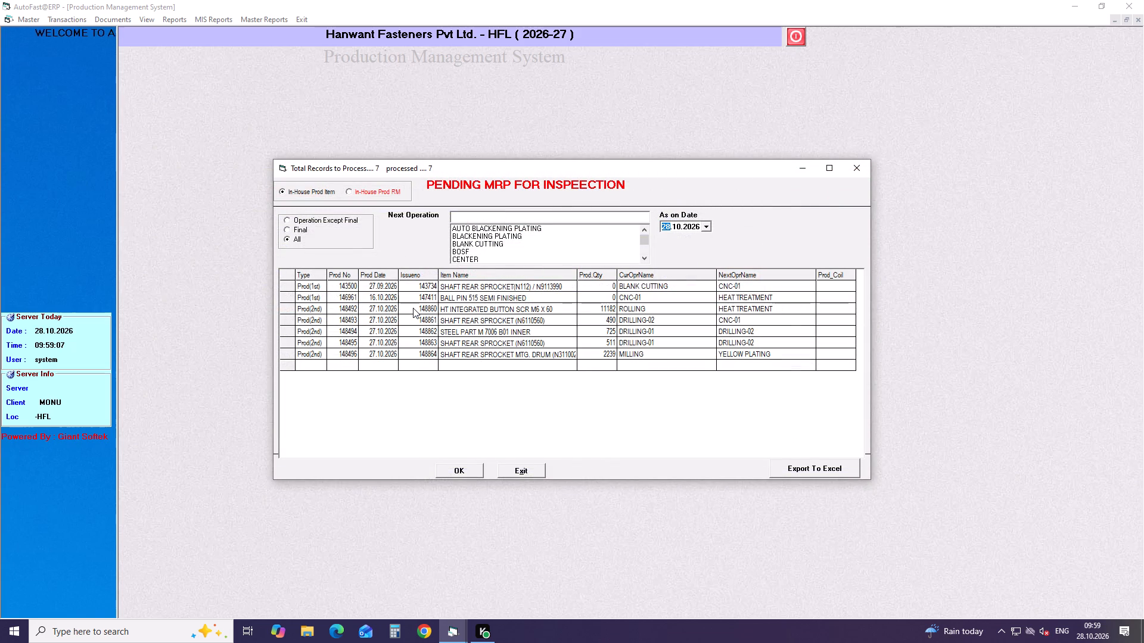
Finalize production 148492 for HT INTEGRATED BUTTON SCR M6 X 60 with 0 rework and 0 scrap, and save it.
left_click(413, 308)
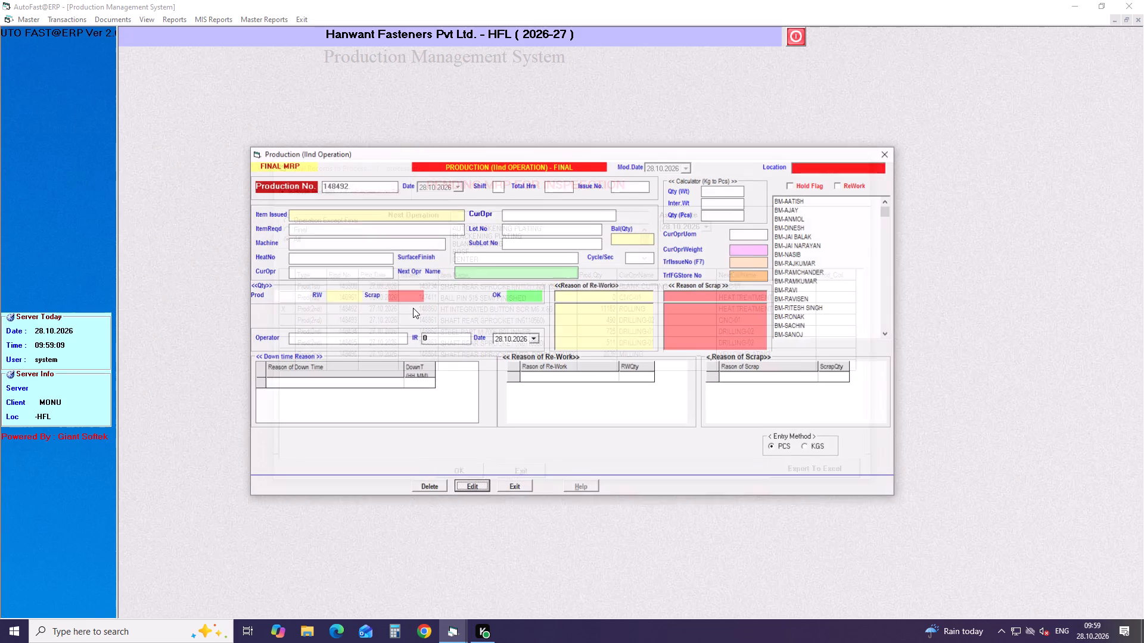
key("Return")
key("Return")
key("Return")
key("Return")
key("Return")
key("Return")
key("Return")
key("Return")
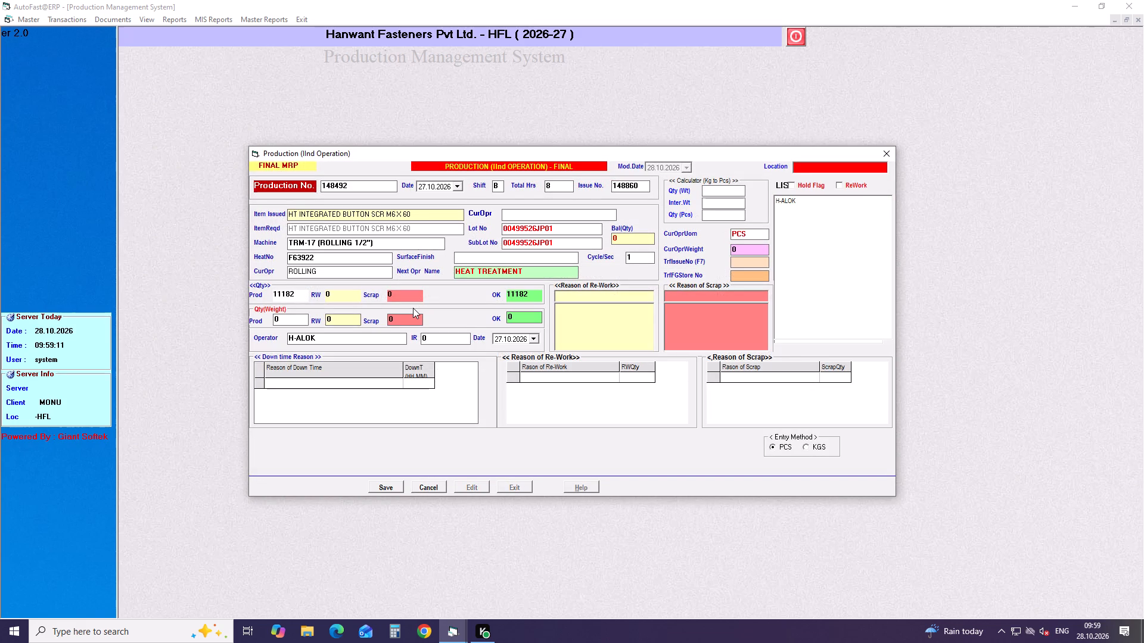
key("Return")
key("Return")
key("Return")
key("Return")
key("Return")
key("Return")
key("Return")
key("Return")
key("Return")
key("Return")
key("Return")
key("Return")
key("Return")
key("Return")
key("Return")
key("Return")
key("Return")
key("Return")
key("Return")
key("Return")
key("Return")
key("Return")
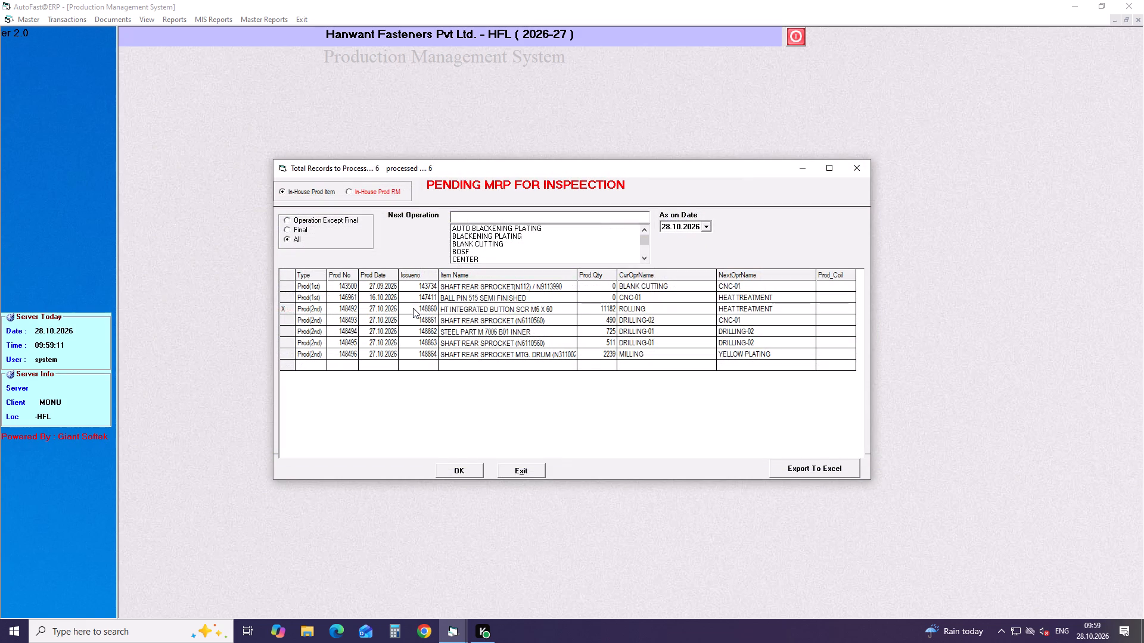
Refresh the pending MRP for inspection list for all operations as on 28.10.2026.
key("Return")
key("Return")
key("Return")
key("Return")
key("Return")
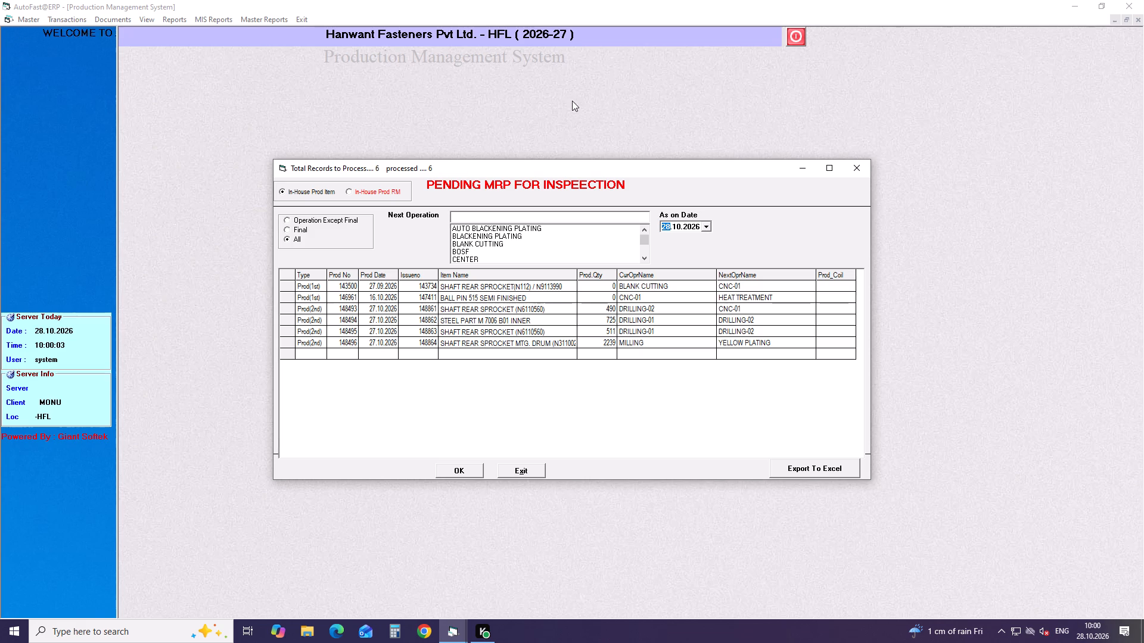
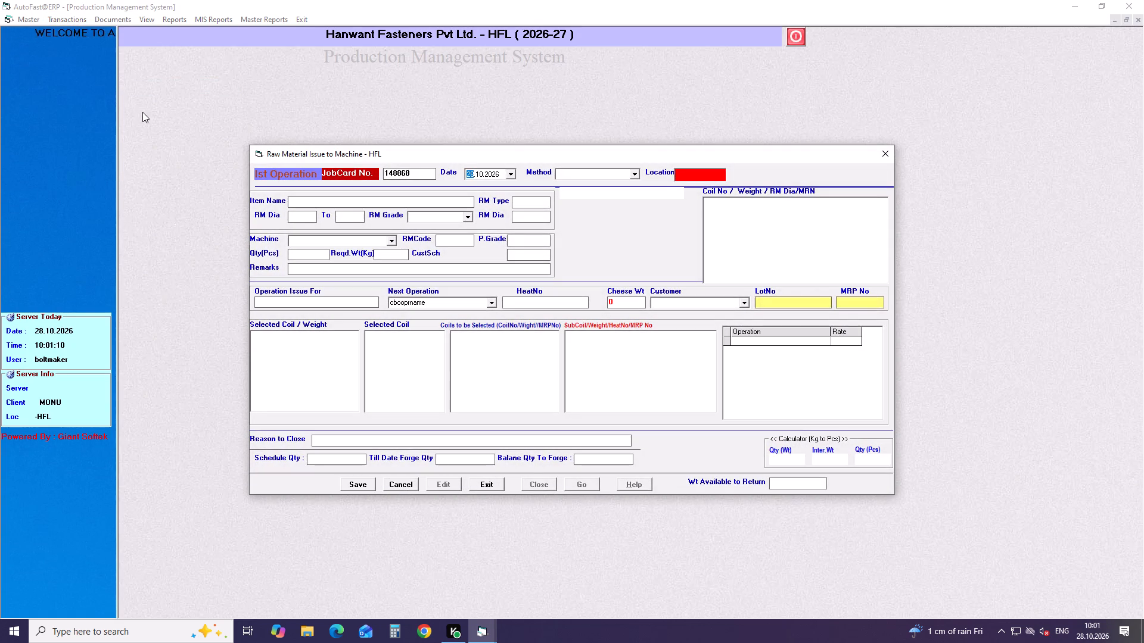
Set the job card's date to 27.10.2026 and its method to FORGING.
key("Down")
key("Return")
key("Down")
key("Return")
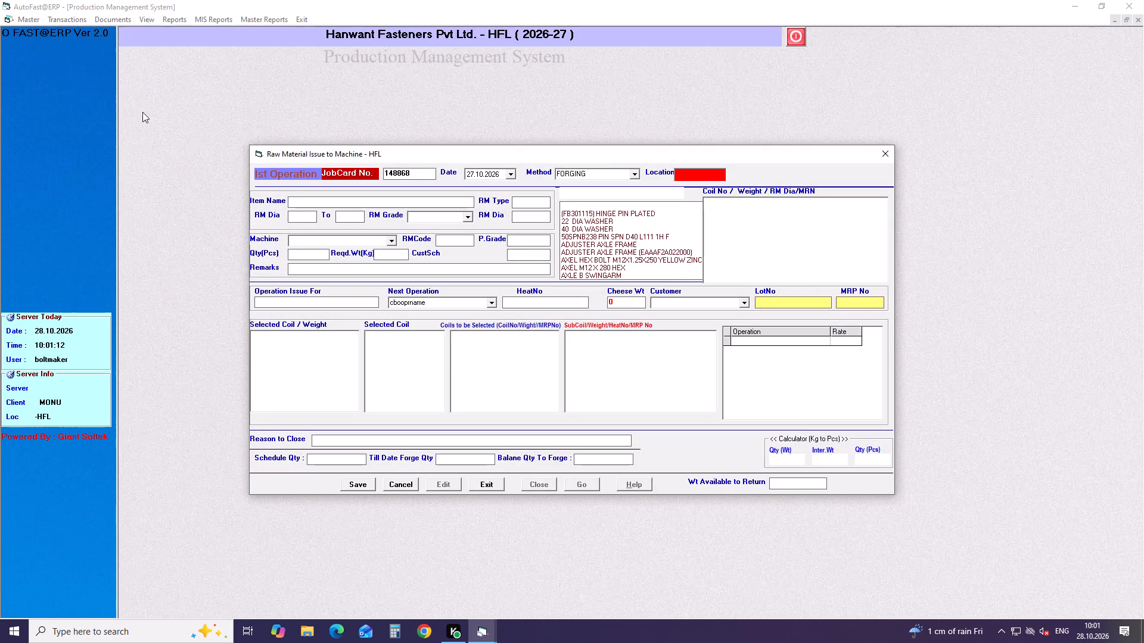
Choose BOLT BODY COVER SET M6X10 as the item and 10B21 as its raw material grade.
type("BOLT")
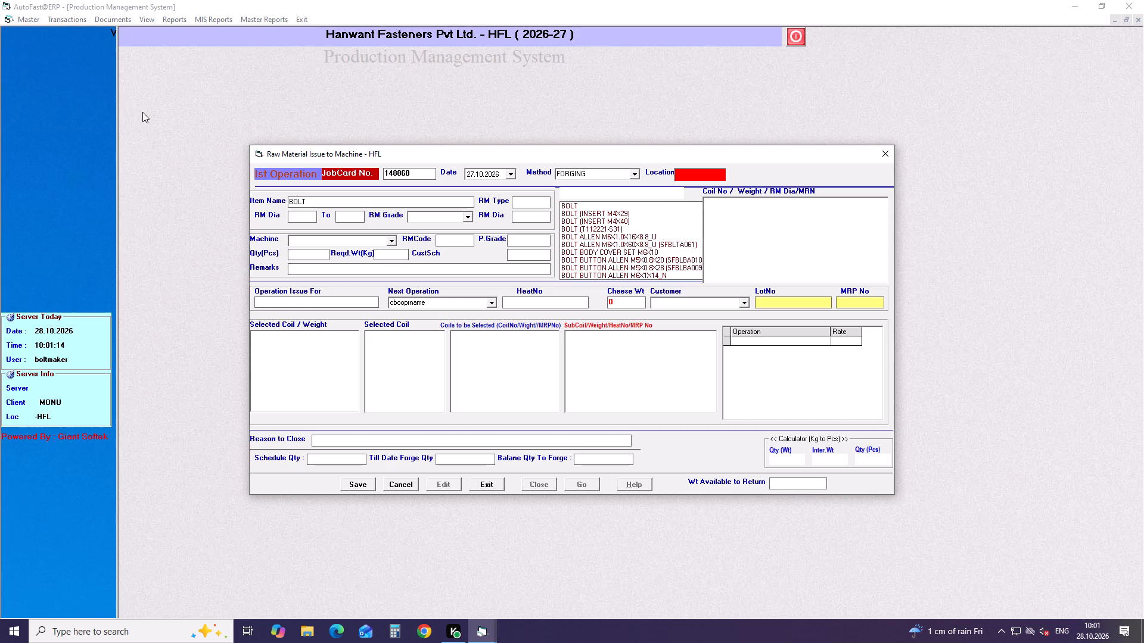
key("b")
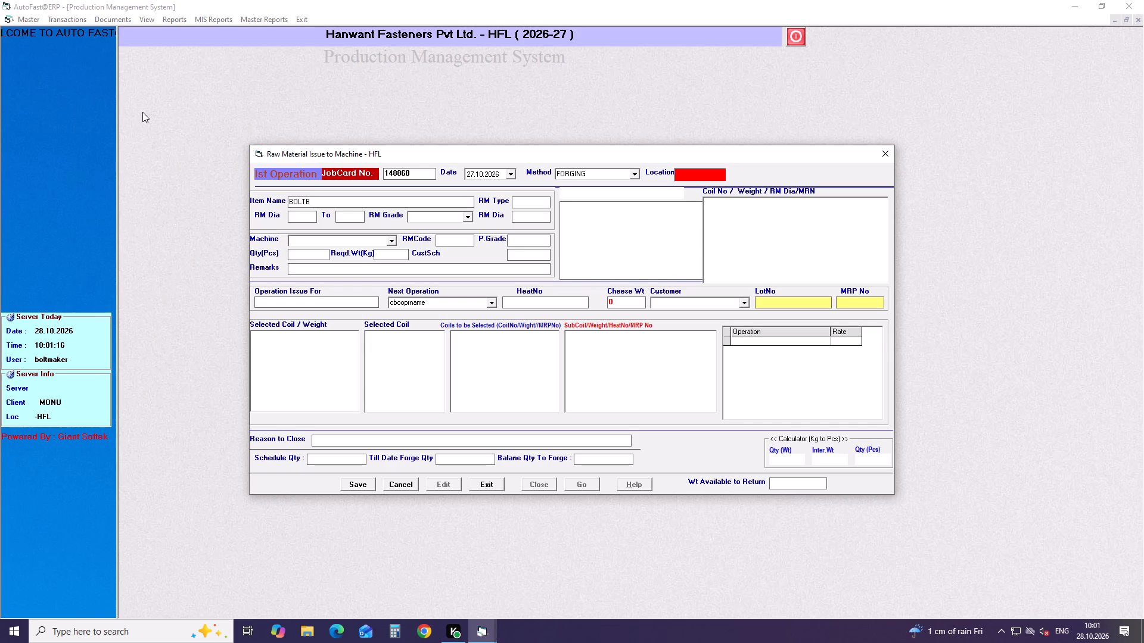
key("BackSpace")
key("space")
type("B")
key("Down")
key("Down")
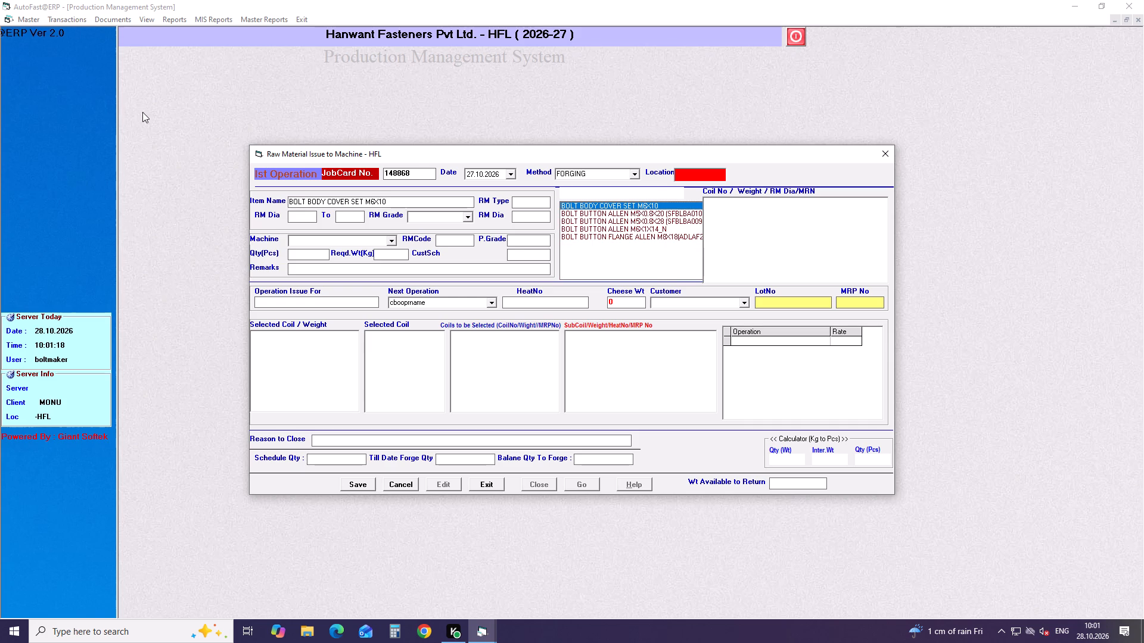
key("Return")
key("Return")
key("Return")
key("Down")
key("Return")
key("Return")
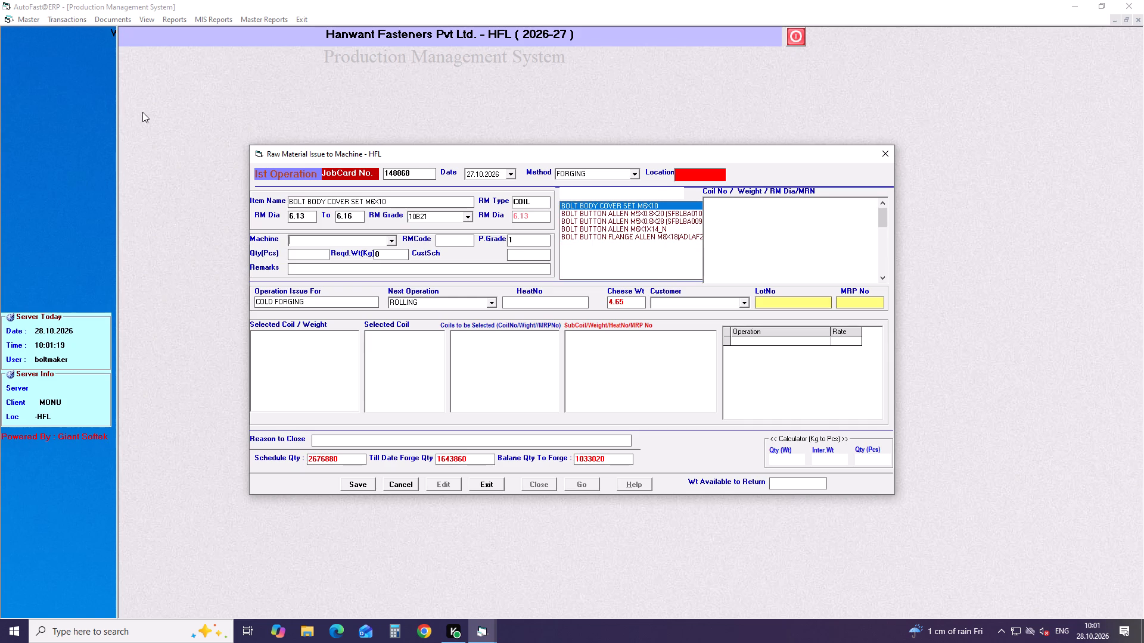
Assign machine BM-02 (BOLT MAKER) with a quantity of 43010 pieces, keeping ROLLING as the next operation.
type("BM")
key("Down")
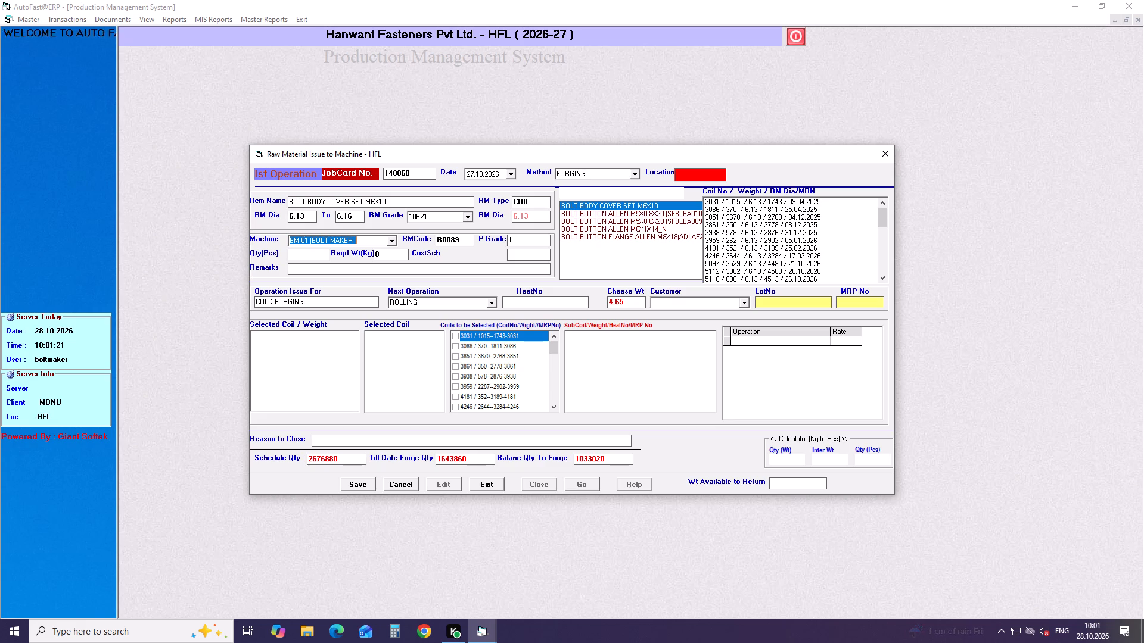
key("Down")
key("Return")
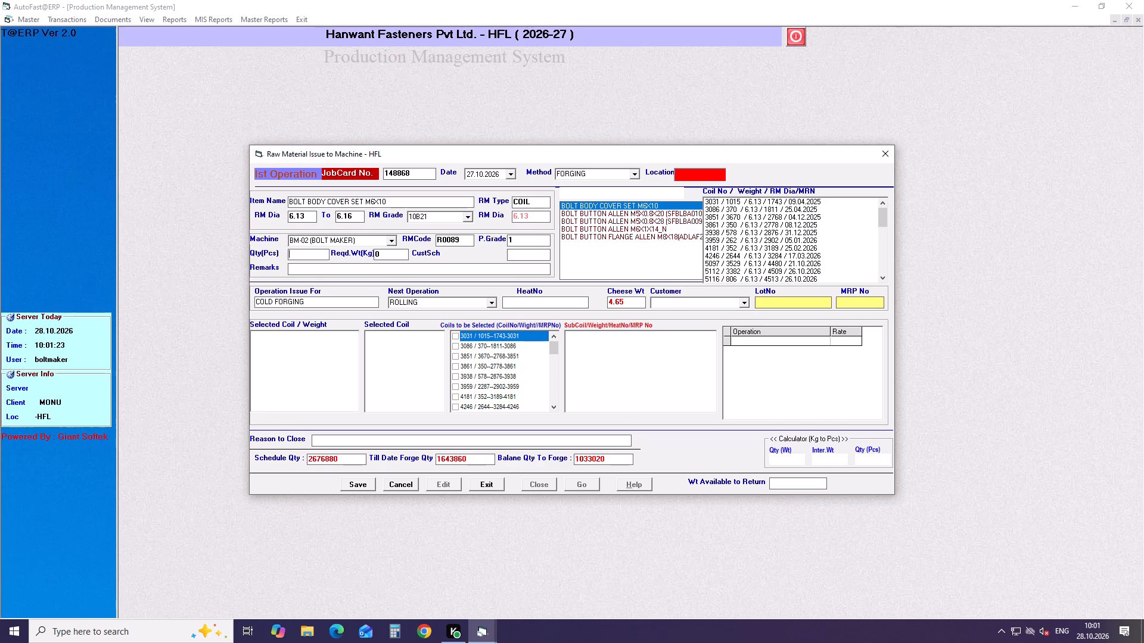
type("43010")
key("Return")
key("Return")
key("Return")
key("Return")
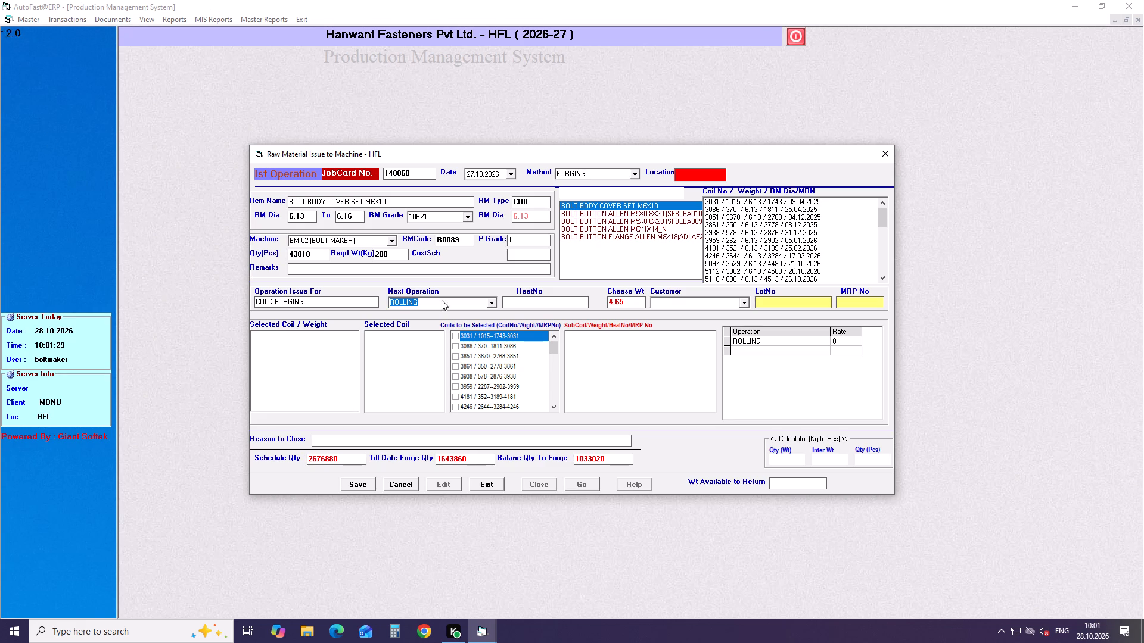
Select returned coil 5097 of 292.98 kg with sub-coil 5097-13R, and save the job card.
left_click_drag(554, 348, 552, 410)
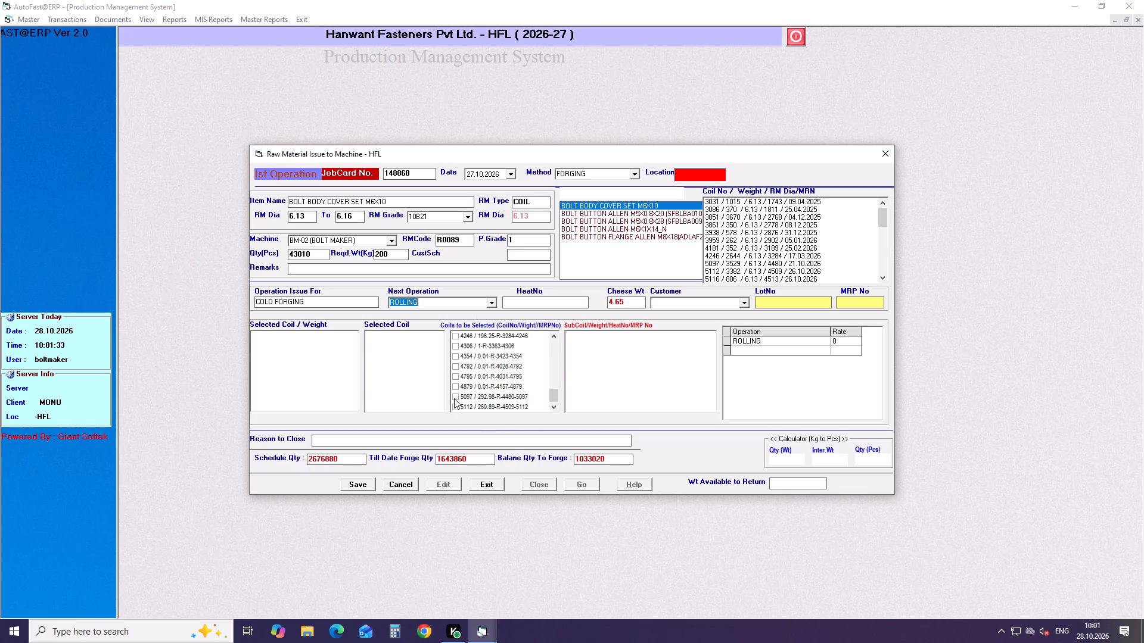
left_click(454, 398)
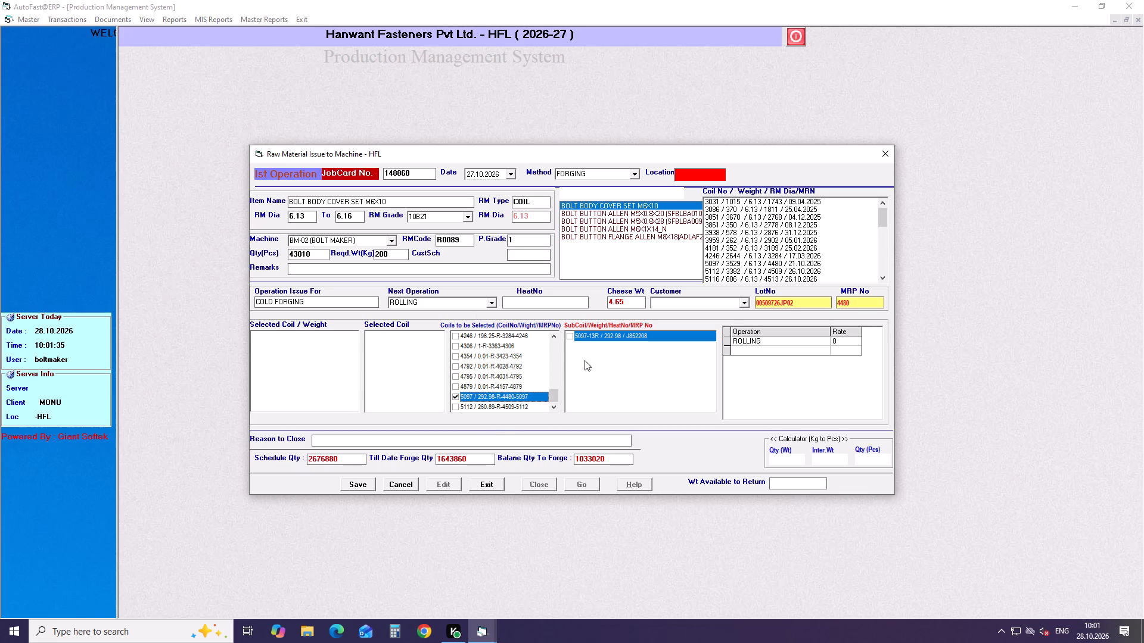
left_click(571, 338)
left_click(365, 486)
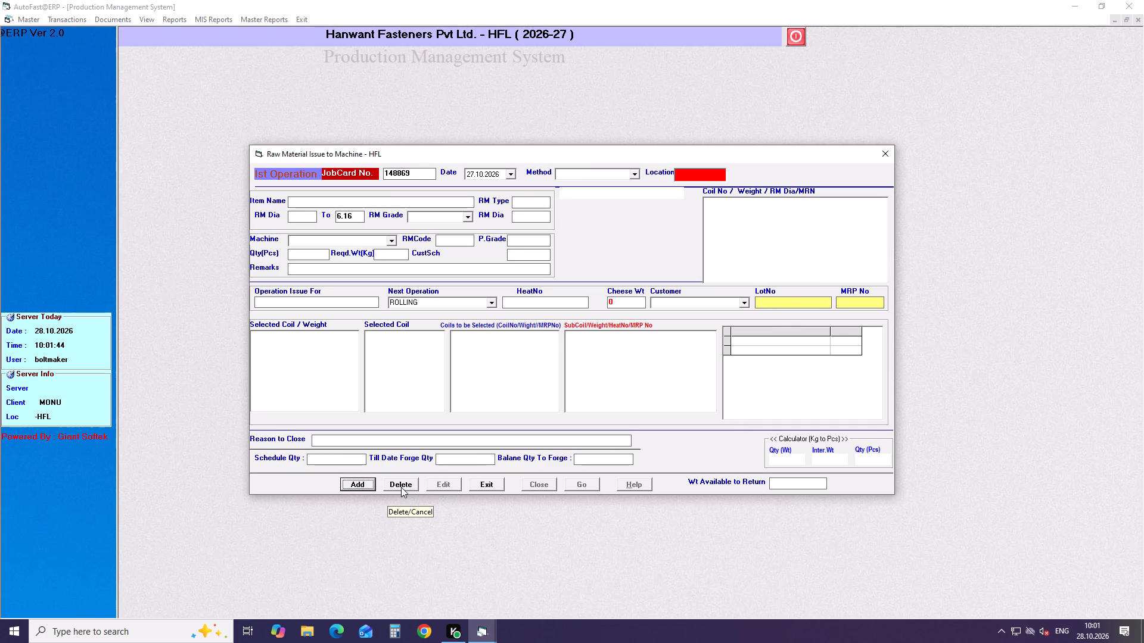
Start a new job card, keeping the date 27.10.2026 and setting the method to FORGING.
key("Return")
key("Return")
key("Return")
key("Down")
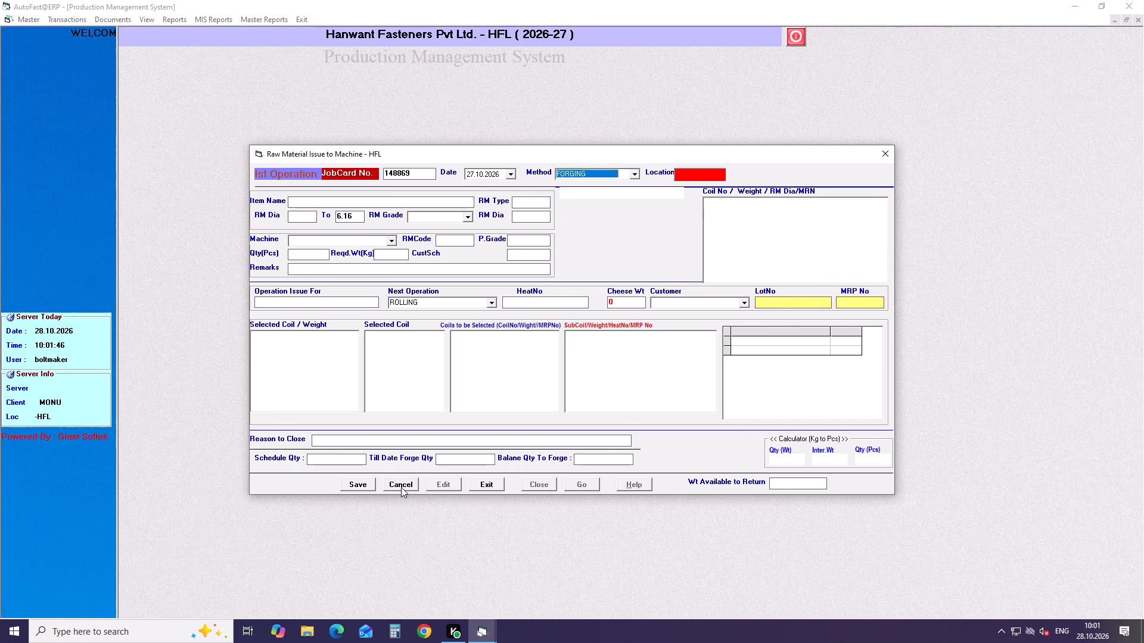
key("Return")
type("BOLT FLANGE 6")
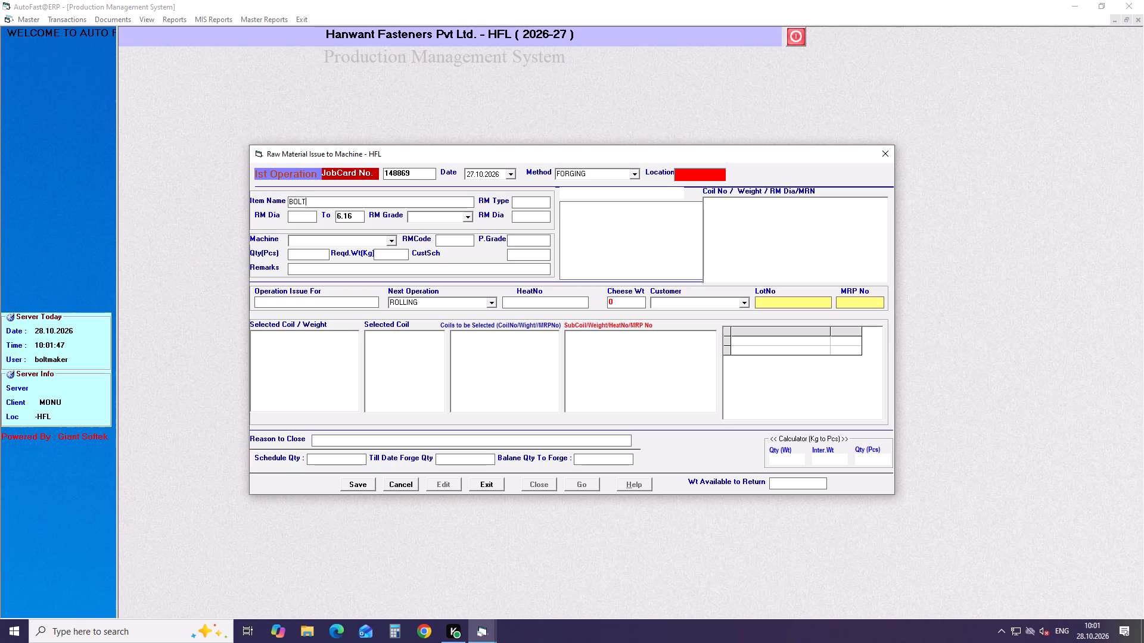
type("MM")
key("Down")
key("Down")
key("Return")
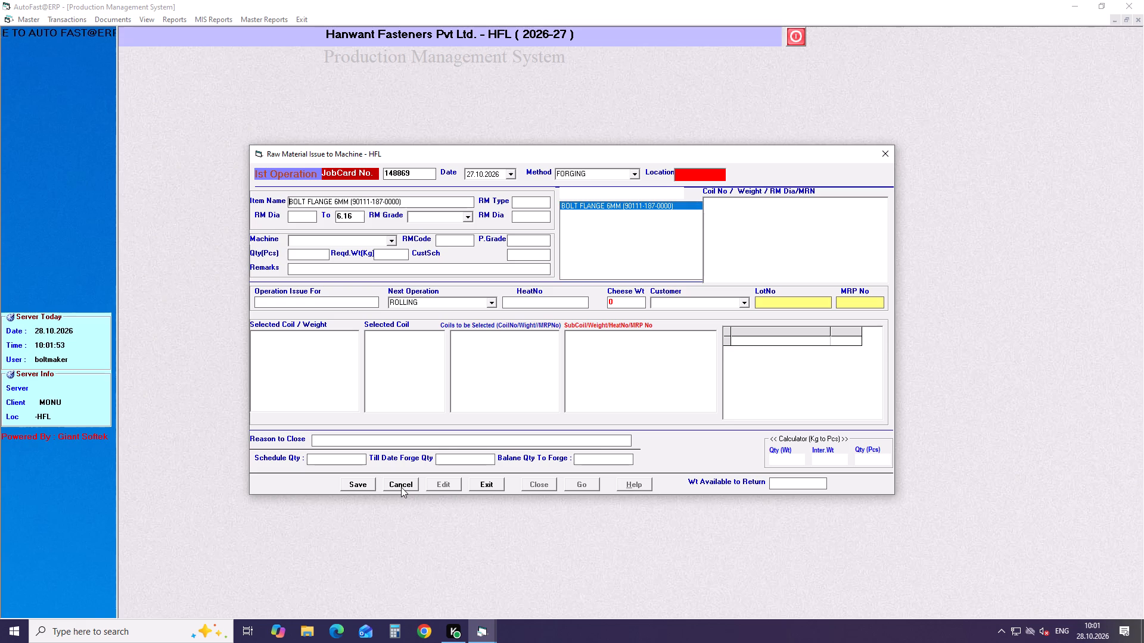
key("Return")
key("Return")
key("Down")
key("Return")
key("Return")
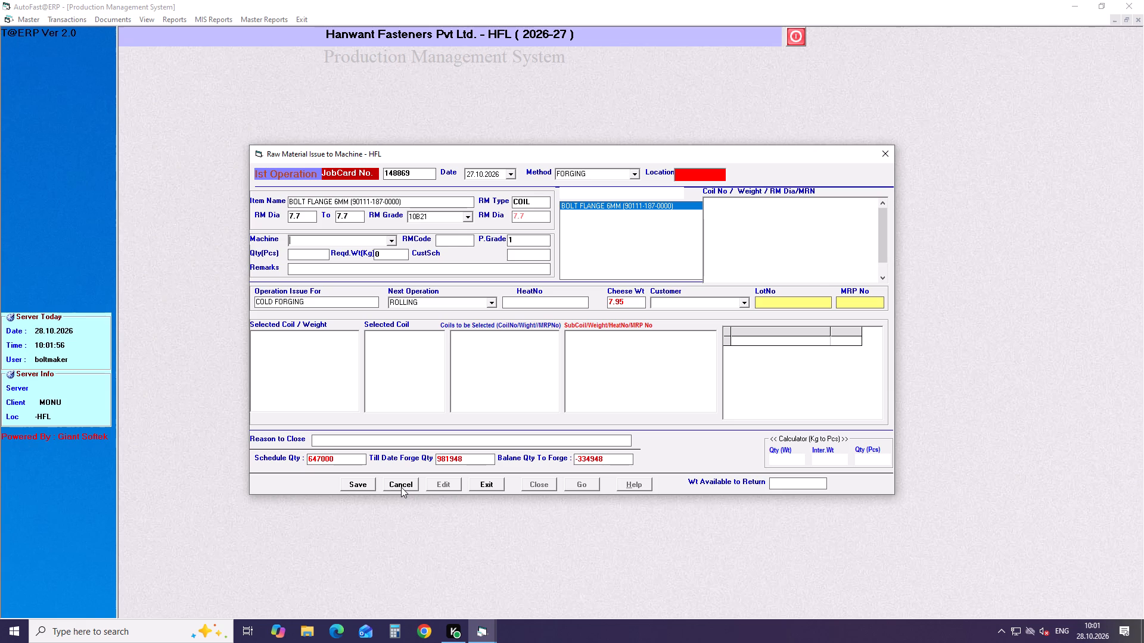
Assign machine BM-03 (BOLT MAKER) with a quantity of 12600 pieces, keeping ROLLING as the next operation.
type("BM")
key("Down")
key("Down")
key("Down")
key("Return")
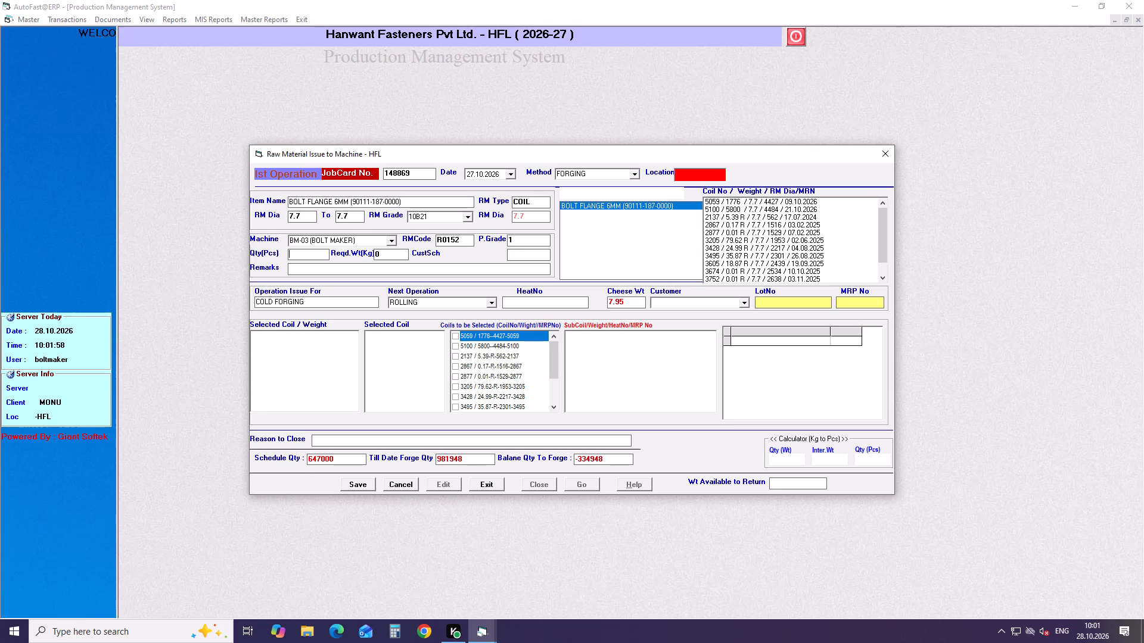
type("12")
type("600")
key("Return")
key("Return")
key("Return")
key("Return")
key("Return")
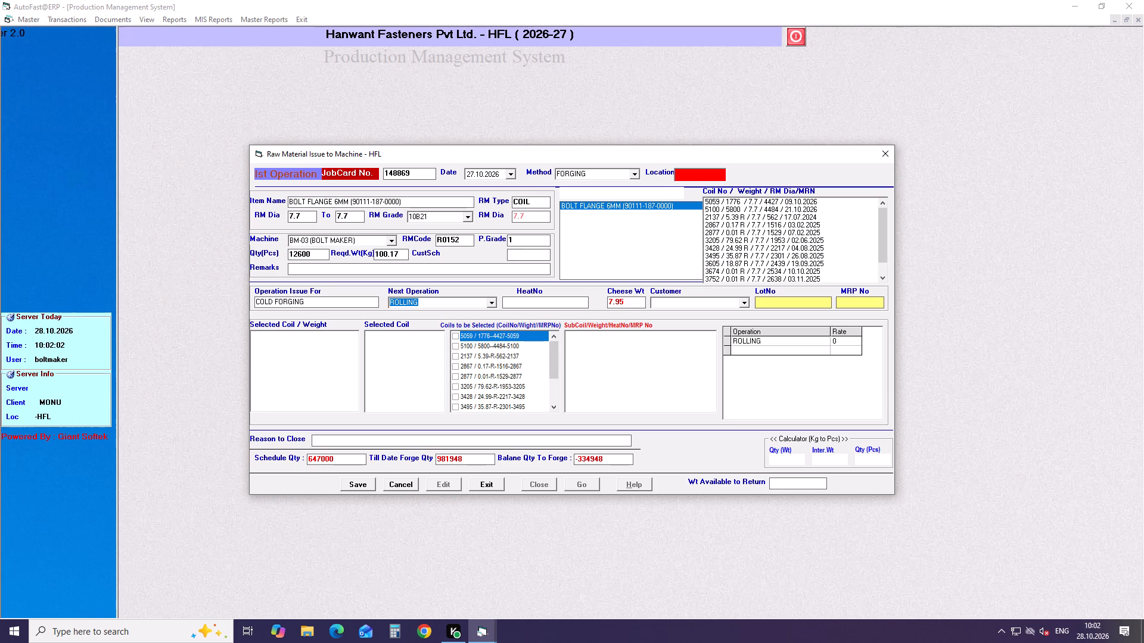
Select both coil 5059 entries, returned and fresh, with sub-coils 5059-4RRR and 5059-5, and save the job card.
left_click_drag(553, 352, 555, 366)
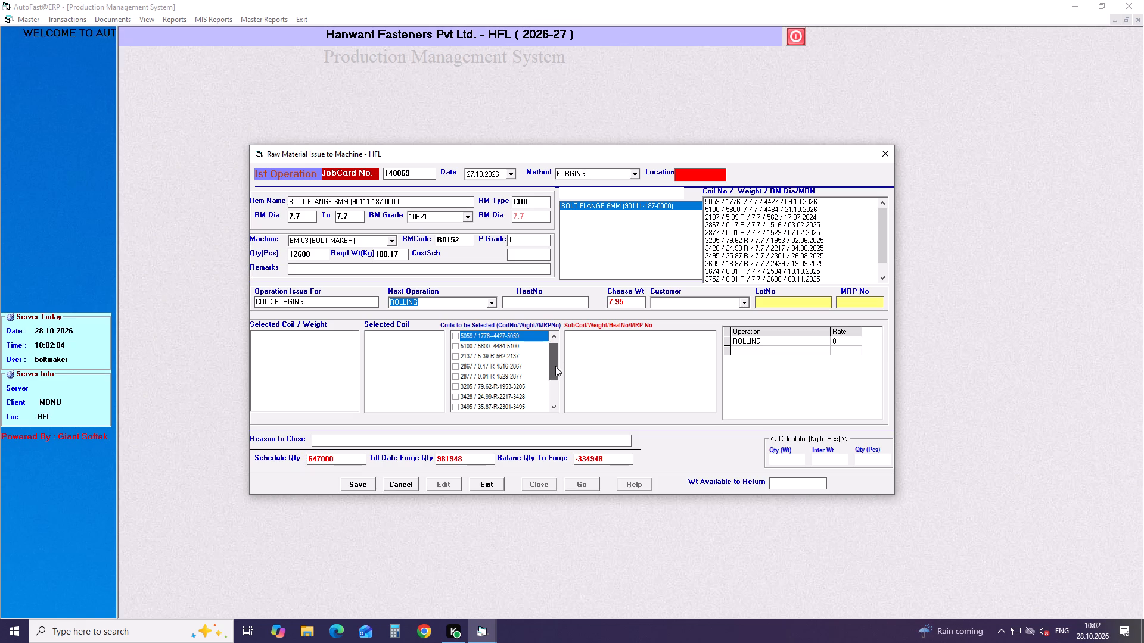
left_click_drag(555, 366, 558, 407)
left_click(454, 406)
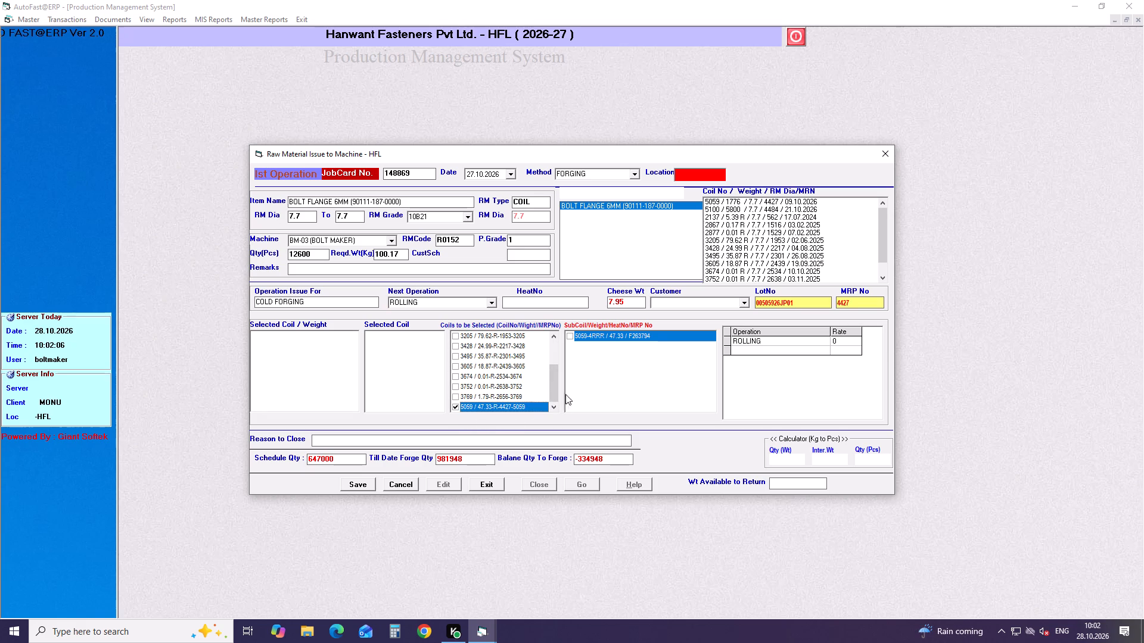
left_click_drag(552, 386, 555, 345)
left_click(455, 338)
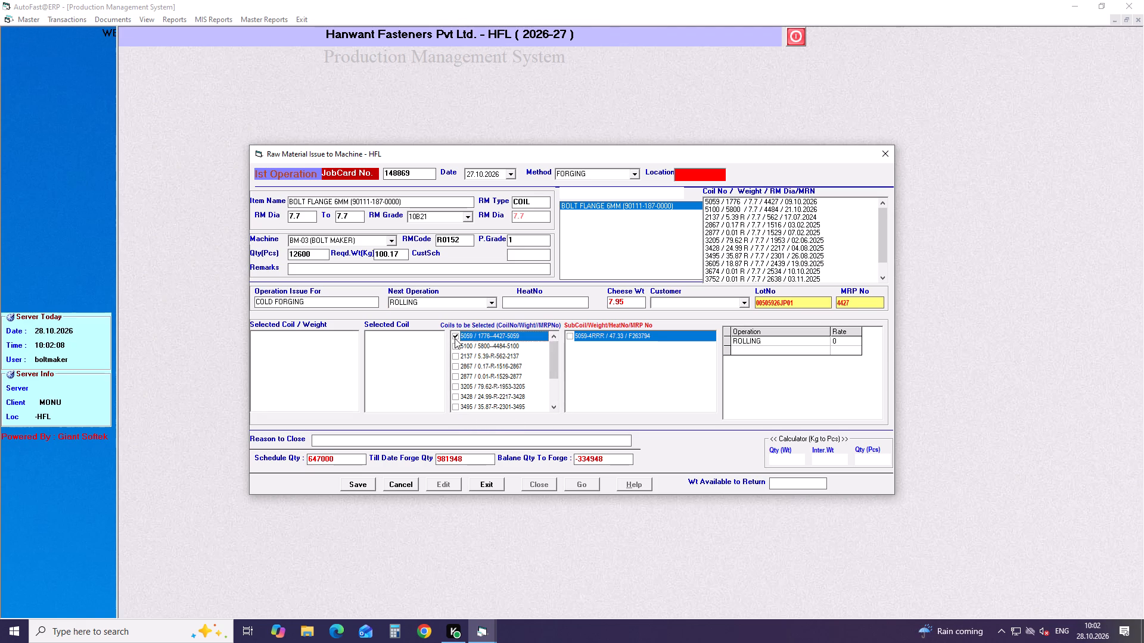
left_click(570, 336)
left_click(570, 348)
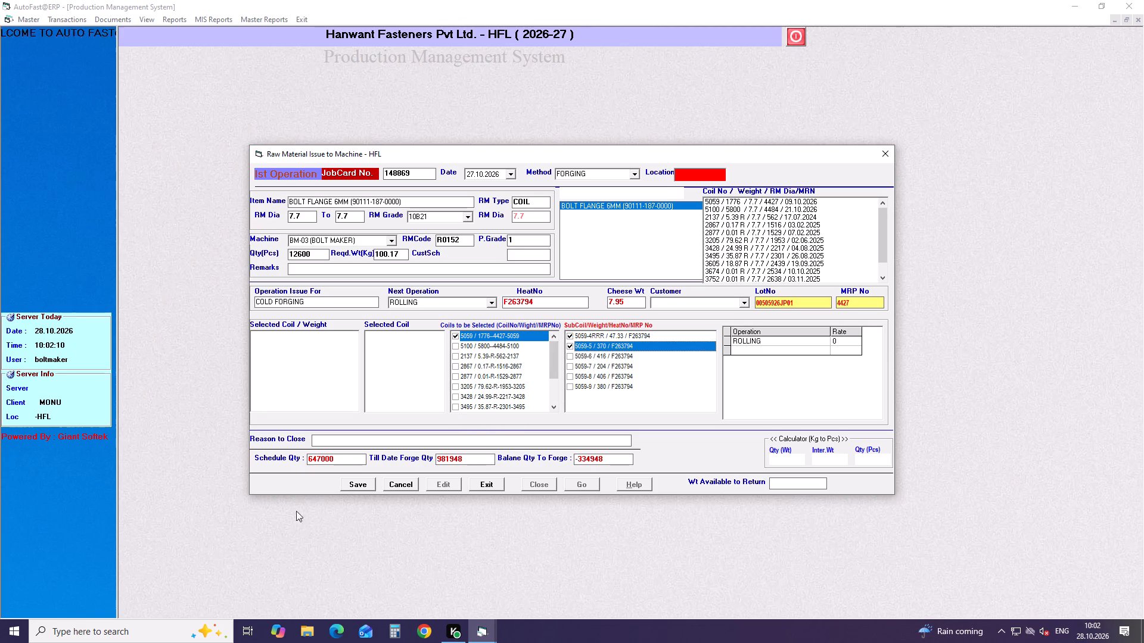
left_click(363, 488)
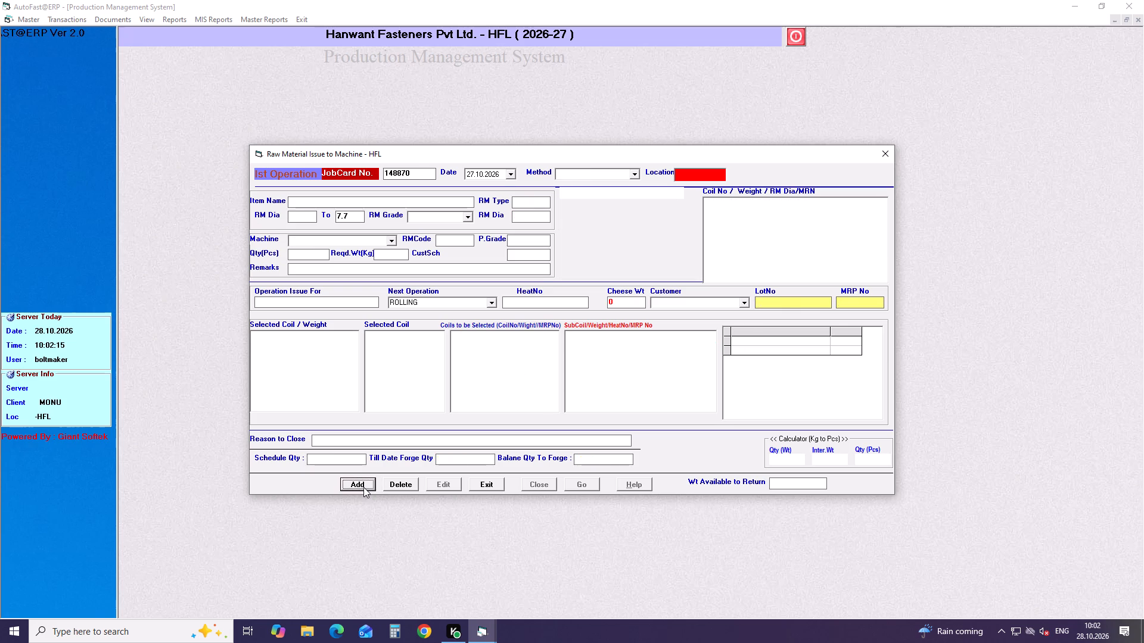
Start another job card, keeping the date 27.10.2026 and setting the method to FORGING.
key("Return")
key("Return")
key("Return")
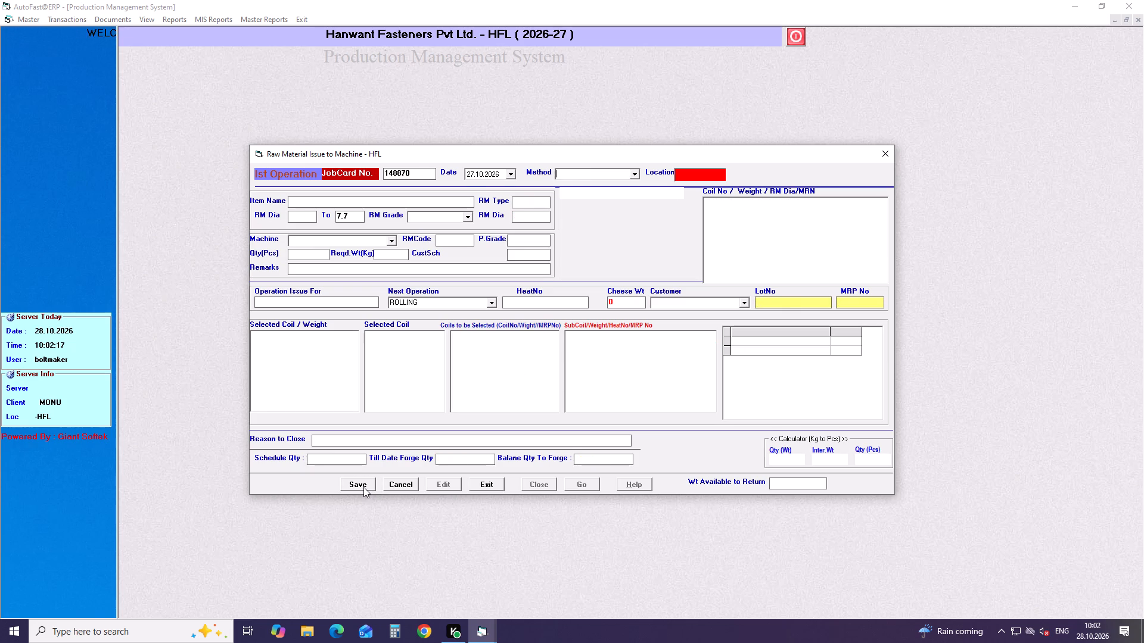
key("Down")
key("Return")
Choose SHCS M10X1.5X45 GR 12.9 H/T BLK SEMI-FINISH as the item.
type("SHCS M10")
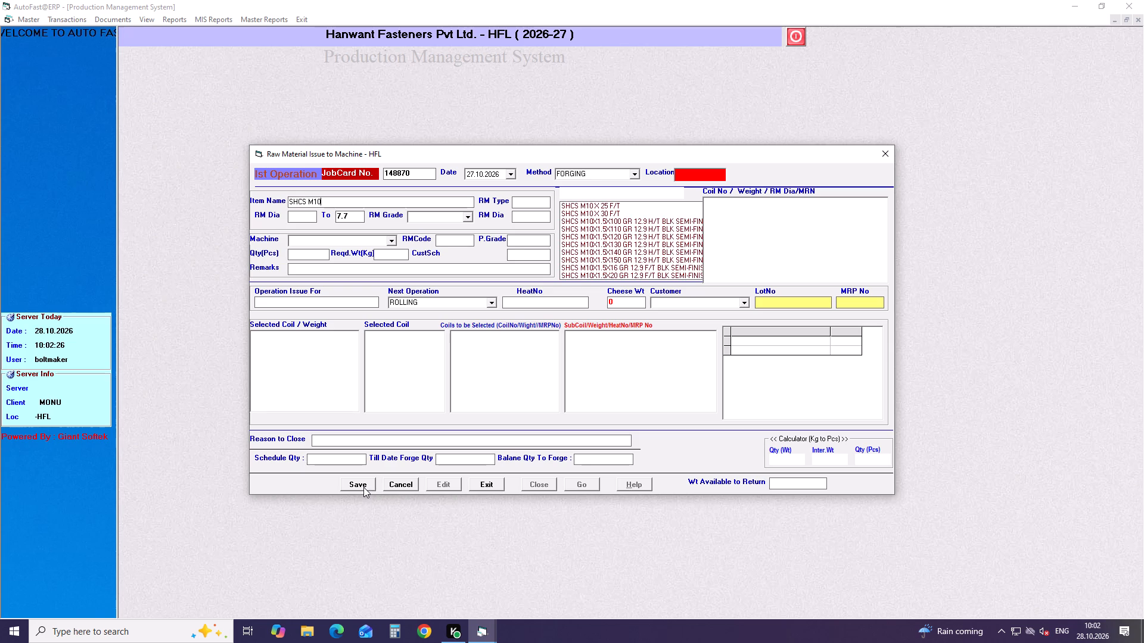
key("Down")
key("Down")
key("Down")
key("Down")
key("Down")
key("Down")
key("Down")
key("Down")
key("Down")
key("Down")
key("Down")
key("Down")
key("Down")
key("Down")
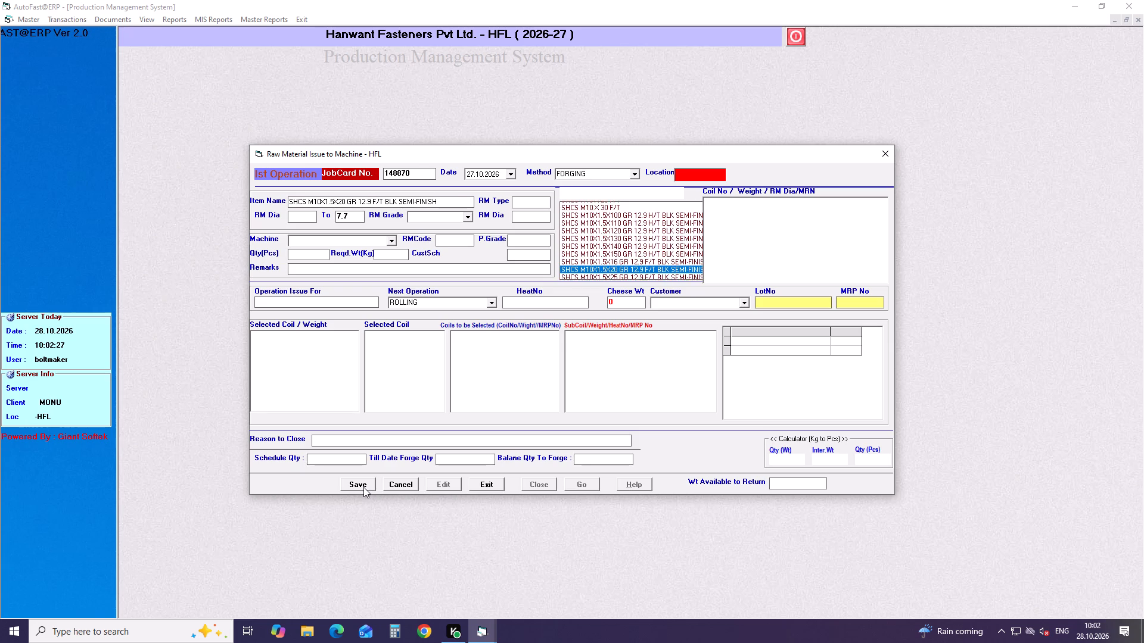
key("Down")
key("Down")
key("Up")
key("Down")
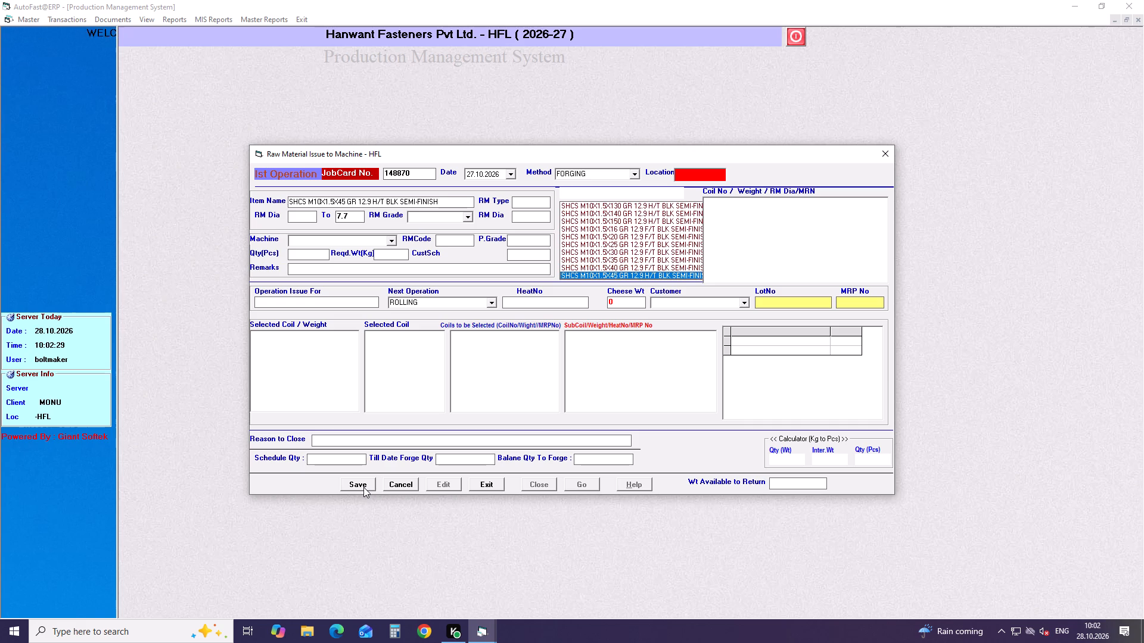
key("Return")
Set the item's raw material grade to 51B37.
key("Return")
key("Return")
key("Down")
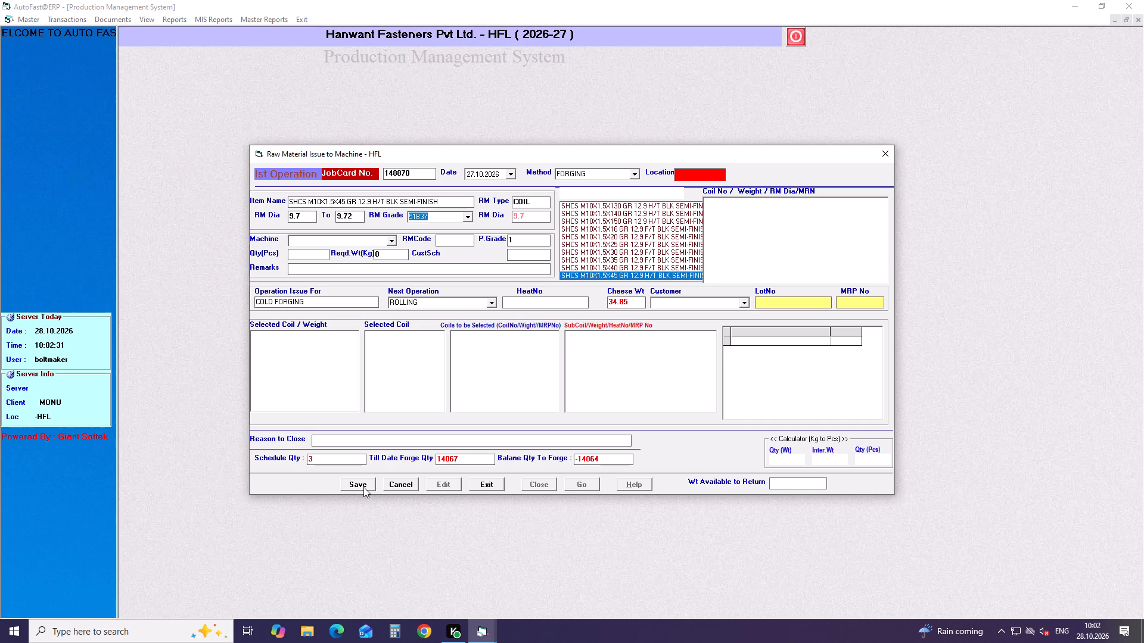
key("Return")
key("Return")
Assign machine BM-05 (BOLT MAKER) with a quantity of 35020 pieces, keeping ROLLING as the next operation.
type("BM")
key("Down")
key("Down")
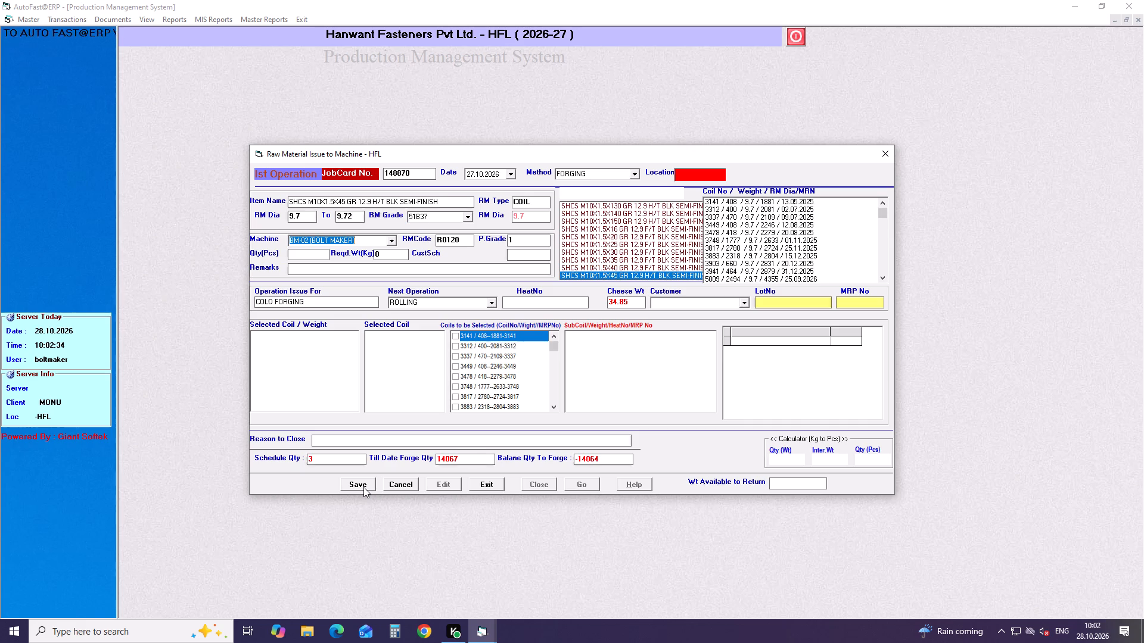
key("Down")
key("Down")
key("Down")
key("Return")
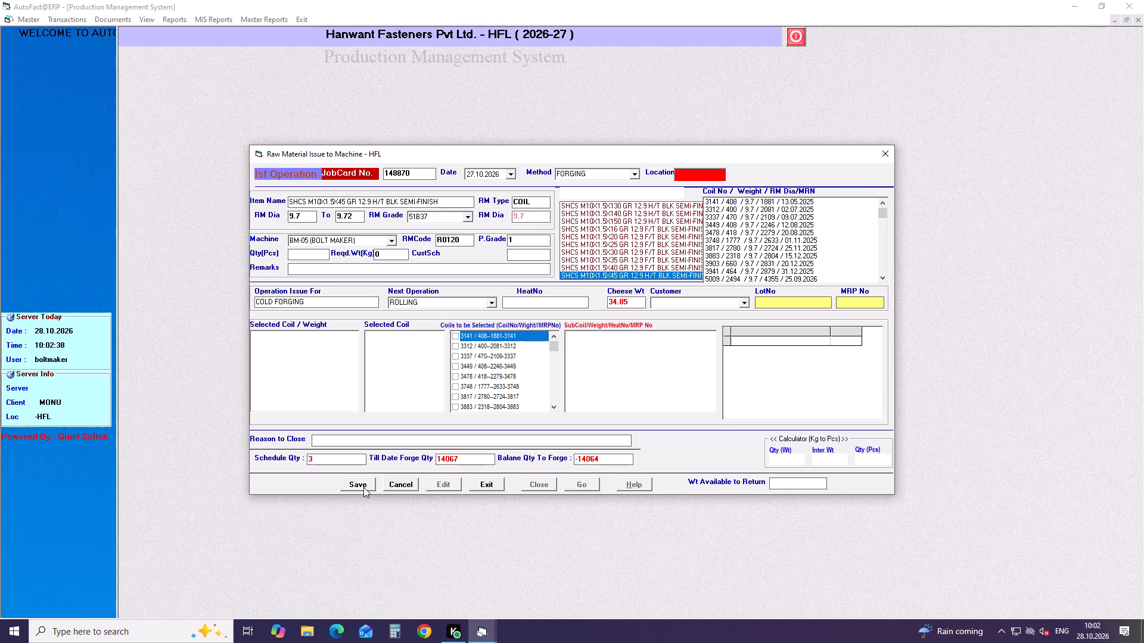
type("35")
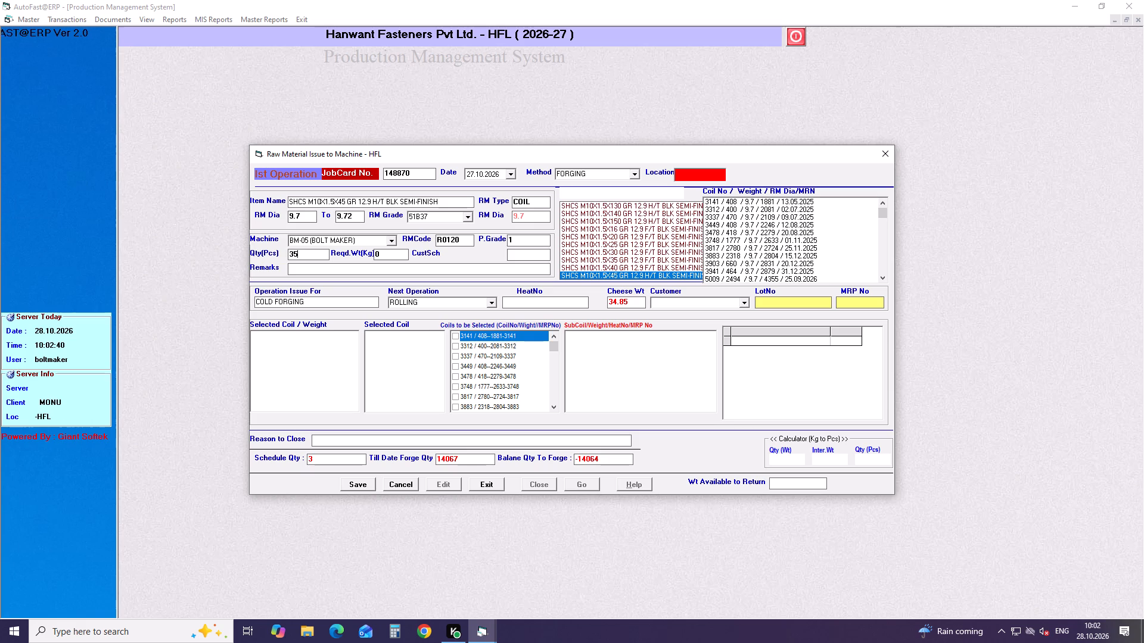
type("020")
key("Return")
key("Return")
key("Return")
key("Return")
key("Return")
key("Return")
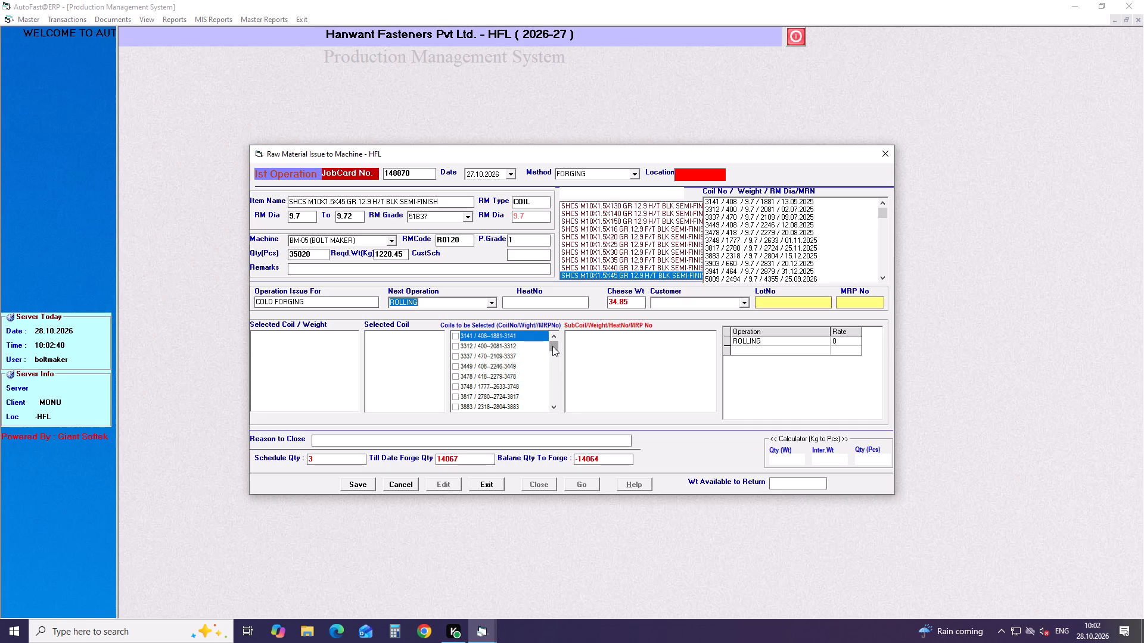
Select coil 5067 under MRP number 4439 as the raw material to issue.
left_click_drag(552, 346, 552, 413)
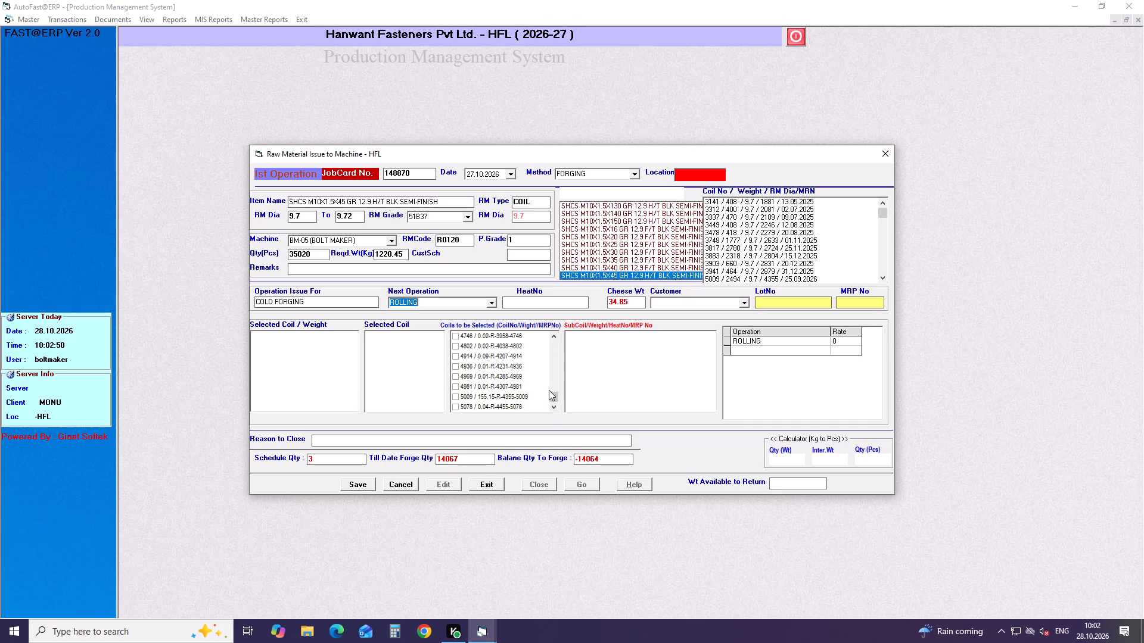
left_click(555, 336)
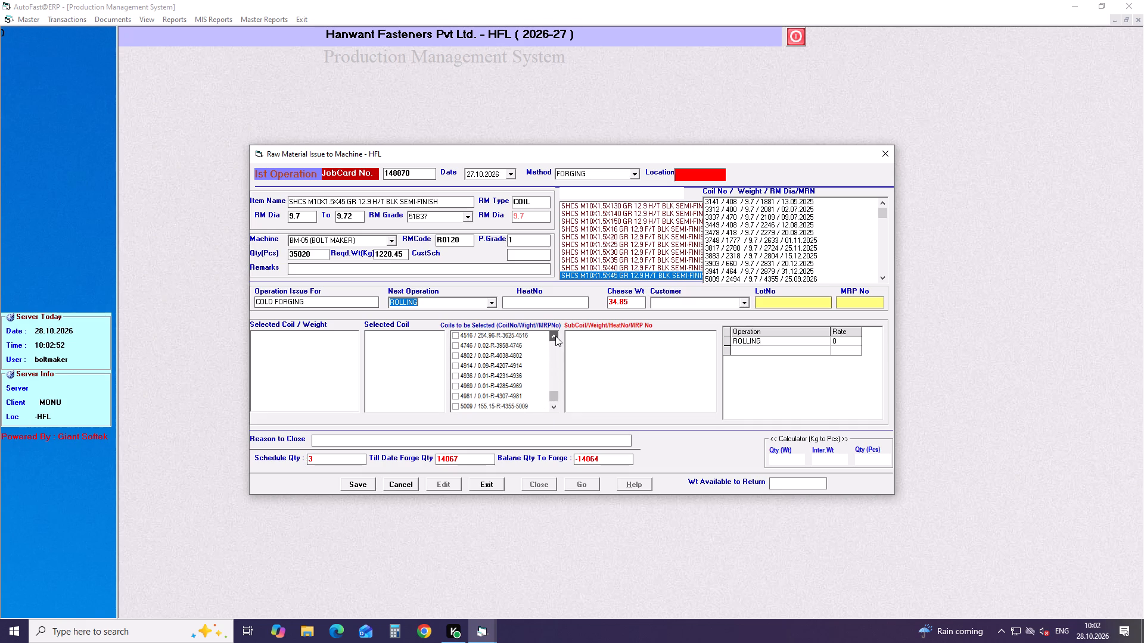
left_click(555, 336)
left_click_drag(553, 393, 554, 392)
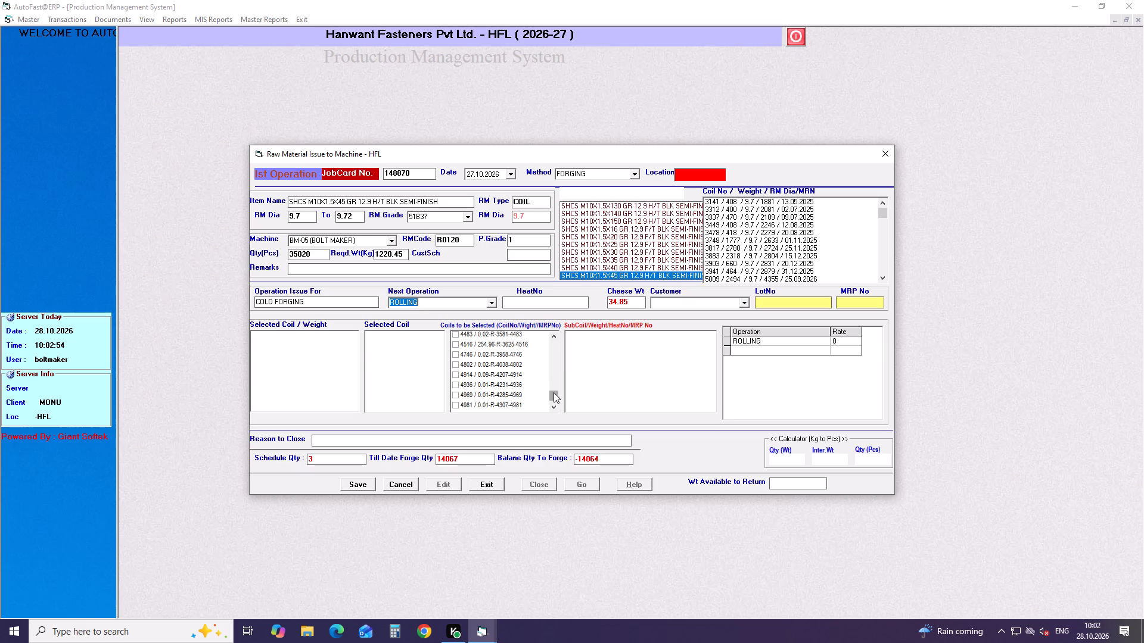
left_click_drag(554, 392, 554, 362)
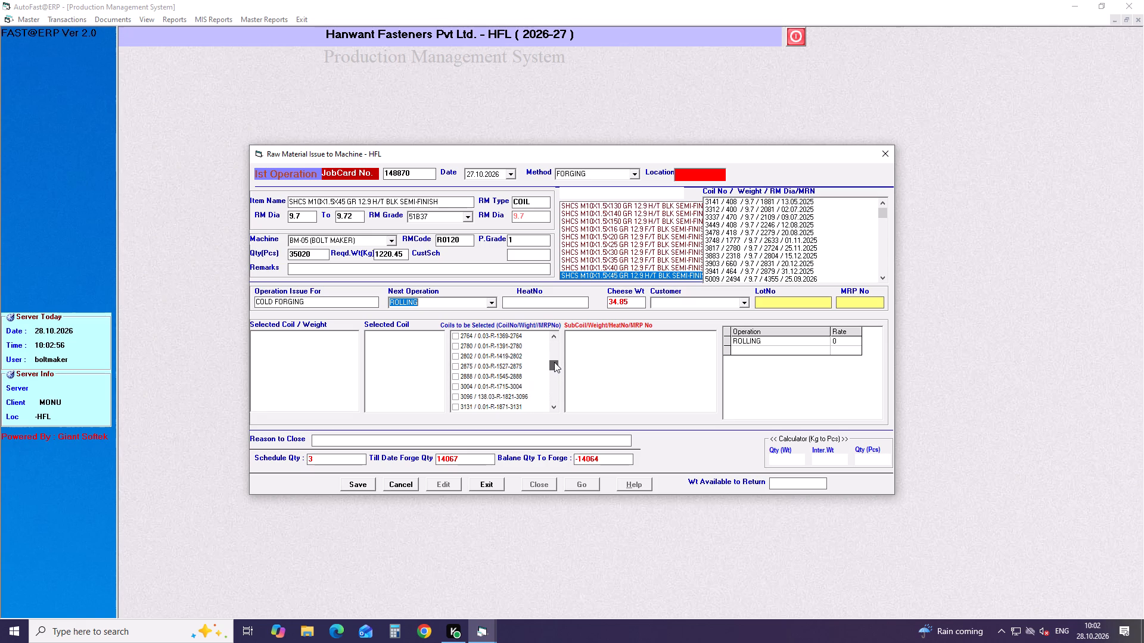
left_click_drag(554, 362, 554, 352)
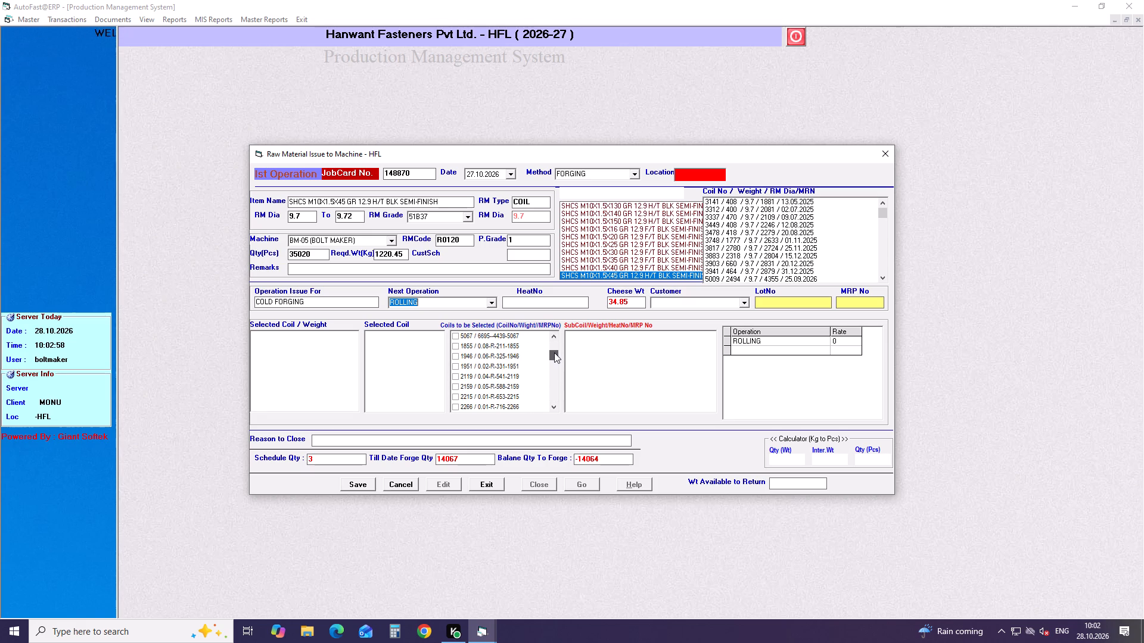
left_click_drag(554, 352, 554, 351)
left_click(455, 355)
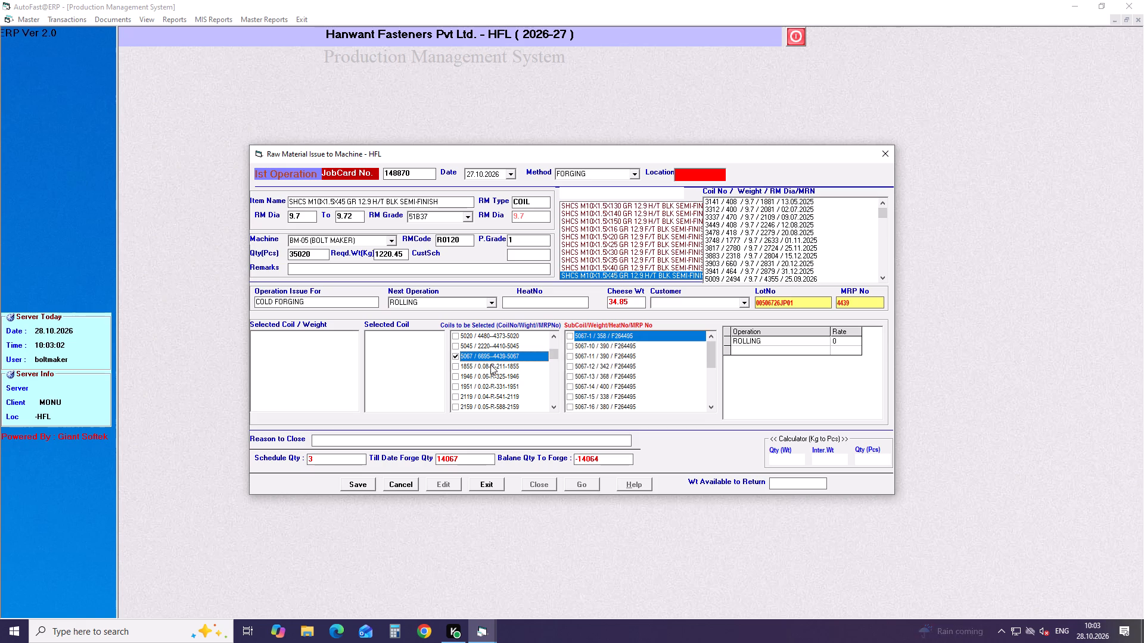
Allocate sub-coils 5067-1, 5067-10, 5067-11 and 5067-12, and save the job card.
left_click(565, 336)
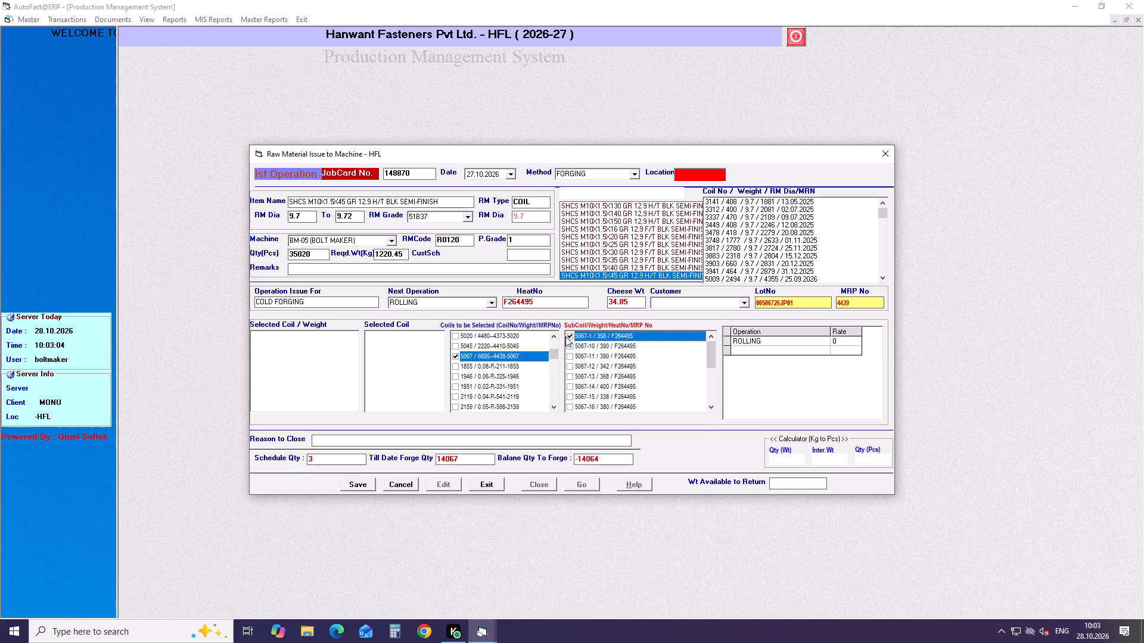
left_click(565, 345)
left_click(565, 353)
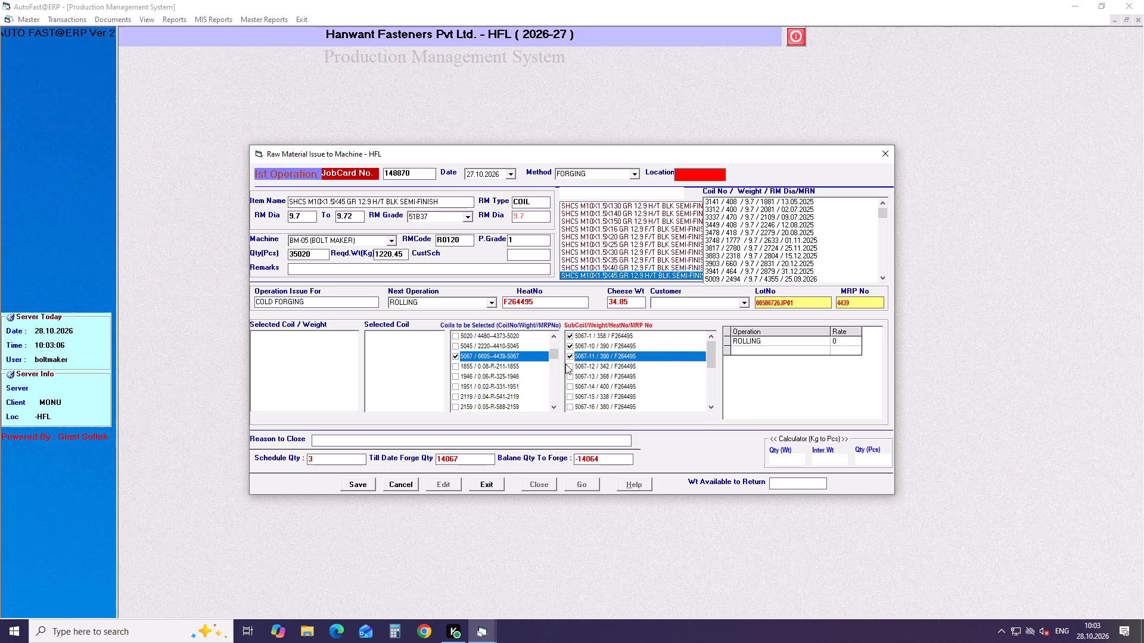
left_click(565, 364)
left_click(369, 480)
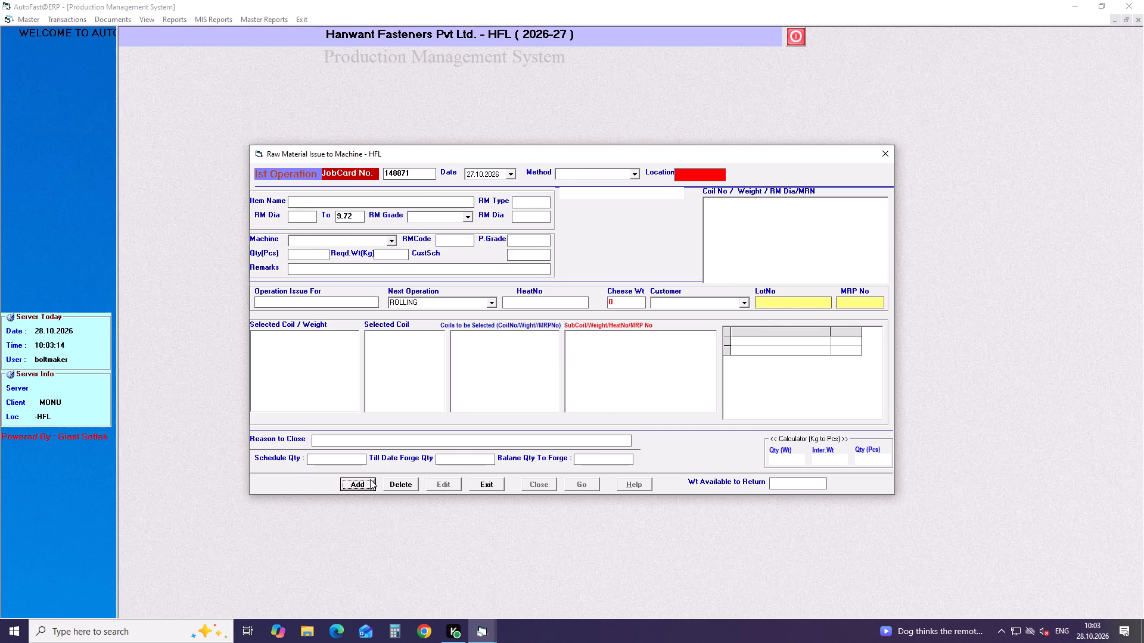
Start another job card, keeping the date 27.10.2026 and setting the method to FORGING.
key("period")
key("Return")
key("Return")
key("Return")
key("Down")
key("Return")
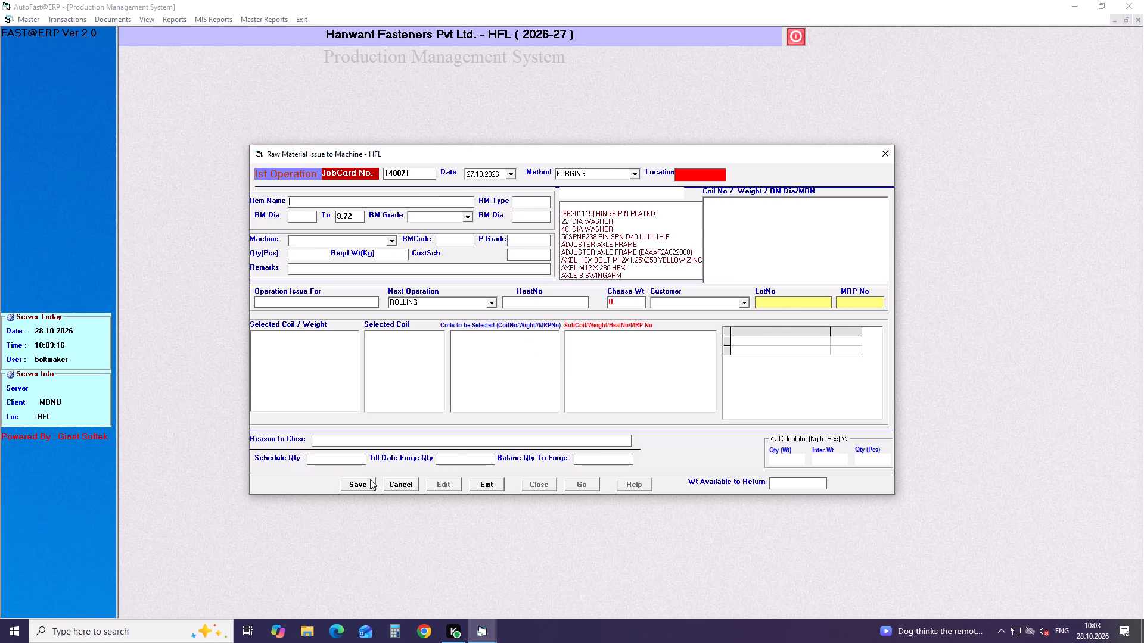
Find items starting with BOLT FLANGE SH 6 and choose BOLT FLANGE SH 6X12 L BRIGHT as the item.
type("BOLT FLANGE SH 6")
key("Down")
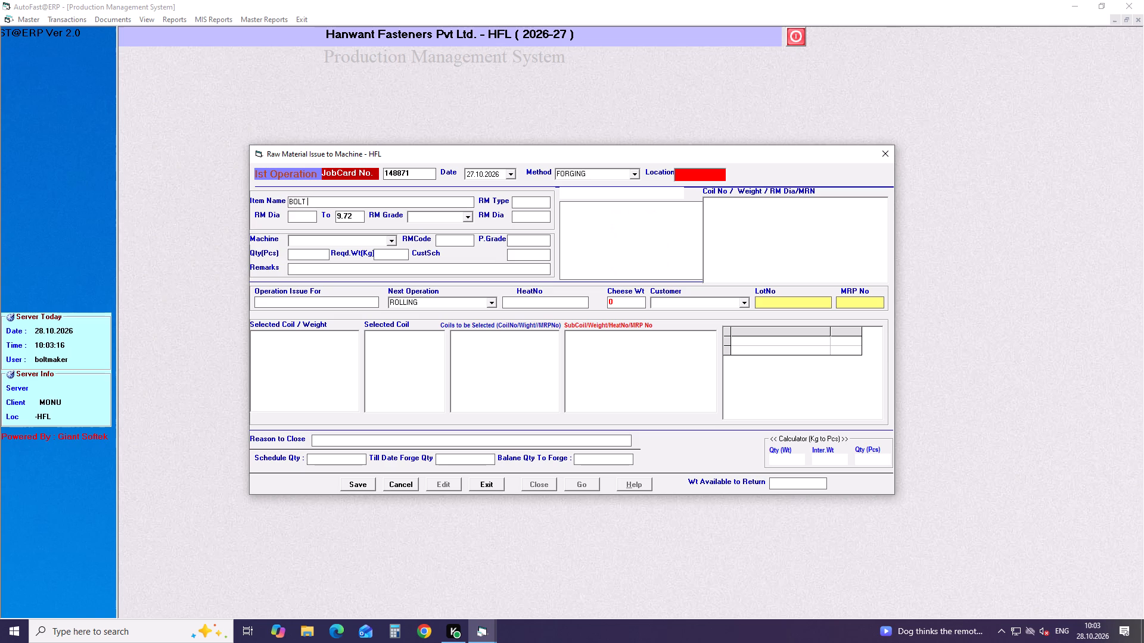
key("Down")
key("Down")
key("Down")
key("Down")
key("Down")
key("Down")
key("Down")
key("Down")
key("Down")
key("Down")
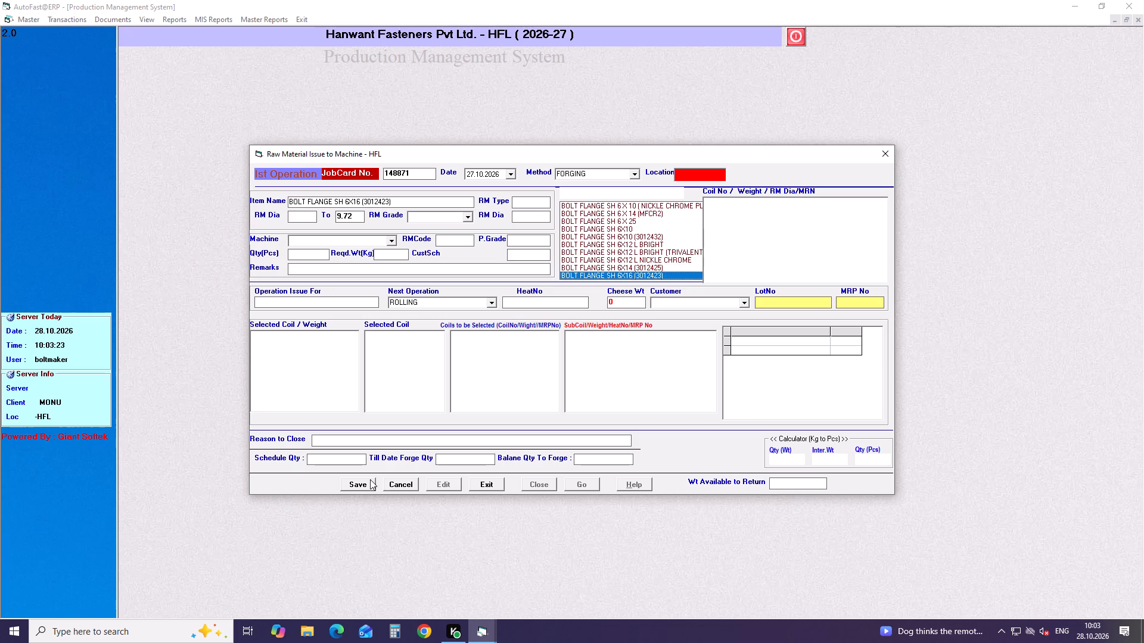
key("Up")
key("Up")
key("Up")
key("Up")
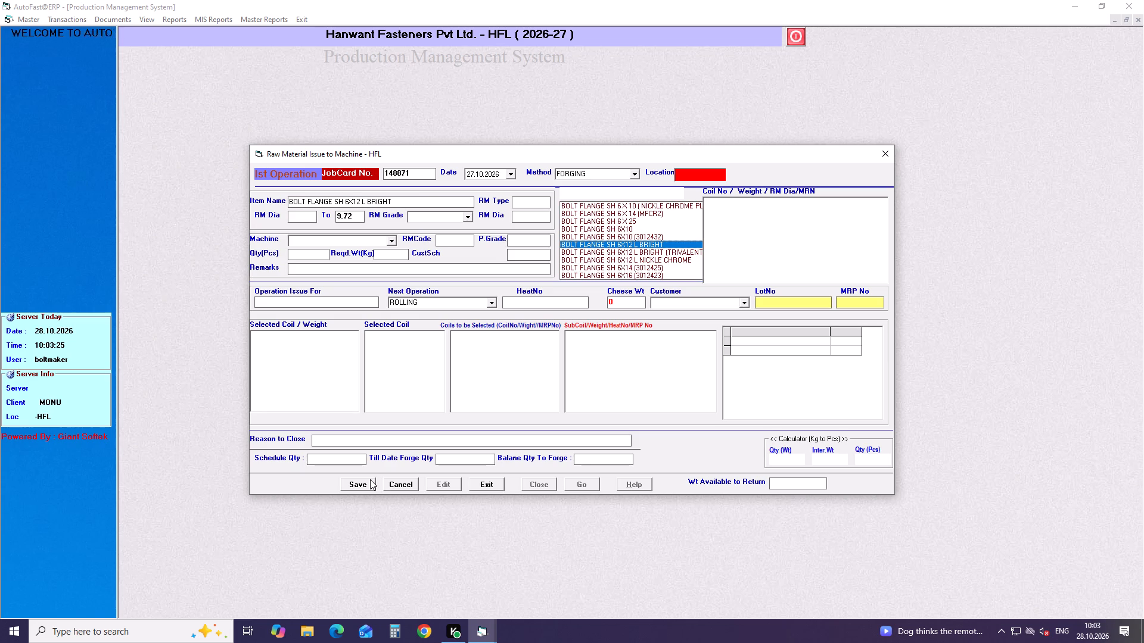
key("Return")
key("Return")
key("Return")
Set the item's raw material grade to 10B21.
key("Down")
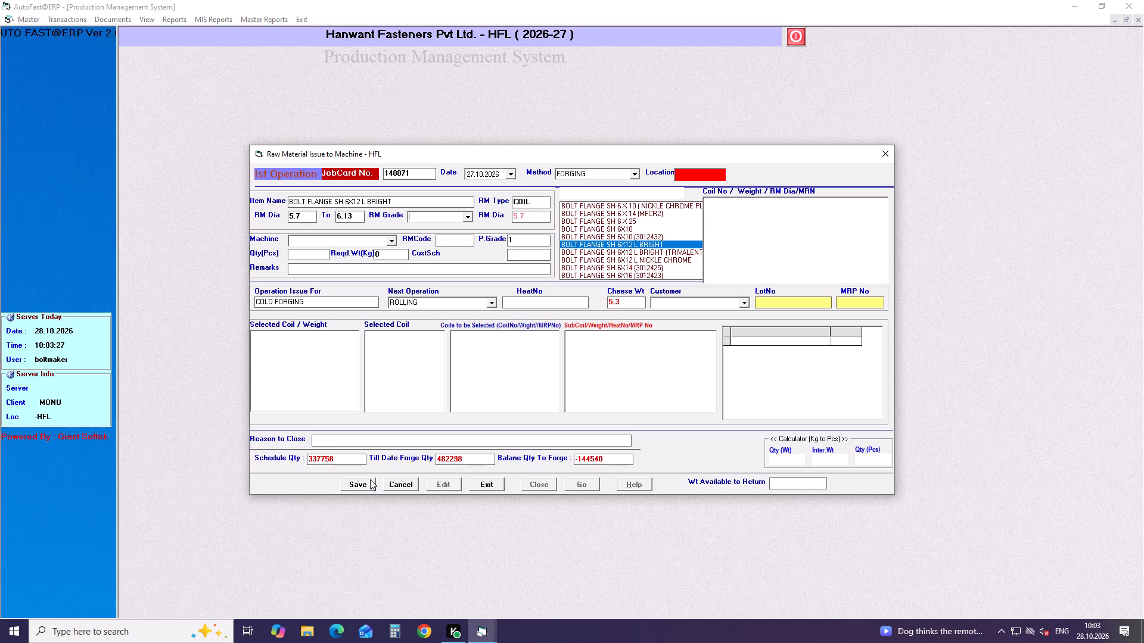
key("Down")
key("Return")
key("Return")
Assign machine BM-09 (BOLT MAKER) to the job card.
type("BM")
key("Down")
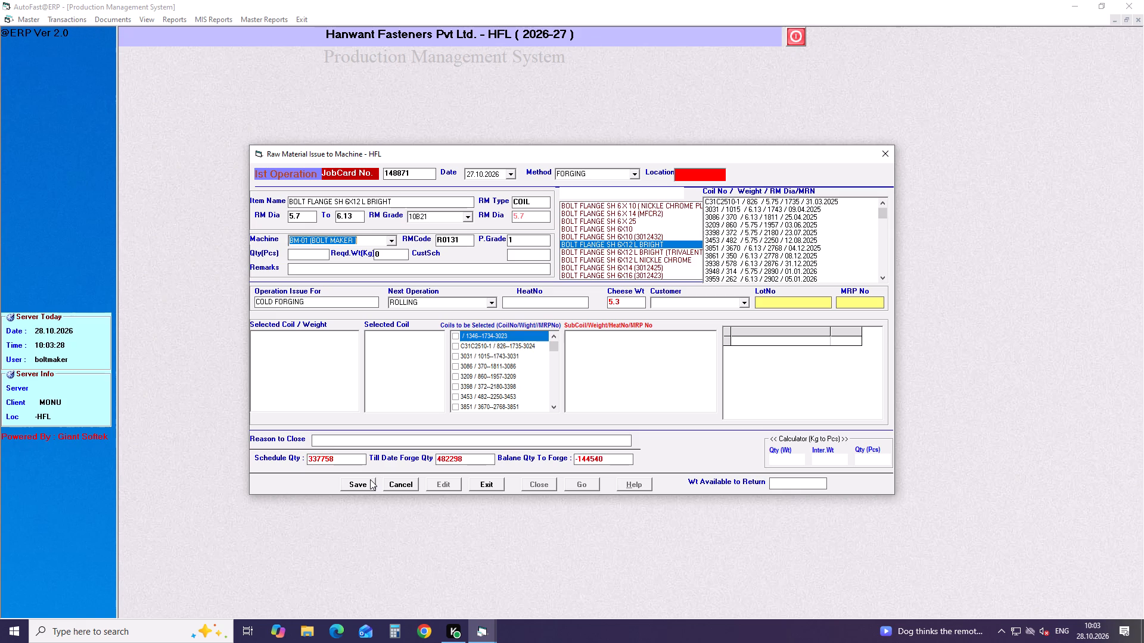
key("Down")
key("Down")
key("Down")
key("Down")
key("Down")
key("Down")
key("Down")
key("Down")
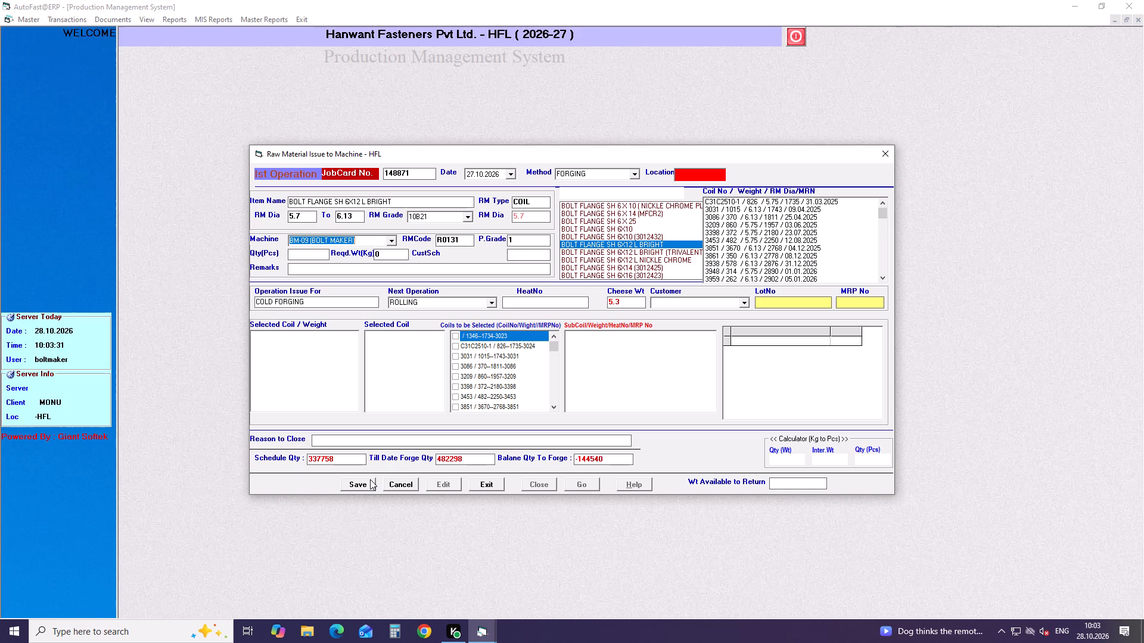
key("Return")
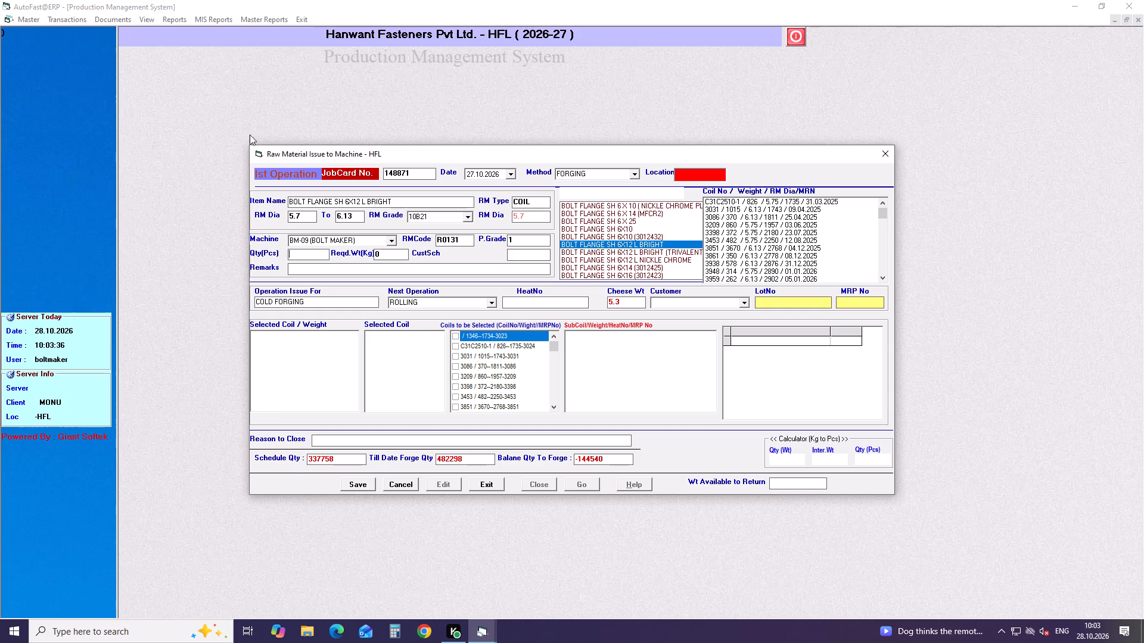
Change the item to BOLT FLANGE SH 6X16 (P-17).
left_click_drag(404, 202, 270, 216)
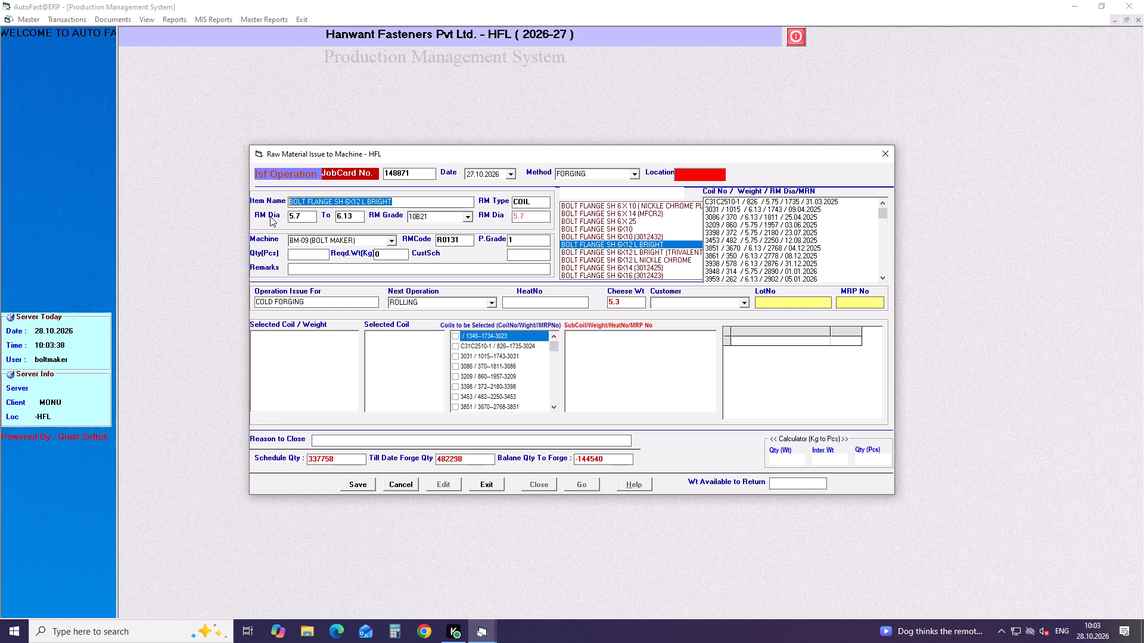
left_click(633, 254)
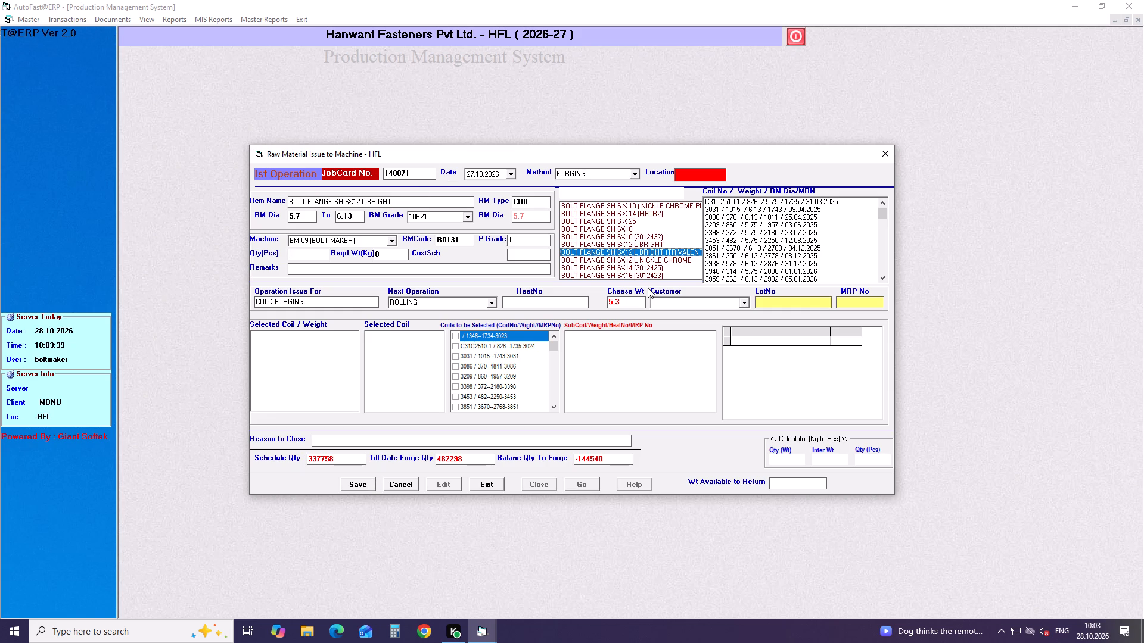
key("Down")
key("Down")
key("Down")
key("Down")
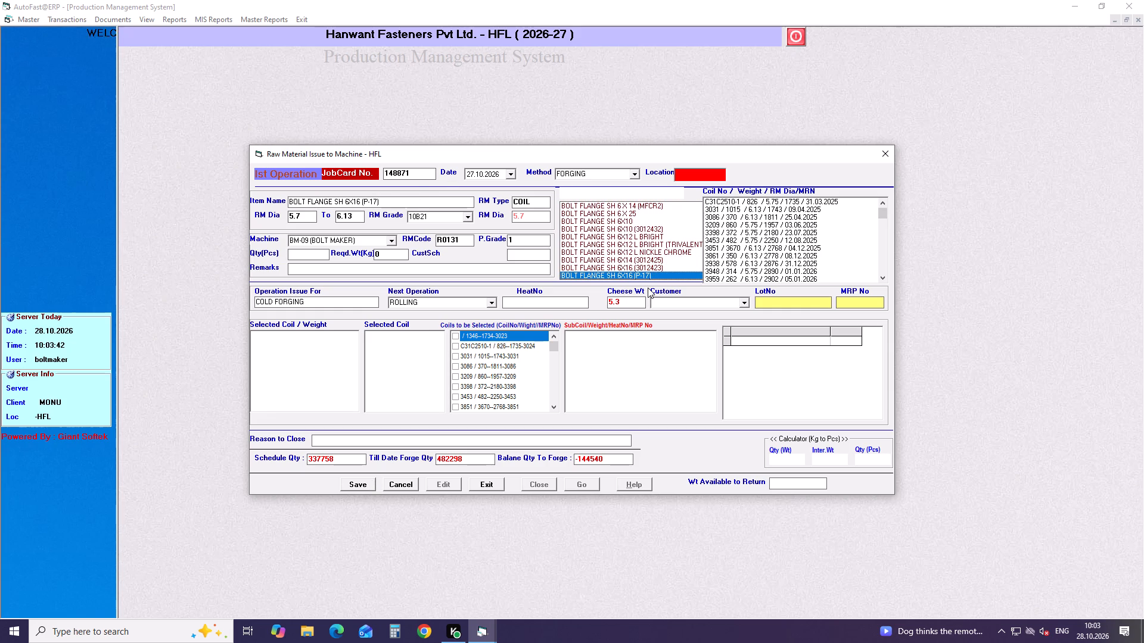
key("Return")
key("Return")
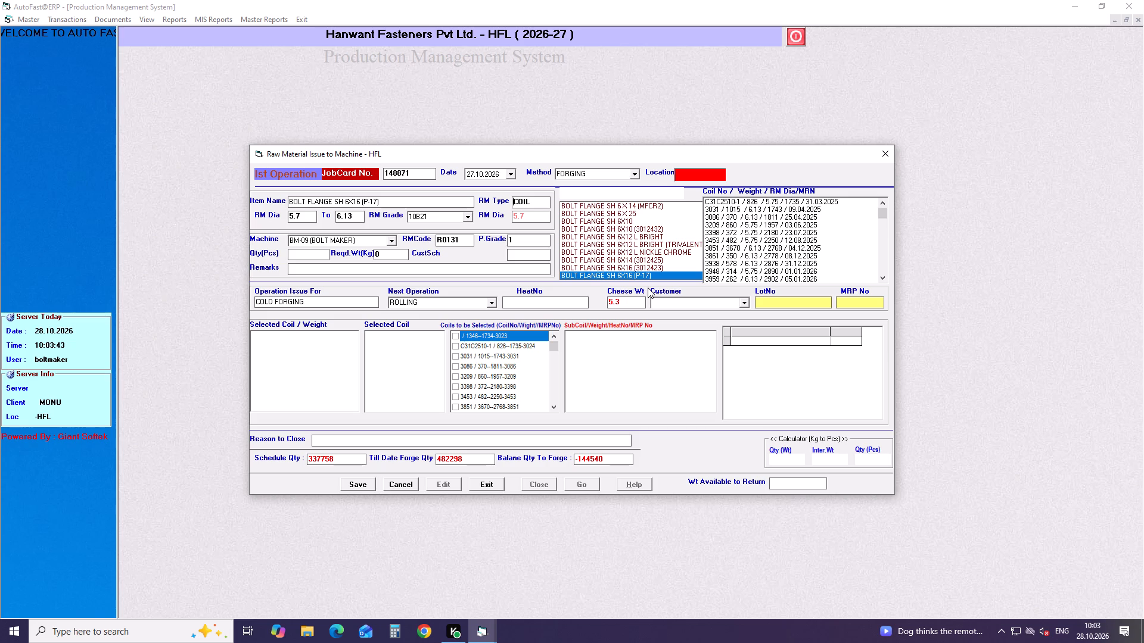
key("Return")
Set the raw material grade to 10B21 for BOLT FLANGE SH 6X16 (P-17).
key("Down")
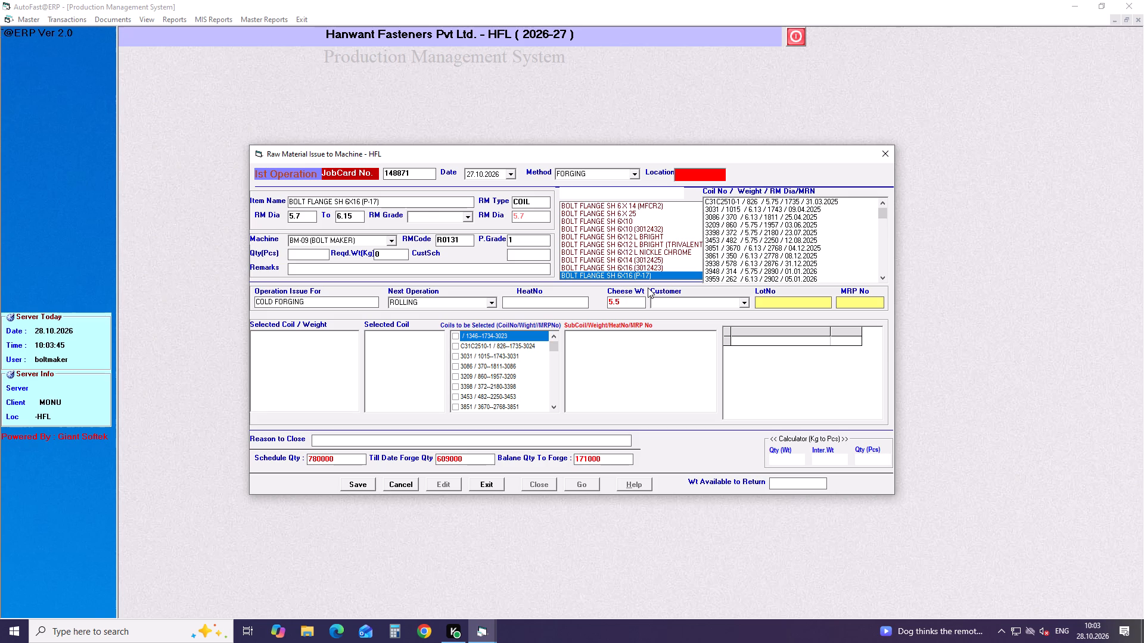
key("Down")
key("Return")
key("Return")
Enter a quantity of 45020 pieces, keeping machine BM-09 (BOLT MAKER) and ROLLING as the next operation.
key("Return")
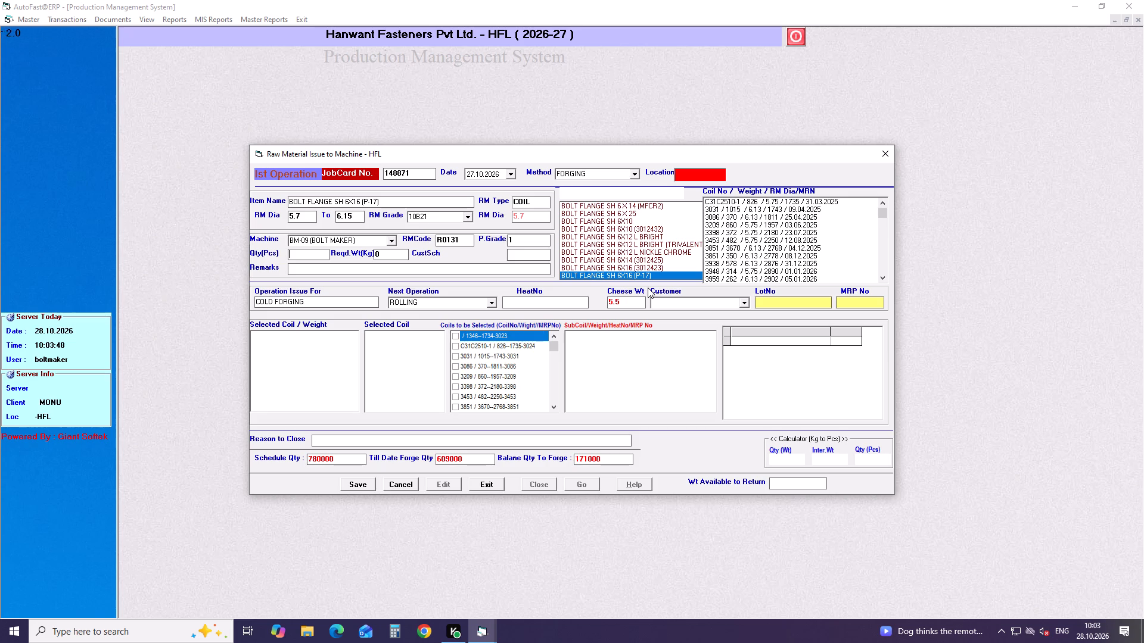
type("BM")
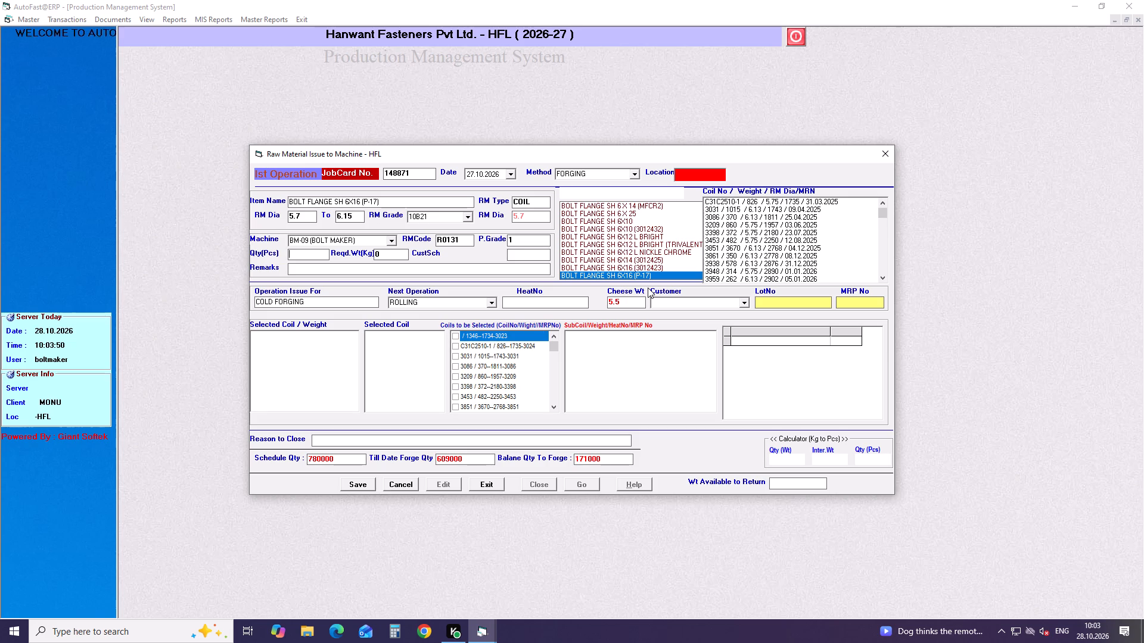
key("Down")
key("Down")
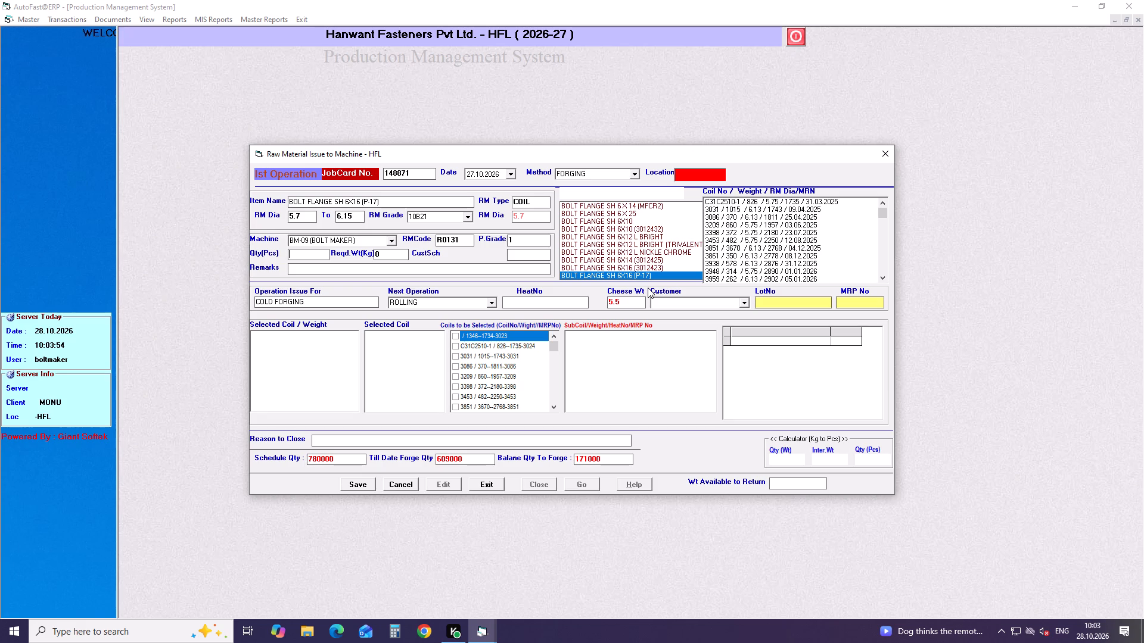
type("45020")
key("Return")
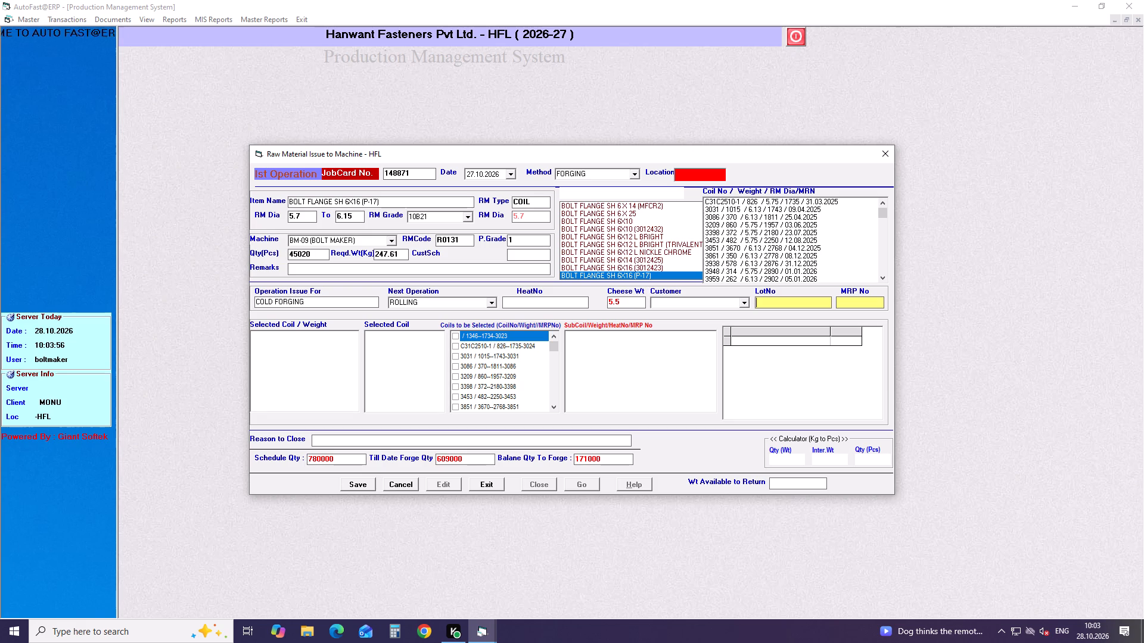
key("Return")
key("Return")
key("Return")
key("Return")
key("Return")
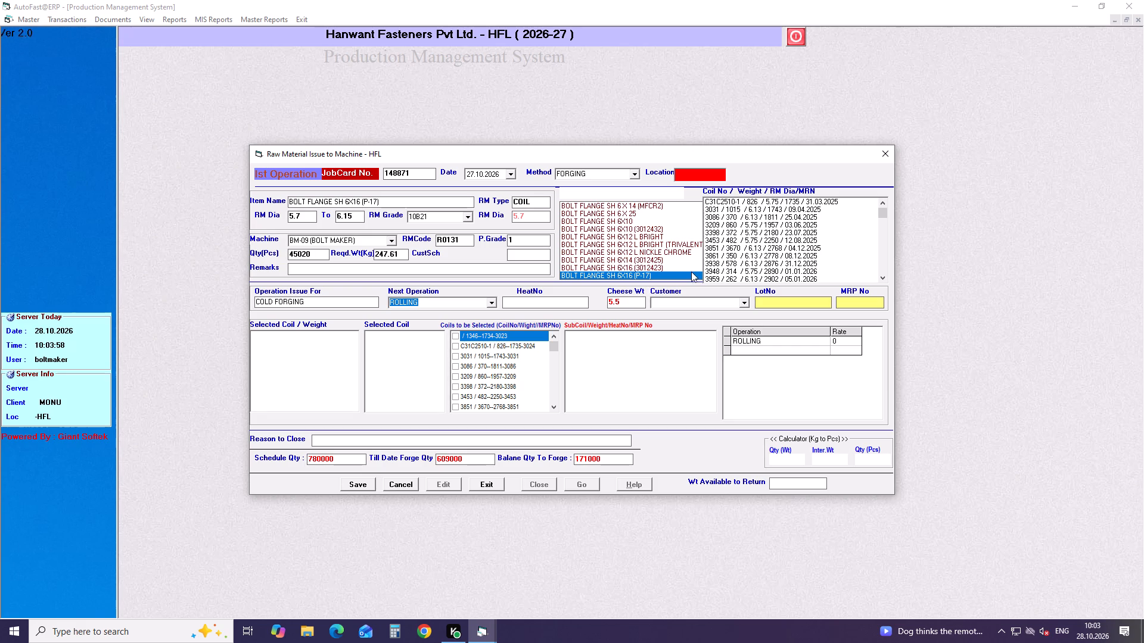
Select both coil 5089 entries under MRP number 4470, the returned 206.69 coil and the 1386 stock coil.
left_click_drag(556, 347, 558, 407)
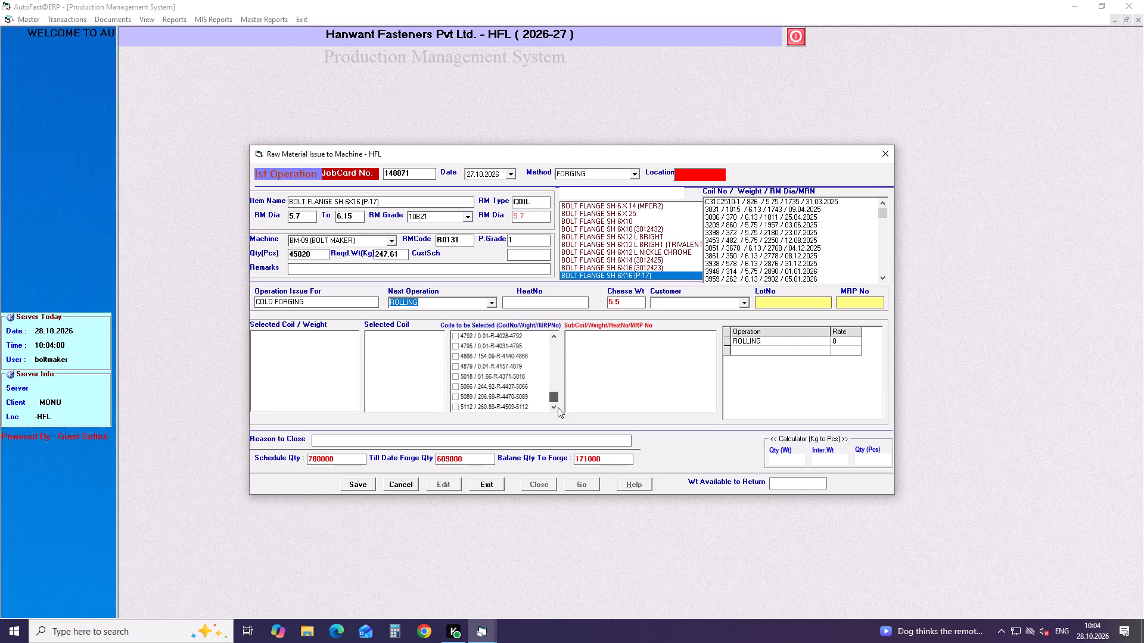
left_click_drag(558, 407, 555, 414)
left_click(453, 397)
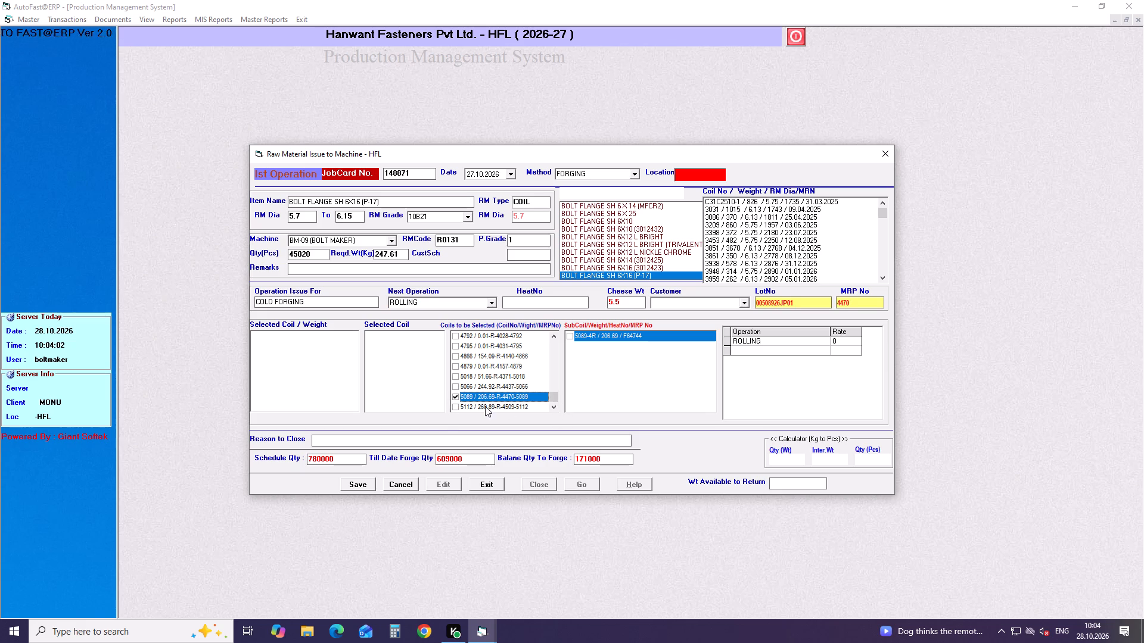
left_click_drag(550, 394, 554, 360)
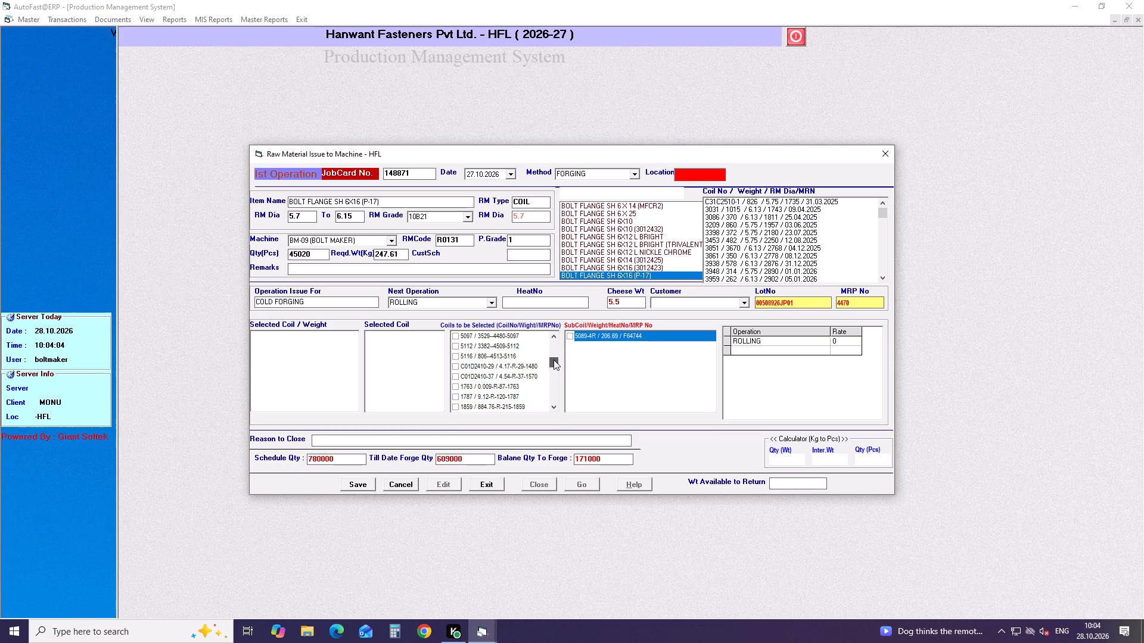
left_click_drag(554, 360, 554, 357)
double_click(554, 356)
left_click(456, 355)
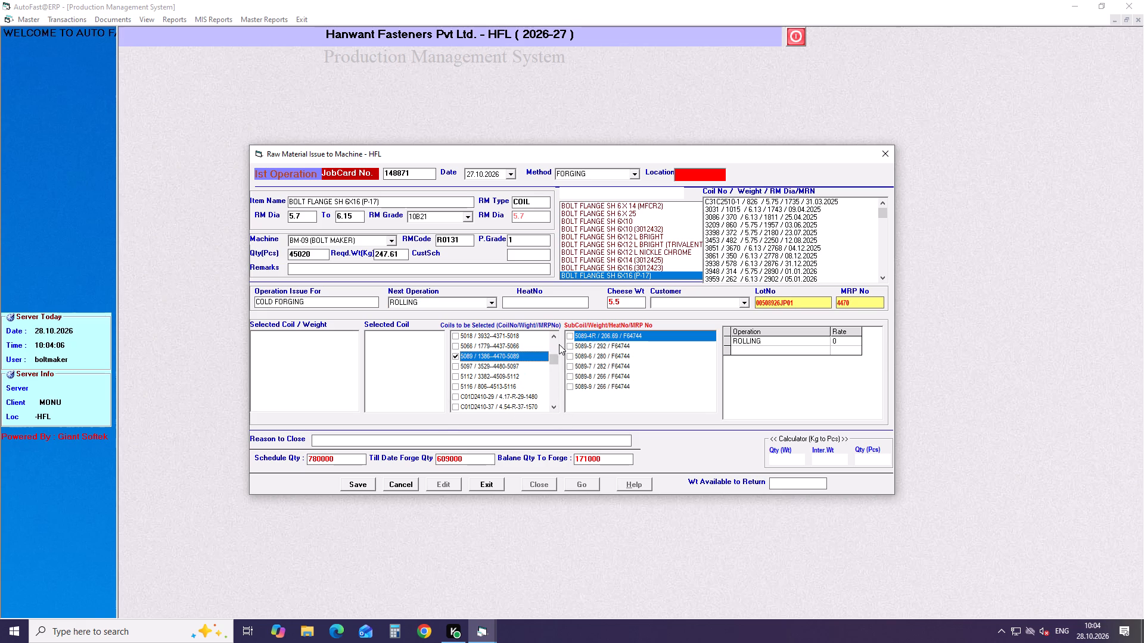
Allocate sub-coils 5089-4R and 5089-5, and save the job card.
left_click(567, 335)
left_click(568, 343)
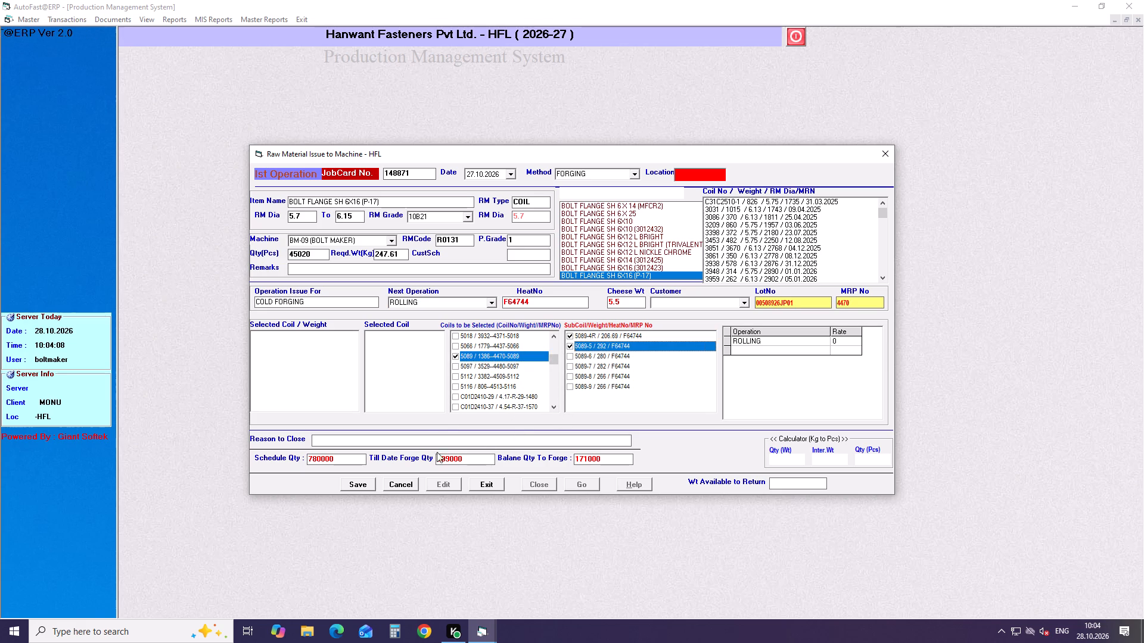
left_click(374, 477)
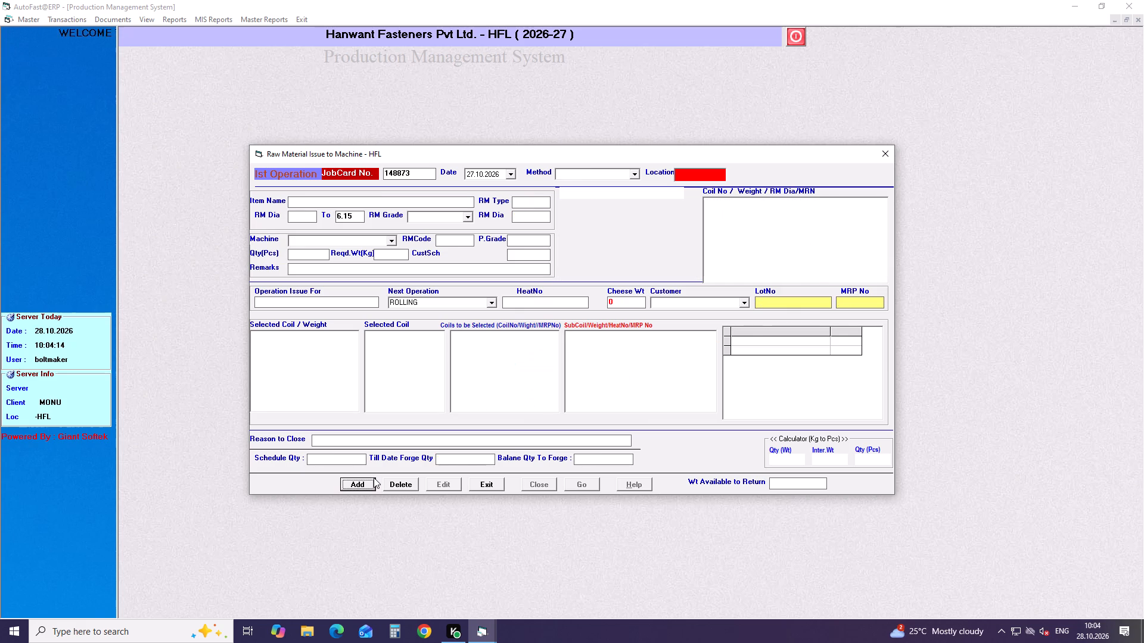
Start a new job card dated 27.10.2026 with FORGING as the method.
key("Return")
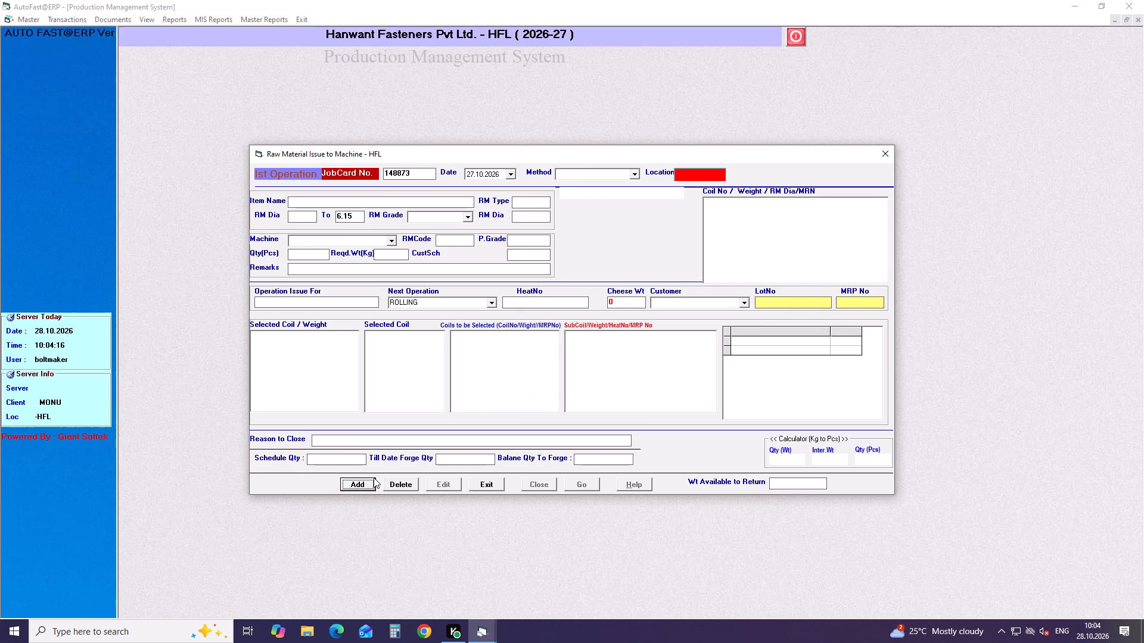
key("Return")
key("Return")
key("Down")
key("Return")
Choose BOLT M6X10X1.0MM (AAGG) as the job card's item and accept its default raw material grade 1010.
type("BOLT M6")
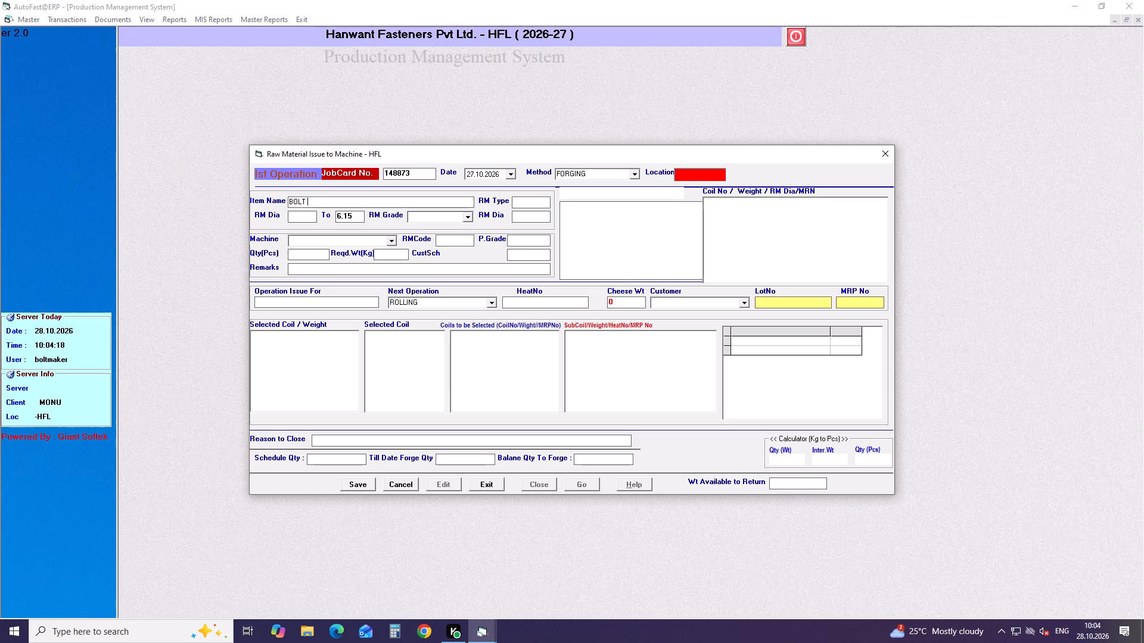
key("Down")
key("Down")
key("Down")
key("Down")
key("Return")
key("Return")
key("Return")
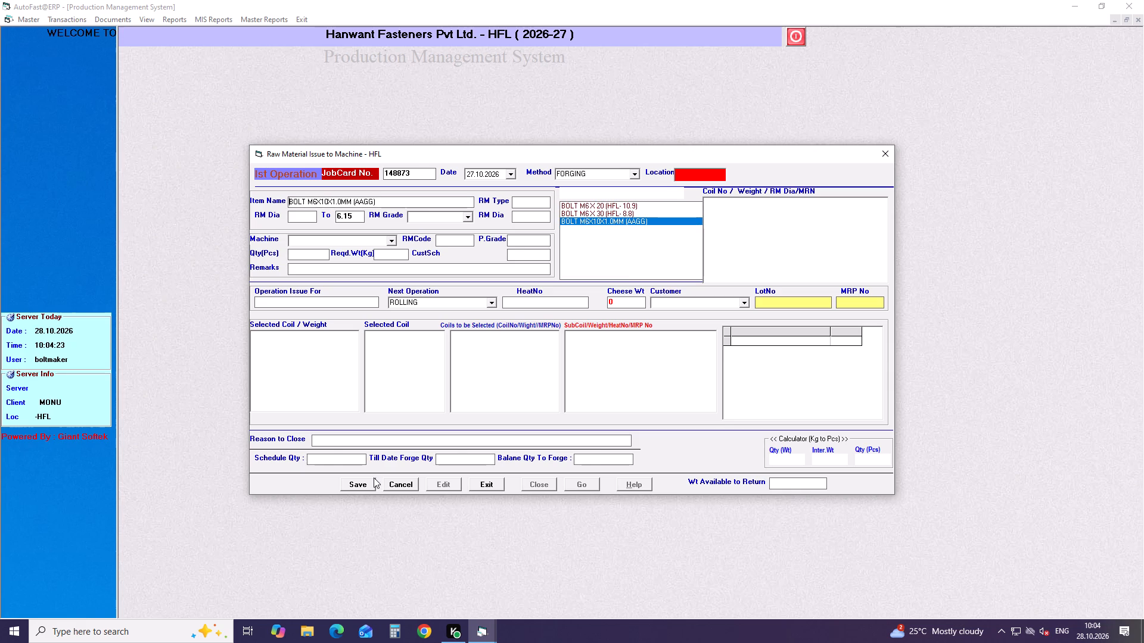
key("Down")
key("Return")
key("Return")
Assign machine BM-01 (BOLT MAKER) to the job card.
type("BM")
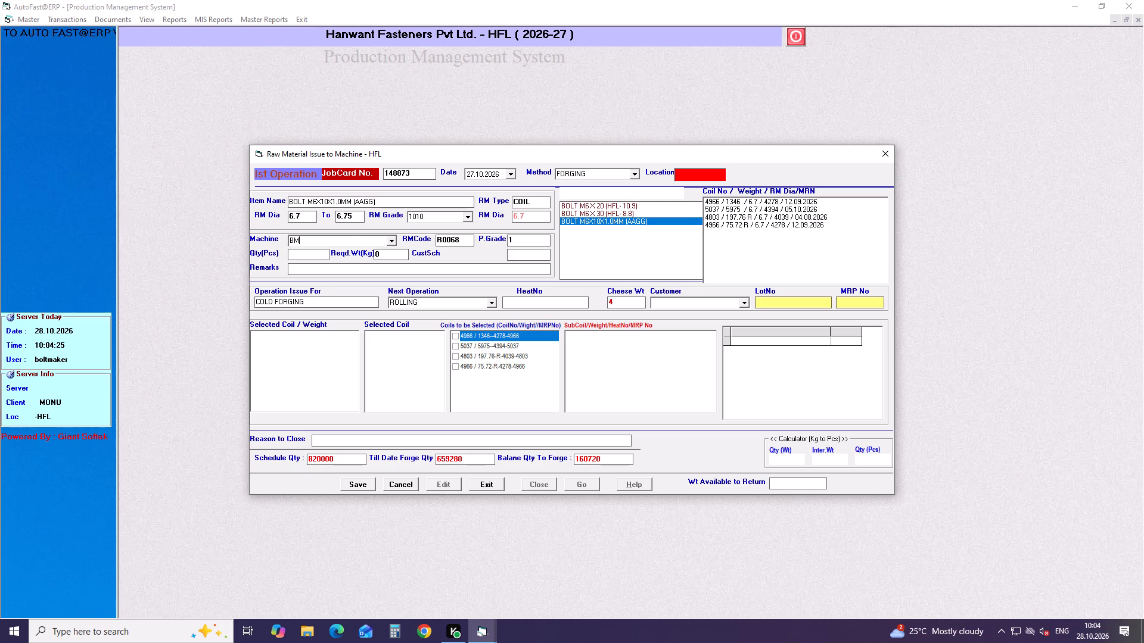
key("Down")
key("Down")
key("Down")
key("Down")
key("Down")
key("Down")
key("Down")
key("Down")
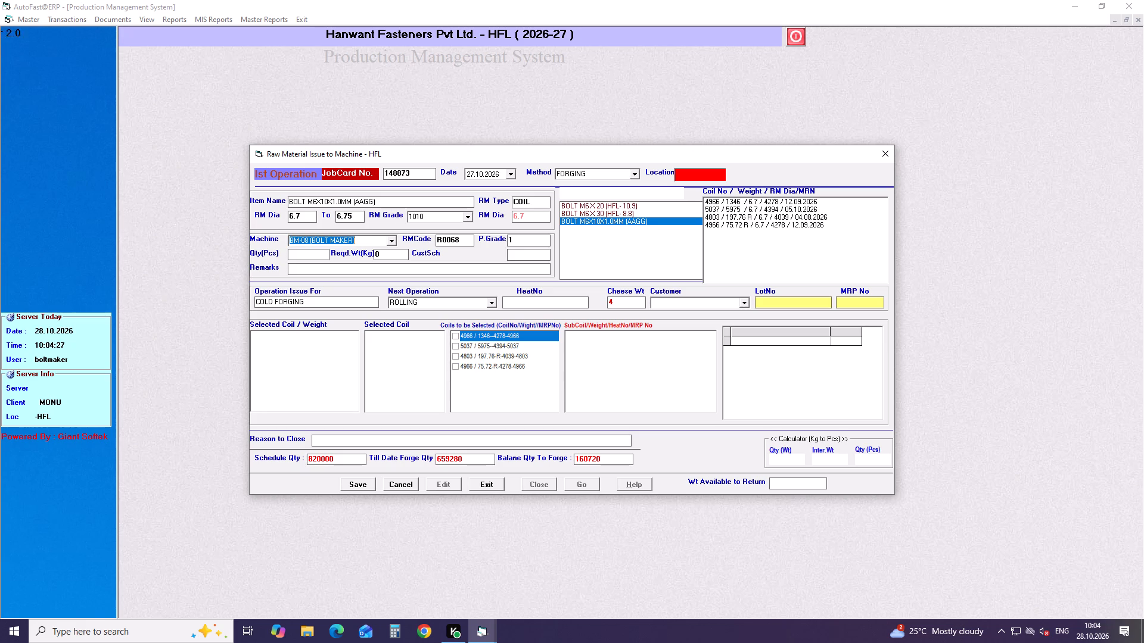
key("Up")
key("Up")
key("Up")
key("Up")
key("Up")
key("Up")
key("Up")
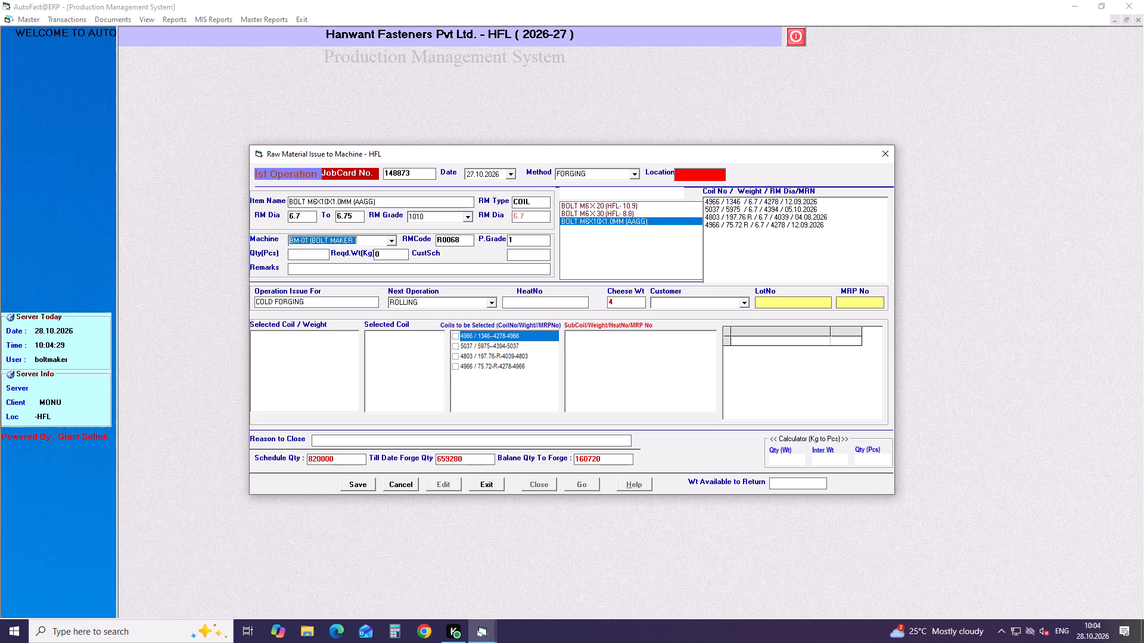
key("Return")
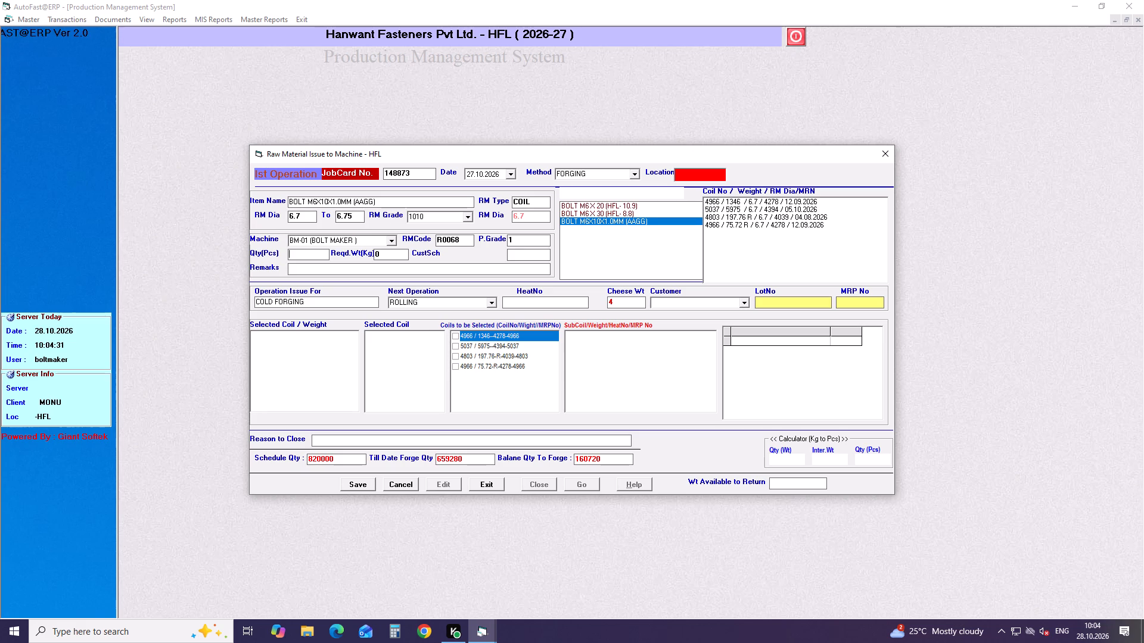
Enter a quantity of 17005 pieces, leaving the remarks empty and keeping ROLLING as the next operation.
type("17005")
key("Return")
key("Return")
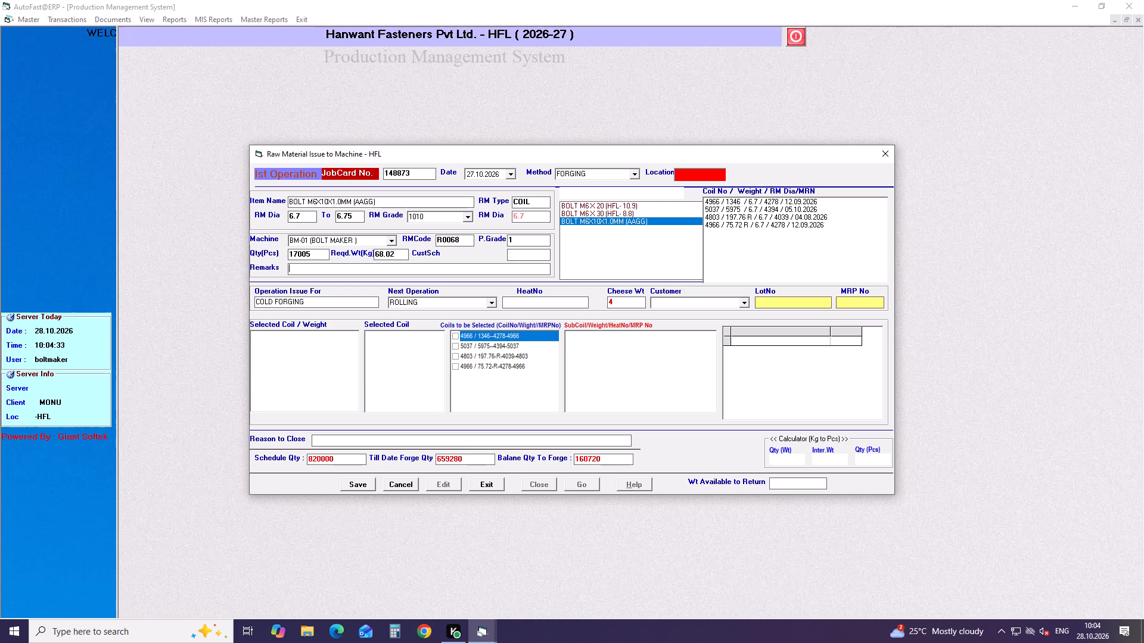
key("Return")
key("Return")
key("Return")
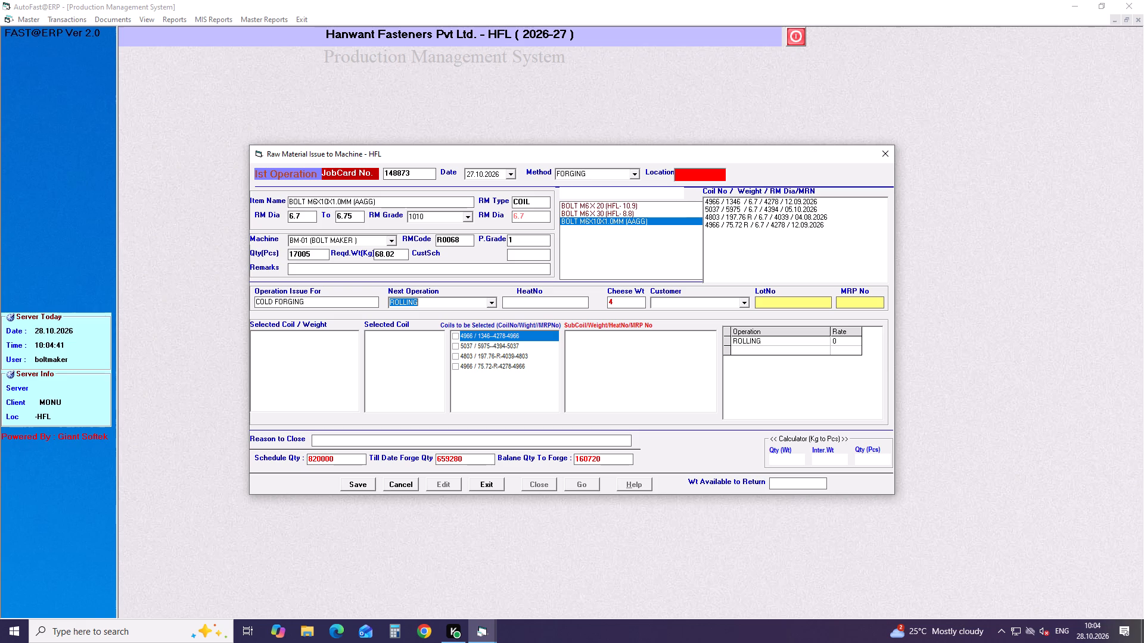
key("Return")
key("Return")
key("Return")
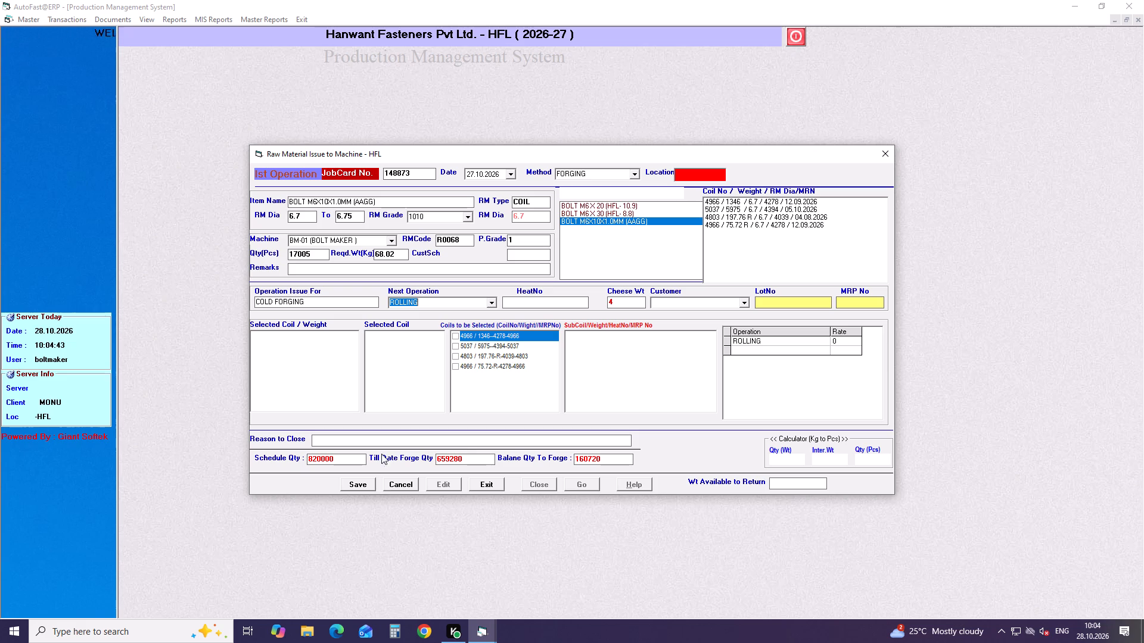
Select the returned 75.72 coil 4966 under MRP number 4278, allocate sub-coil 4966-3RRR, and save the job card.
left_click(456, 366)
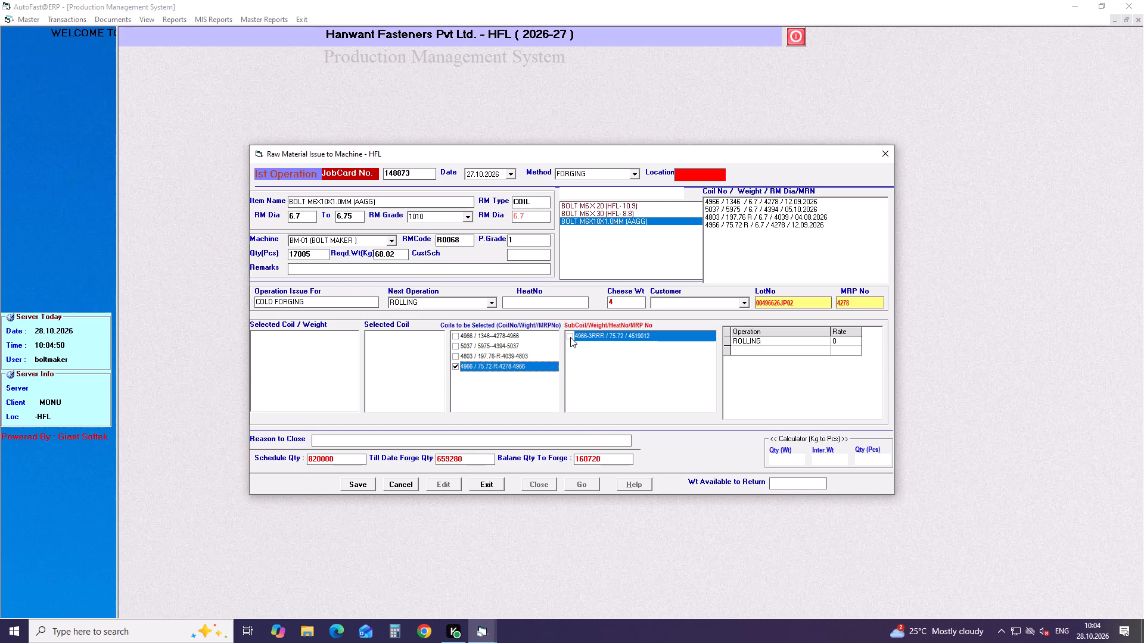
left_click(570, 337)
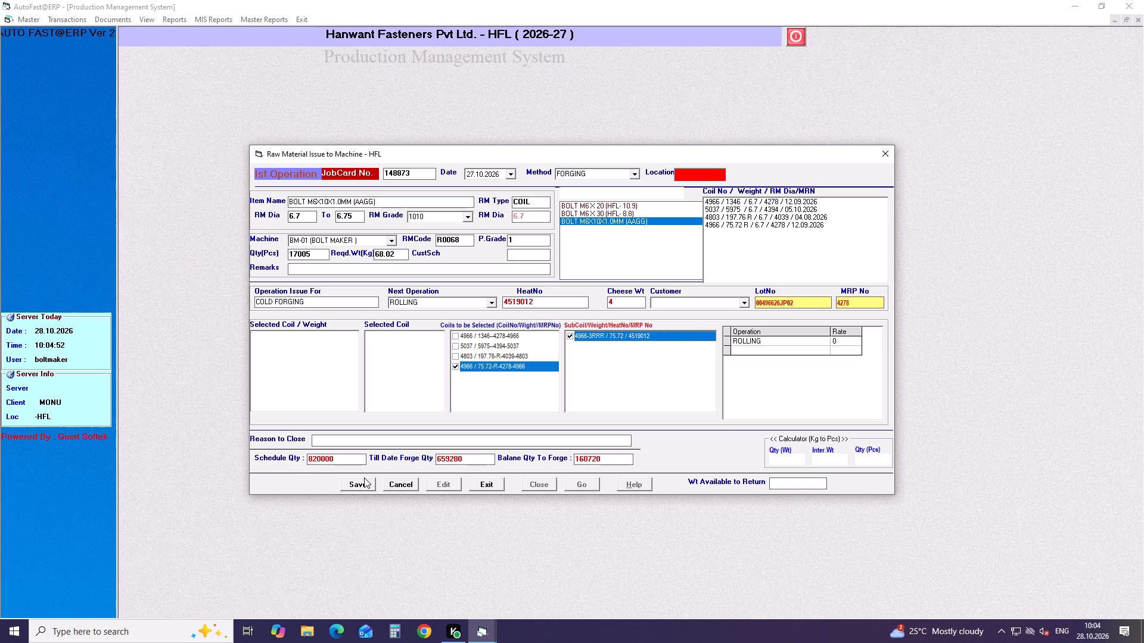
left_click(366, 477)
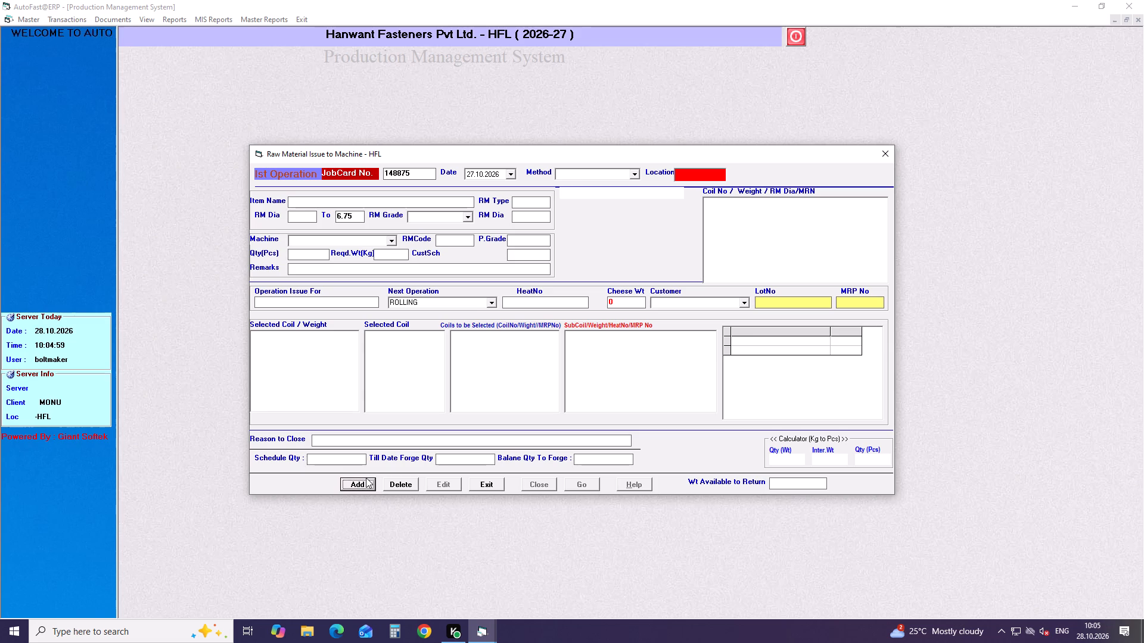
Close the raw material issue form and start a new preliminary first-operation coil production entry.
left_click(881, 156)
left_click(67, 22)
left_click(91, 101)
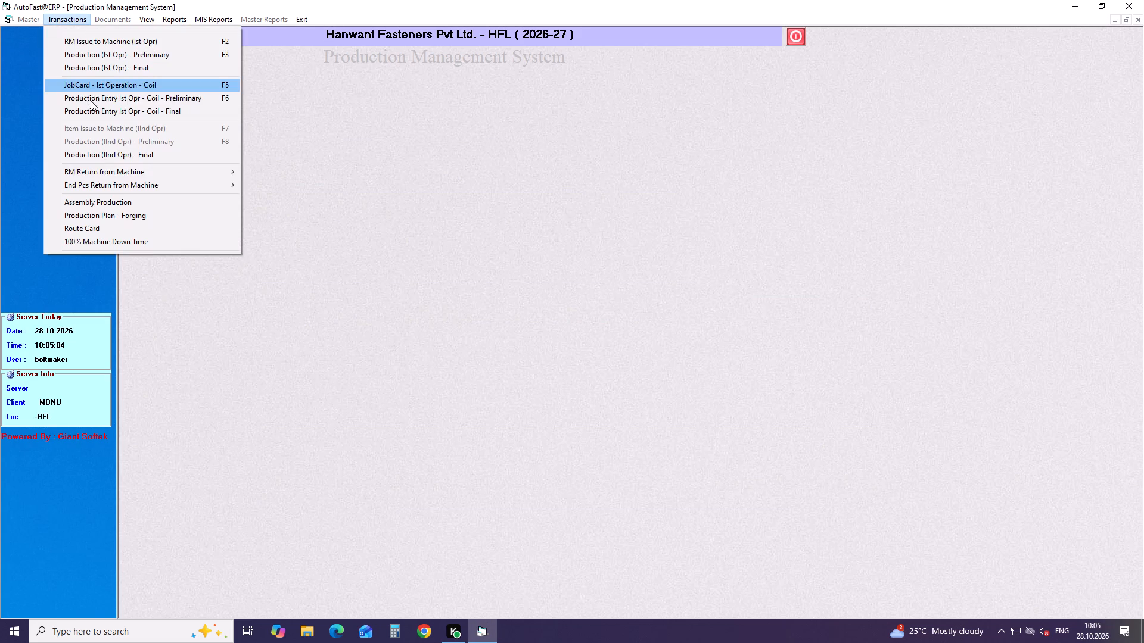
key("Return")
key("Return")
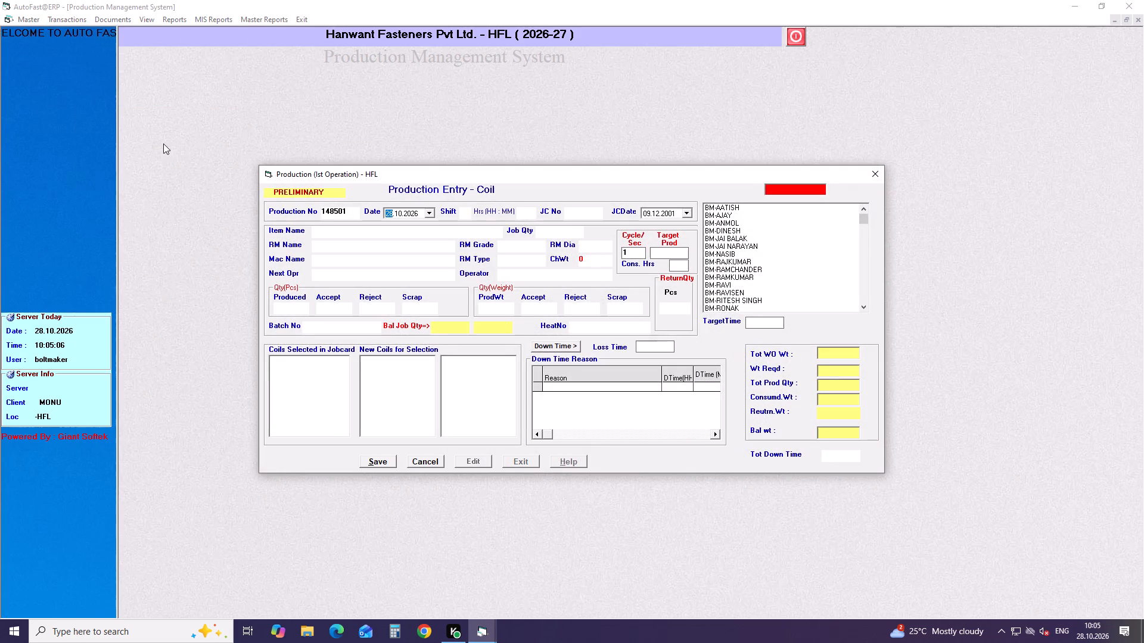
Date the production entry 27.10.2026, with shift B, 8.0 hours and job card number 148868.
key("Down")
key("Return")
key("b")
key("Return")
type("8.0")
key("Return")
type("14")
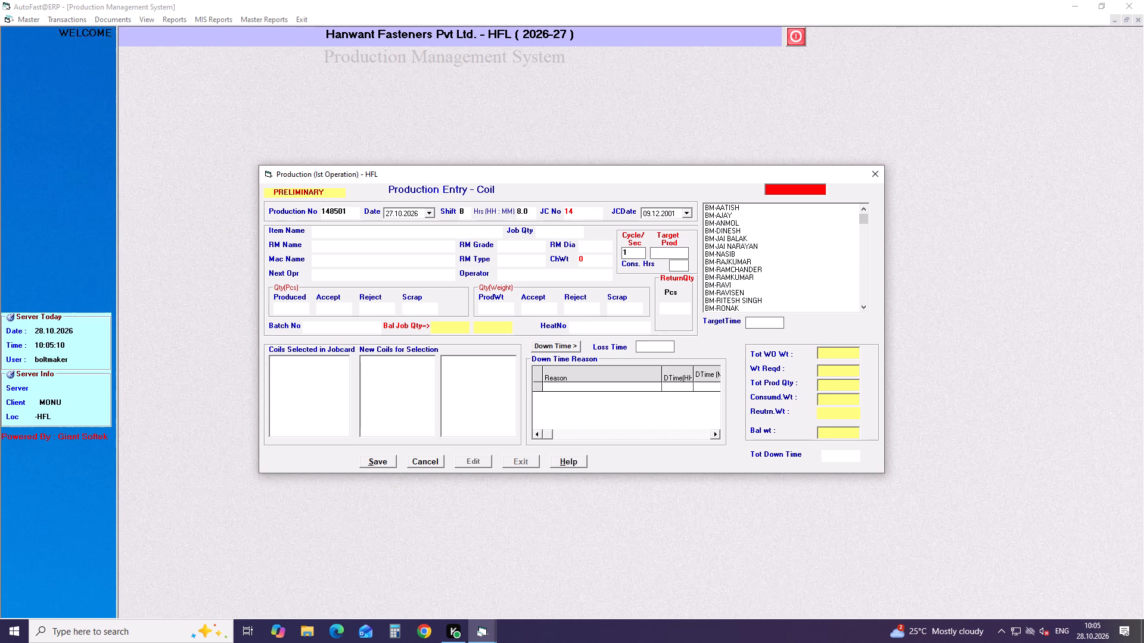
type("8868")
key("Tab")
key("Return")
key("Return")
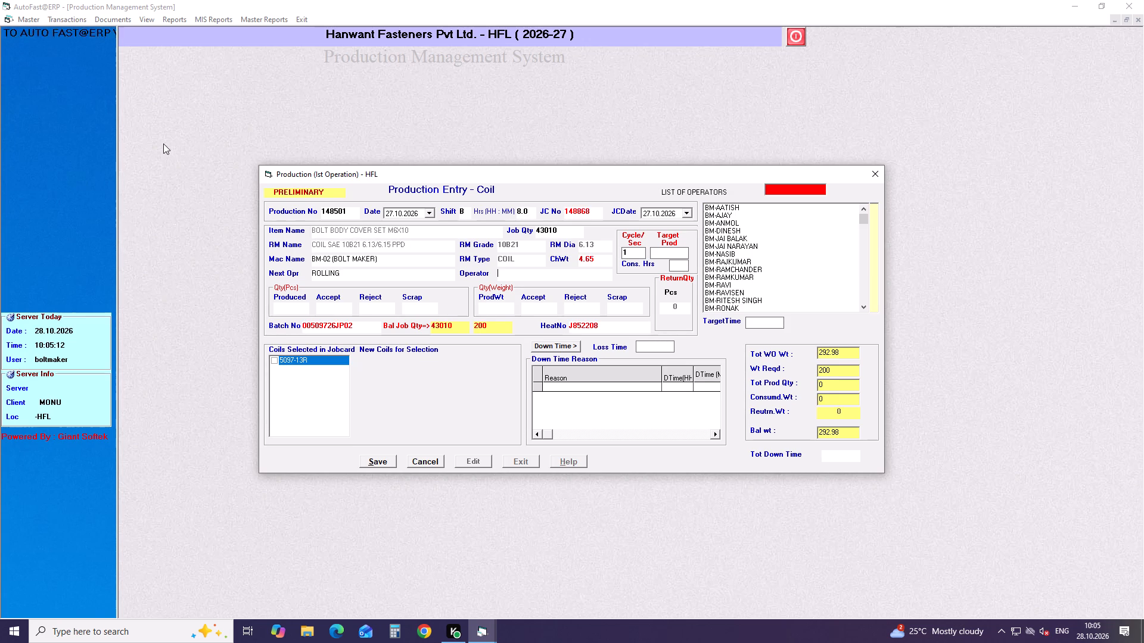
Assign the operator whose name begins BM-RIT and enter a produced quantity of 43010 pieces.
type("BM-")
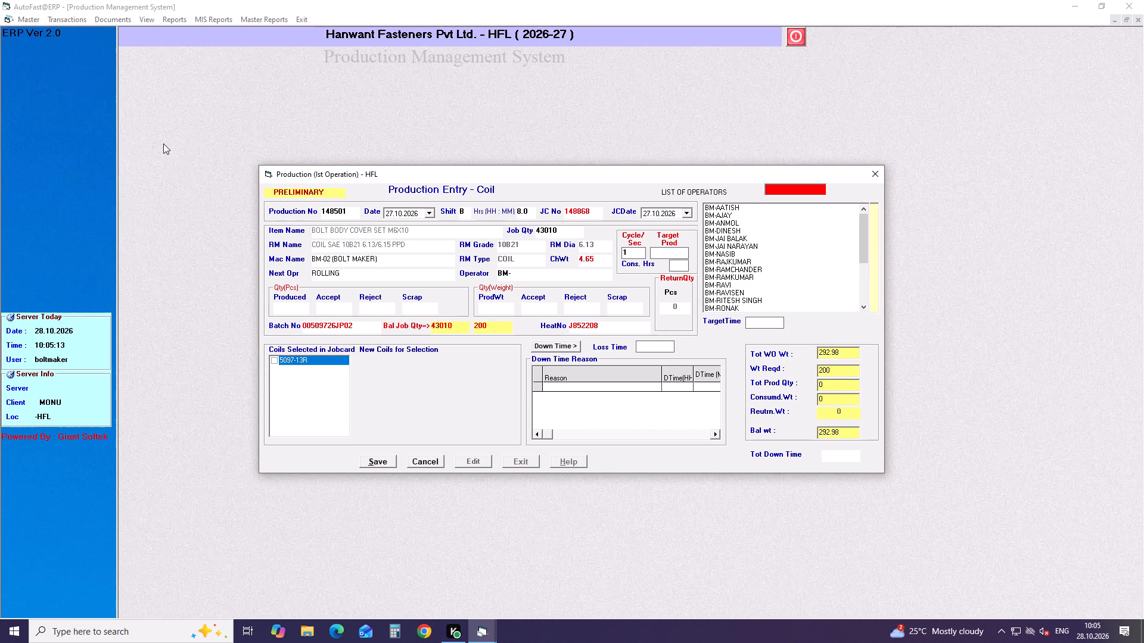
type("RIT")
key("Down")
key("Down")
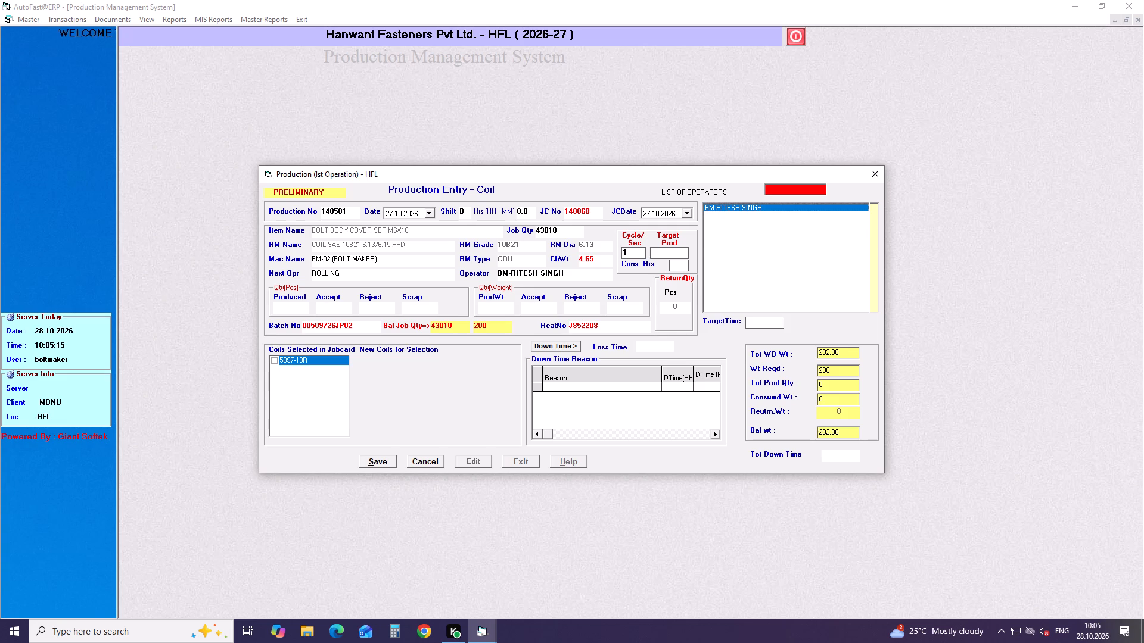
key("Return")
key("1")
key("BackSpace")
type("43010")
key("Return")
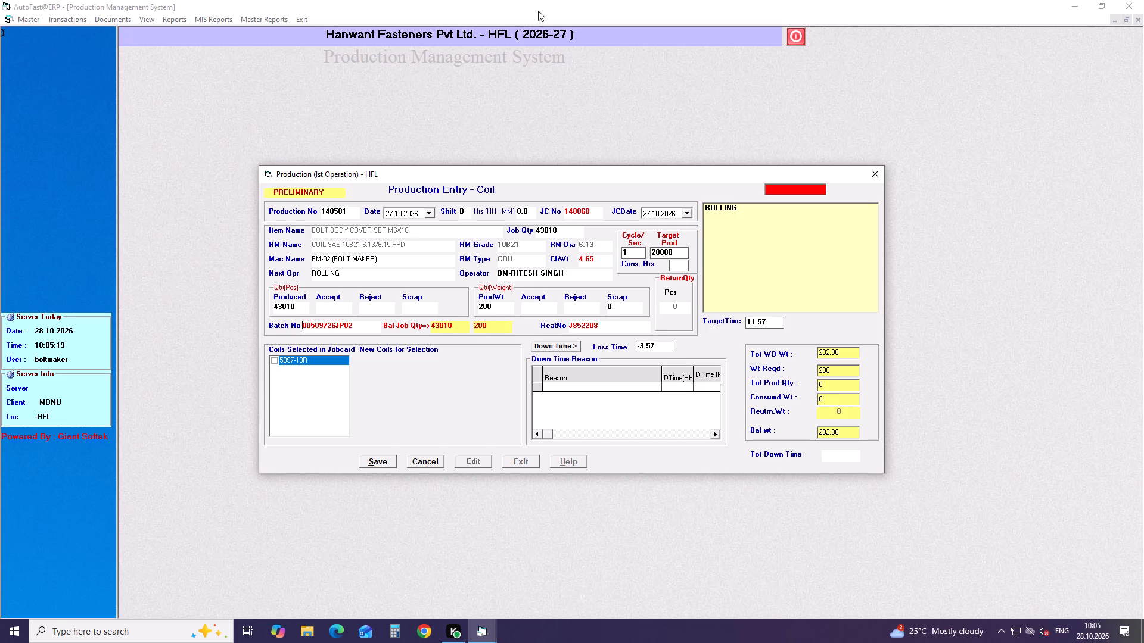
Set the cycle time to 0.65 seconds and pass the down time reasons without choosing one.
left_click_drag(639, 258, 565, 258)
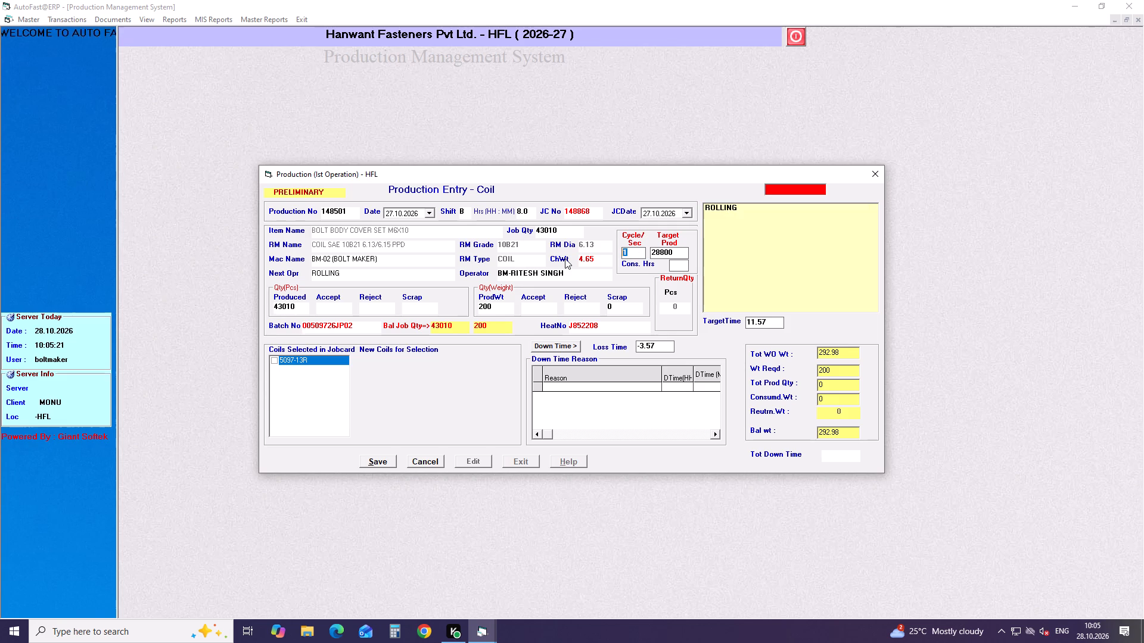
type("0.65")
key("Return")
key("Return")
key("Return")
key("Return")
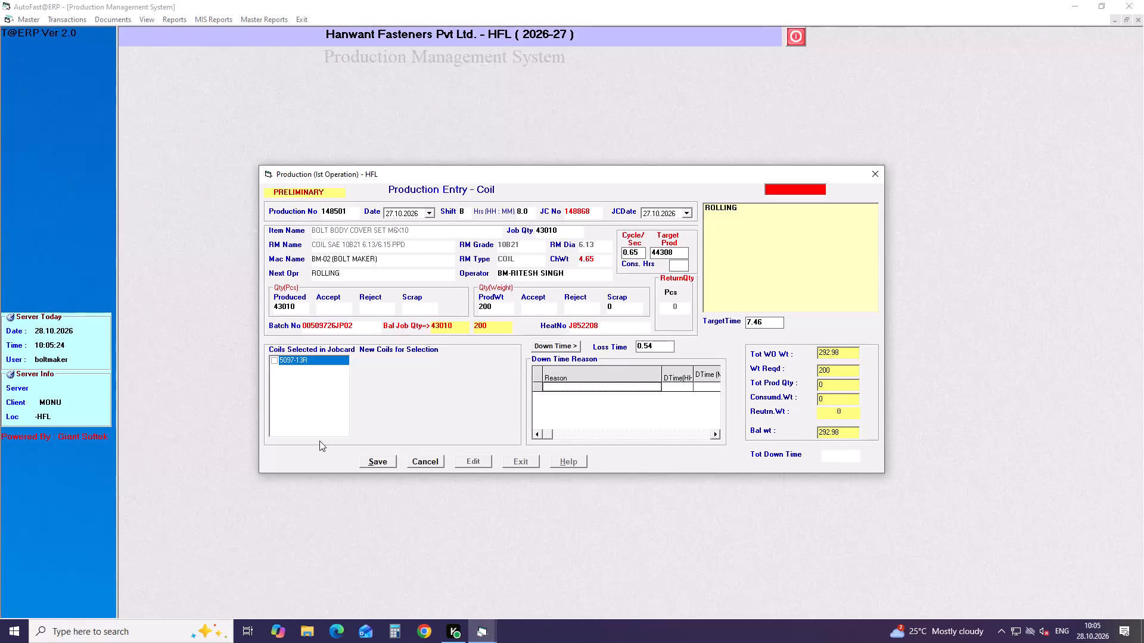
Mark job card coil 5097-13R as used and save the production entry.
left_click(276, 365)
left_click(276, 360)
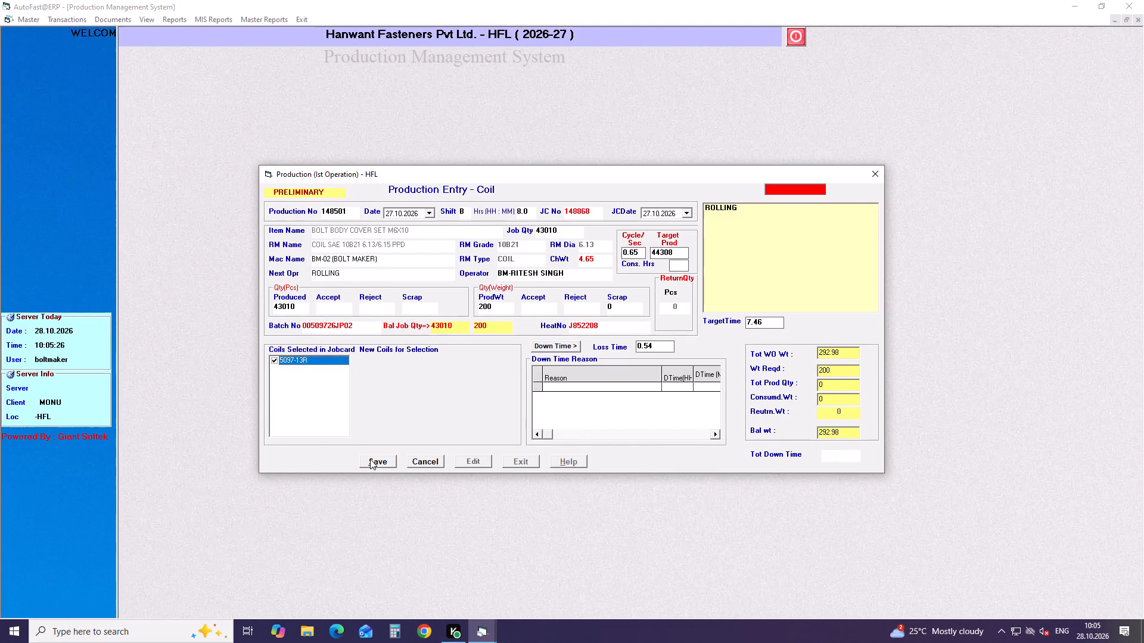
left_click(371, 458)
key("Return")
Start another production entry dated 27.10.2026, with shift B, 4.5 hours and job card number 148869.
key("Return")
key("Down")
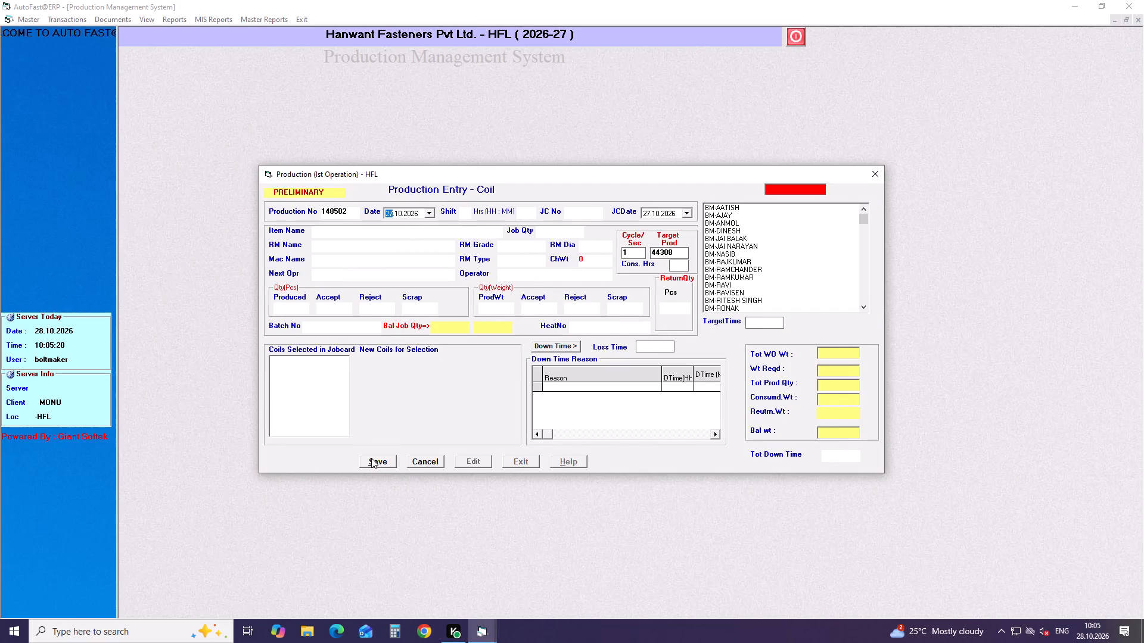
key("Return")
key("b")
key("Return")
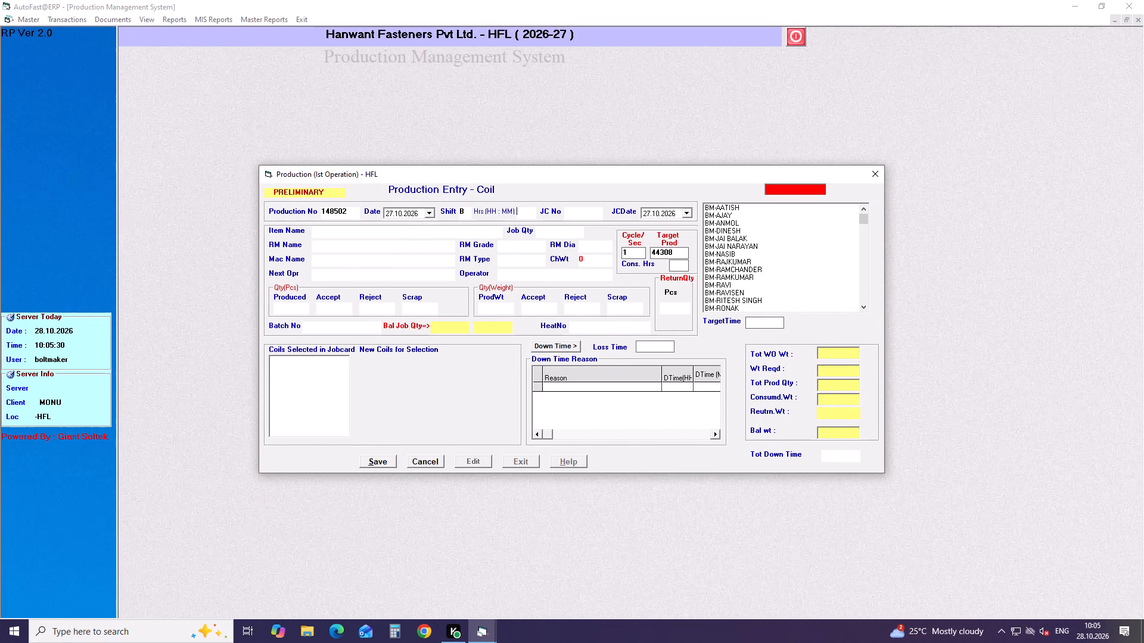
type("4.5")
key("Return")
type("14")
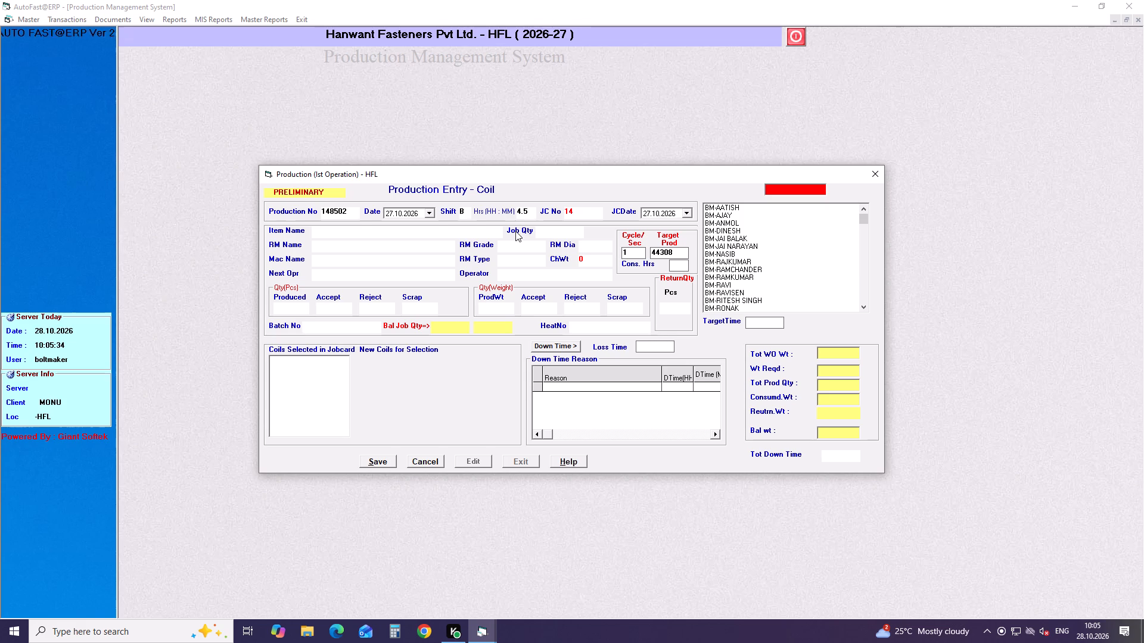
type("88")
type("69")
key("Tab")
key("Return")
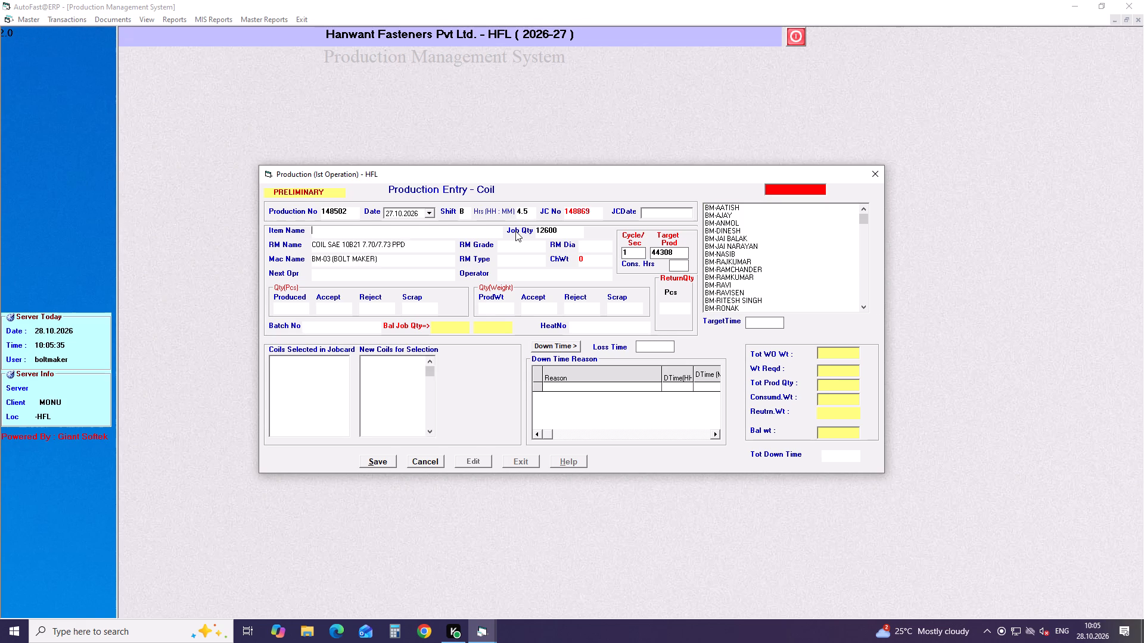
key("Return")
Assign the operator whose name begins BM-RAVIS and enter a produced quantity of 12600 pieces.
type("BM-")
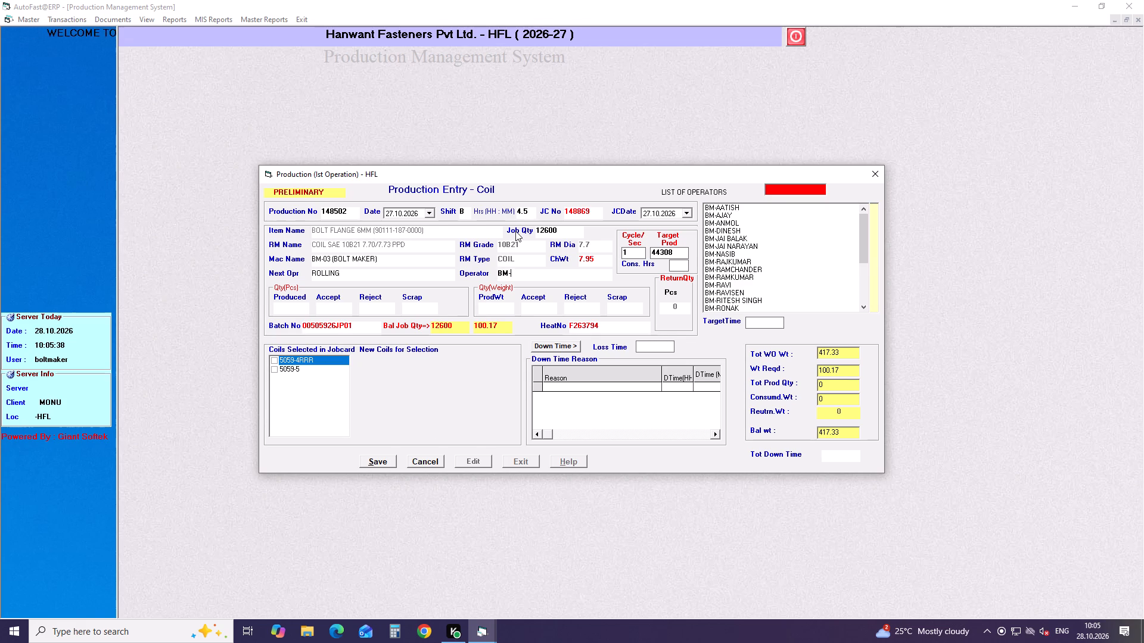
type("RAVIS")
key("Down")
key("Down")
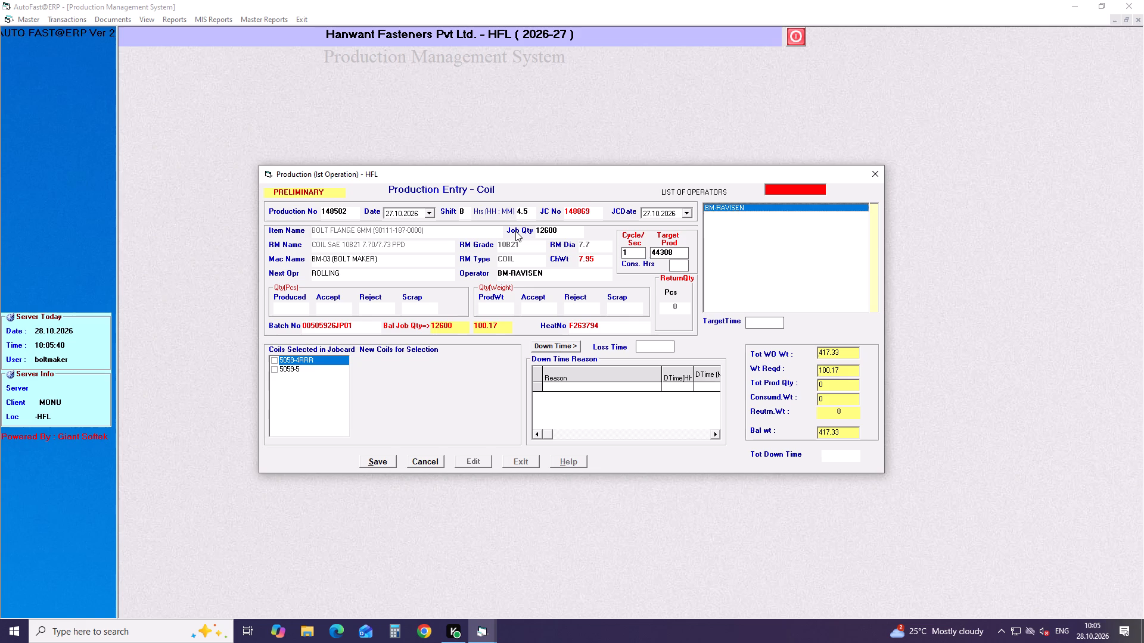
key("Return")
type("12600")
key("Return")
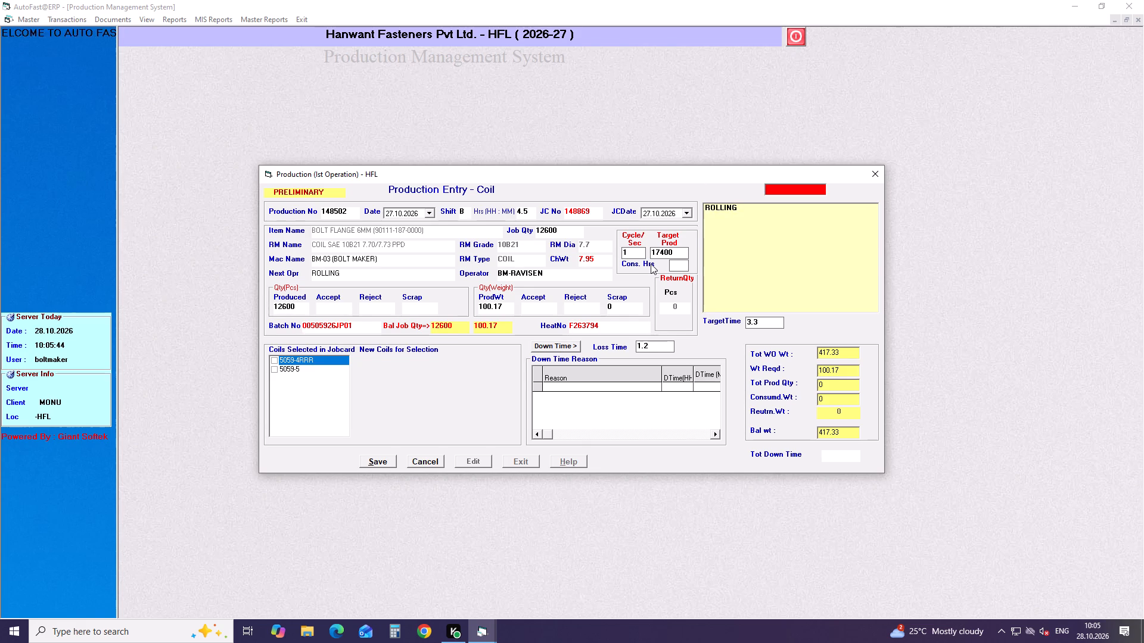
Record TOOL BROKEN as the down time reason with 1.0 hour of down time.
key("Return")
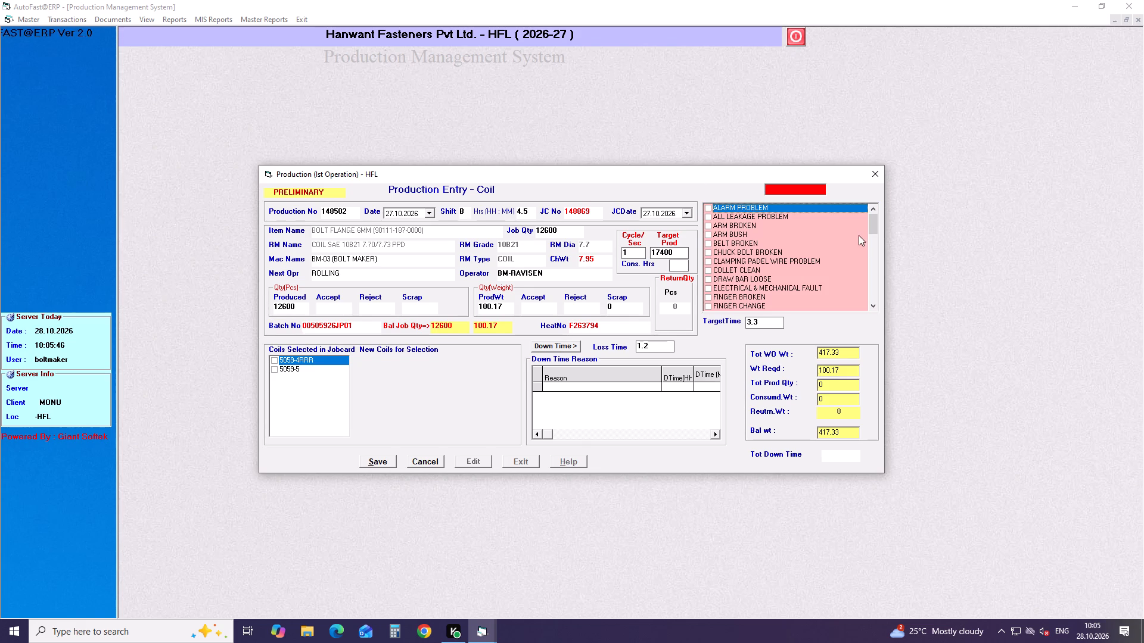
left_click_drag(875, 221, 874, 279)
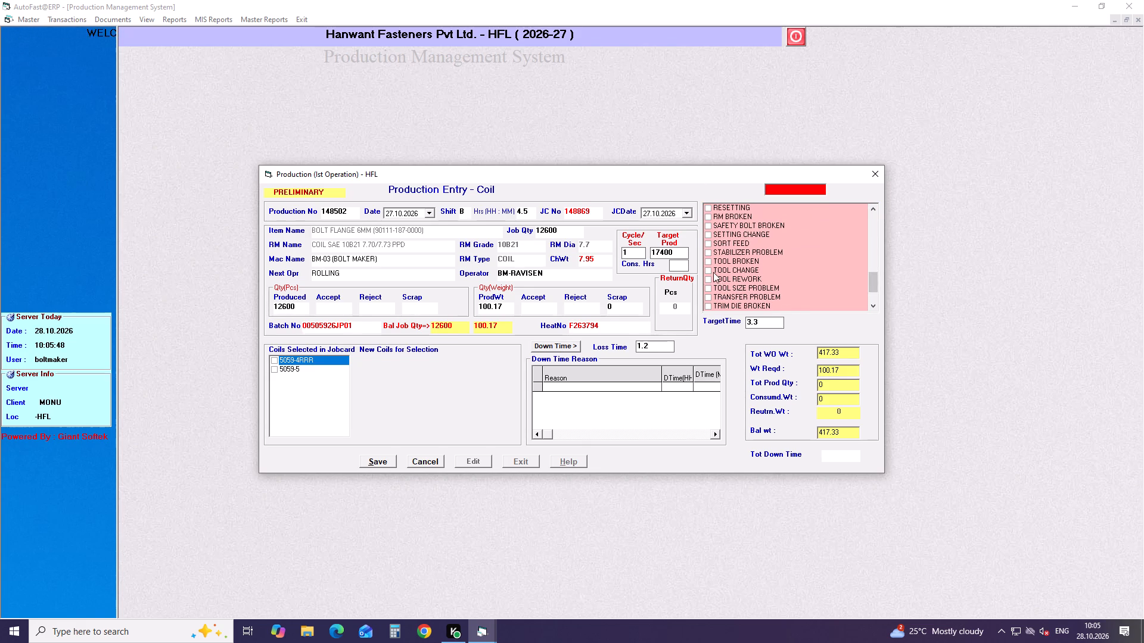
left_click(708, 262)
key("Return")
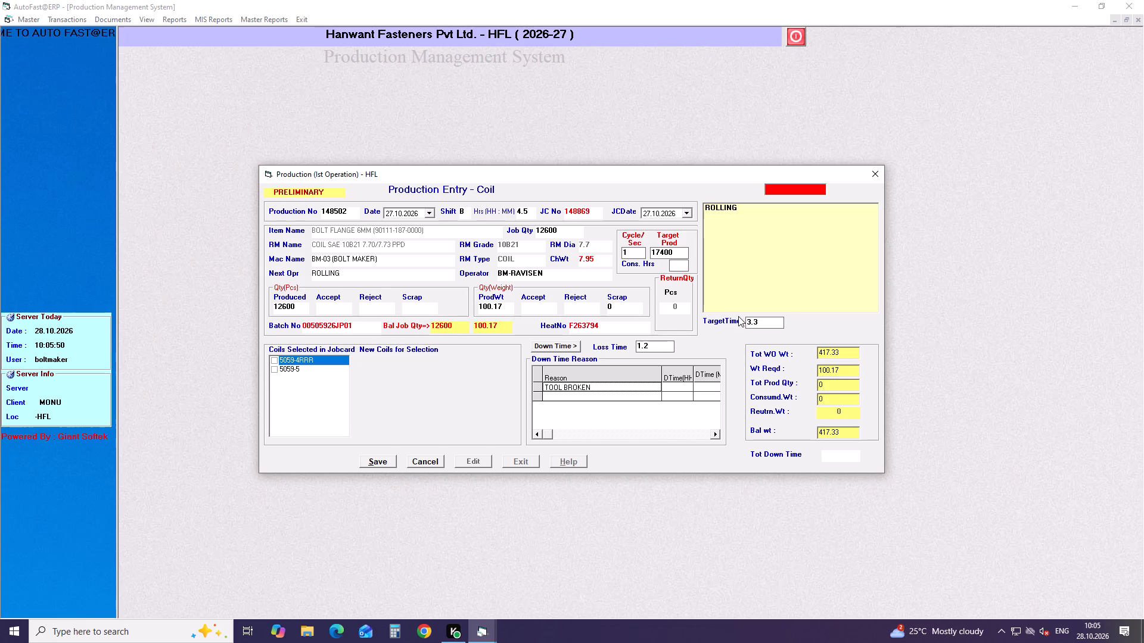
key("Right")
type("1.0")
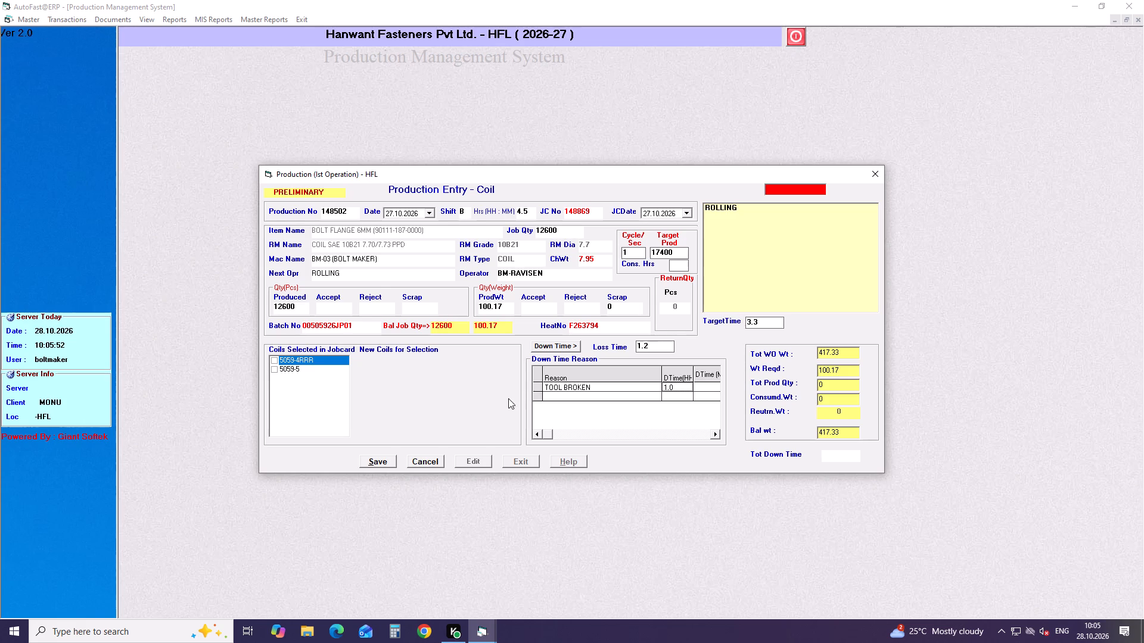
Mark job card coils 5059-4RRR and 5059-5 as used and save the production entry.
left_click(274, 361)
left_click(273, 368)
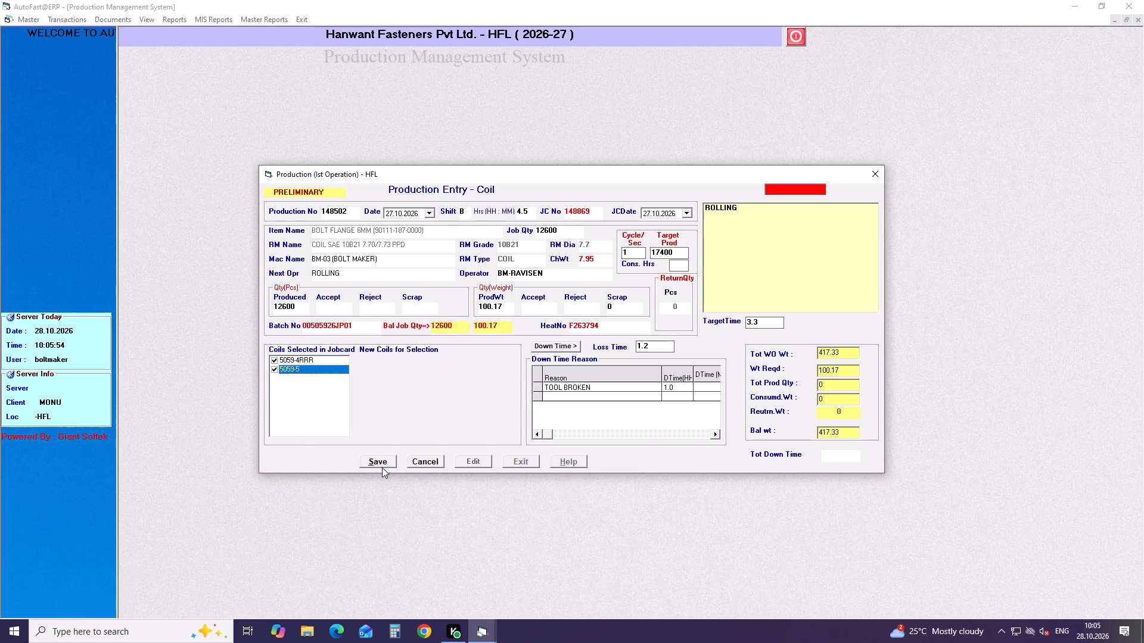
left_click(381, 463)
key("Return")
Start another production entry dated 27.10.2026, with shift B, 11.5 hours and job card number 148870.
key("Return")
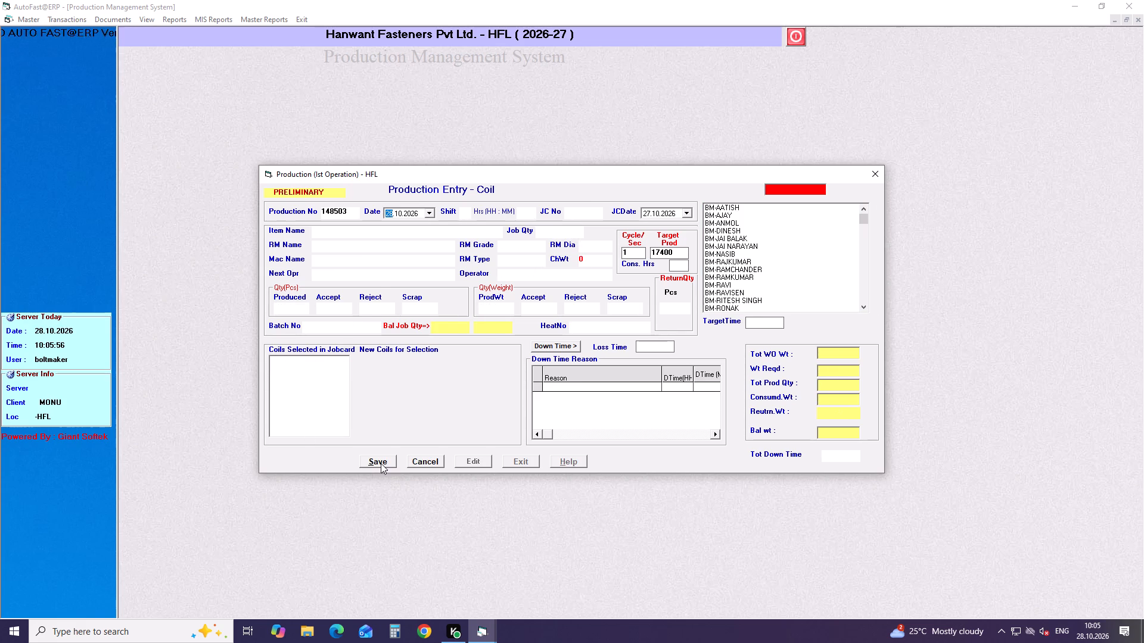
key("Down")
key("Return")
key("b")
key("Return")
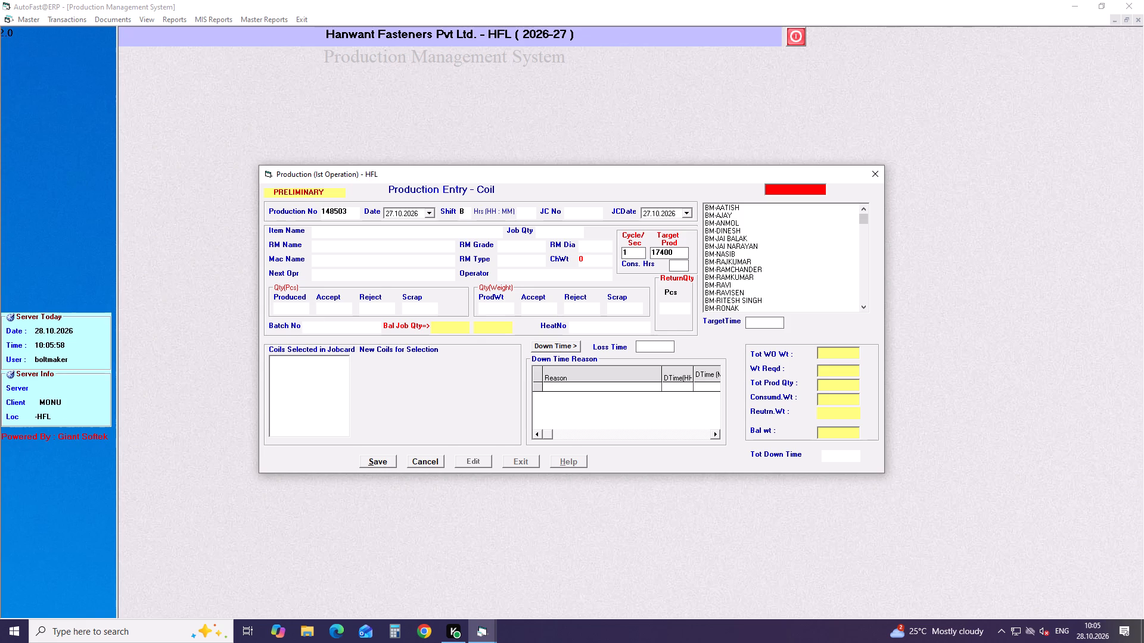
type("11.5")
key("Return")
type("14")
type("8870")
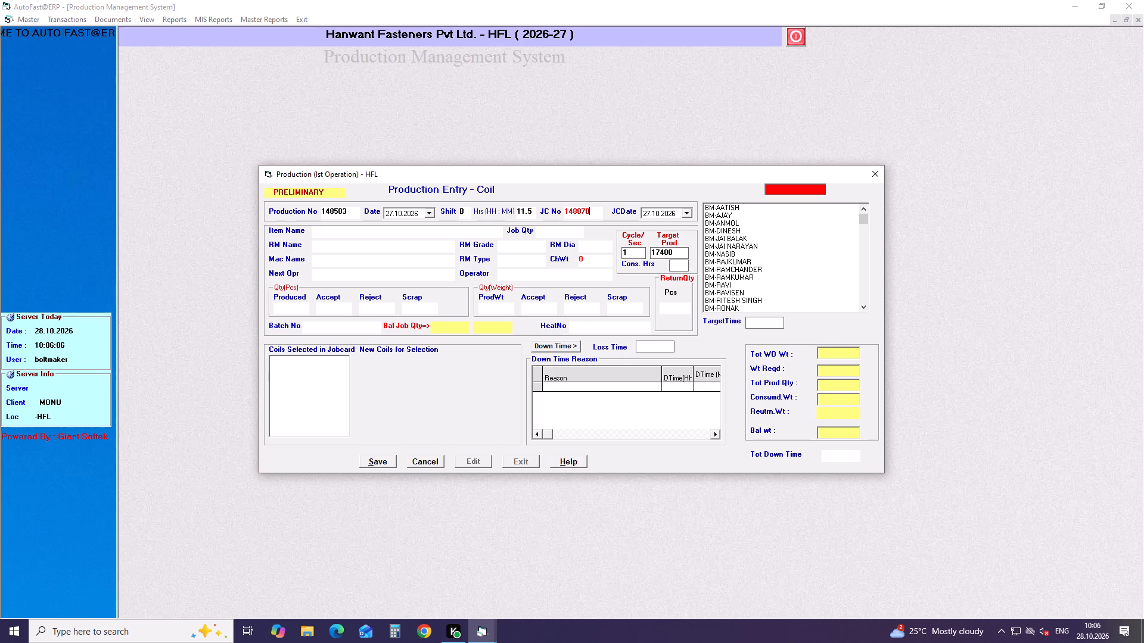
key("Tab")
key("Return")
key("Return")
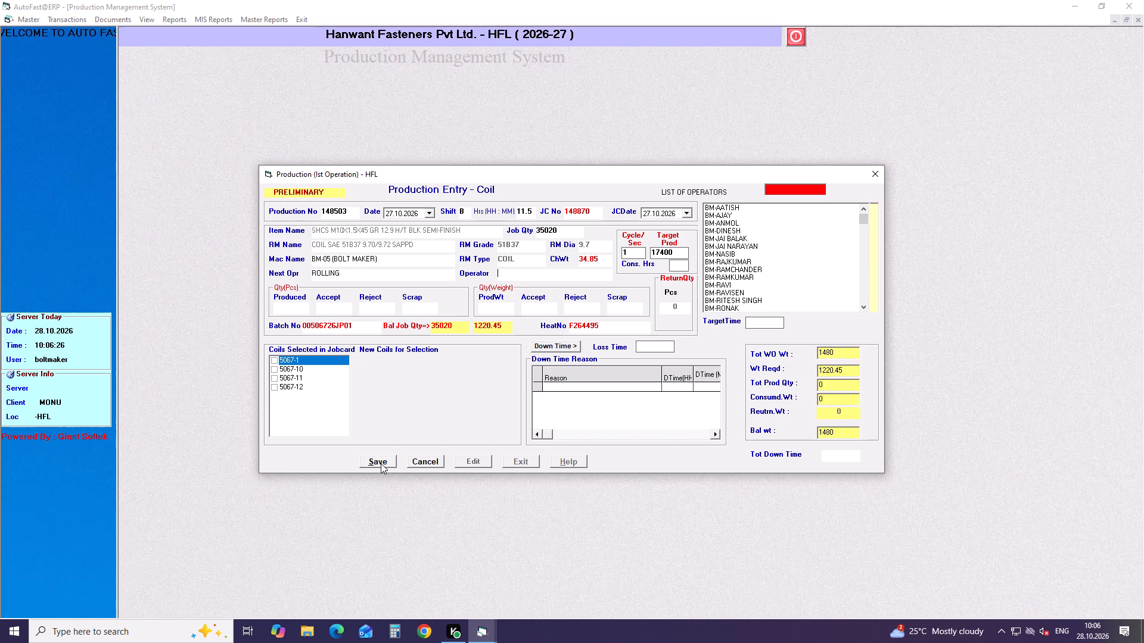
Assign the operator whose name begins BM-SUS and enter a produced quantity of 35020 pieces.
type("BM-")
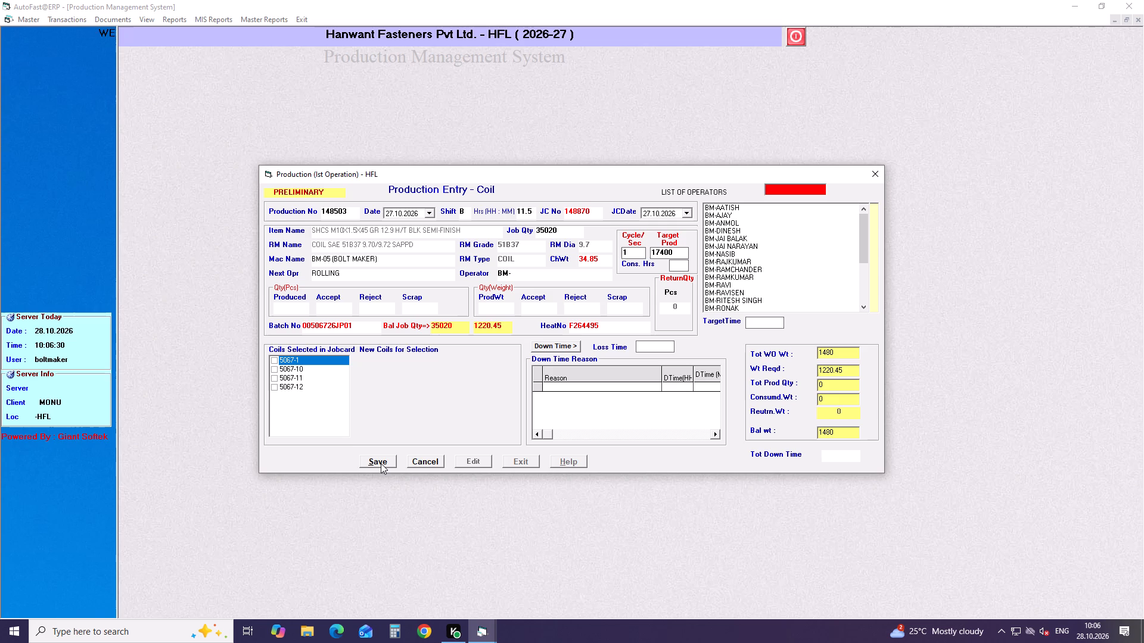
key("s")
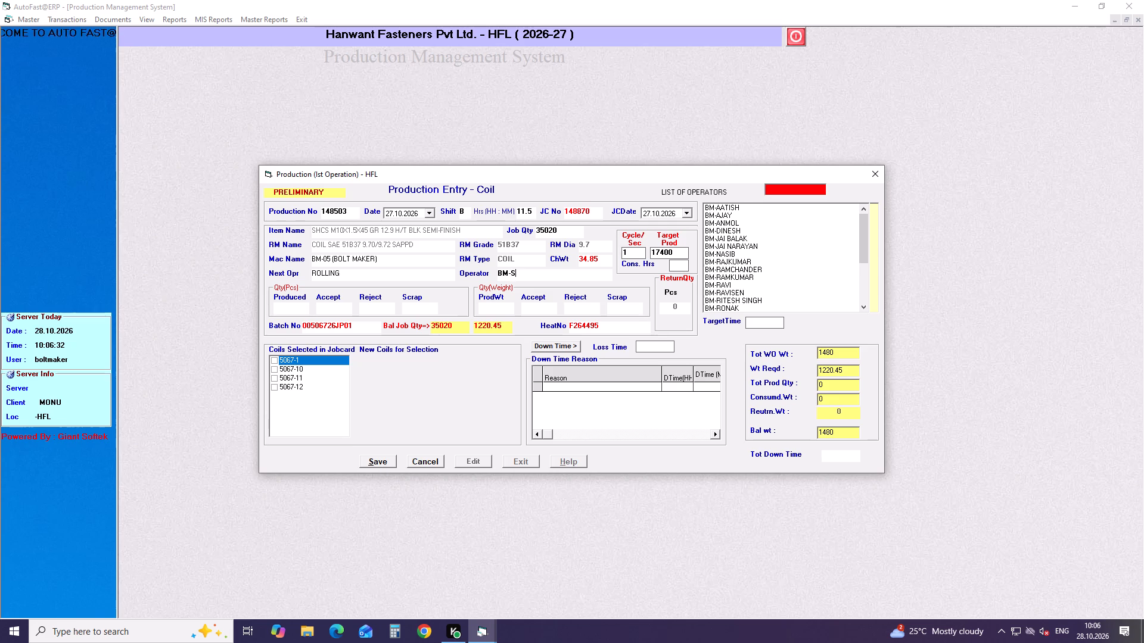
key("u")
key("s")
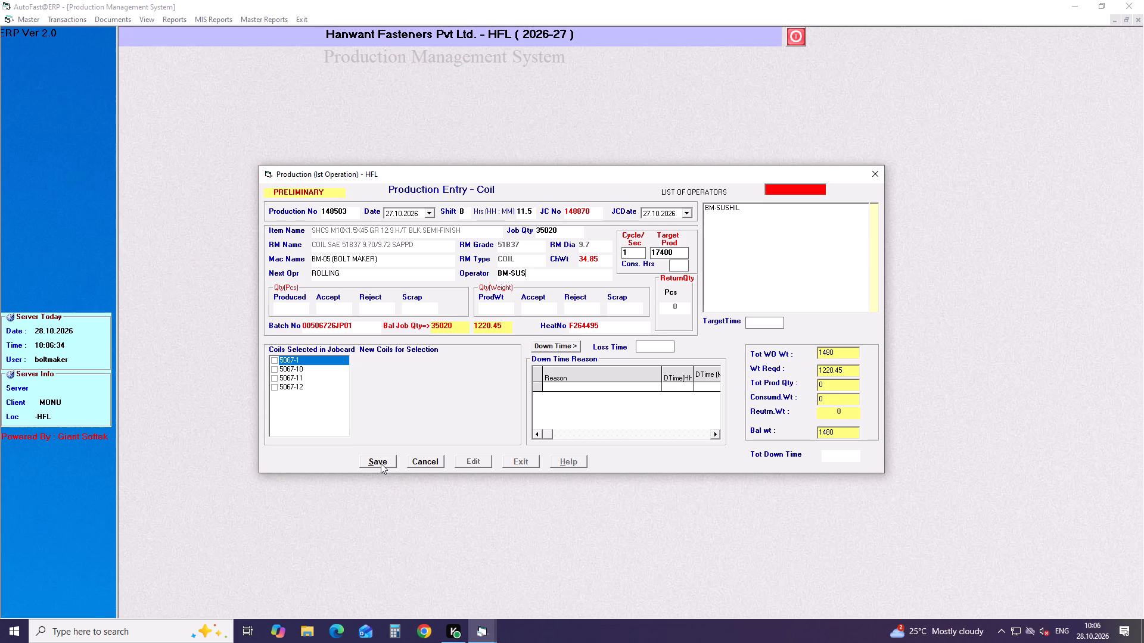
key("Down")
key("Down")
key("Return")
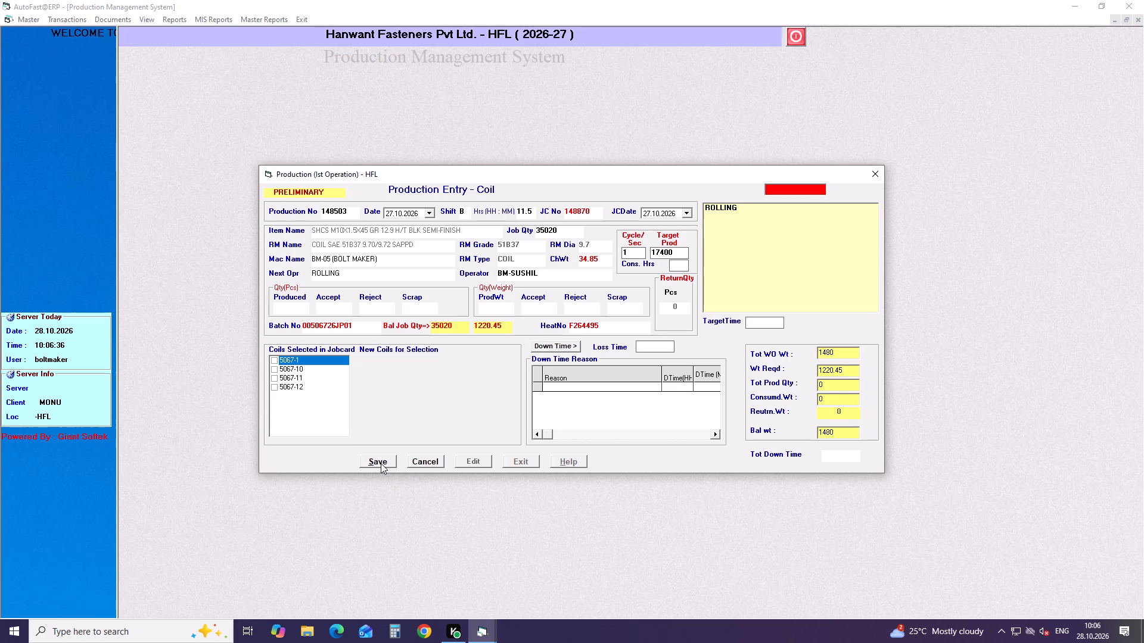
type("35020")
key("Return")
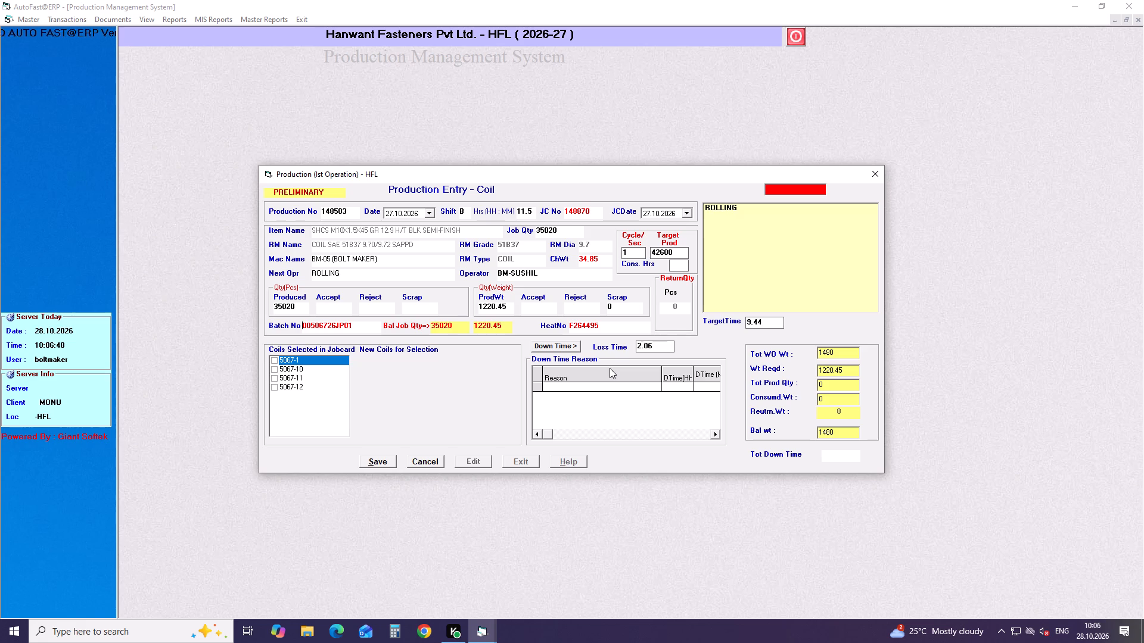
Record ELECTRICAL & MECHANICAL FAULT as the down time reason with 2.0 hours of down time.
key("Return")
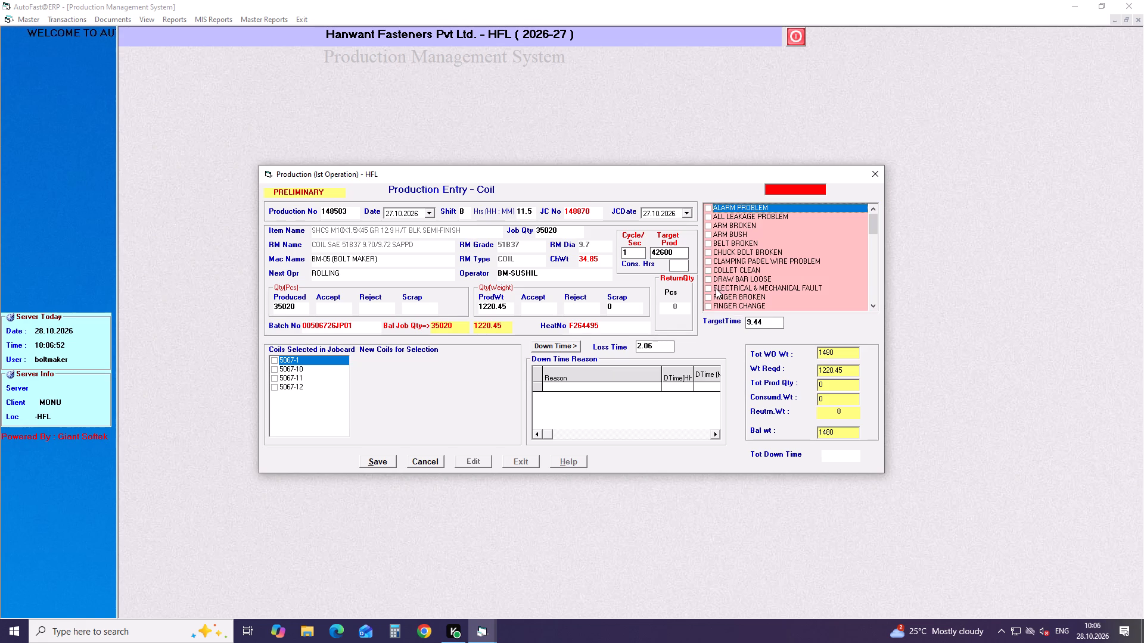
left_click(705, 288)
key("Return")
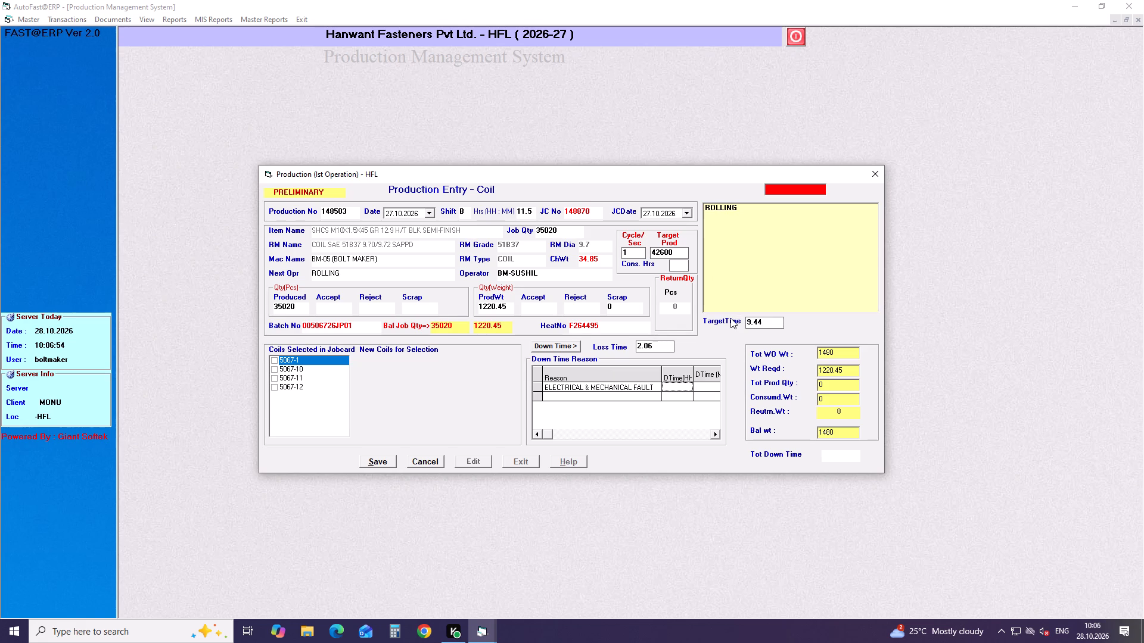
type("2.0")
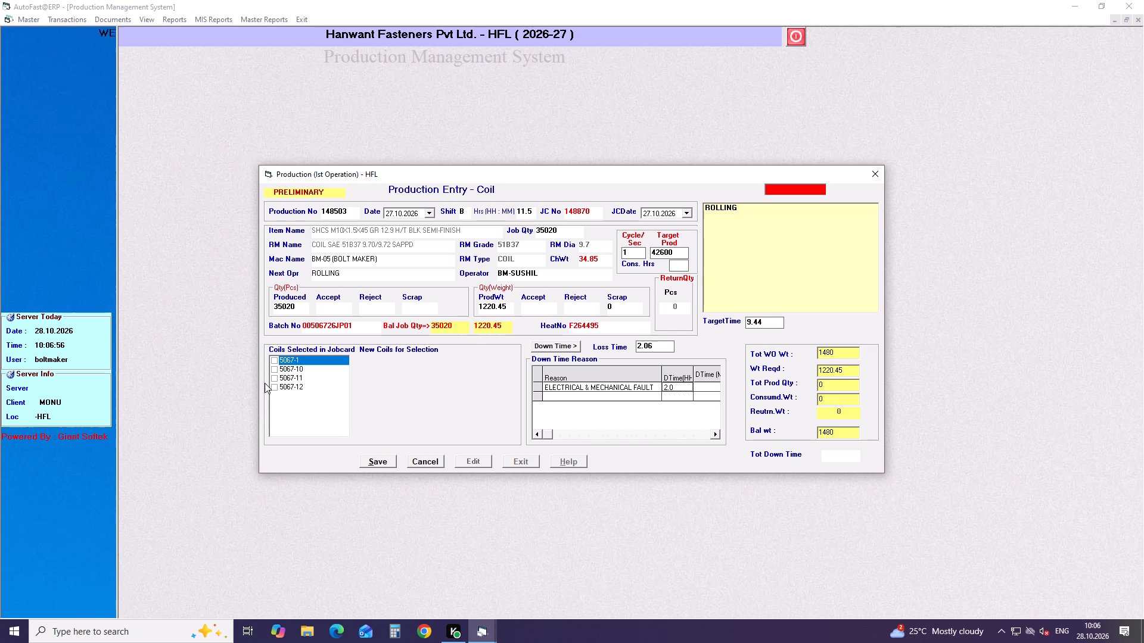
Mark job card coils 5067-1, 5067-10, 5067-11 and 5067-12 as used and save the production entry.
left_click(273, 353)
left_click(272, 362)
left_click(272, 367)
left_click(273, 380)
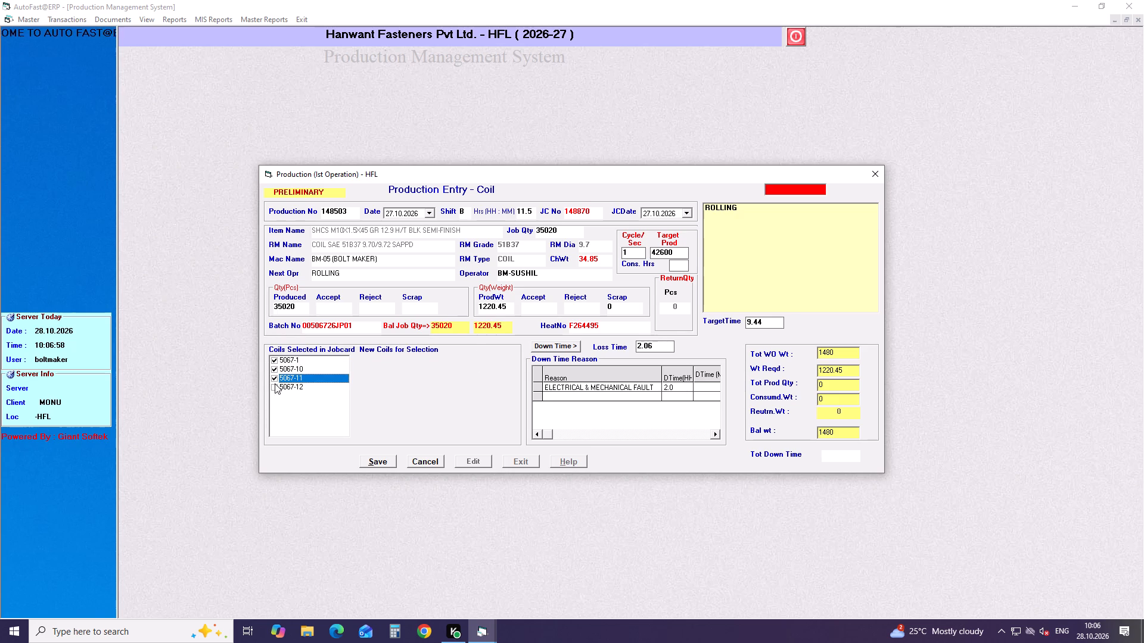
left_click(275, 384)
left_click(387, 457)
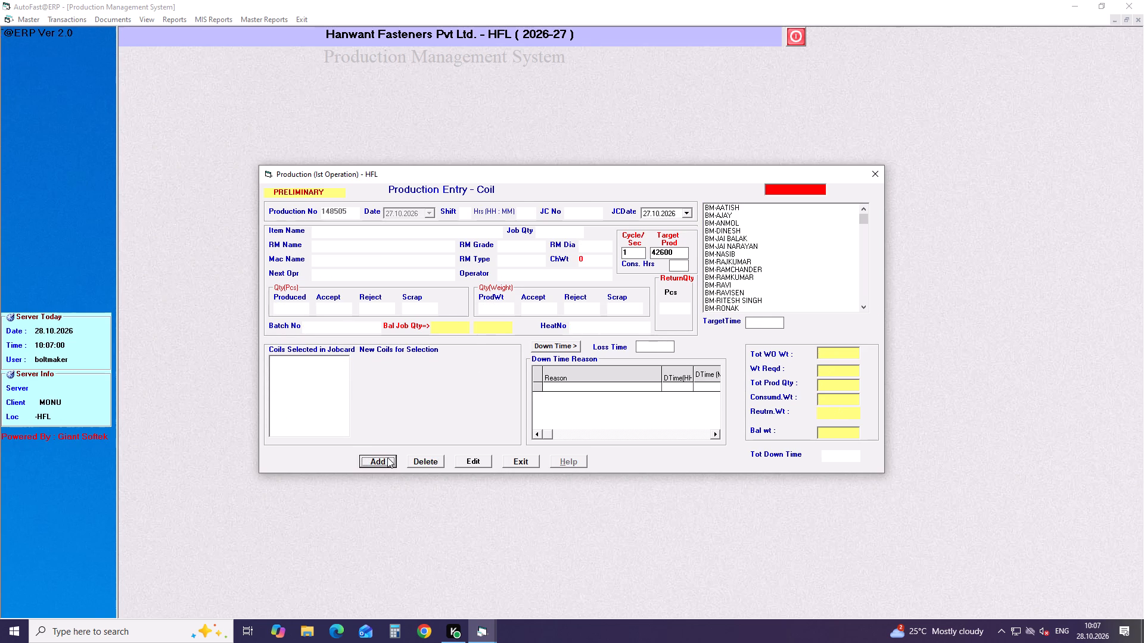
key("Return")
Start another production entry dated 27.10.2026, with shift B, 11.5 hours and job card number 148872.
key("Return")
key("Down")
key("Return")
key("a")
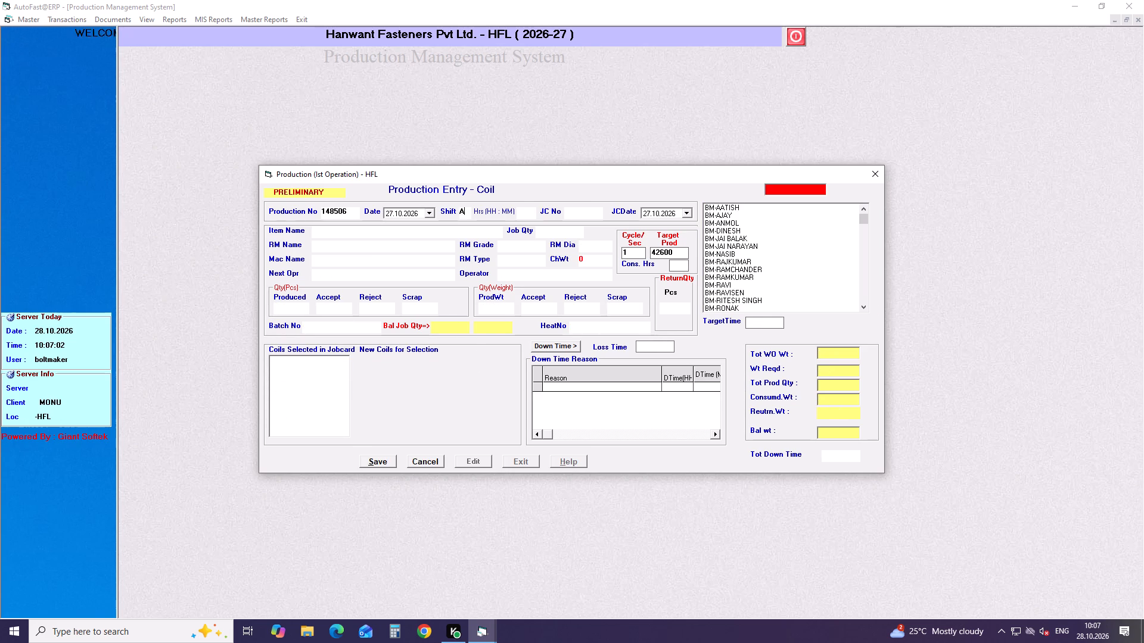
key("BackSpace")
key("b")
key("Return")
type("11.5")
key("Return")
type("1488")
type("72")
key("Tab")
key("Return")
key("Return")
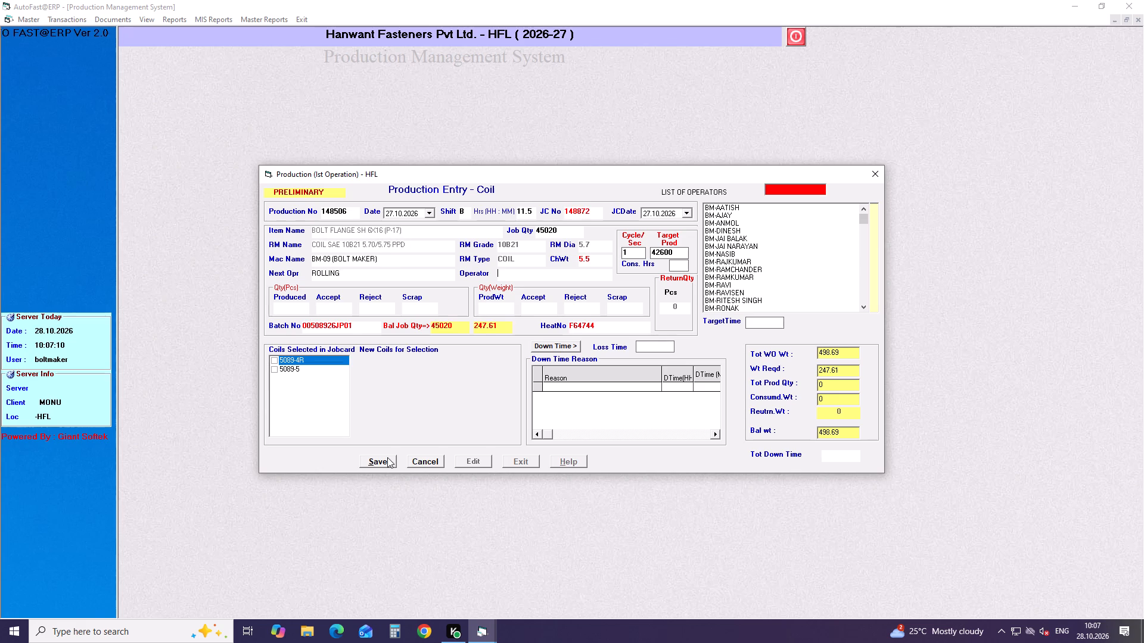
Assign the operator whose name begins BM-SANO and enter a produced quantity of 45020 pieces.
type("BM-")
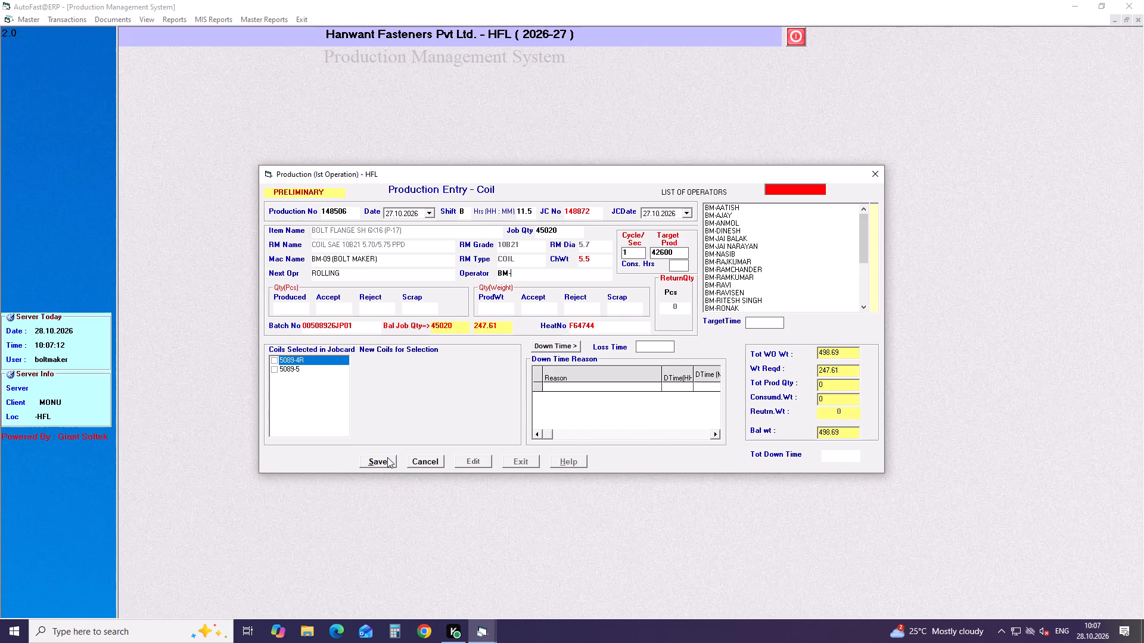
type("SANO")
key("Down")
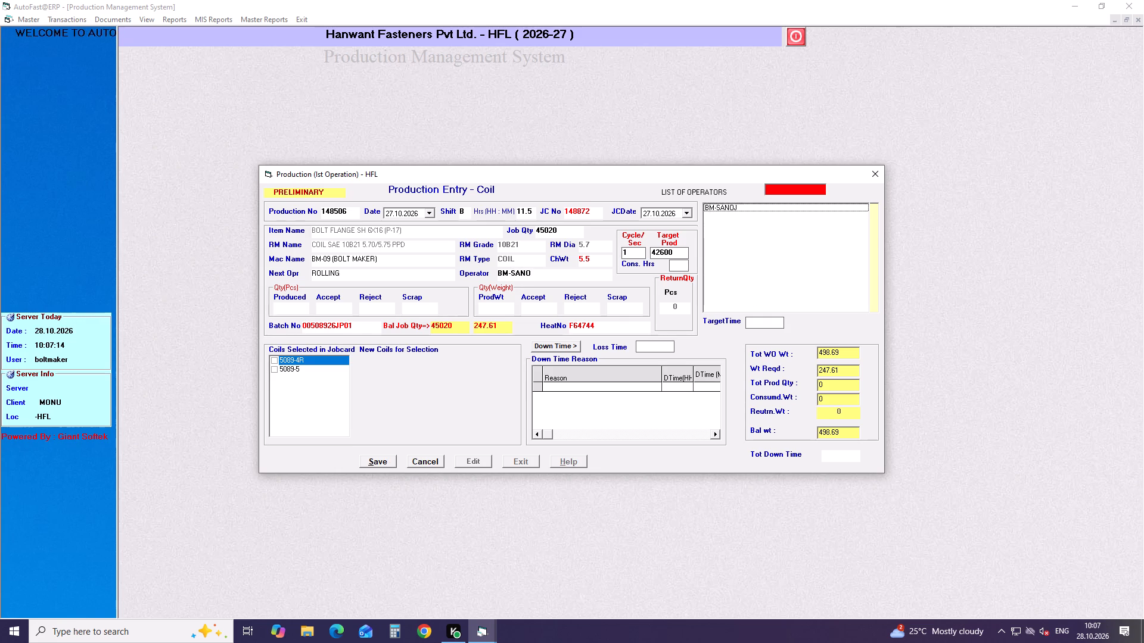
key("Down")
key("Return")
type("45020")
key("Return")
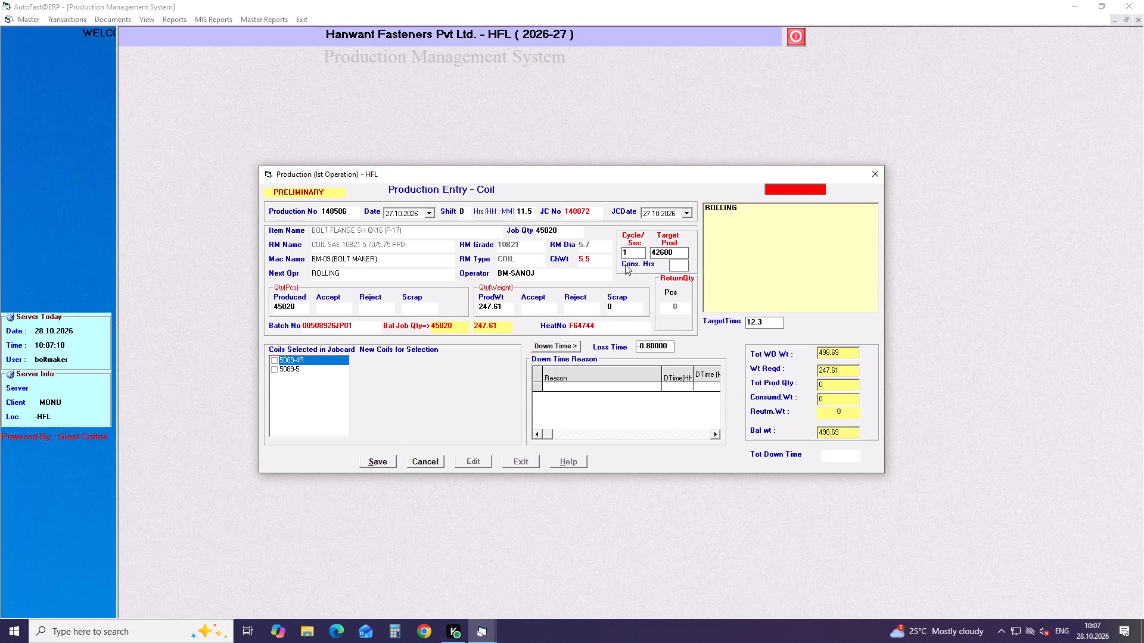
Set the cycle time to 0.90 seconds and recalculate the entry's target and loss time.
left_click_drag(633, 256, 595, 257)
type("0.65")
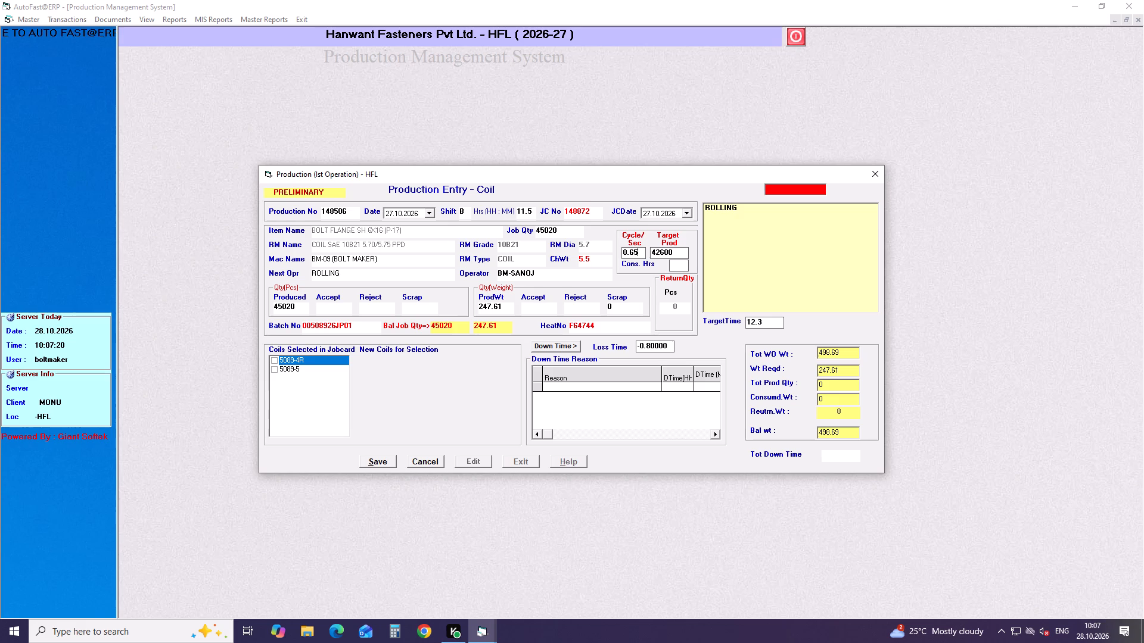
key("BackSpace")
key("BackSpace")
type("90")
key("Return")
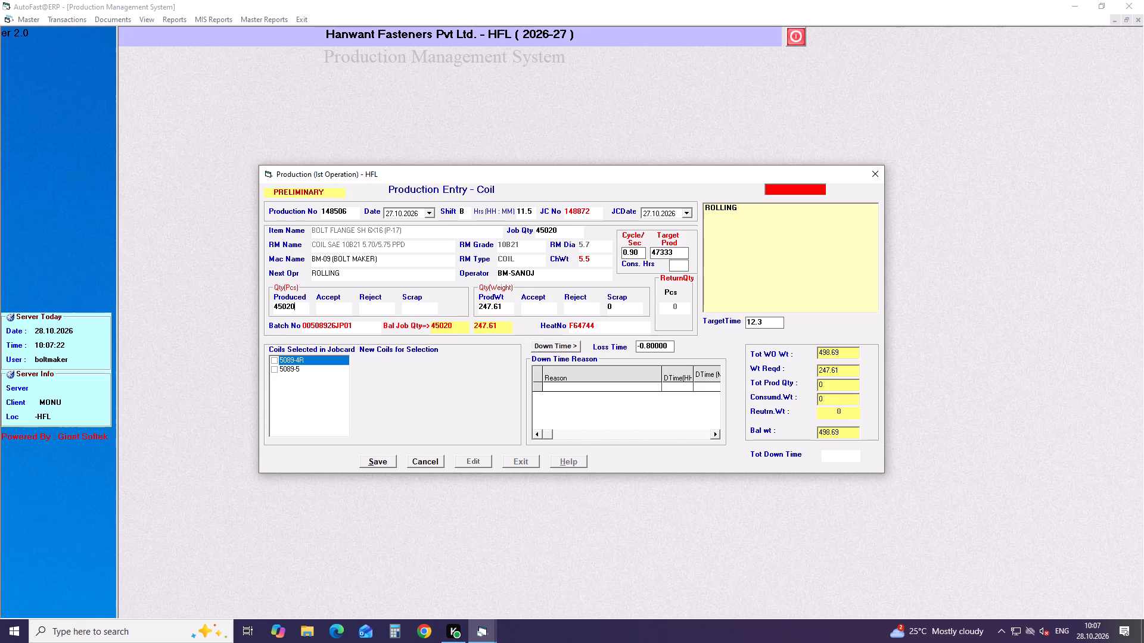
key("Return")
key("Return")
key("Return")
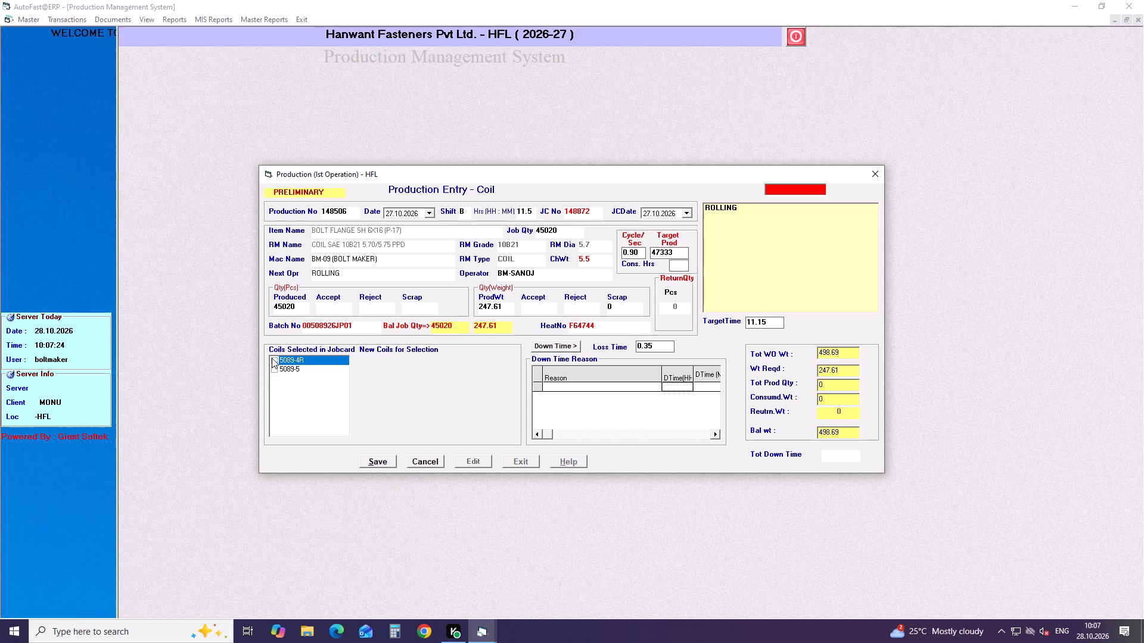
Mark job card coils 5089-4R and 5089-5 as used and save the production entry.
left_click(272, 358)
left_click(271, 374)
left_click(275, 372)
left_click(373, 461)
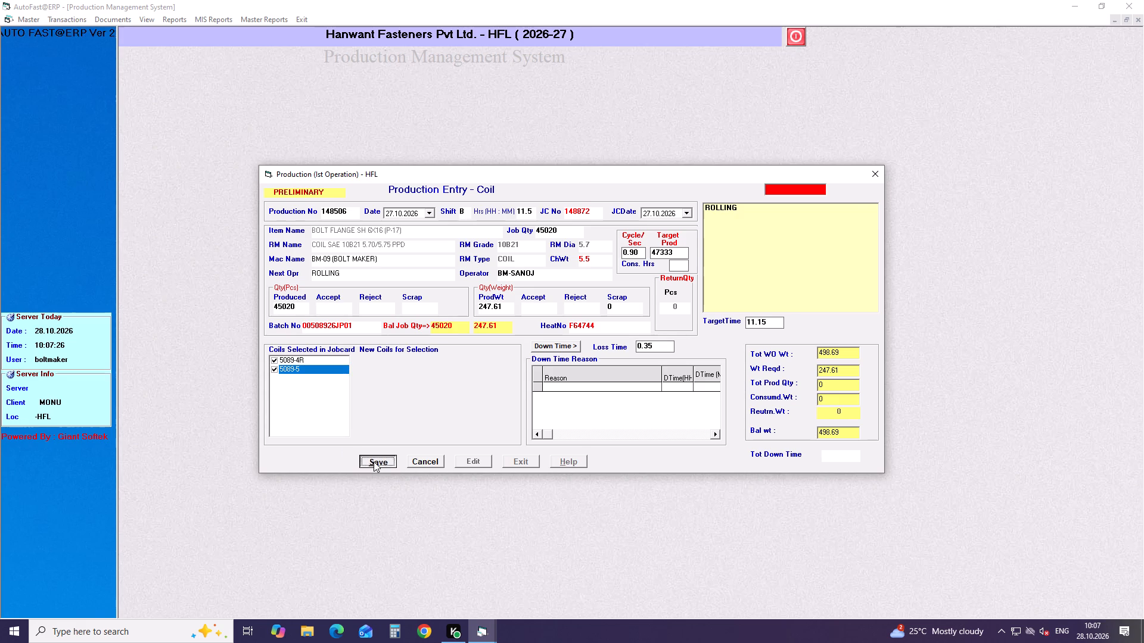
key("Return")
Start another production entry dated 27.10.2026, with shift B, 3.5 hours and job card number 148874.
key("Return")
key("Down")
key("Return")
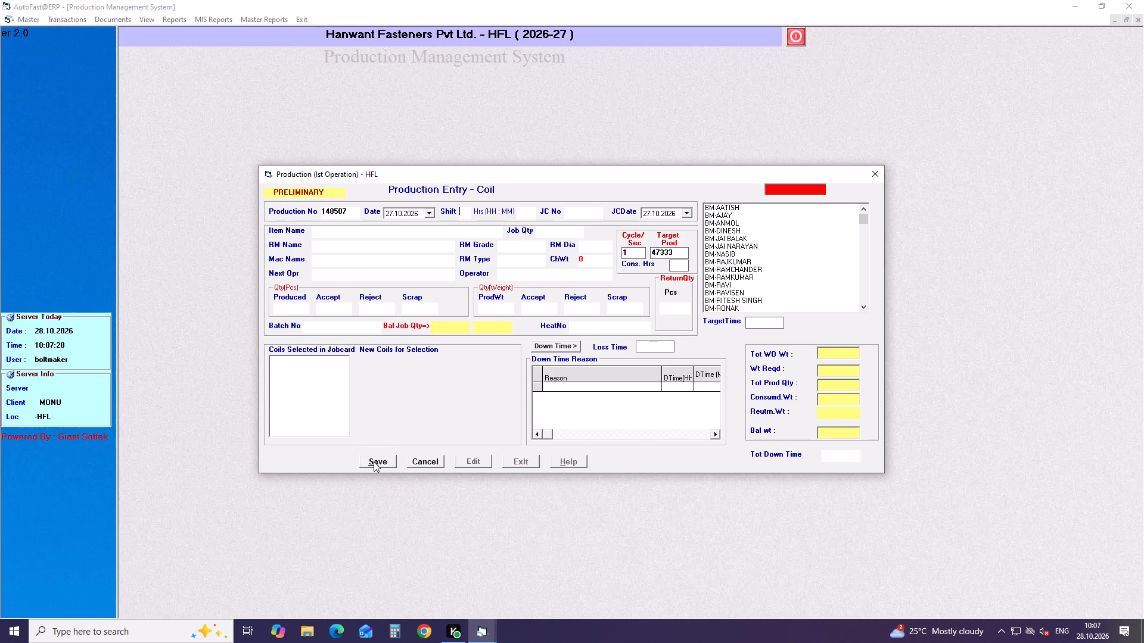
key("b")
key("Return")
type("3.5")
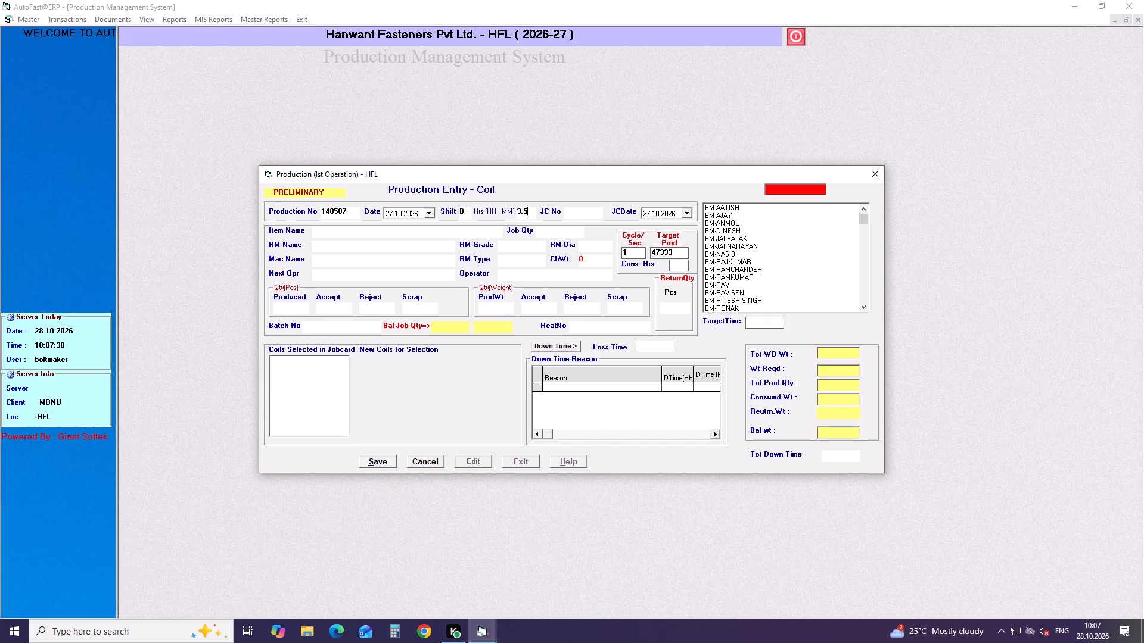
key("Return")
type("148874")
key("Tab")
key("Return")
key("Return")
Assign the operator whose name begins BM-RI and enter a produced quantity of 17005 pieces.
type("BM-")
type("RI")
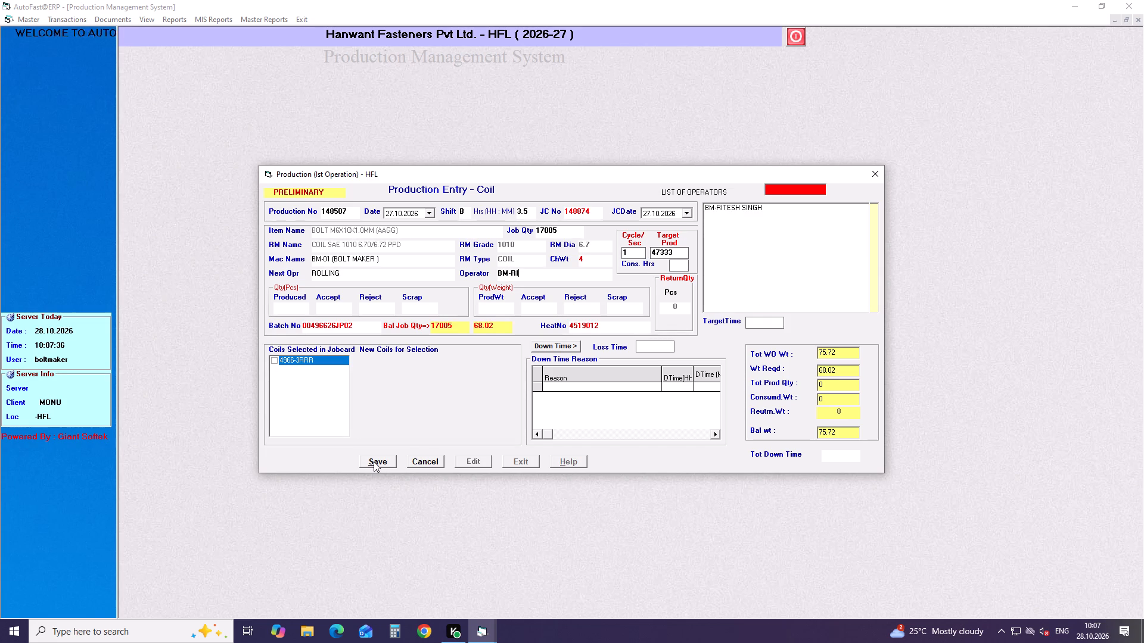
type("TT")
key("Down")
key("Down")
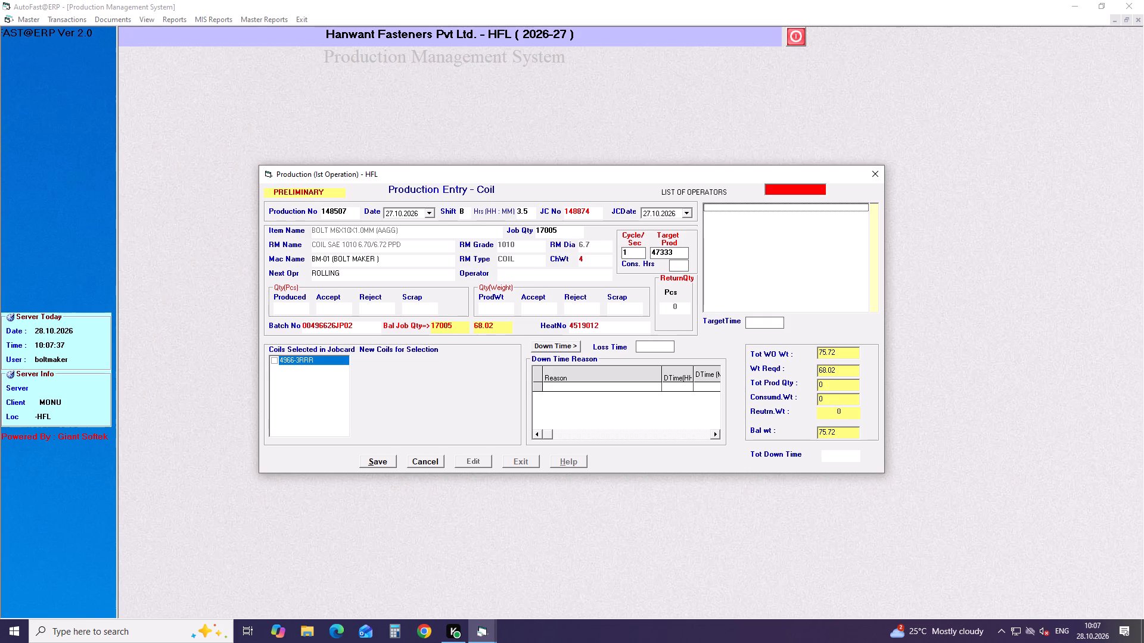
left_click(507, 276)
type("BM-RI")
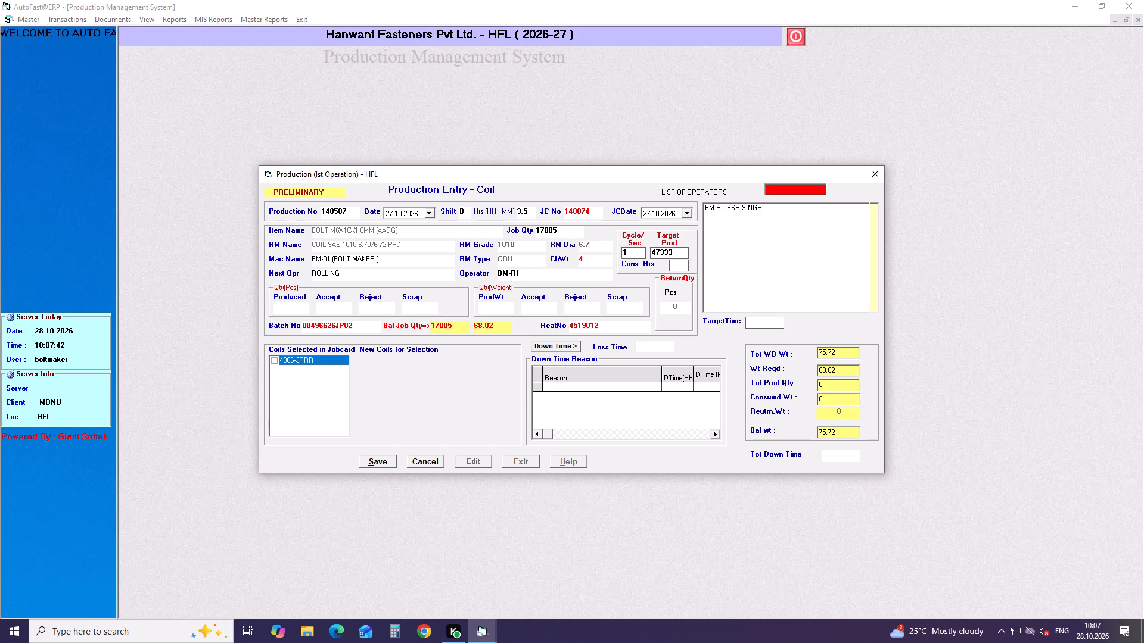
key("Down")
key("Down")
key("Return")
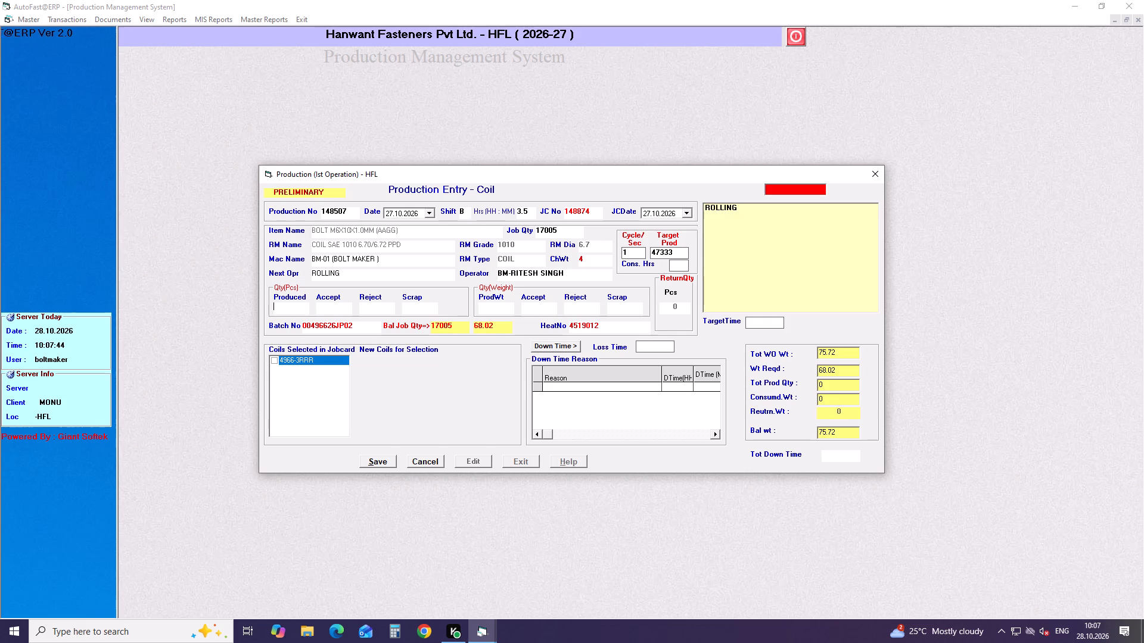
type("17005")
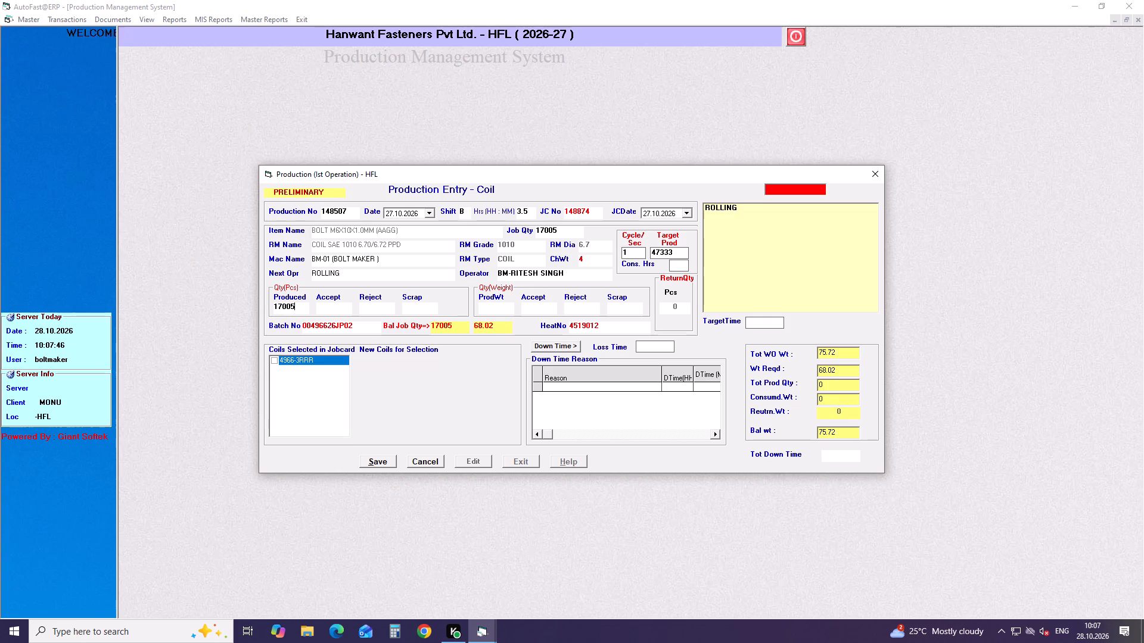
key("Return")
Set the cycle time to 0.65 seconds and recalculate the entry's target and loss time.
left_click_drag(640, 251, 559, 258)
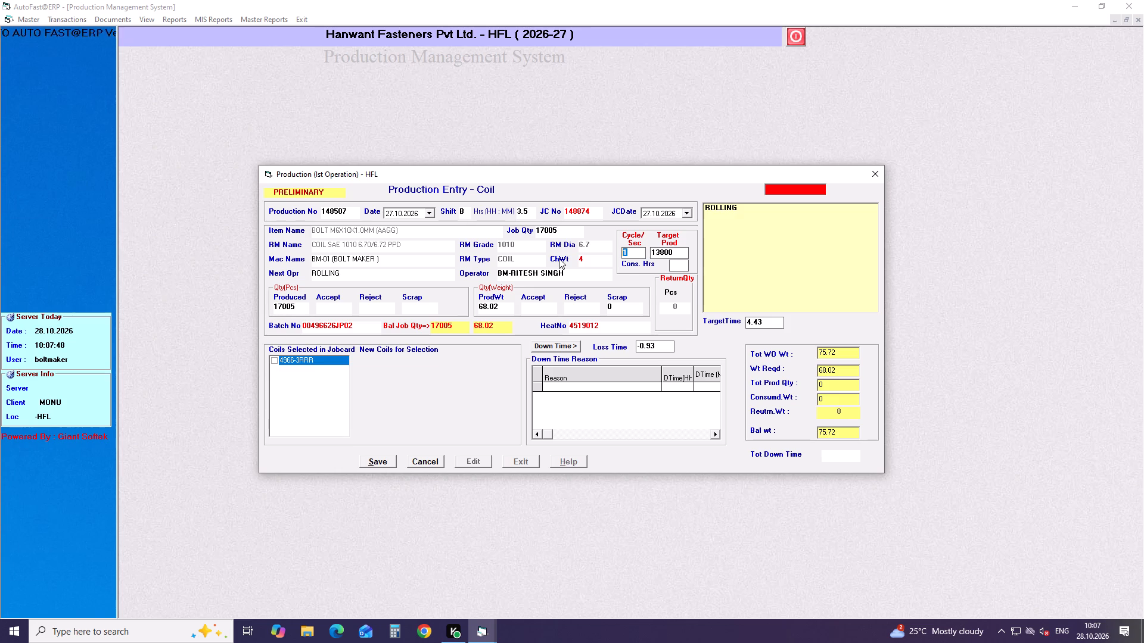
type("0.65")
key("Return")
key("Return")
key("Return")
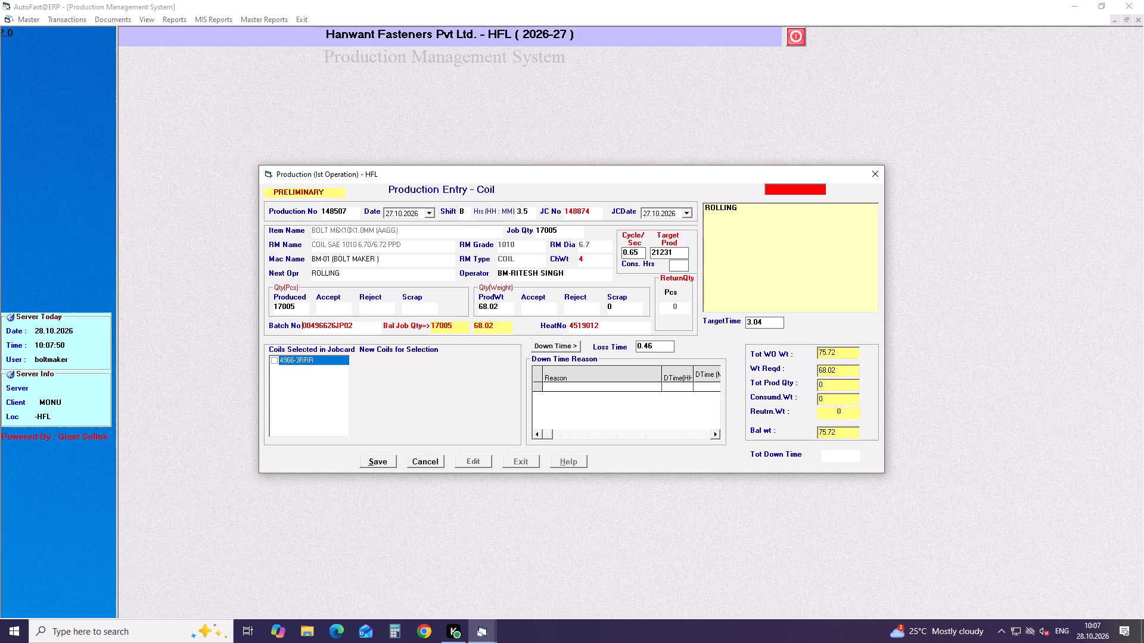
Mark job card coil 4966-3RRR as used, save the production entry and close the form.
key("Return")
key("Return")
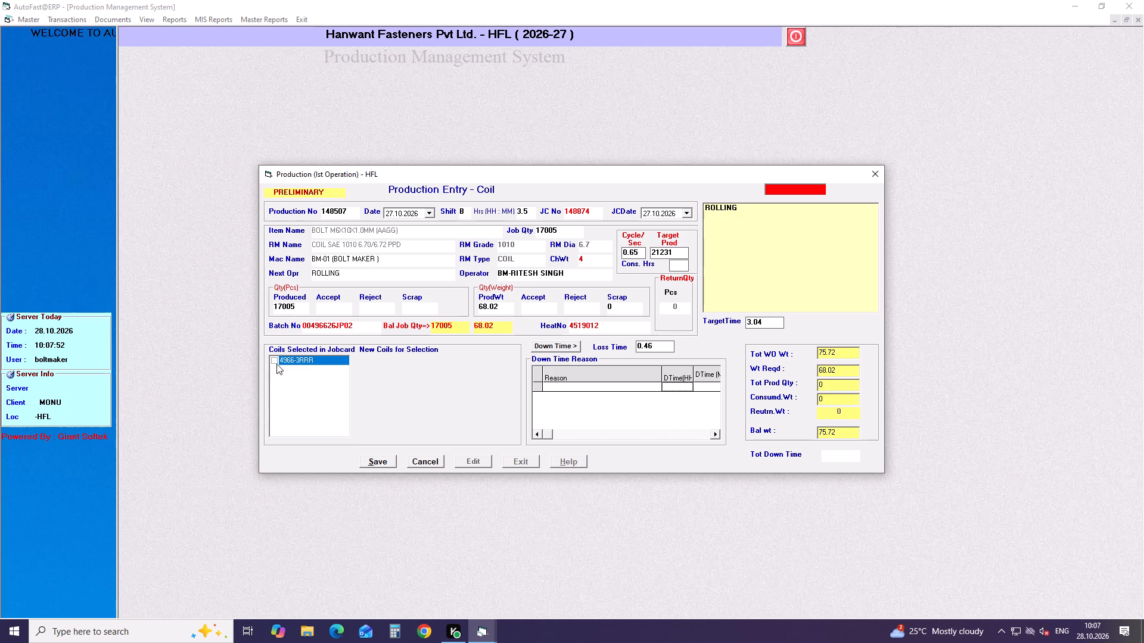
left_click(272, 362)
left_click(381, 452)
left_click(381, 457)
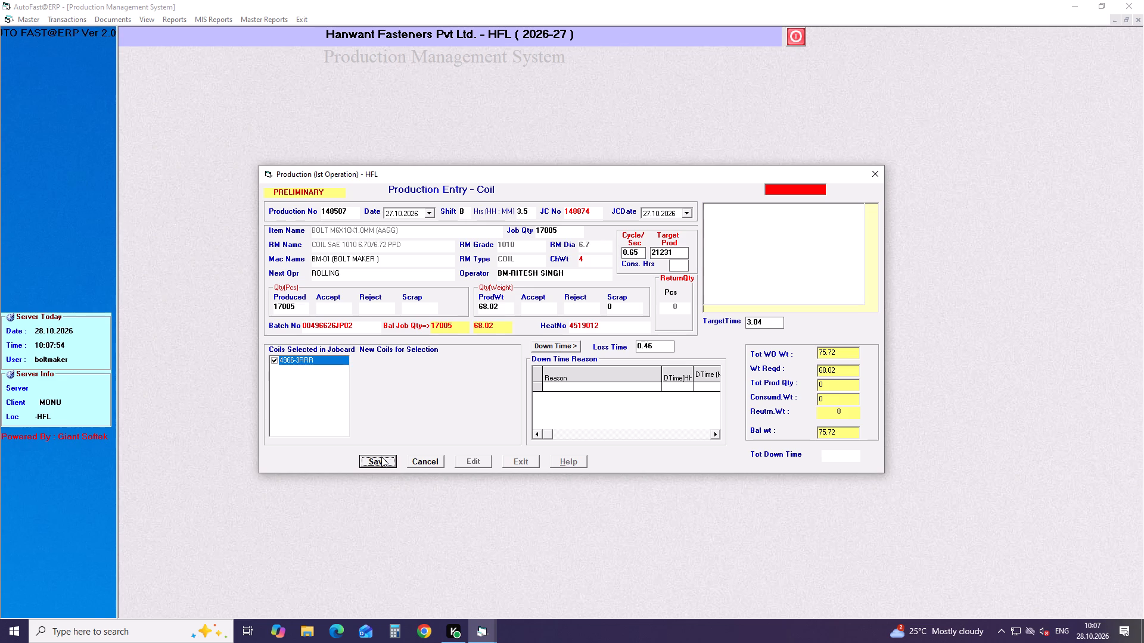
left_click(875, 175)
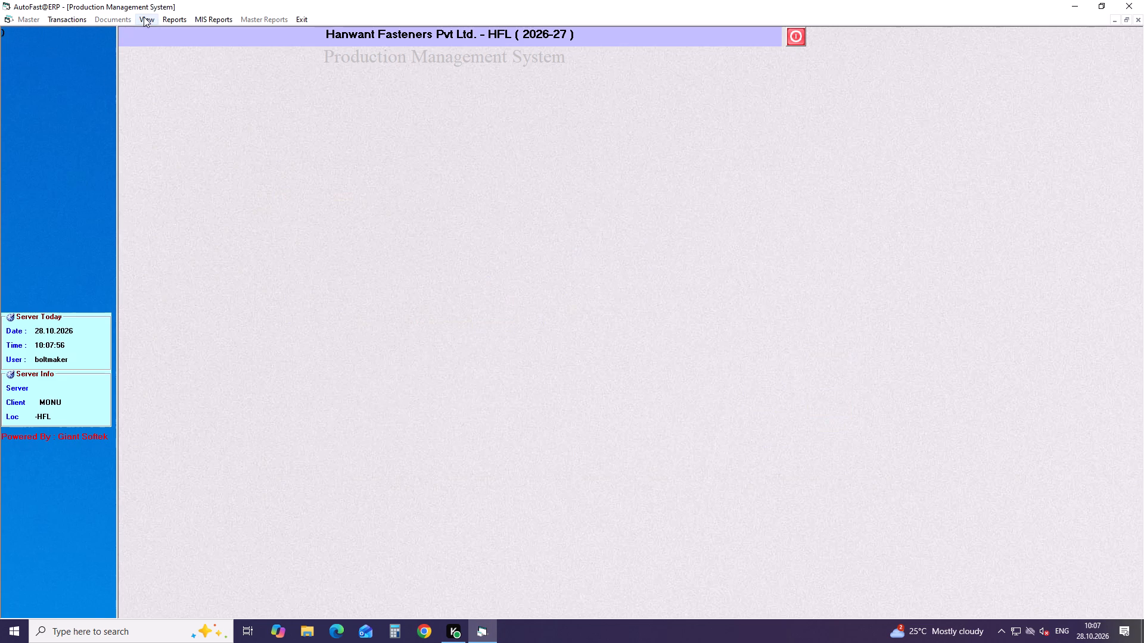
List all pending MRPs for inspection of in-house produced items as on 28.10.2026.
left_click(144, 17)
left_click(151, 31)
left_click(301, 232)
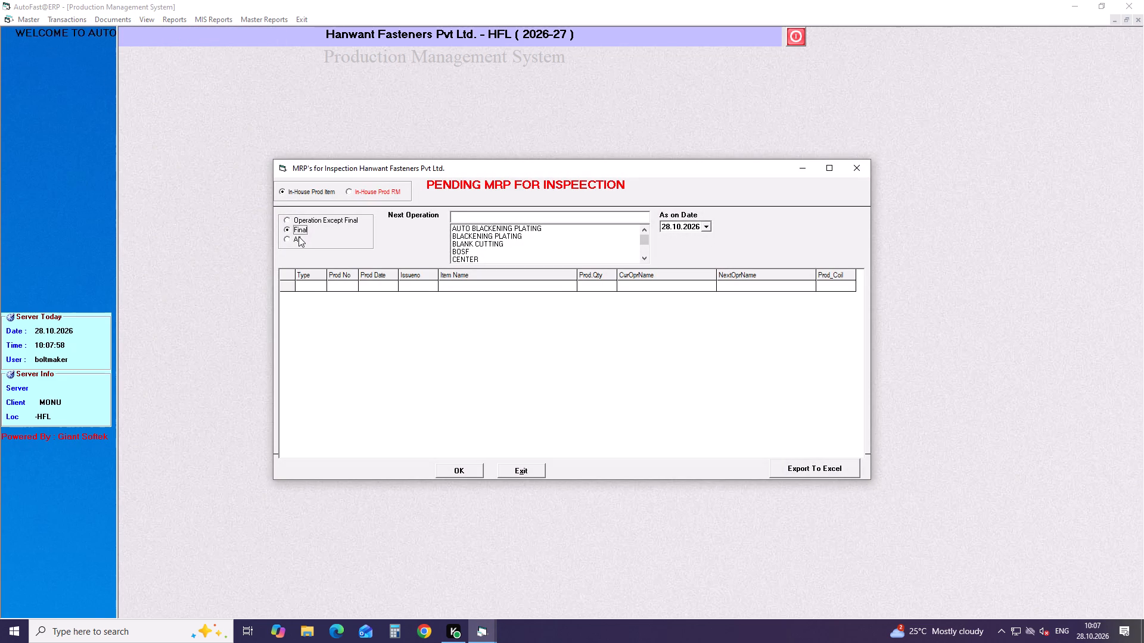
left_click(299, 238)
key("Return")
key("Return")
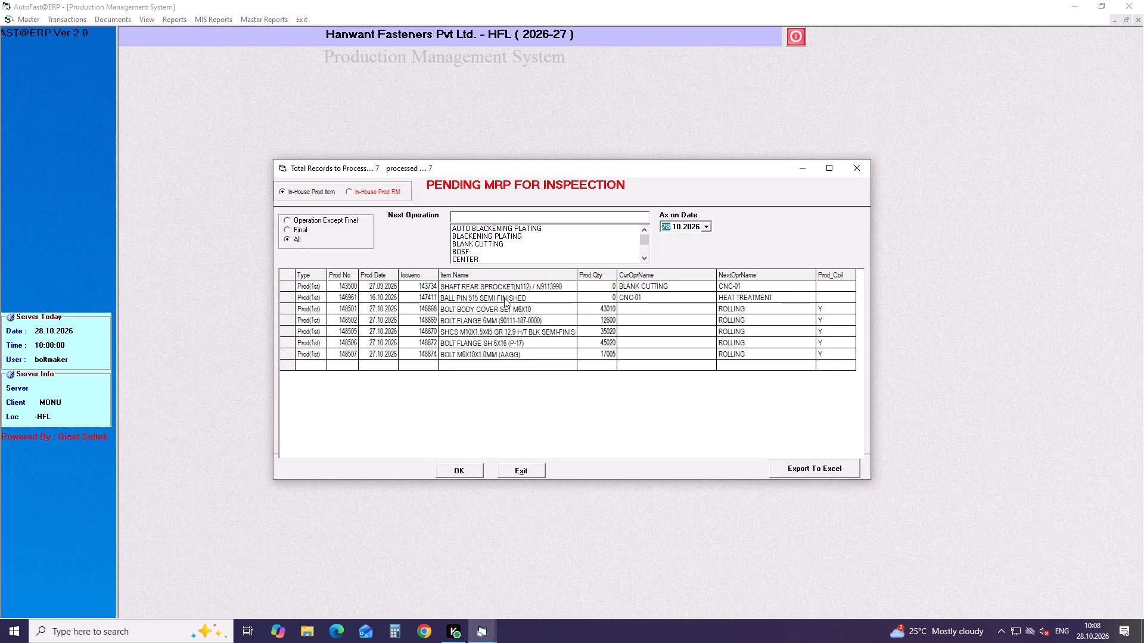
Open the final production entry for pending record 148501, BOLT BODY COVER SET M6X10, for editing.
left_click(498, 311)
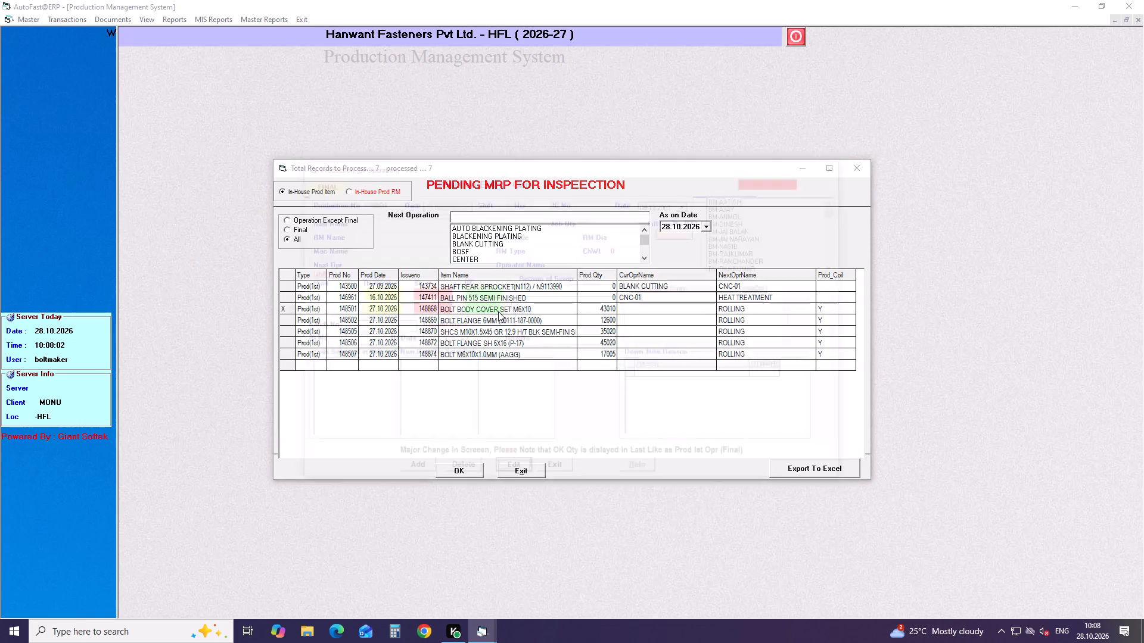
key("Return")
key("Return")
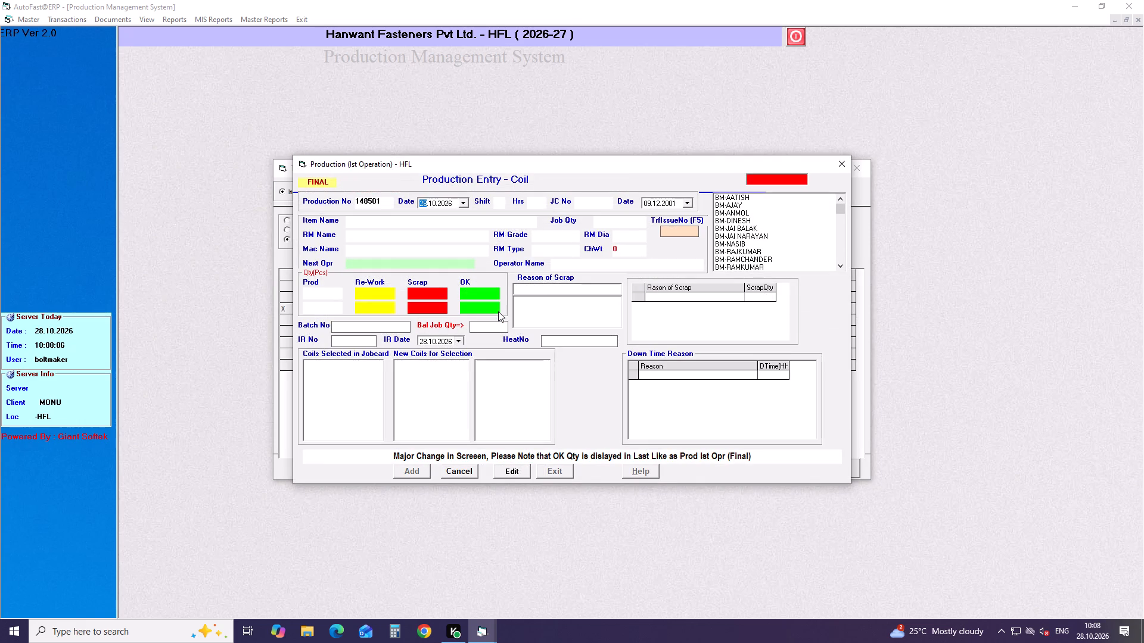
left_click(519, 475)
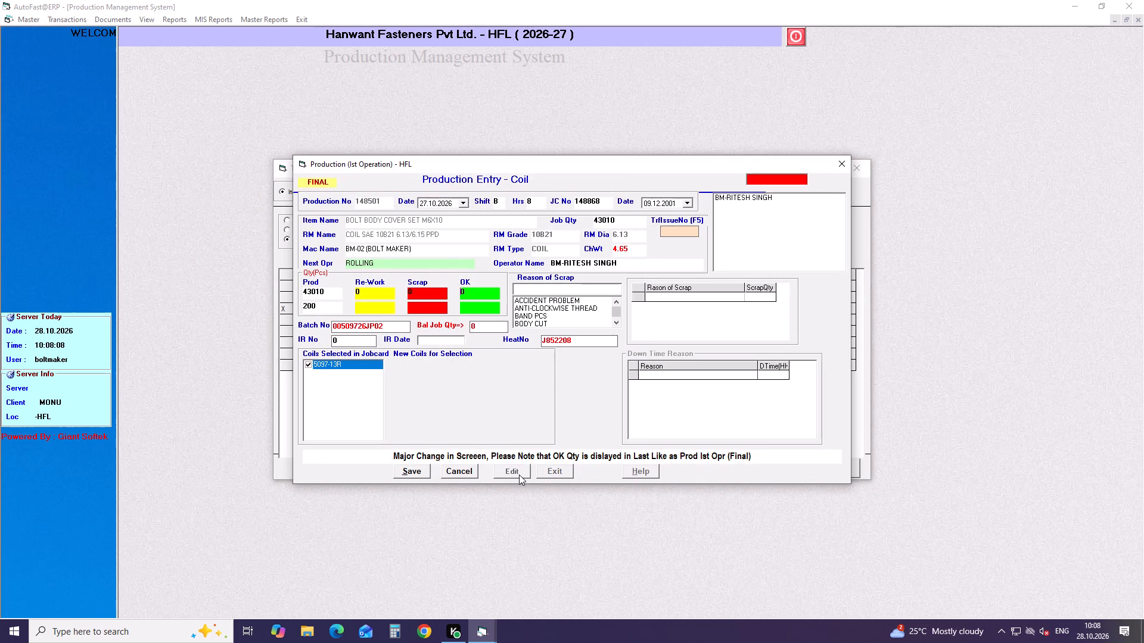
Set the rework quantity to 0 and the scrap quantity to 10 pieces, with CUTT OFF as the reason for all 10.
key("Return")
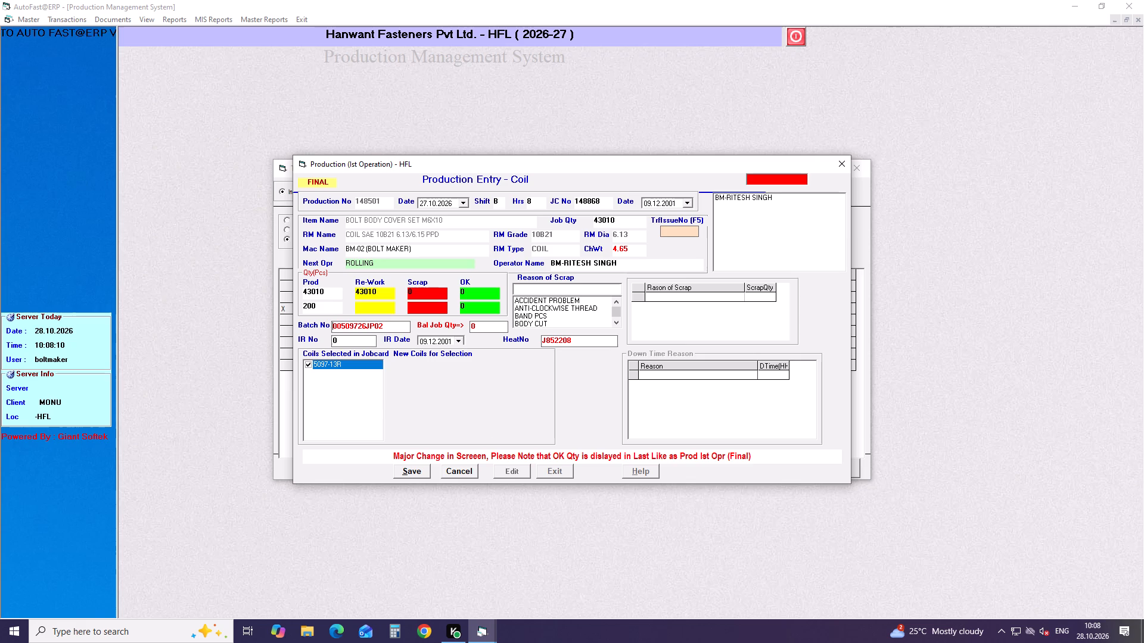
left_click_drag(391, 298, 322, 298)
key("0")
key("Return")
key("1")
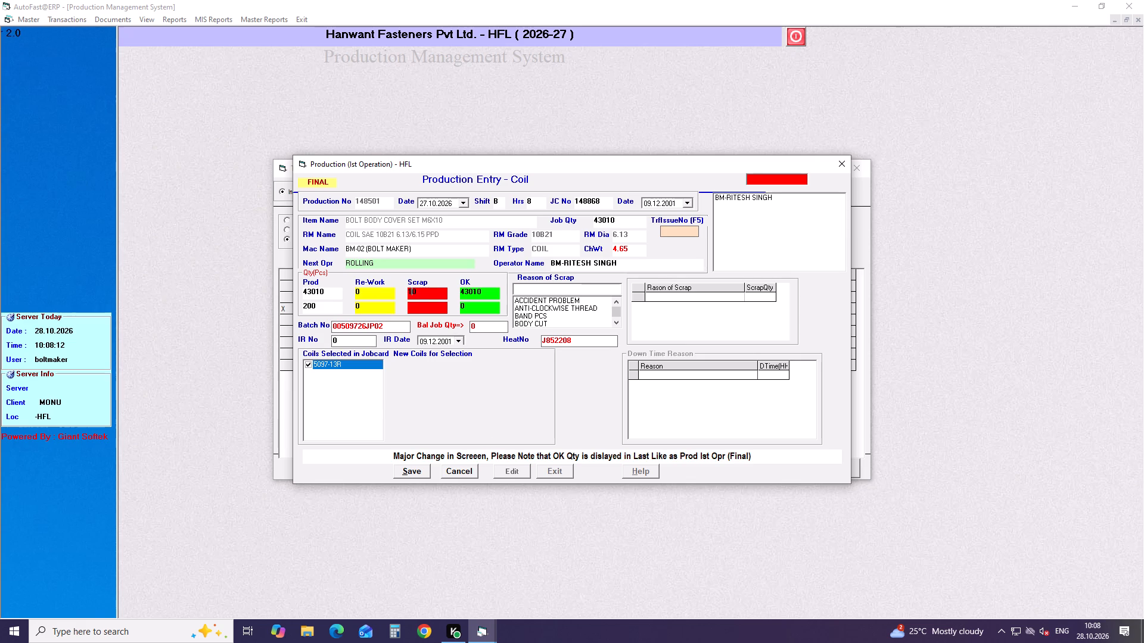
key("Return")
type("CU")
key("Down")
key("Return")
type("10")
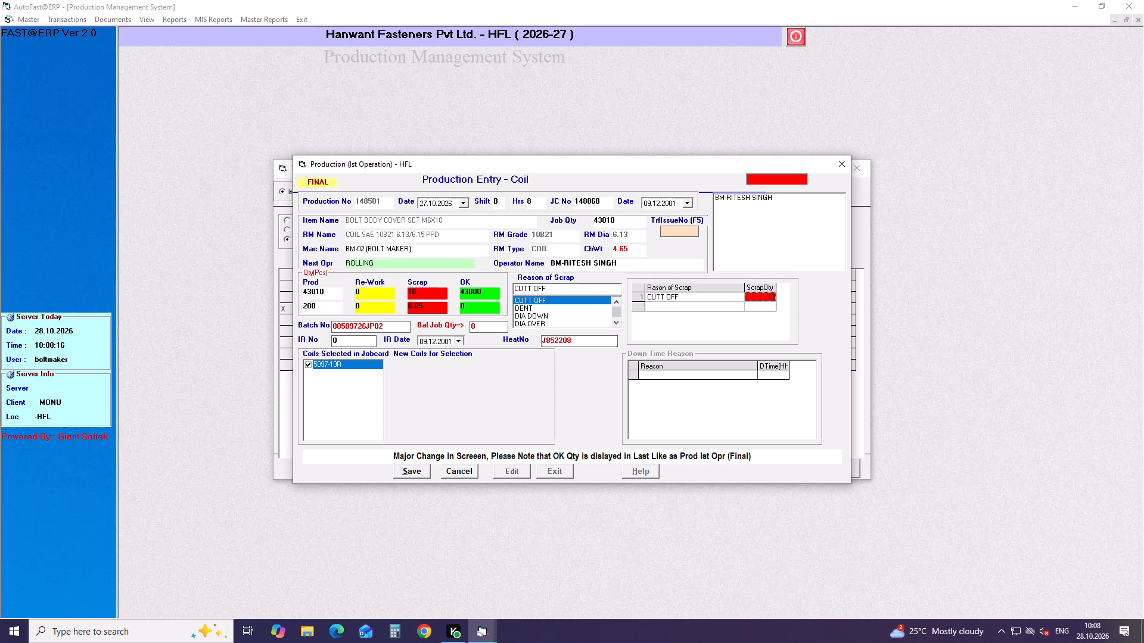
Enter IR number 01 with IR date 27.10.2026 and save the final production entry.
left_click(347, 343)
key("1")
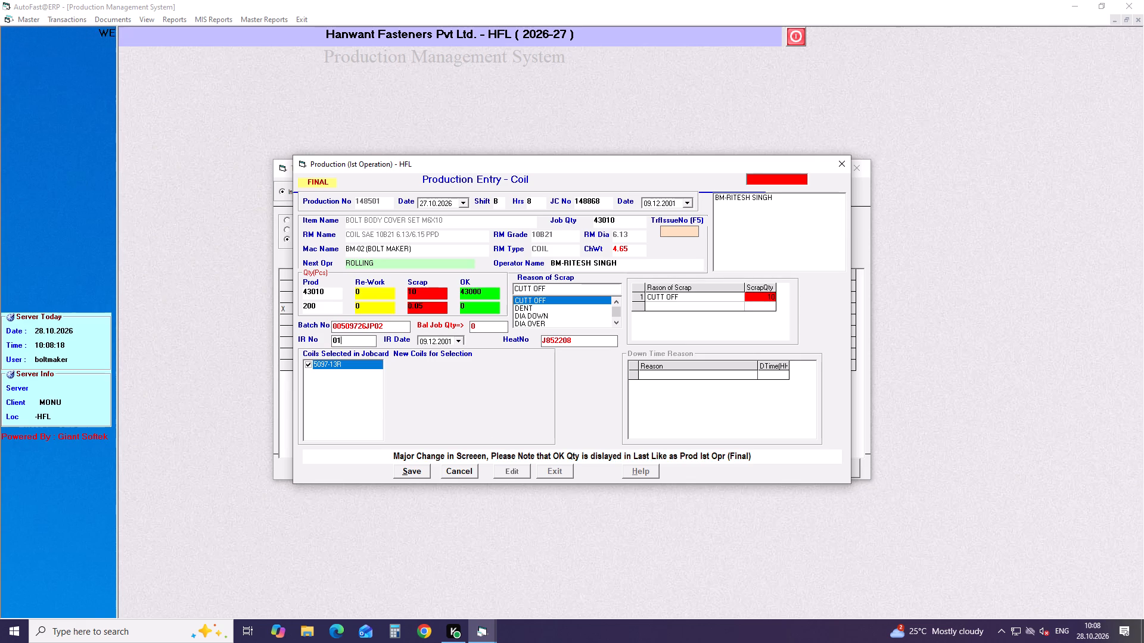
key("Return")
left_click(458, 336)
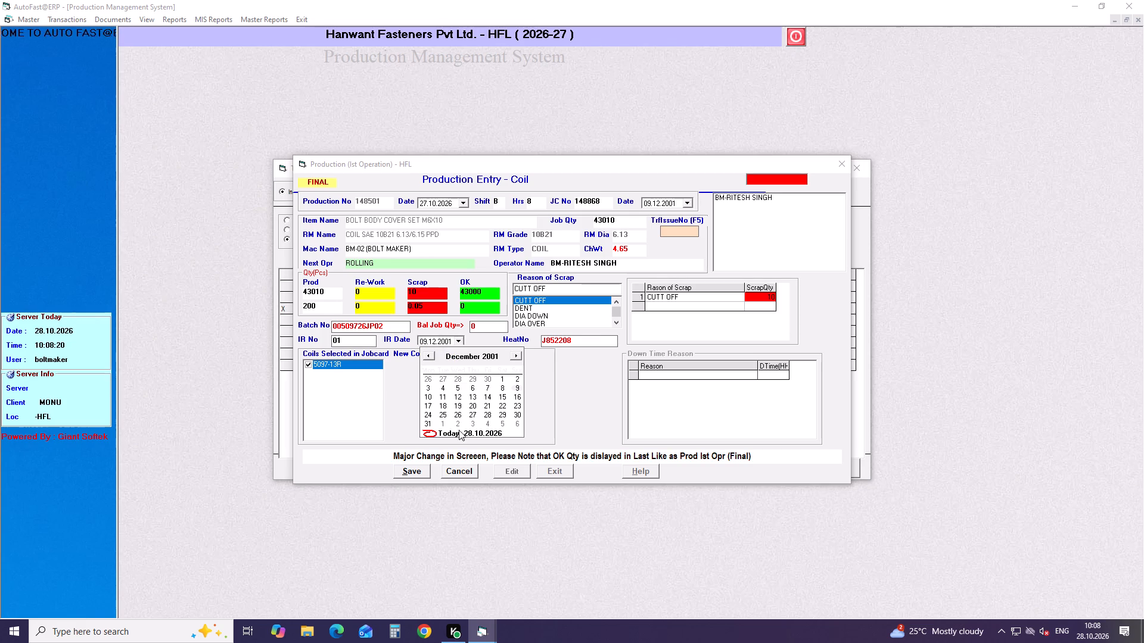
left_click(483, 433)
key("Down")
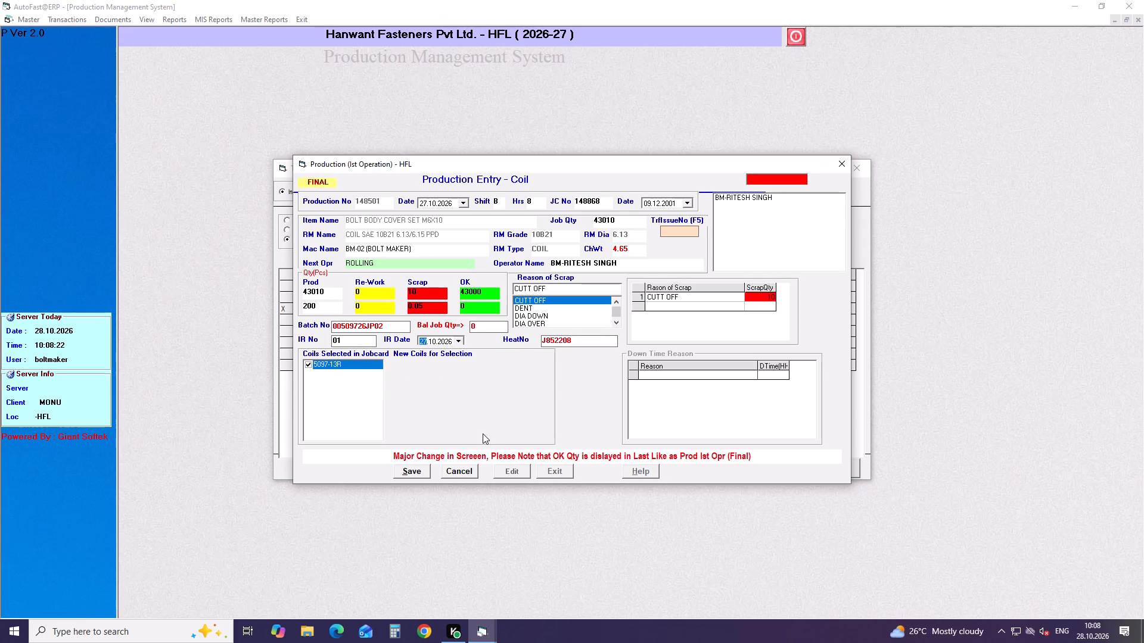
key("Return")
key("Return")
key("Return")
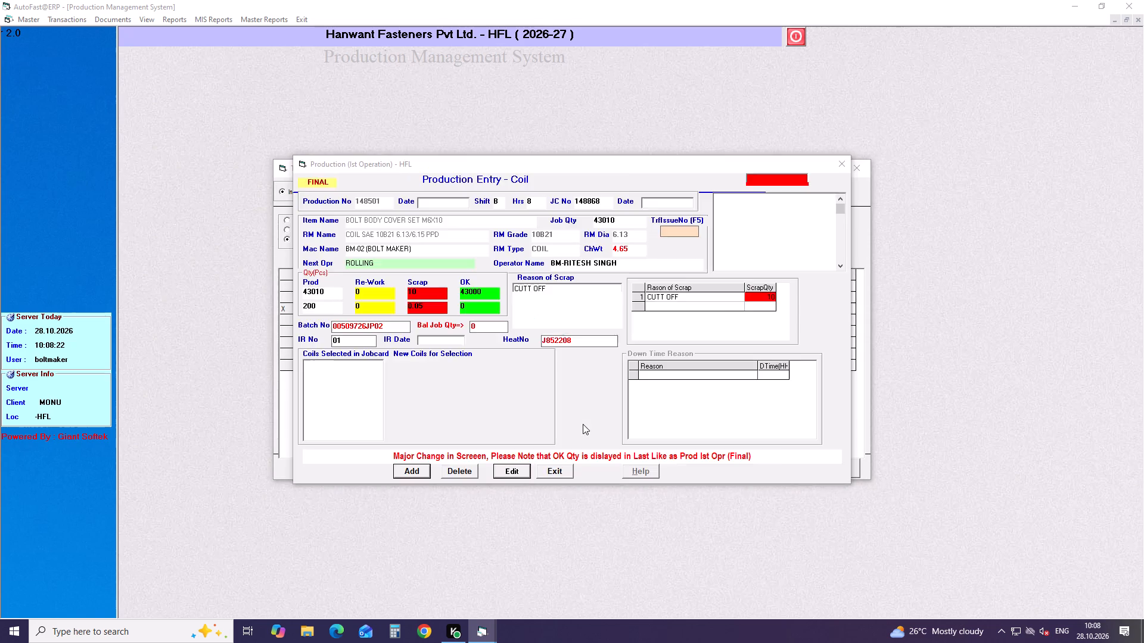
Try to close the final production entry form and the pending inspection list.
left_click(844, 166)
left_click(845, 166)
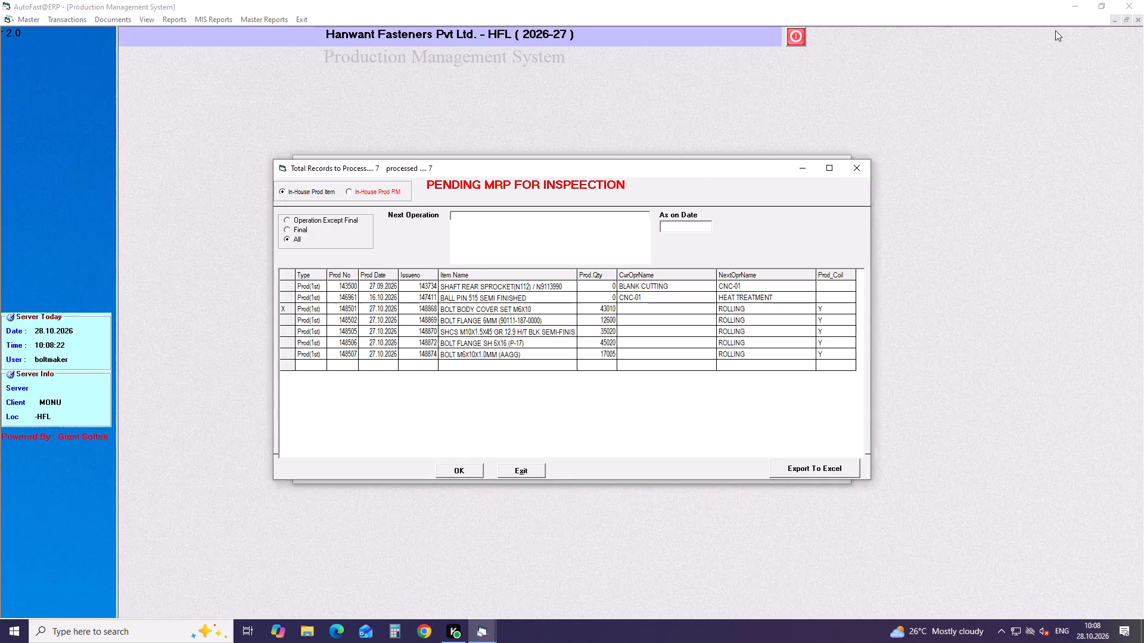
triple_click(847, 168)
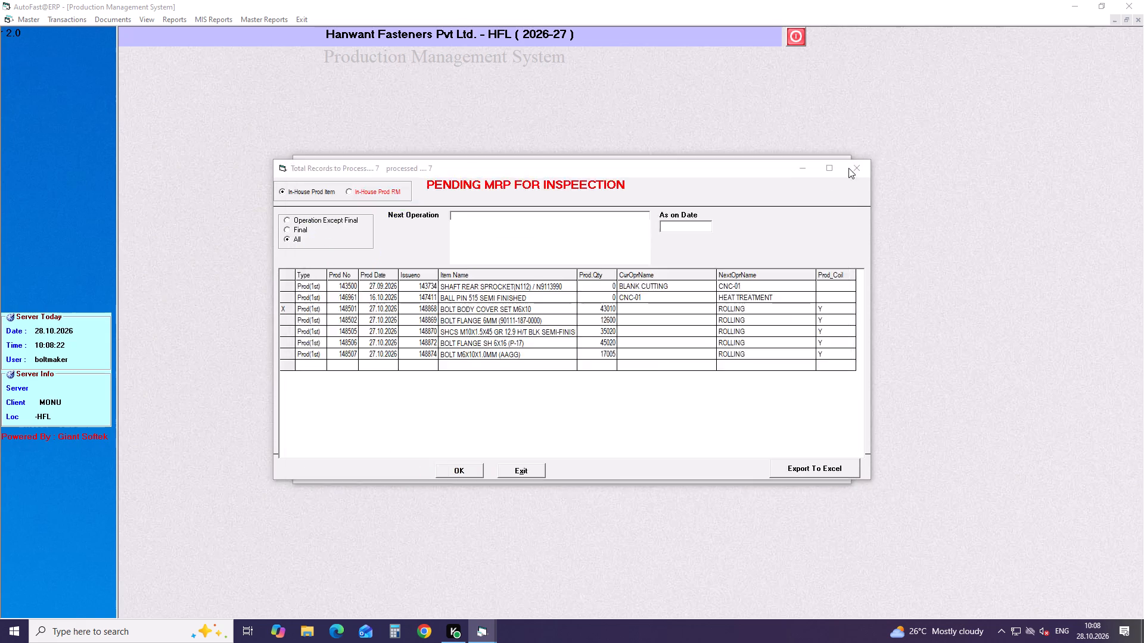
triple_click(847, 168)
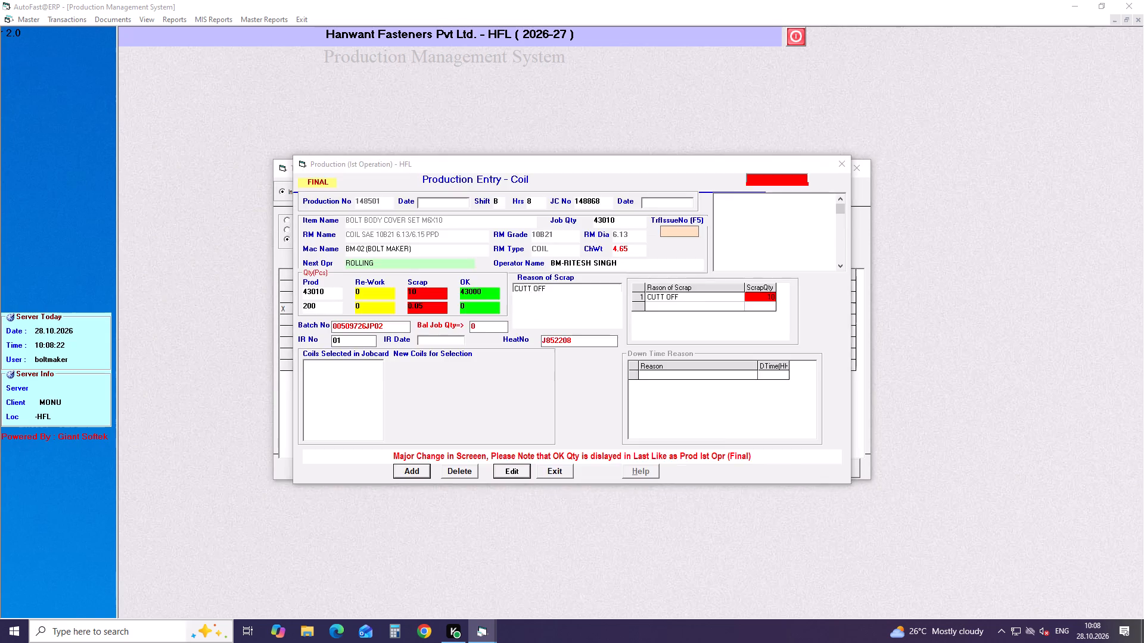
Open the Windows power options.
left_click(14, 636)
left_click(13, 608)
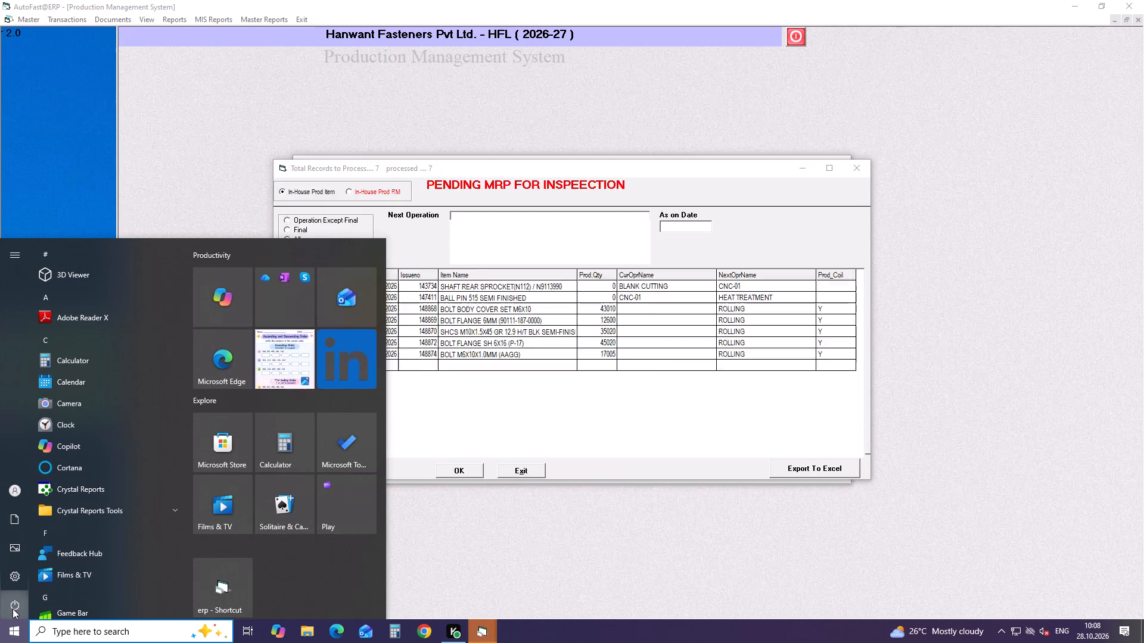